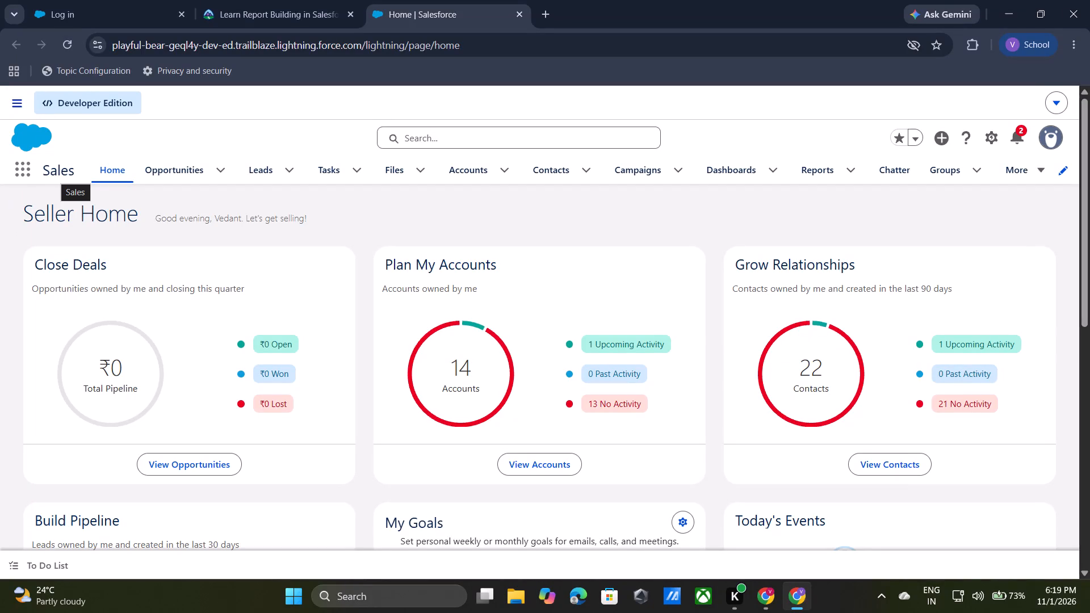
Find the Reports item by searching the App Launcher for Report, open it, and dismiss the Unified Analytics Home prompt.
left_click(28, 171)
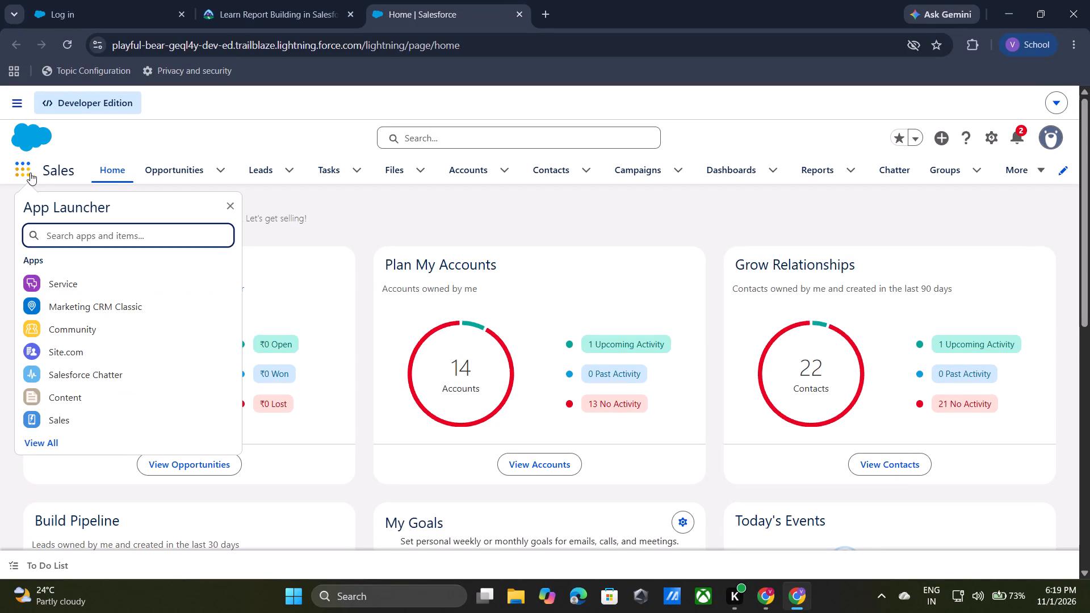
type("Re")
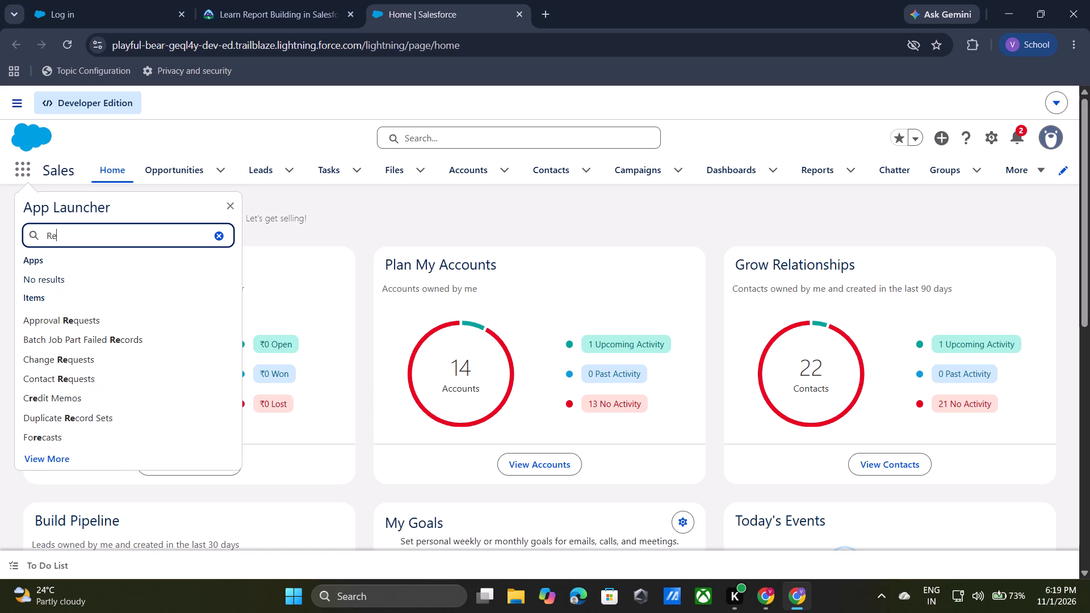
type("port")
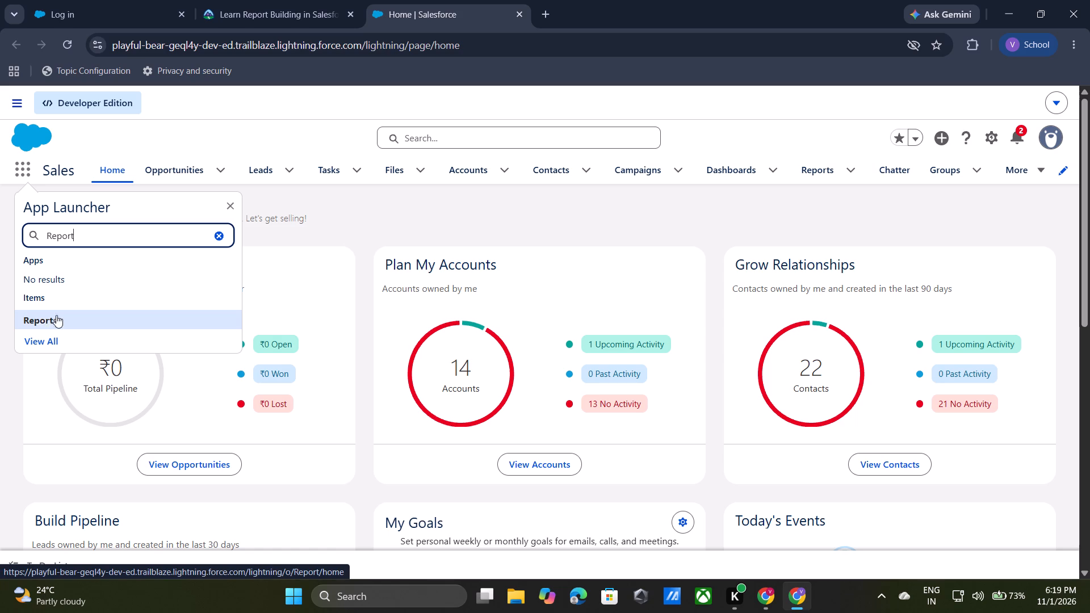
key("Return")
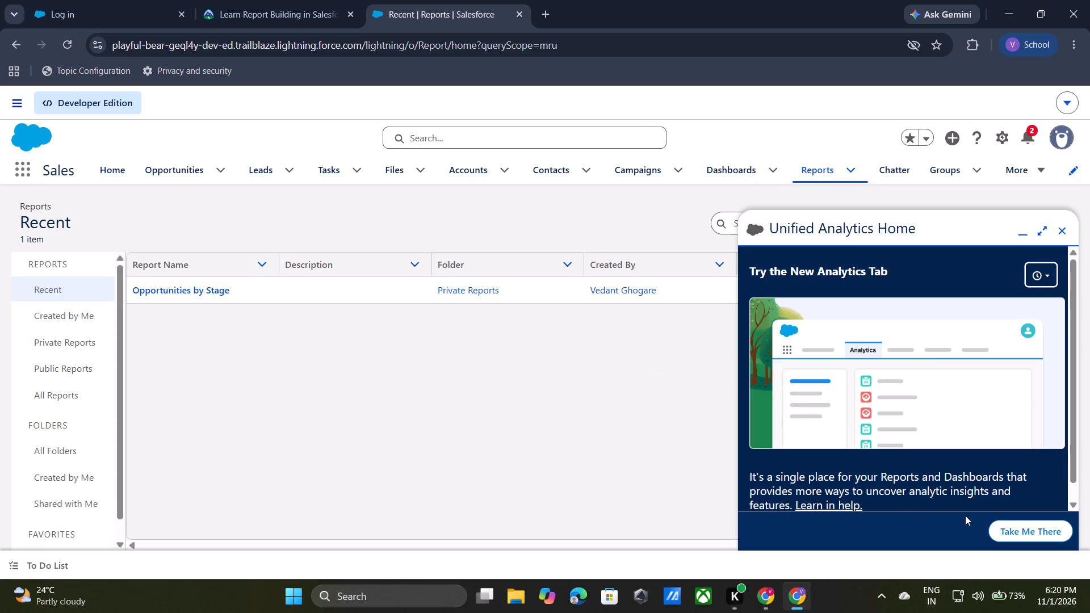
left_click(1062, 232)
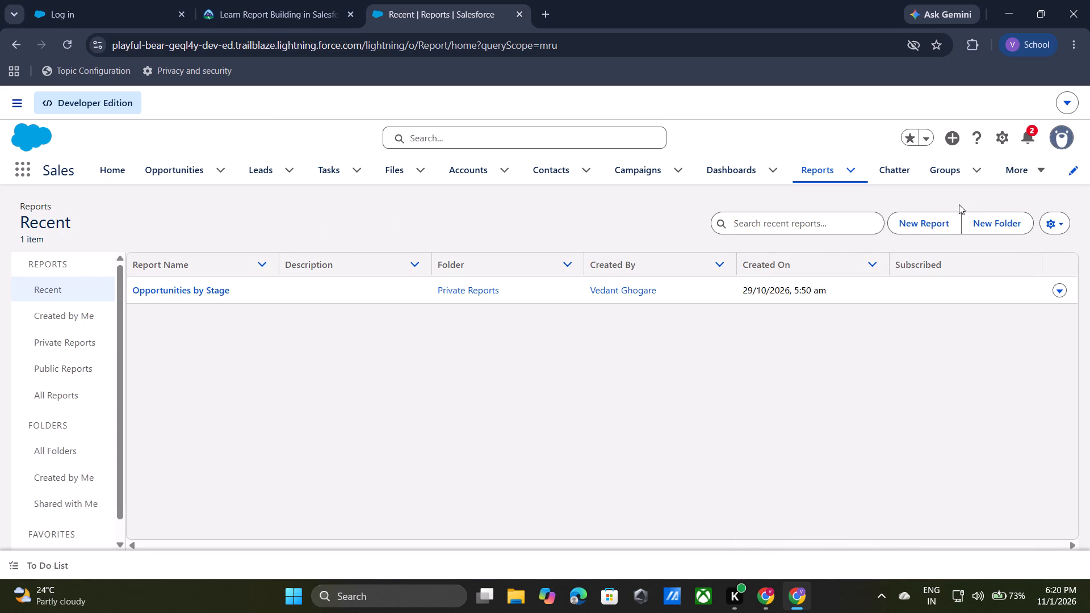
Start a new report from the standard Leads report type in the Leads category.
left_click(946, 224)
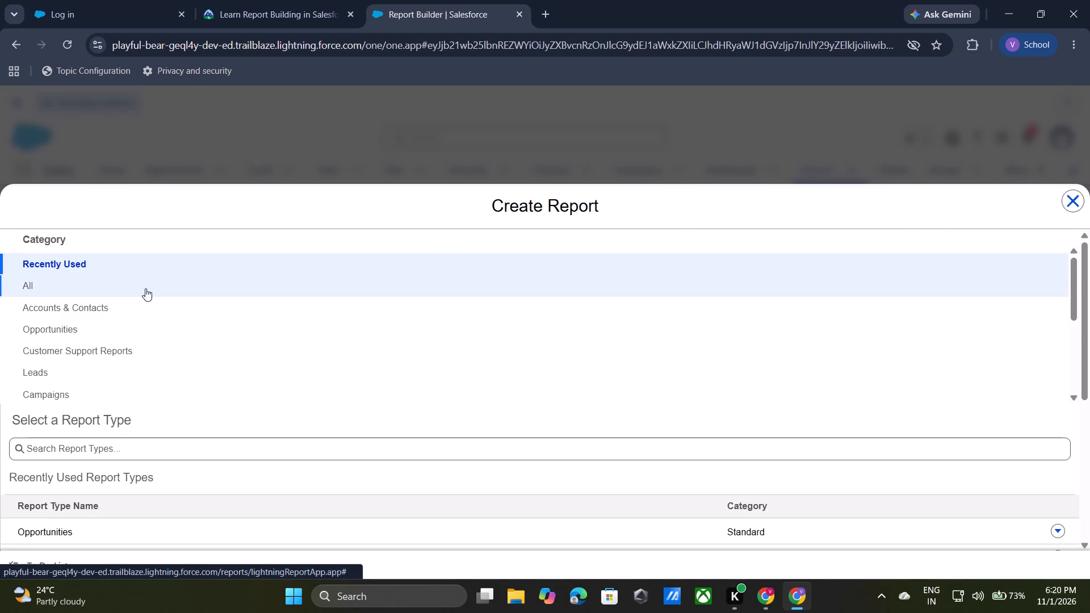
left_click(120, 377)
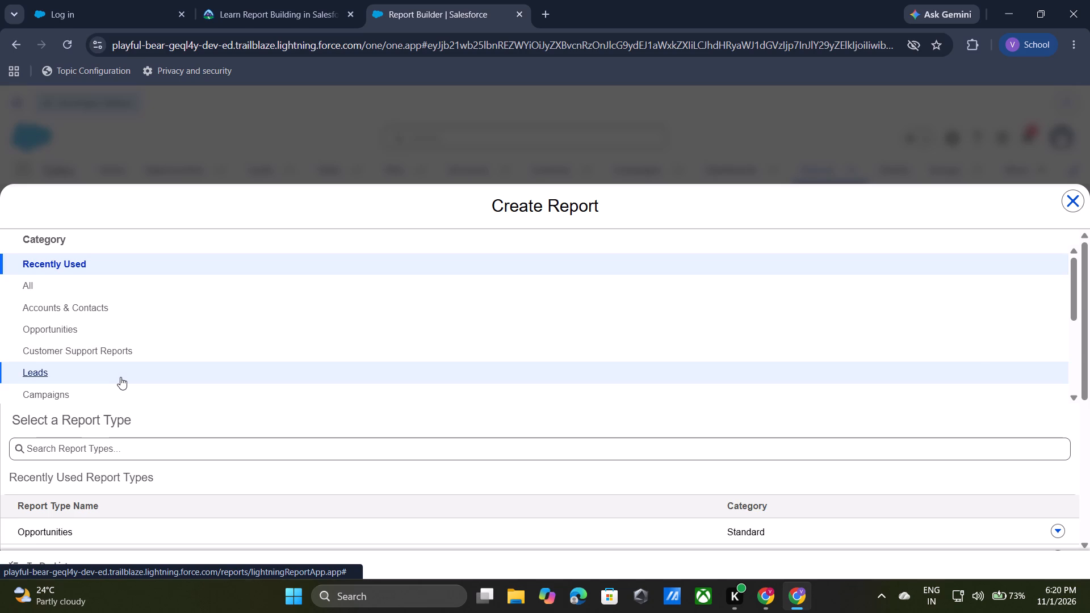
scroll(276, 456, "down", 1)
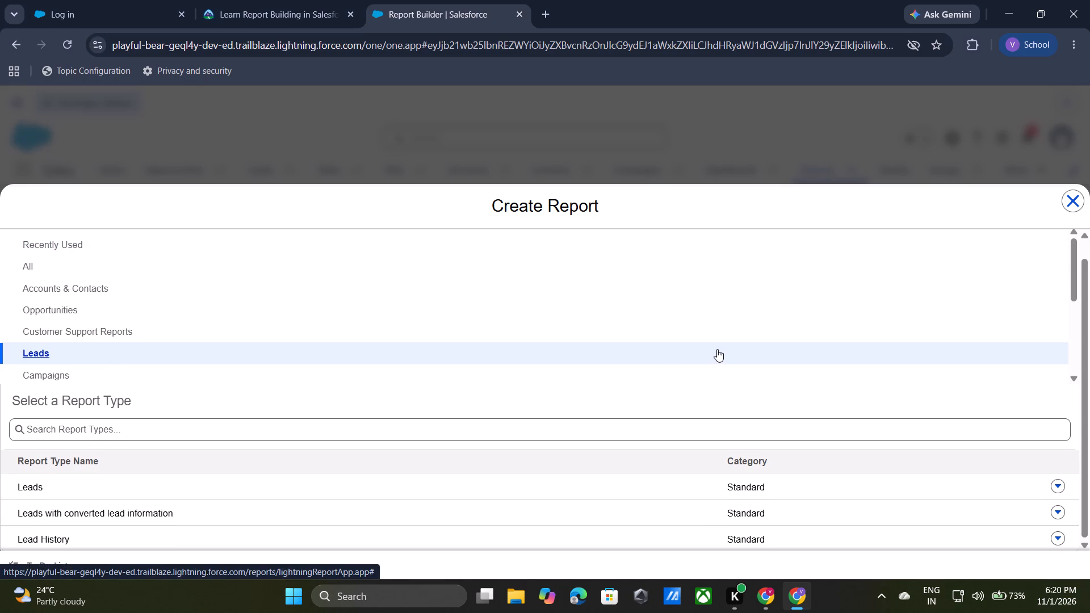
scroll(795, 386, "down", 2)
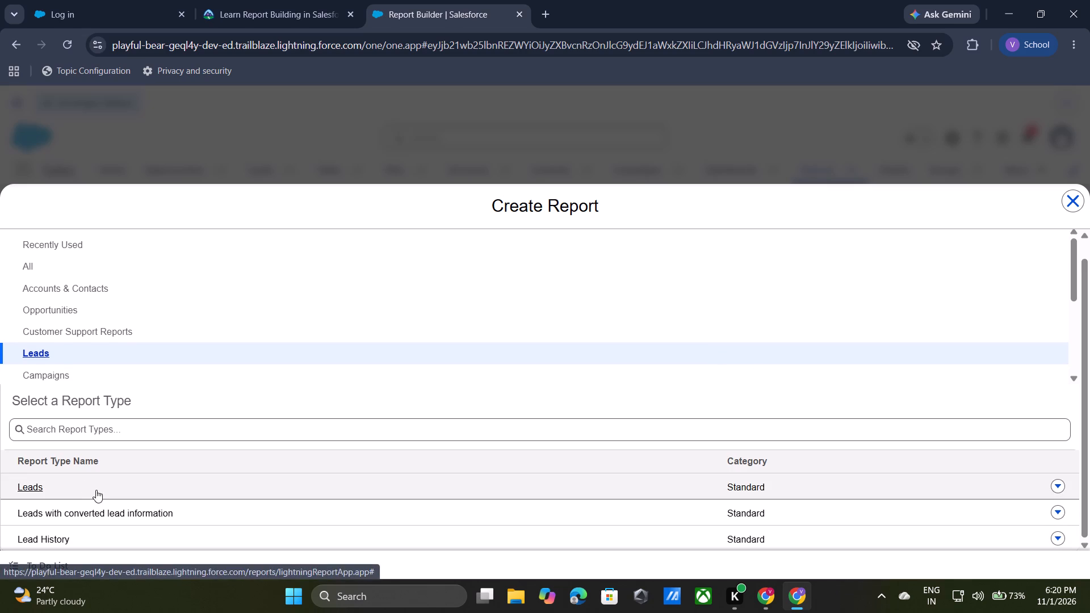
left_click(28, 486)
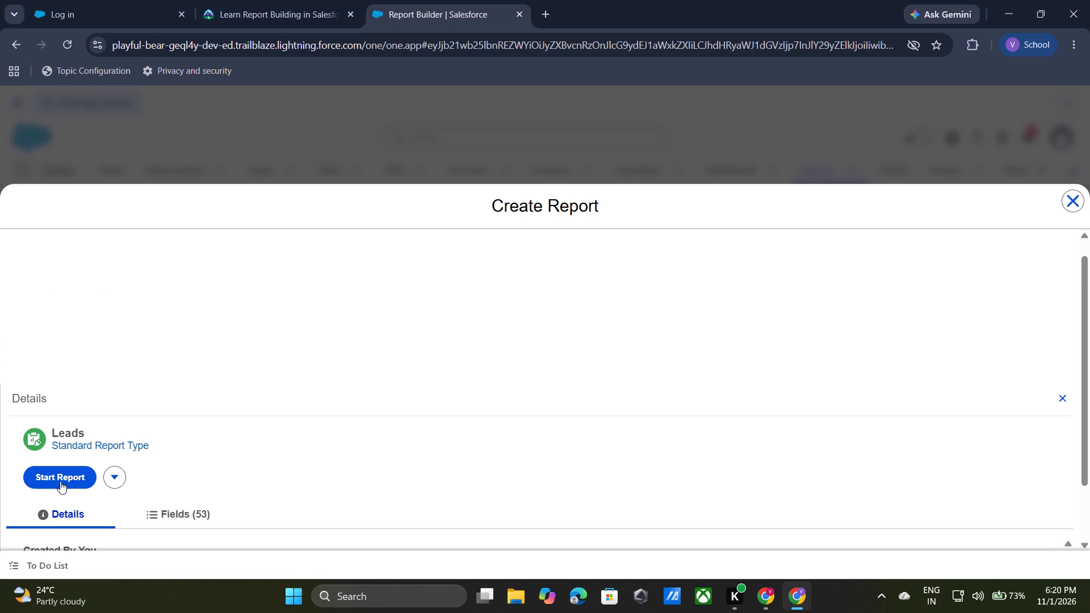
left_click(71, 477)
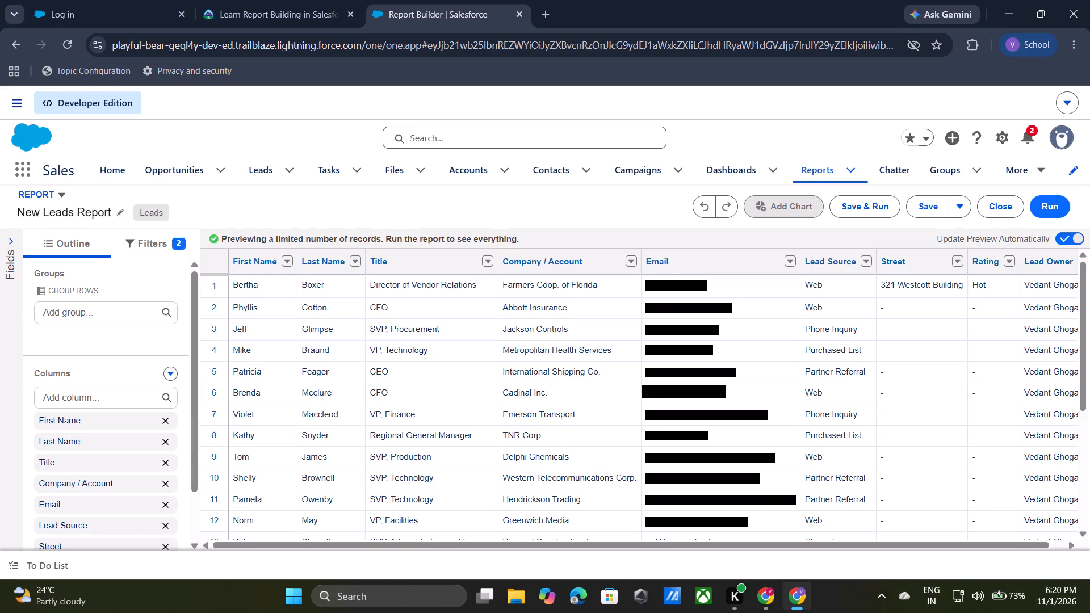
Group the leads report's rows by State/Province.
scroll(438, 342, "down", 1)
scroll(438, 342, "up", 4)
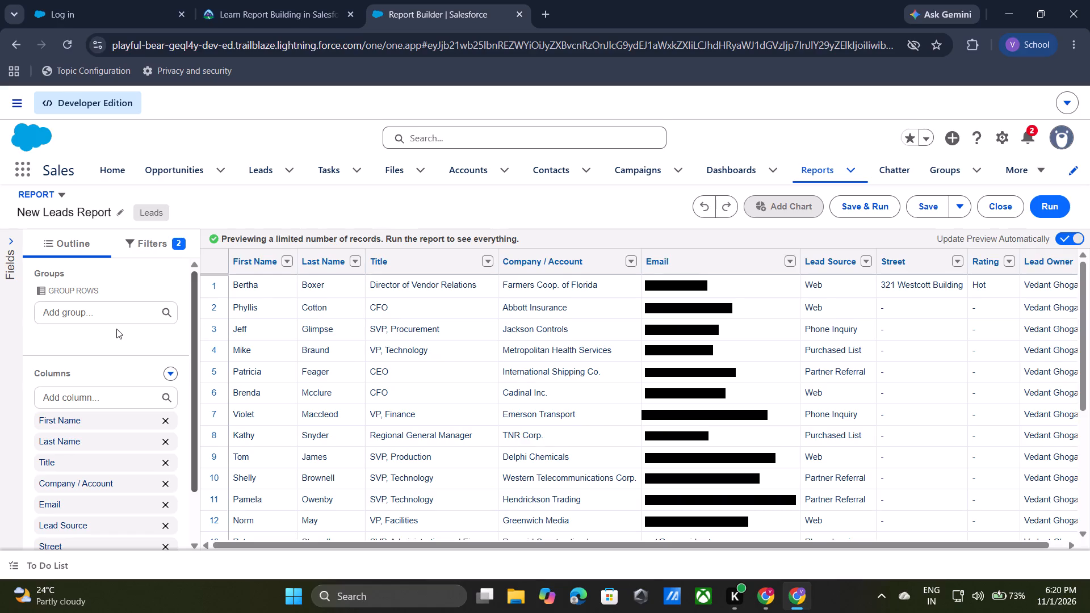
left_click(83, 312)
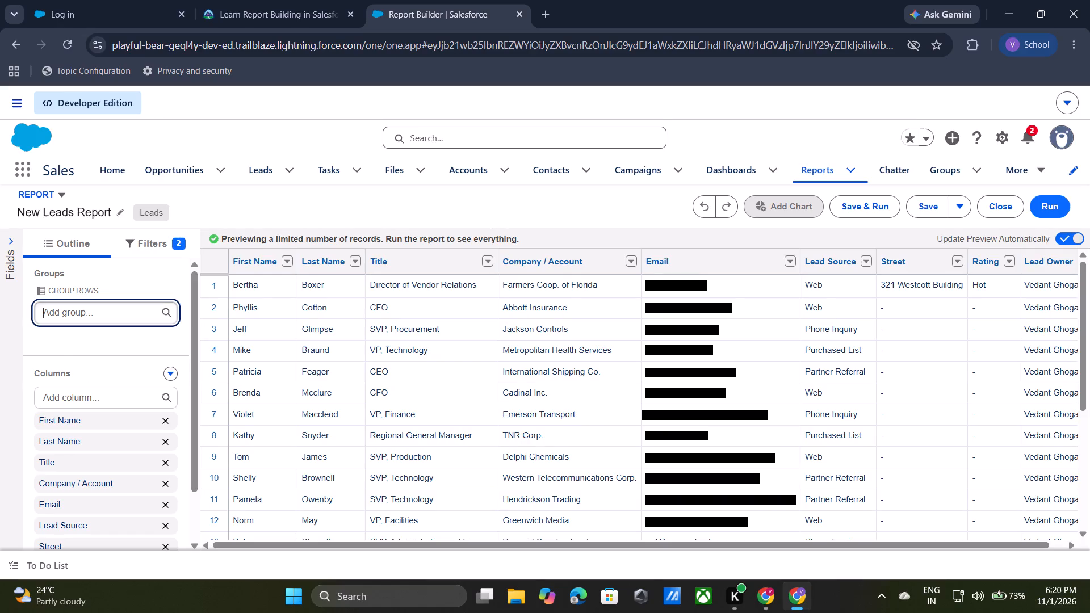
type("sr")
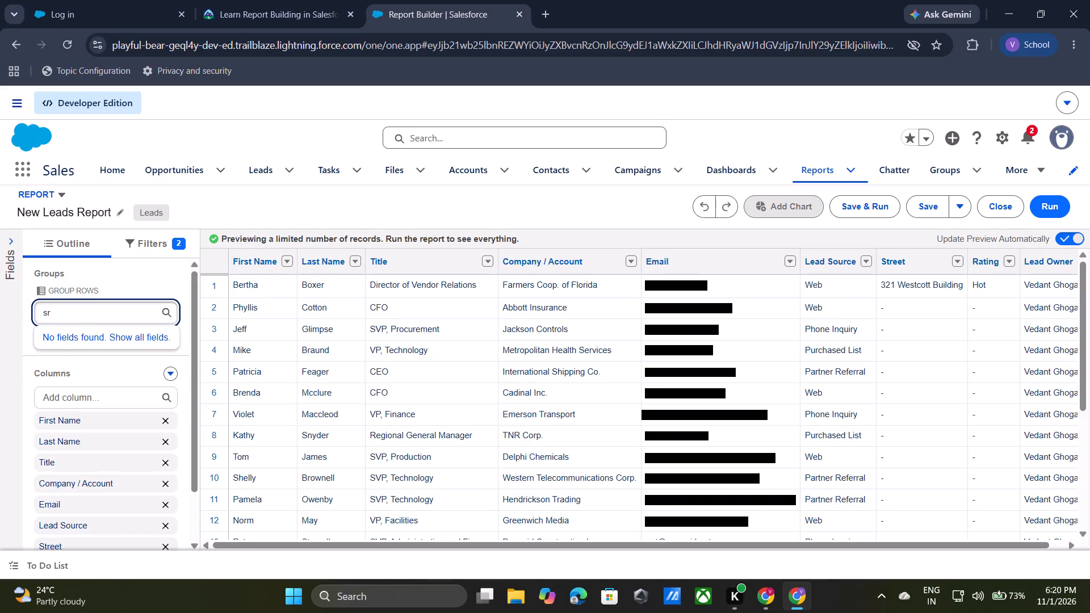
key("BackSpace")
key("t")
key("a")
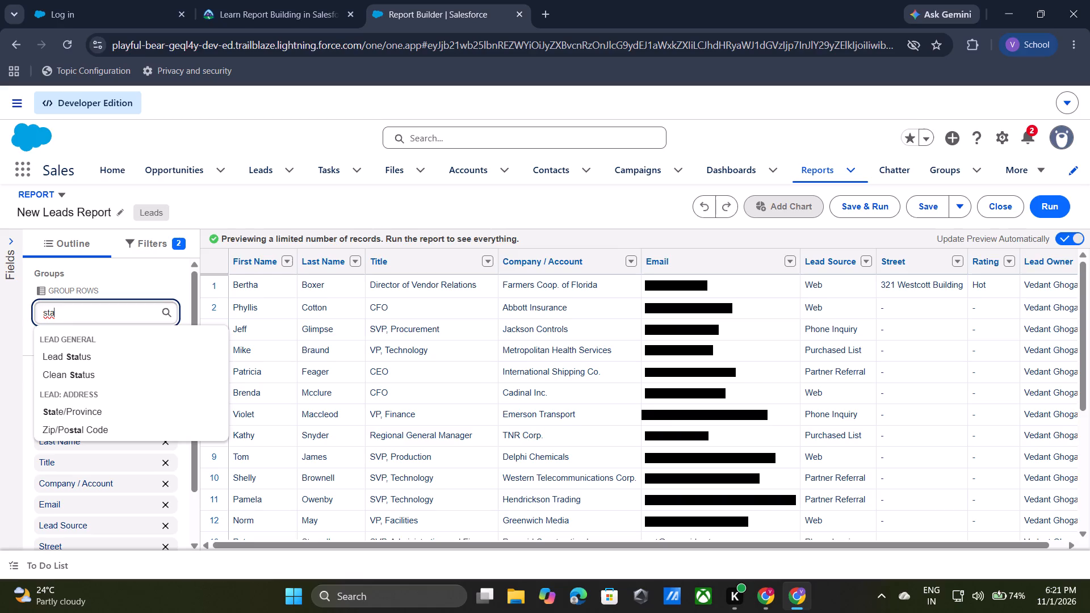
left_click(82, 406)
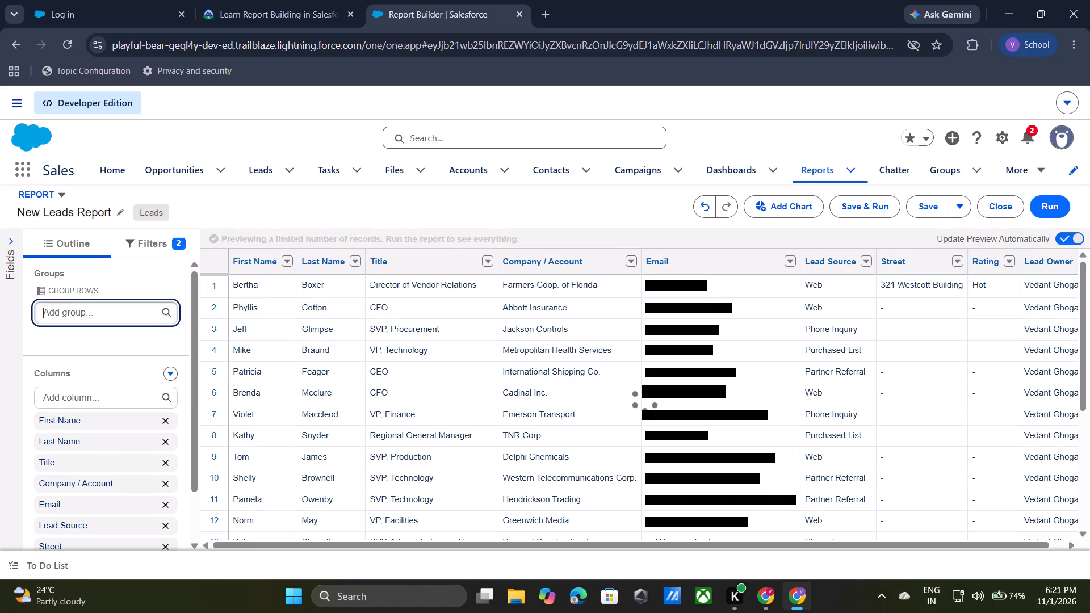
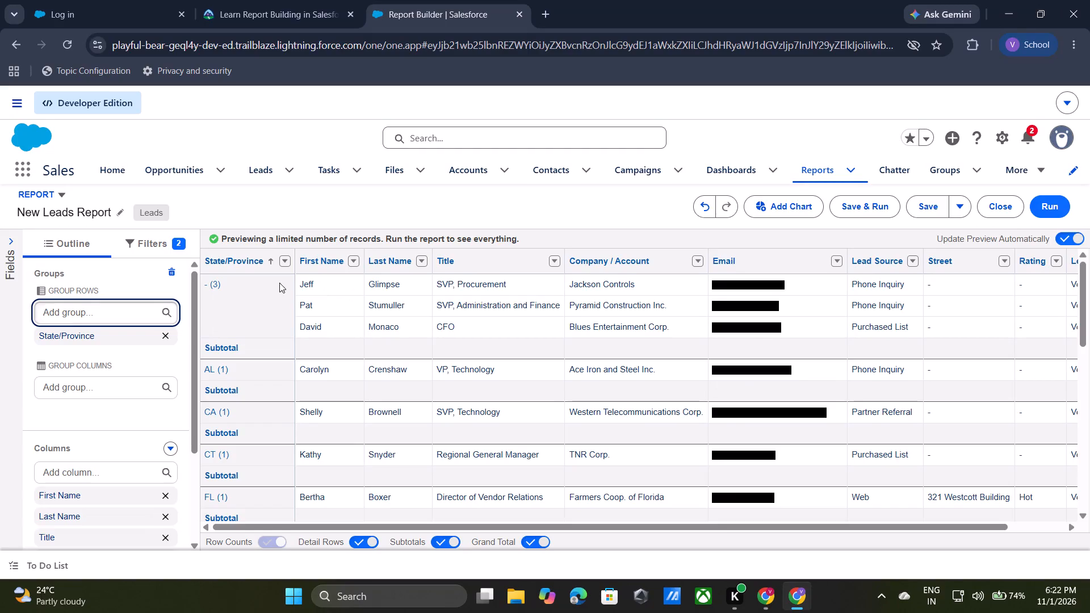
Add Lead Source as a second row group under State/Province.
left_click_drag(81, 345, 81, 337)
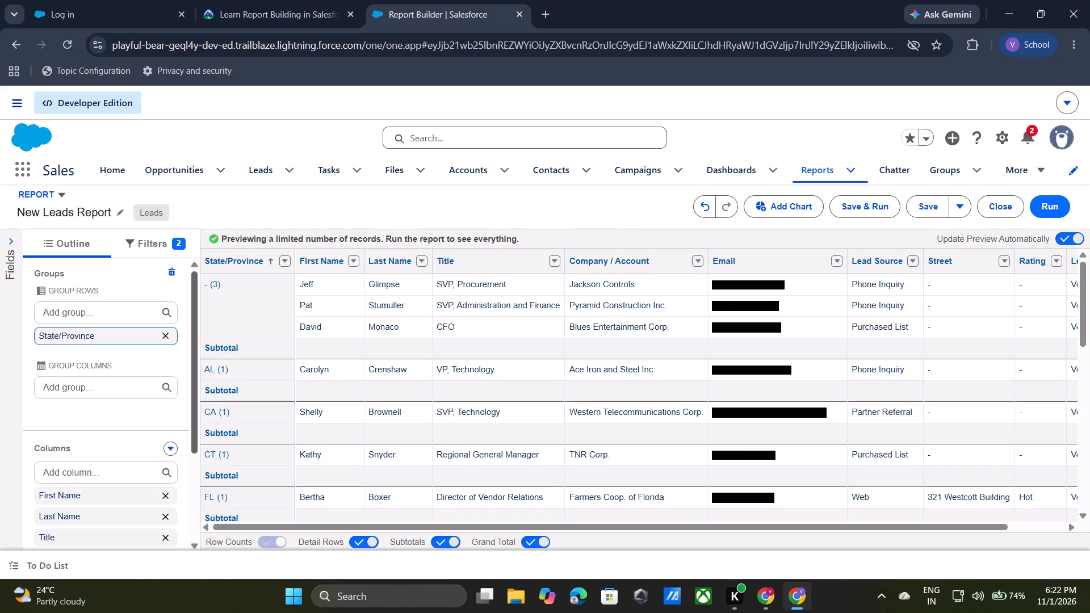
left_click(78, 312)
type("lead")
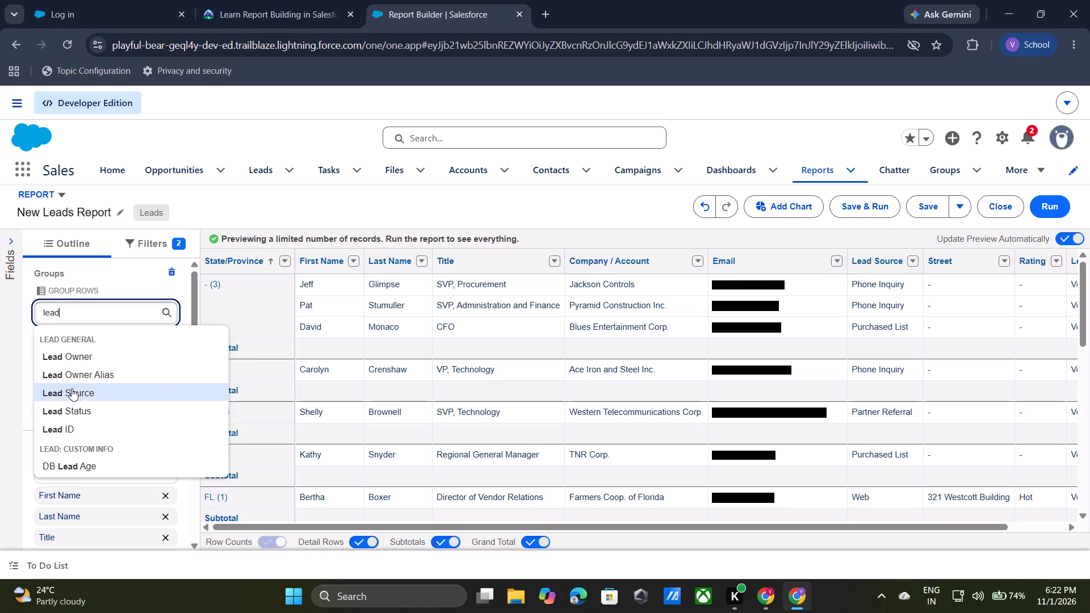
double_click(72, 388)
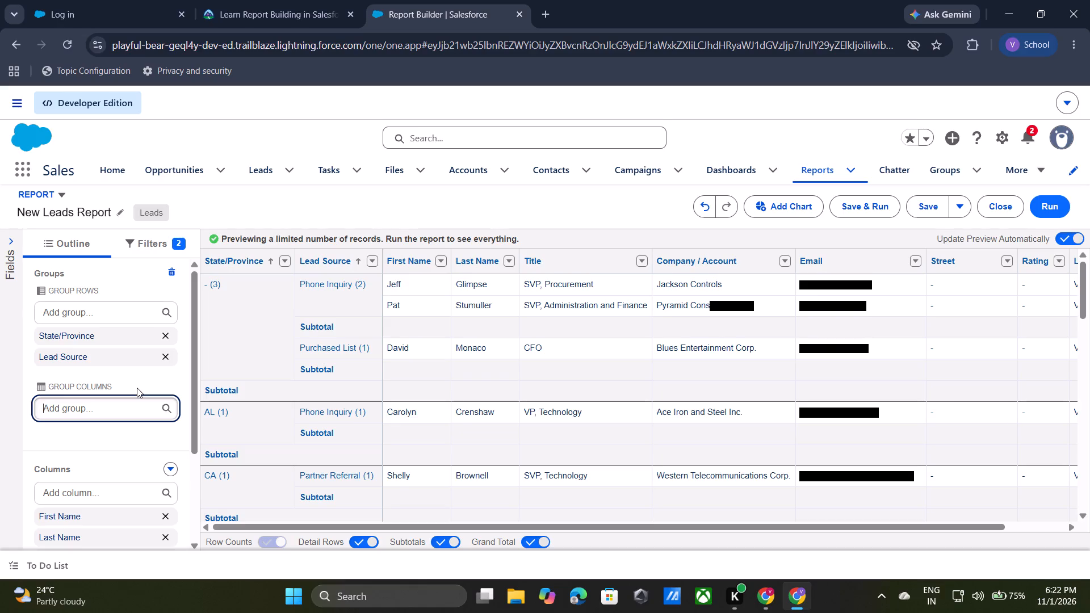
Move State/Province out of the row groups into the report columns, ahead of First Name.
left_click_drag(120, 335, 129, 461)
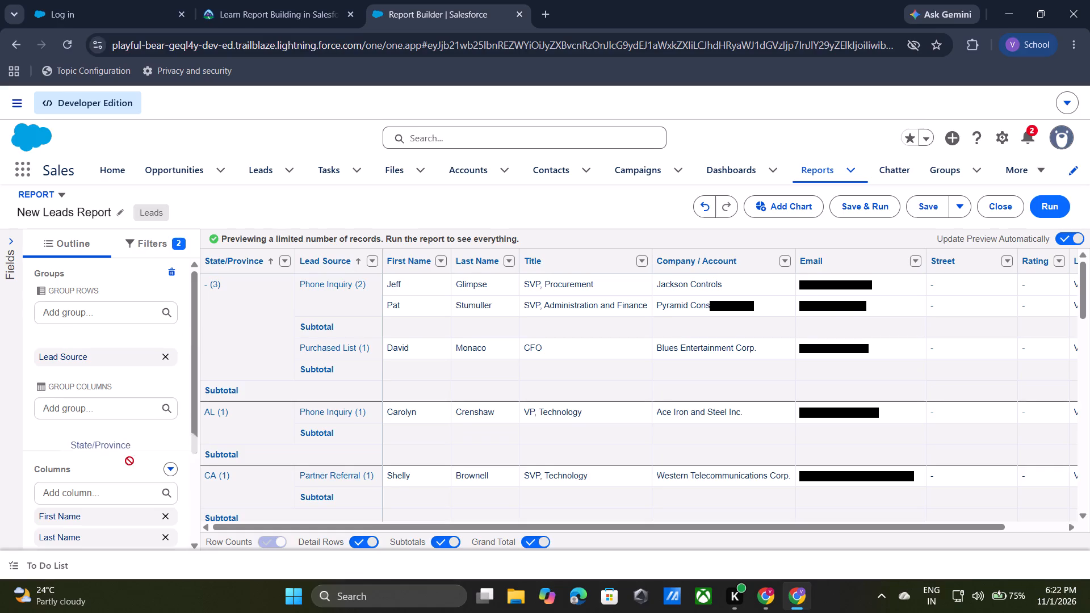
left_click_drag(129, 461, 96, 522)
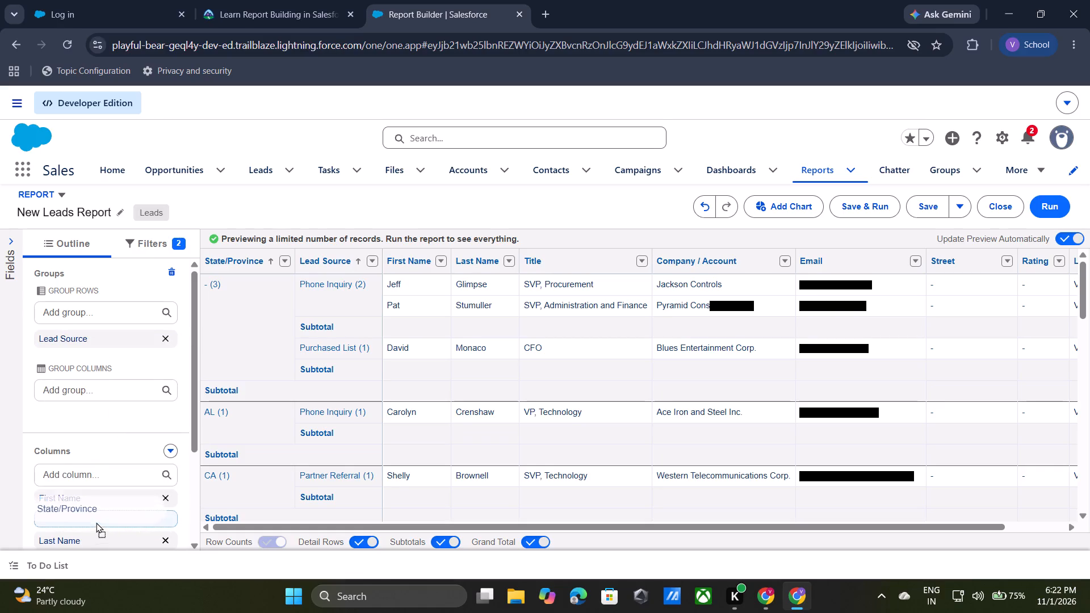
left_click_drag(96, 522, 97, 507)
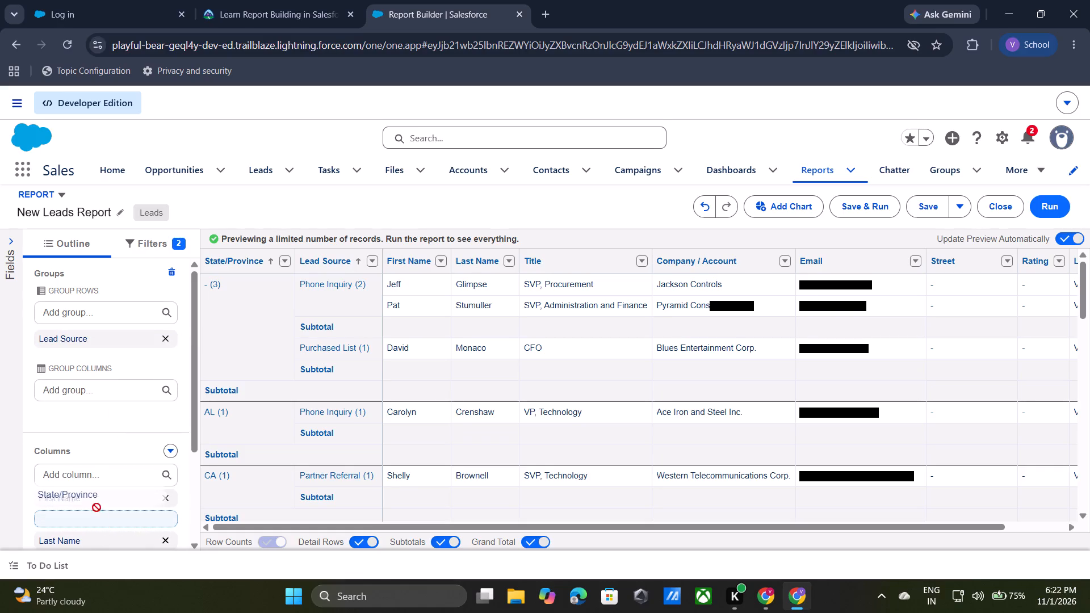
left_click_drag(97, 507, 93, 502)
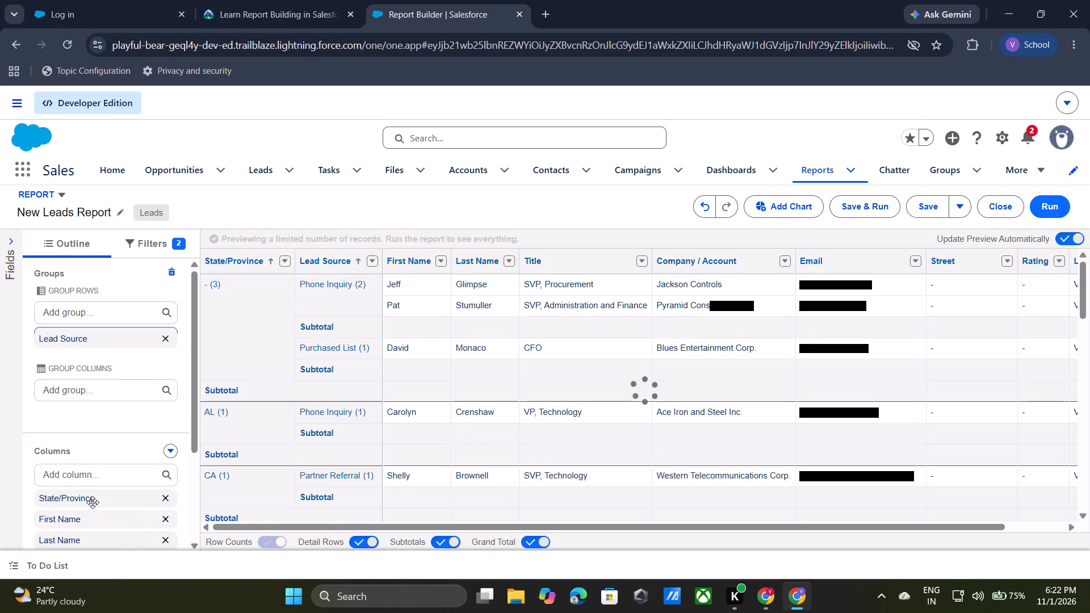
Reorder the report columns so State/Province comes last, after Lead Owner.
scroll(93, 502, "down", 1)
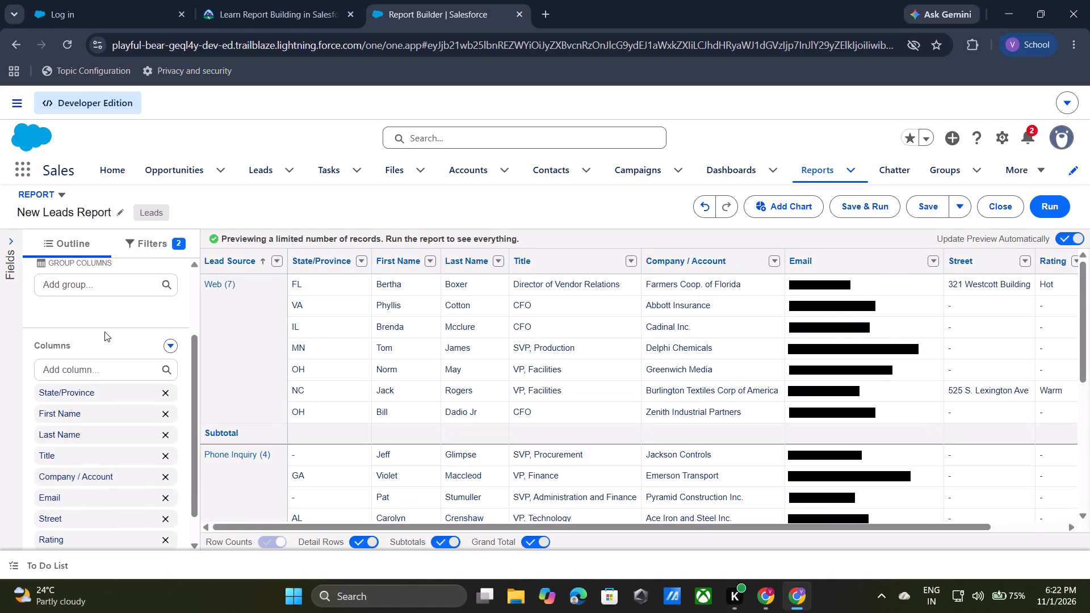
scroll(104, 331, "up", 1)
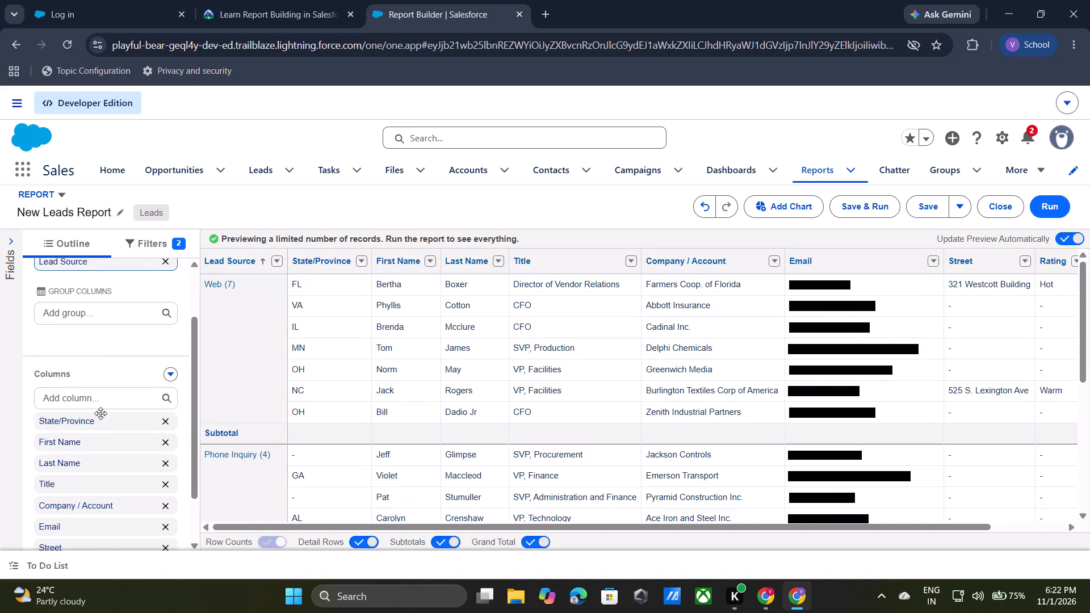
left_click_drag(101, 427, 104, 594)
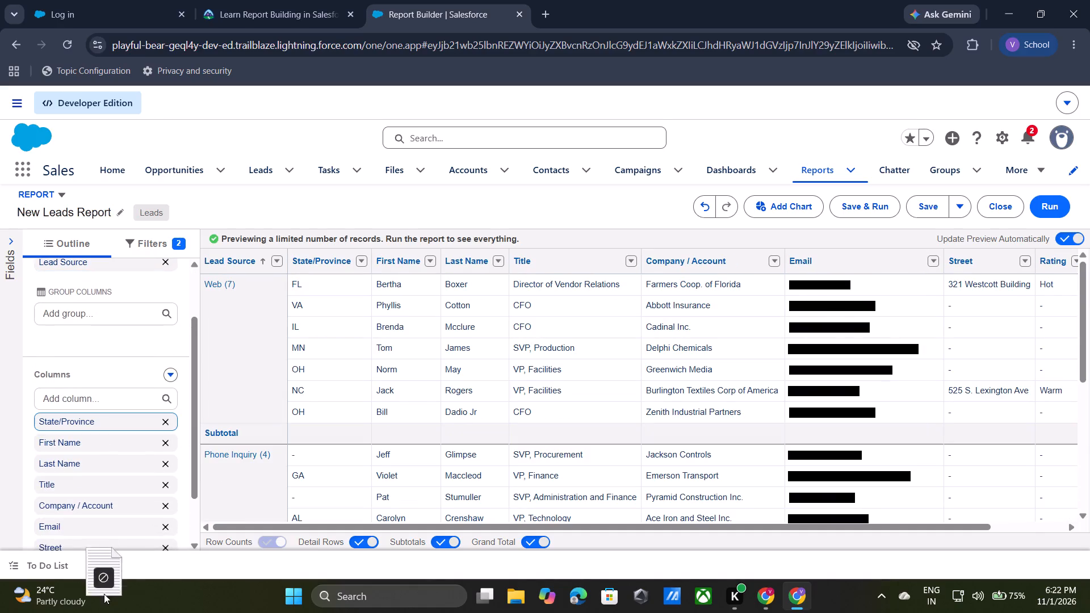
left_click_drag(104, 594, 103, 559)
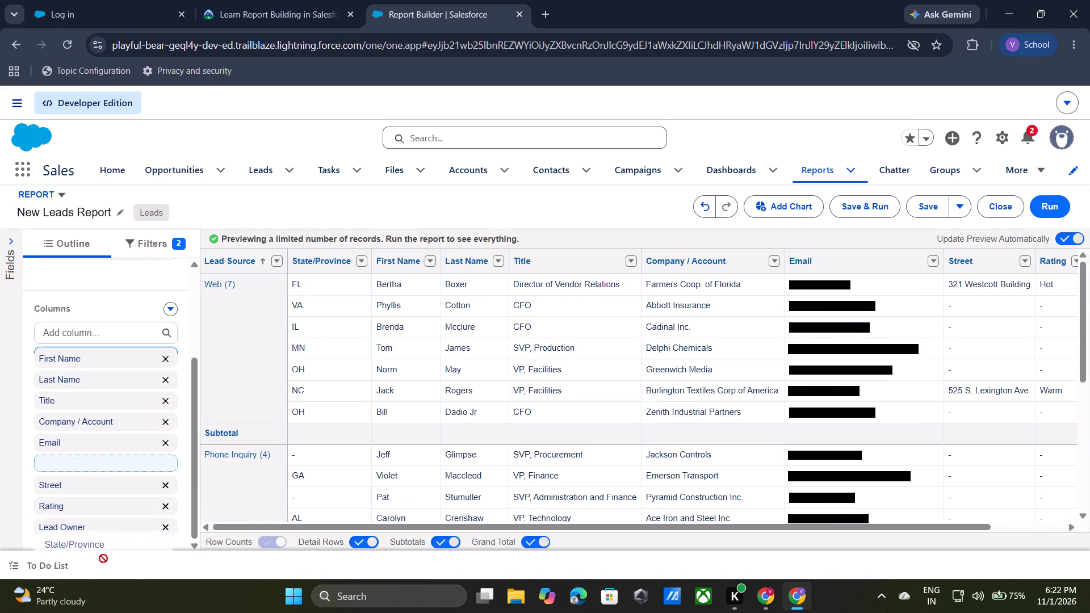
left_click_drag(103, 559, 108, 539)
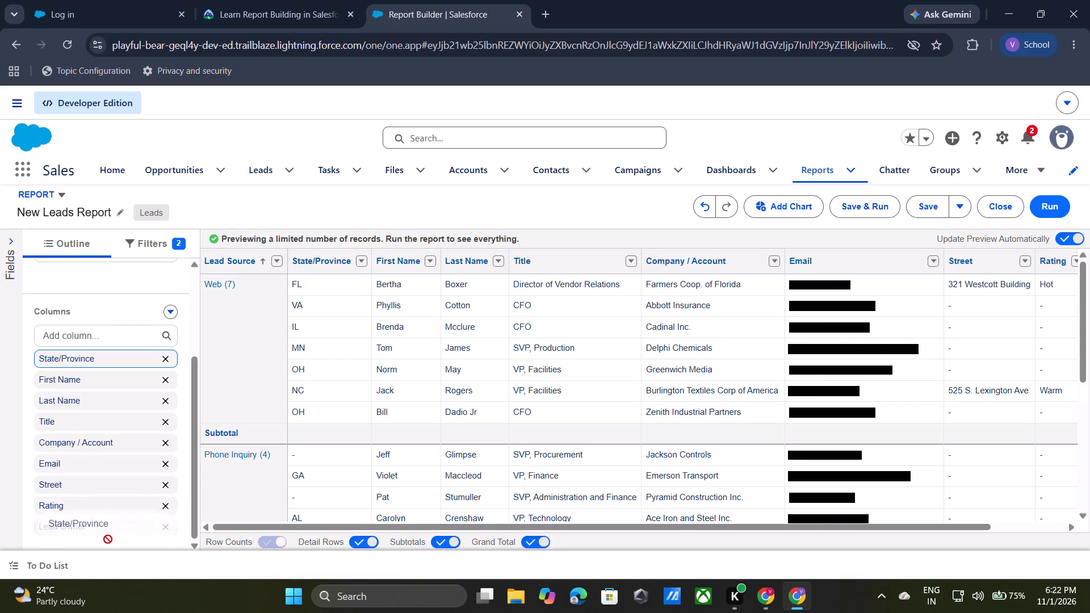
left_click_drag(108, 539, 97, 534)
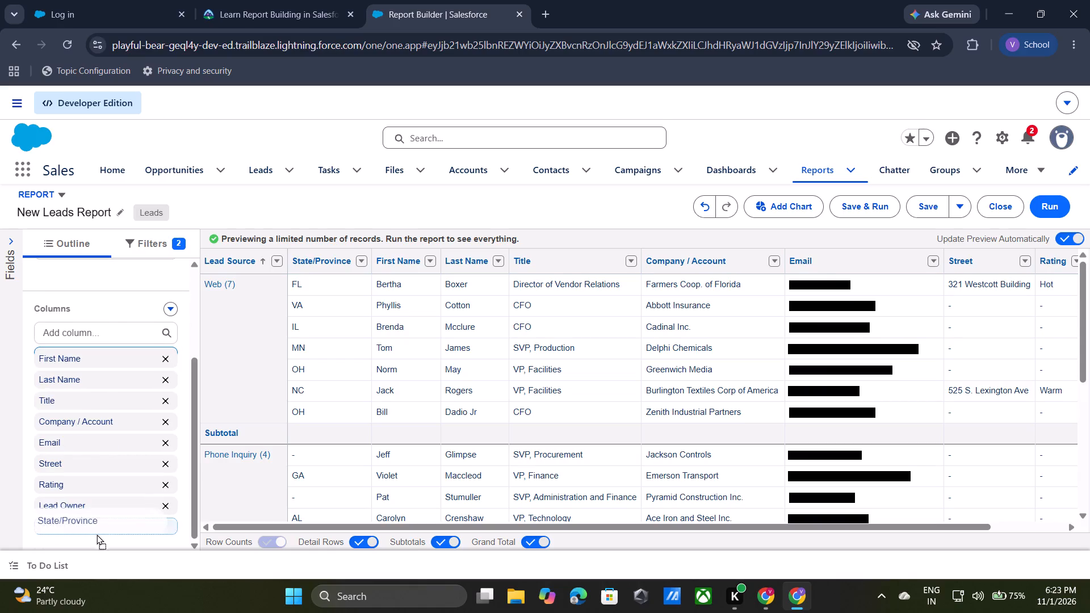
left_click_drag(97, 534, 99, 534)
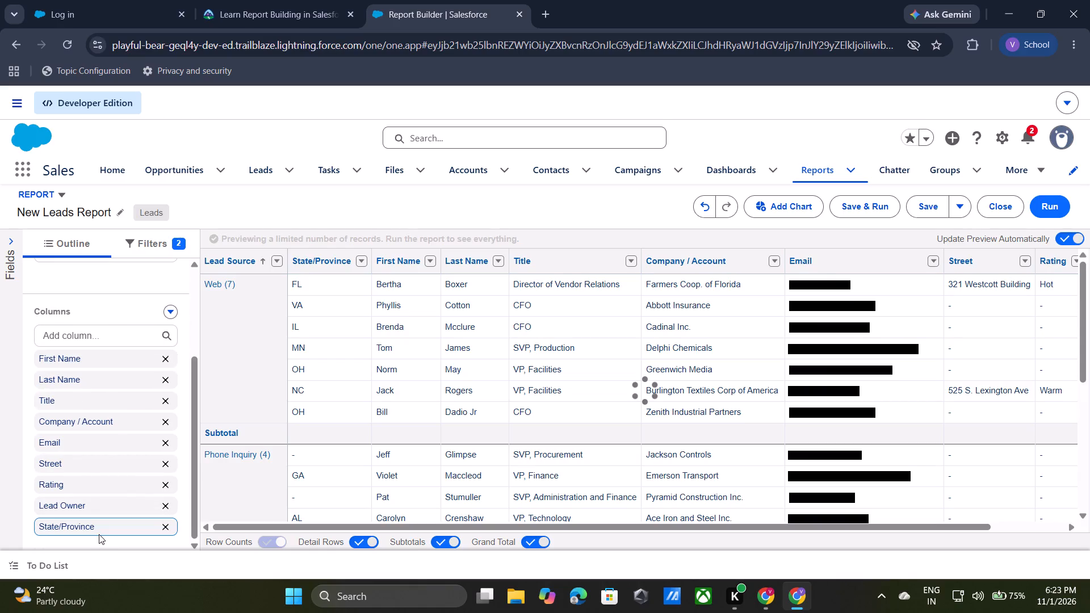
scroll(99, 534, "down", 2)
scroll(104, 463, "up", 2)
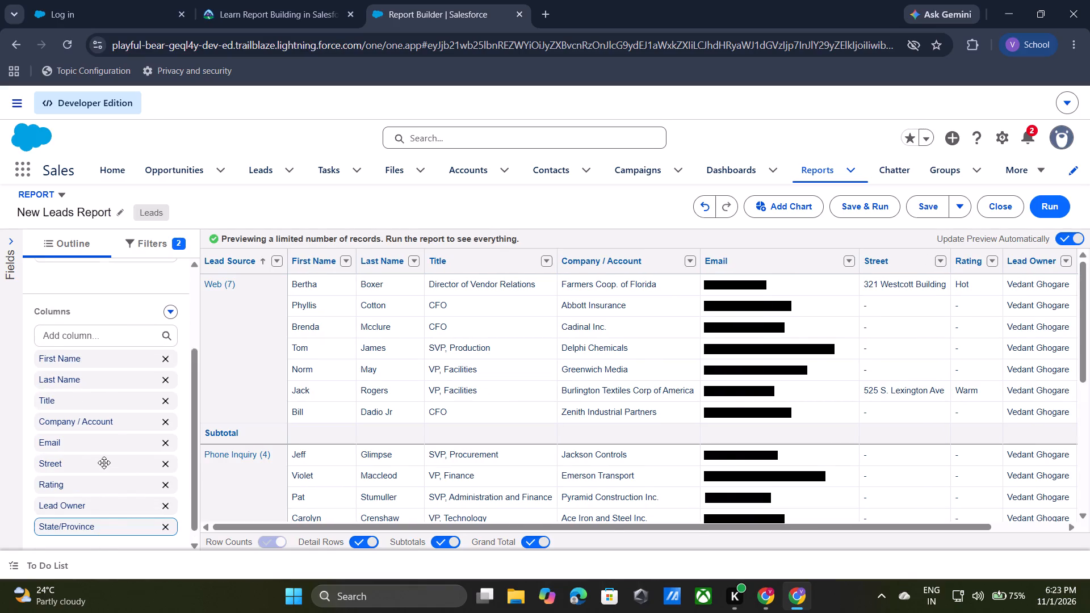
Move Lead Source out of the row groups to the end of the report columns, after State/Province.
scroll(104, 463, "up", 3)
left_click_drag(93, 338, 95, 346)
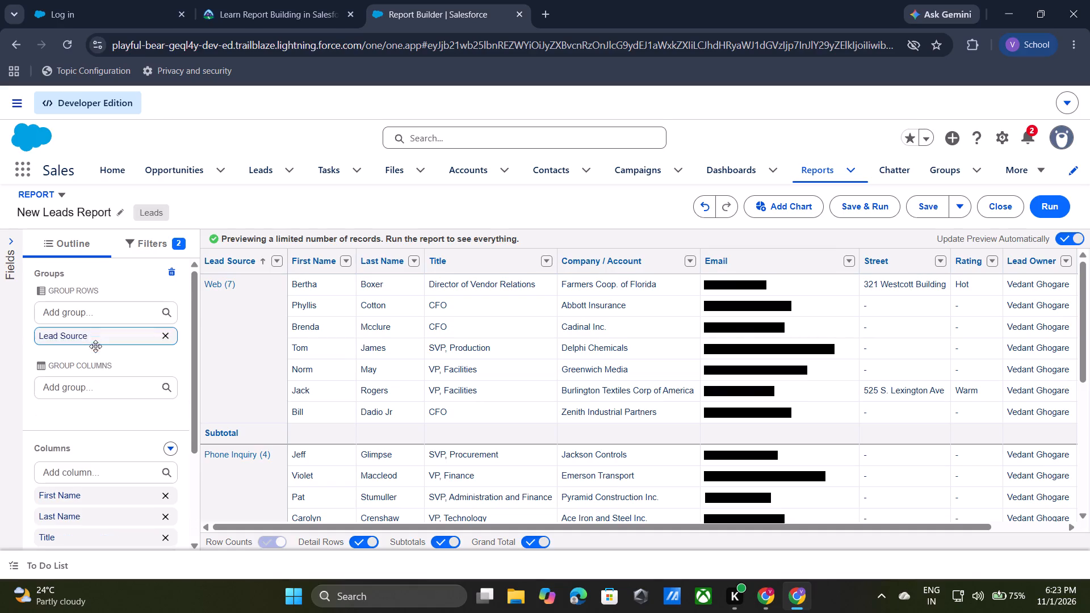
left_click_drag(95, 346, 119, 544)
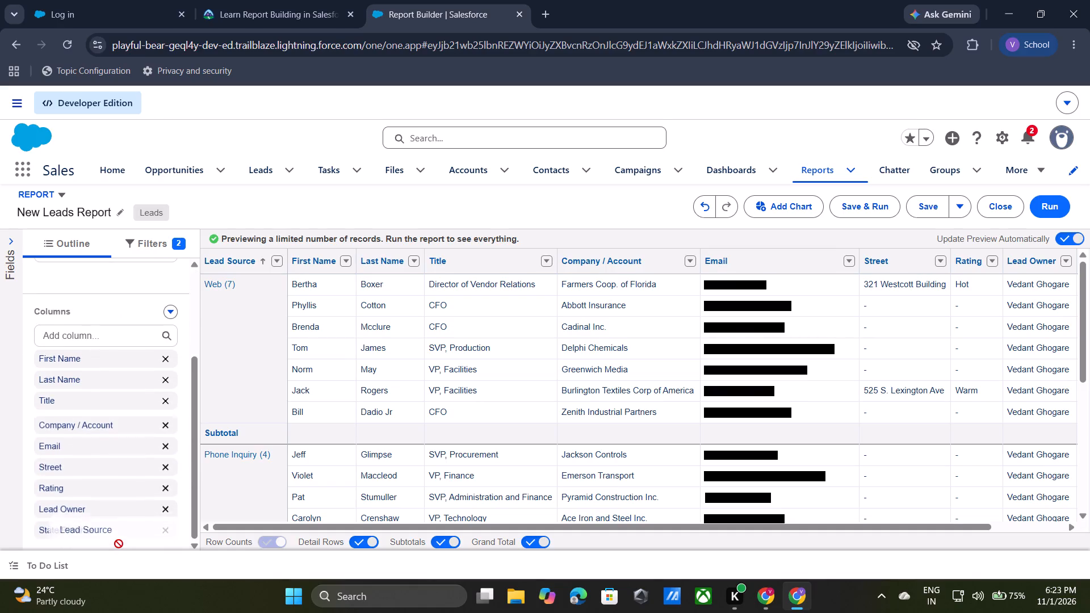
left_click_drag(119, 544, 108, 530)
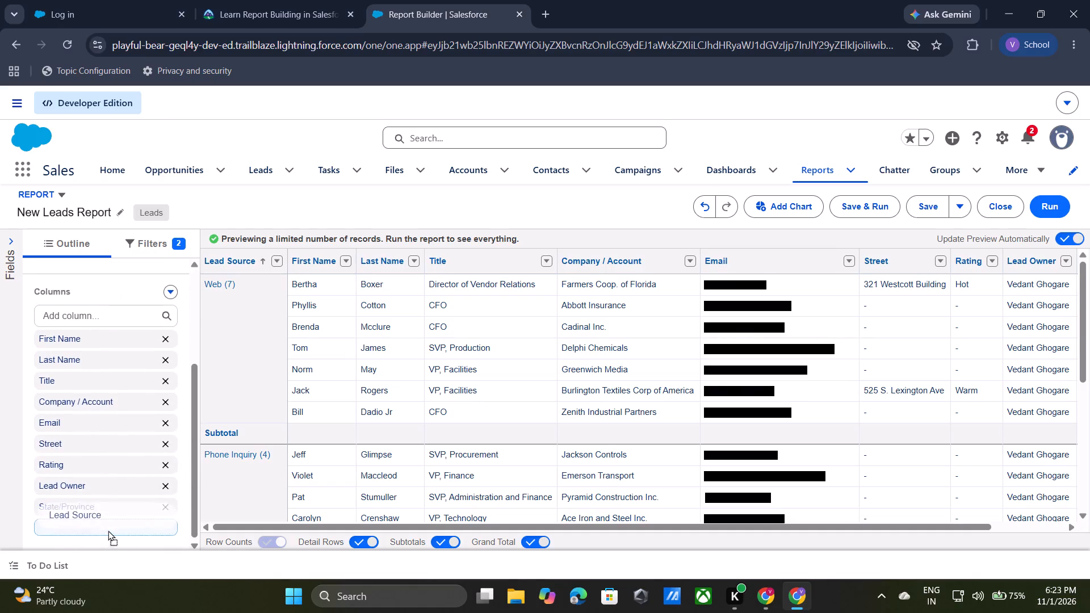
left_click_drag(108, 530, 108, 536)
scroll(102, 466, "up", 2)
left_click_drag(103, 337, 126, 536)
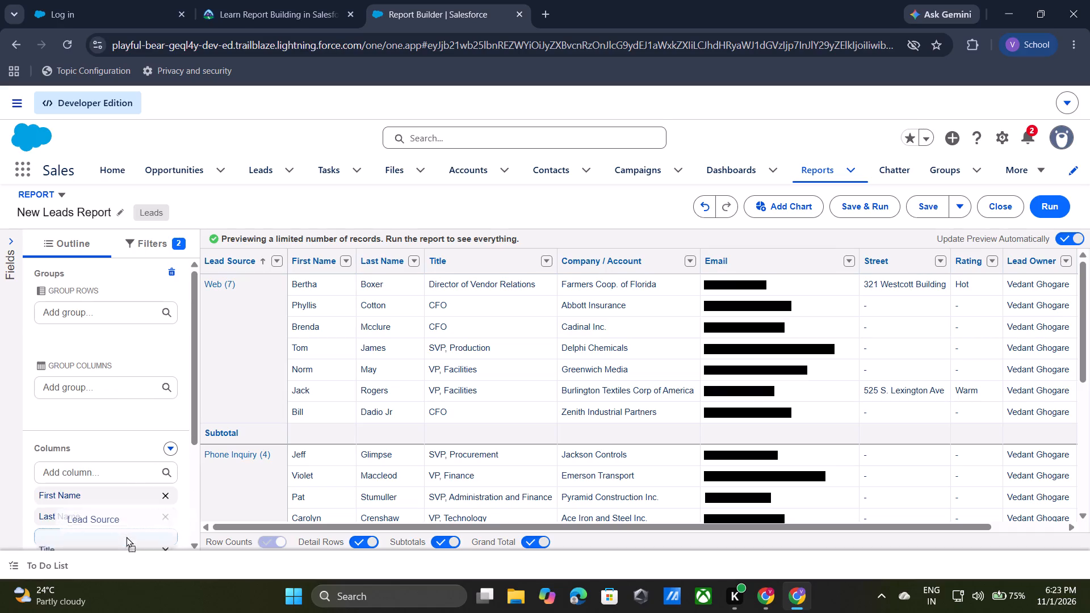
left_click_drag(126, 536, 125, 544)
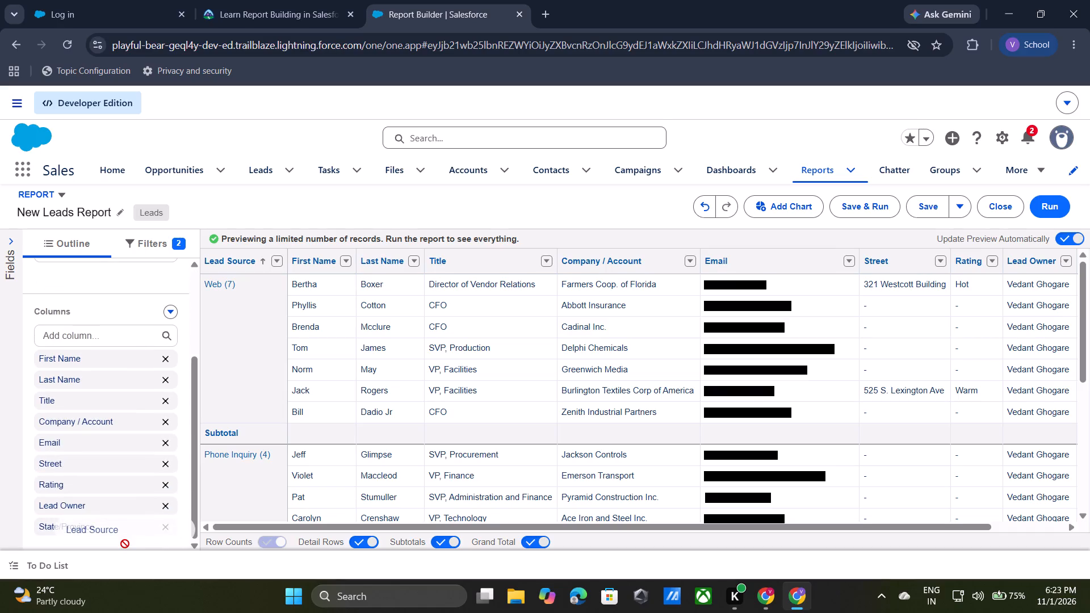
left_click_drag(125, 544, 123, 531)
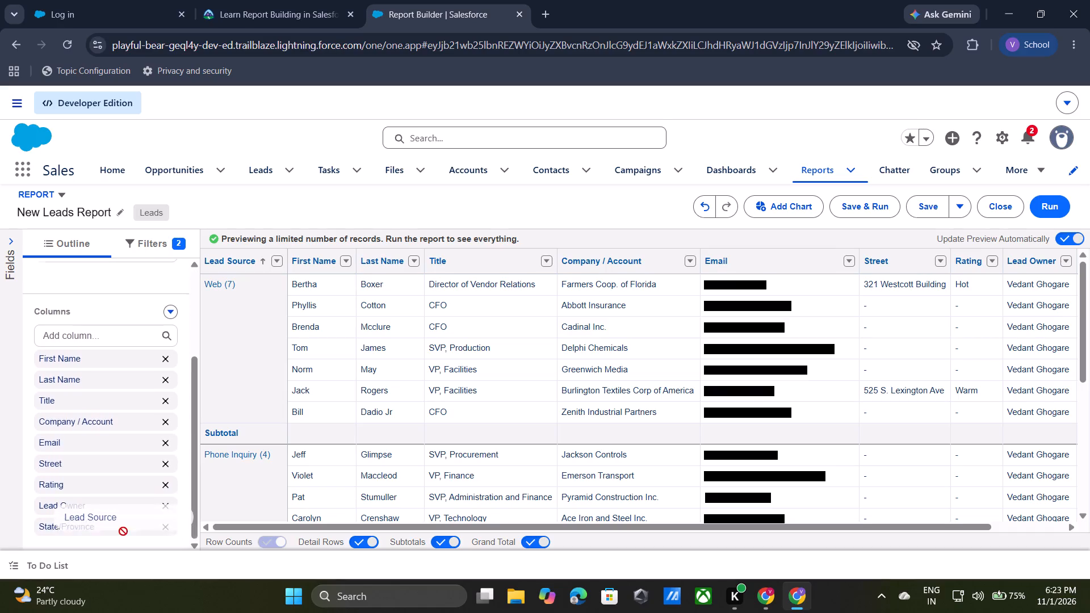
left_click_drag(123, 531, 122, 527)
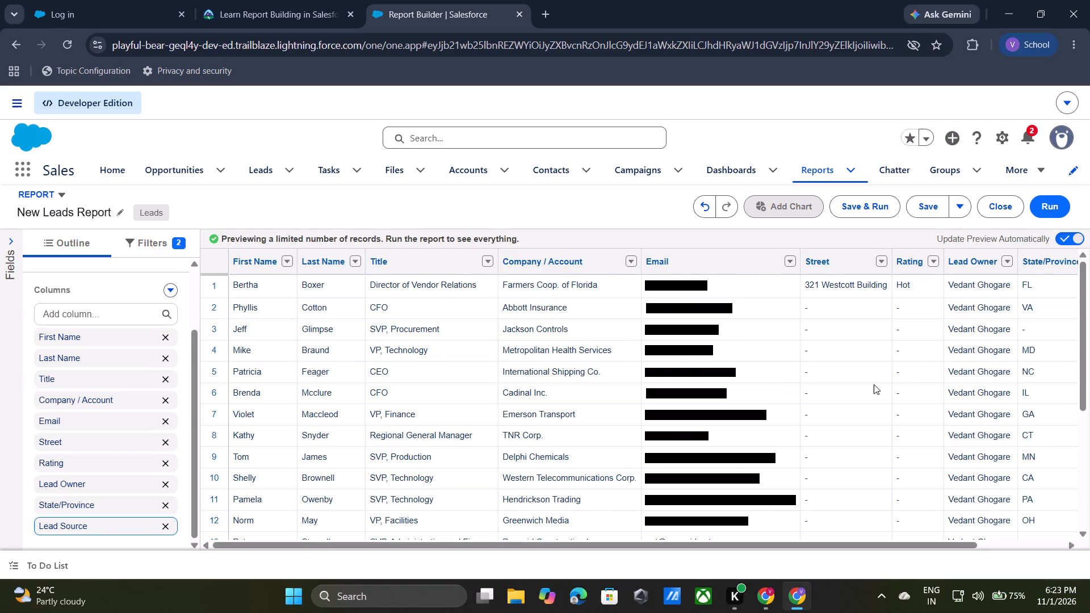
Start saving the report and replace its name with Lead Source Report.
left_click(924, 205)
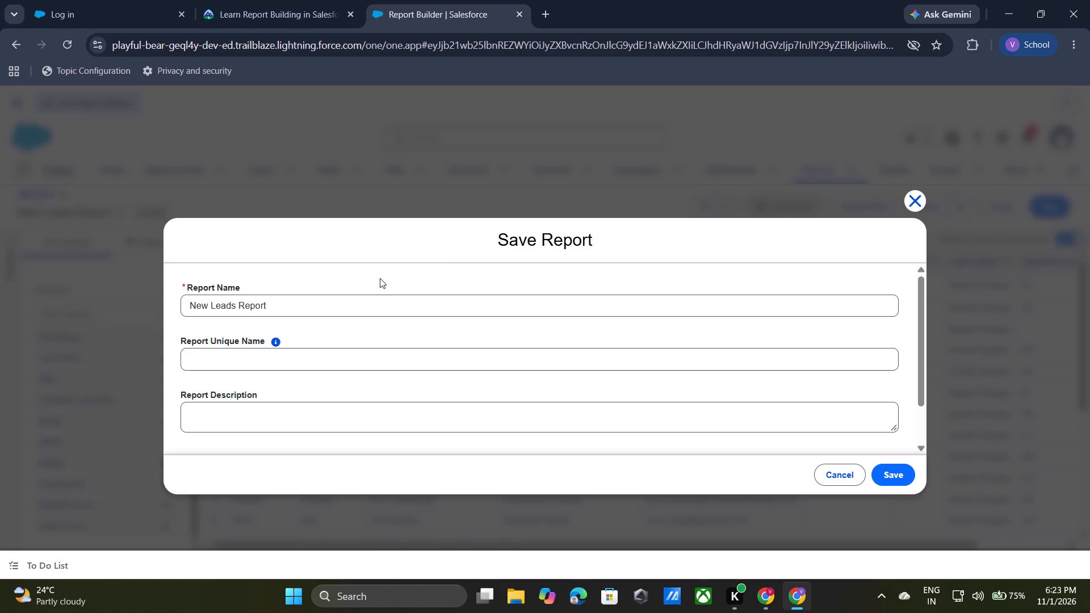
left_click(358, 314)
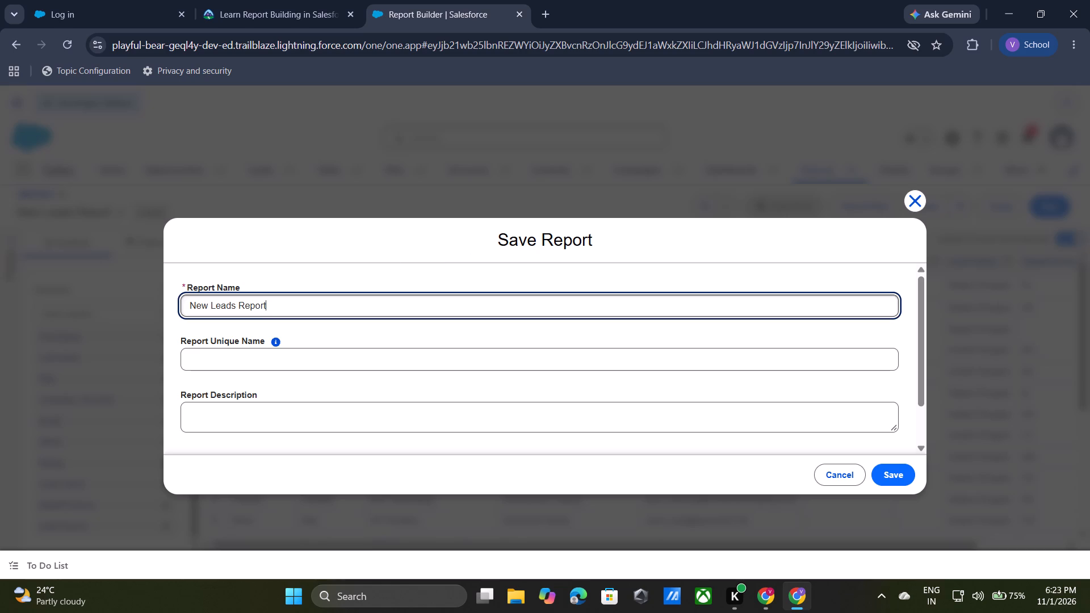
key("ctrl+a")
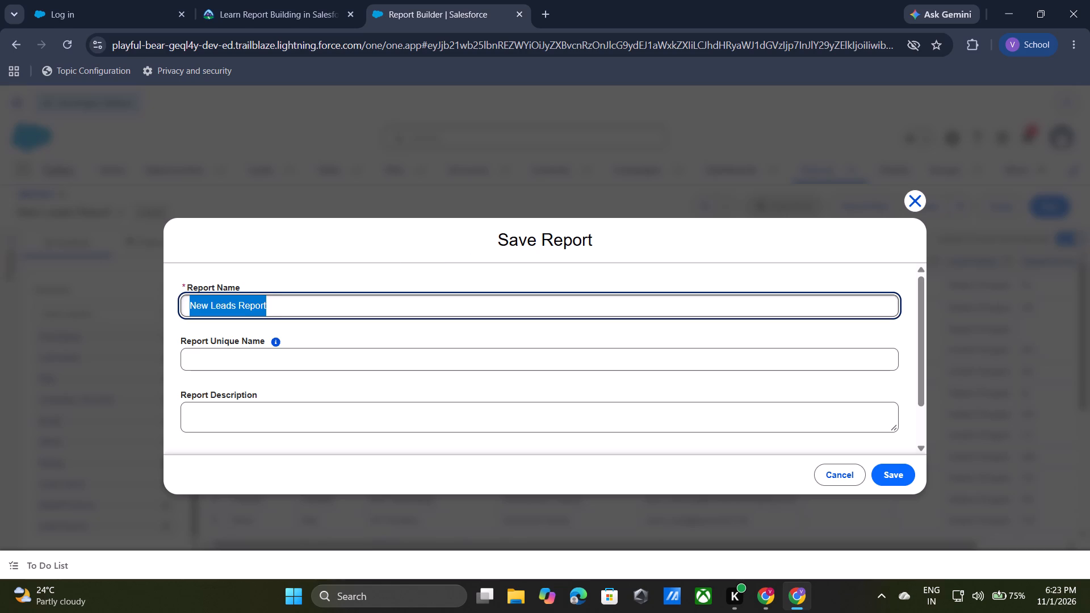
key("ctrl+v")
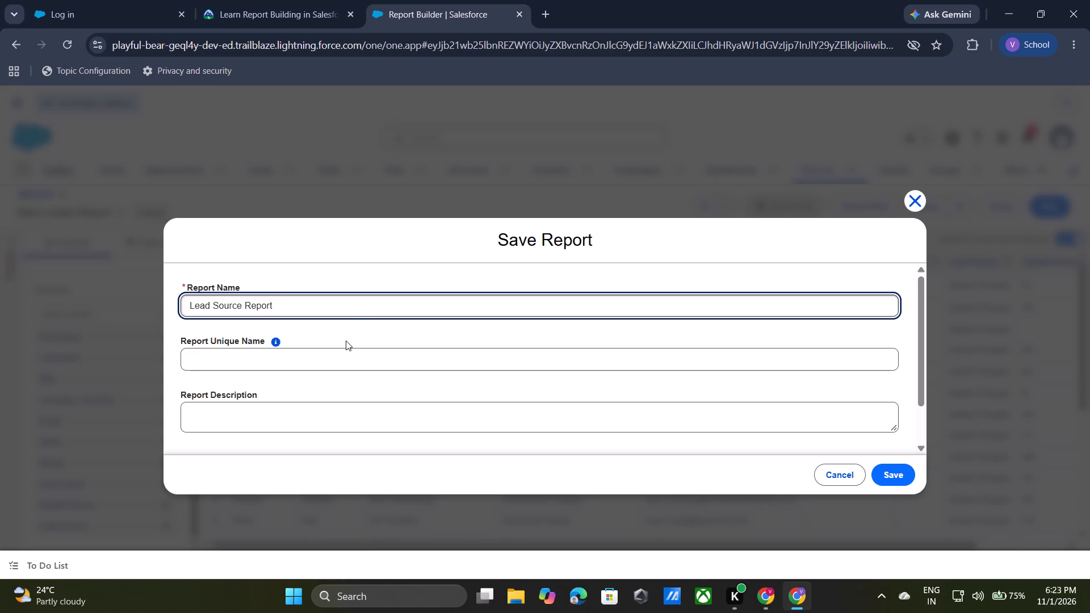
scroll(346, 341, "down", 2)
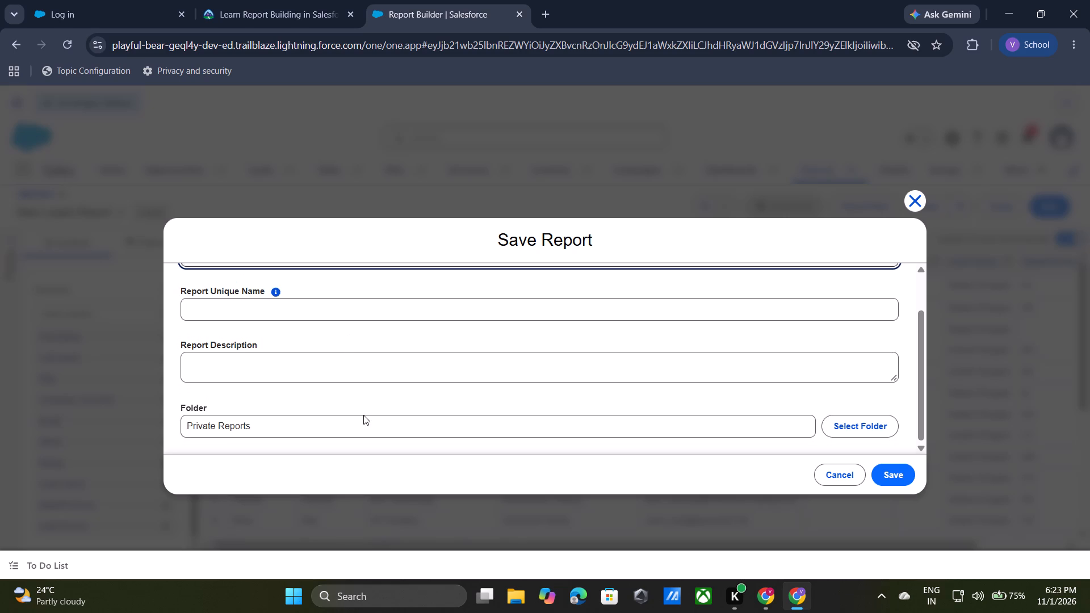
left_click(365, 427)
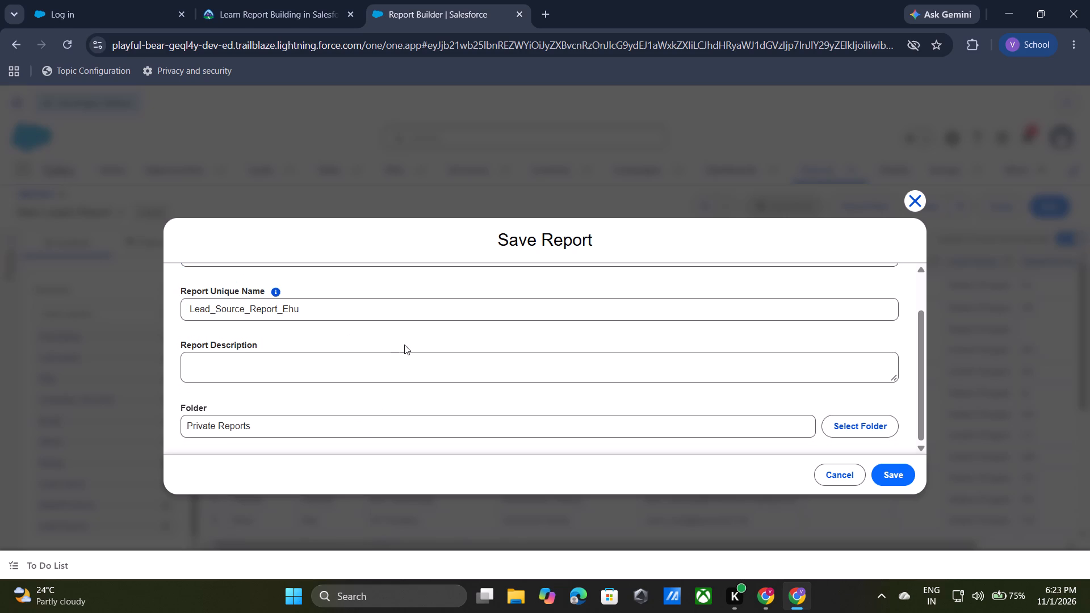
scroll(404, 345, "up", 1)
scroll(596, 393, "down", 2)
Choose Public Reports as the report's folder and save the report.
left_click(826, 424)
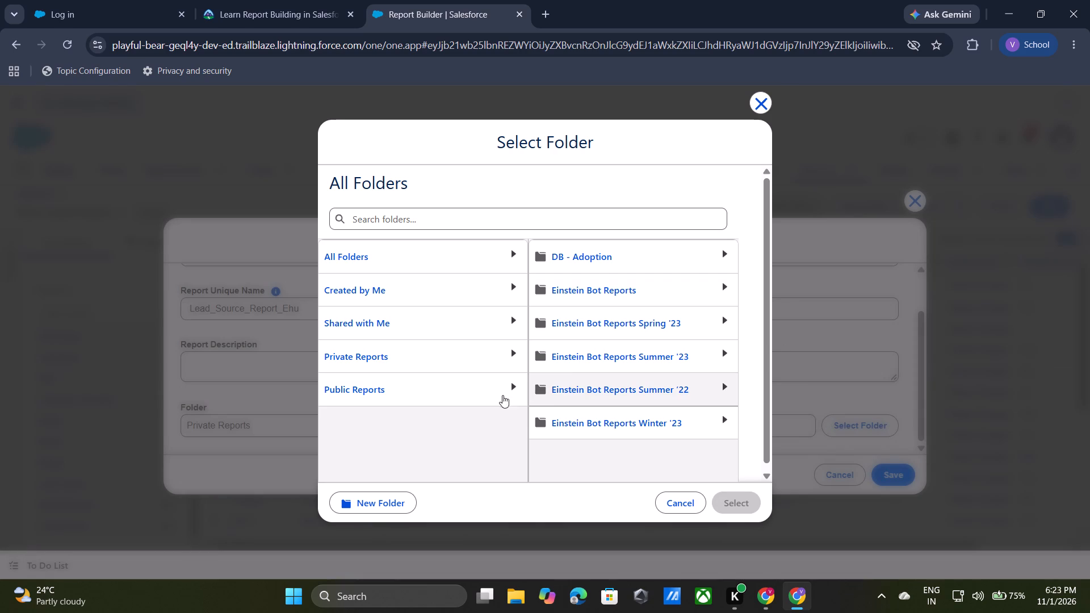
left_click(437, 401)
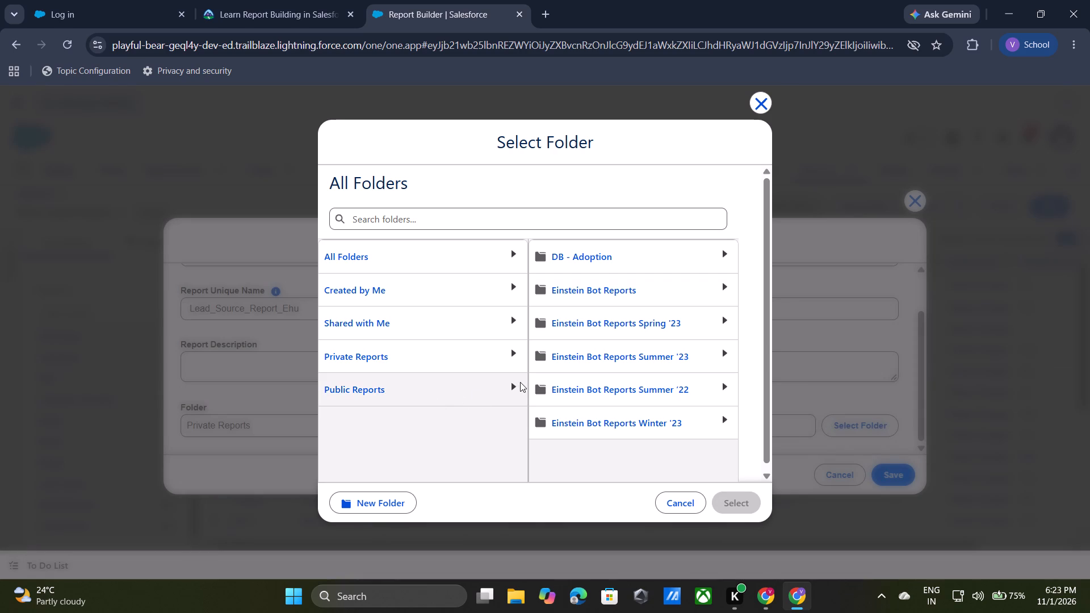
left_click_drag(520, 382, 512, 383)
left_click(512, 383)
left_click(462, 385)
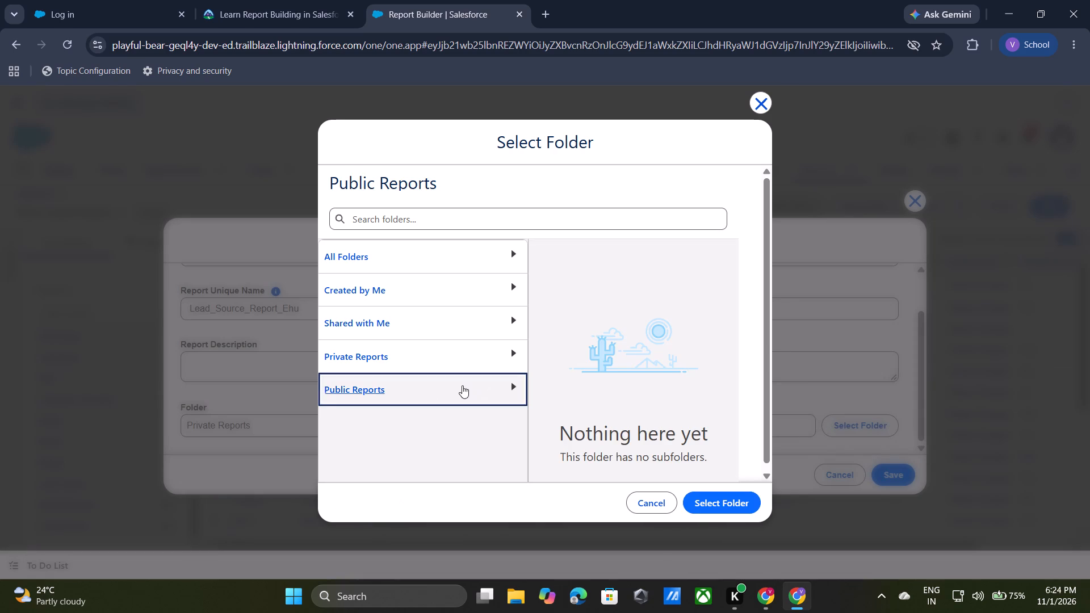
left_click(711, 503)
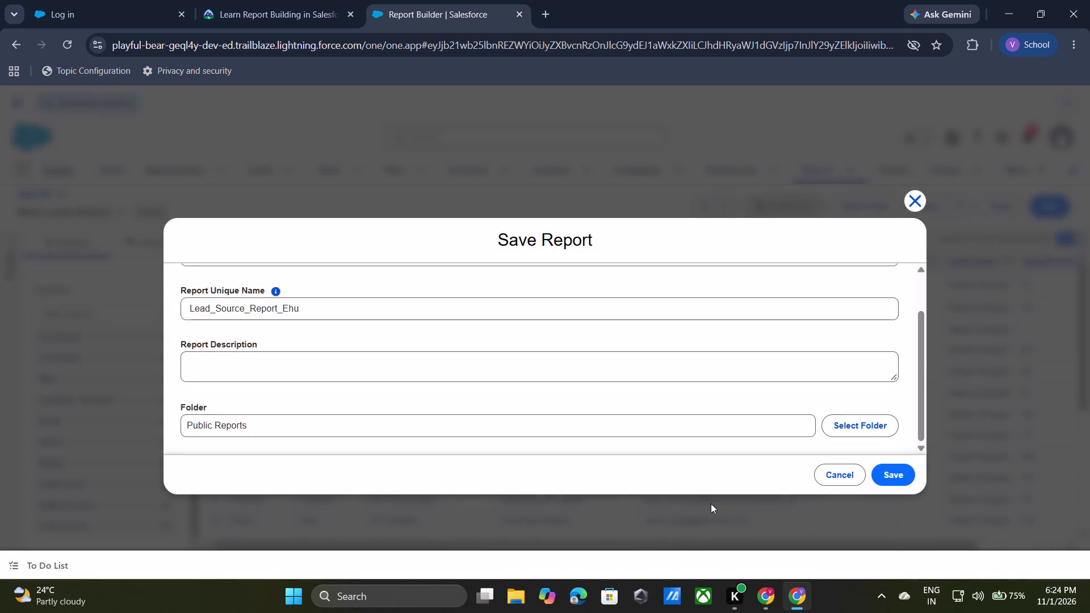
left_click(905, 469)
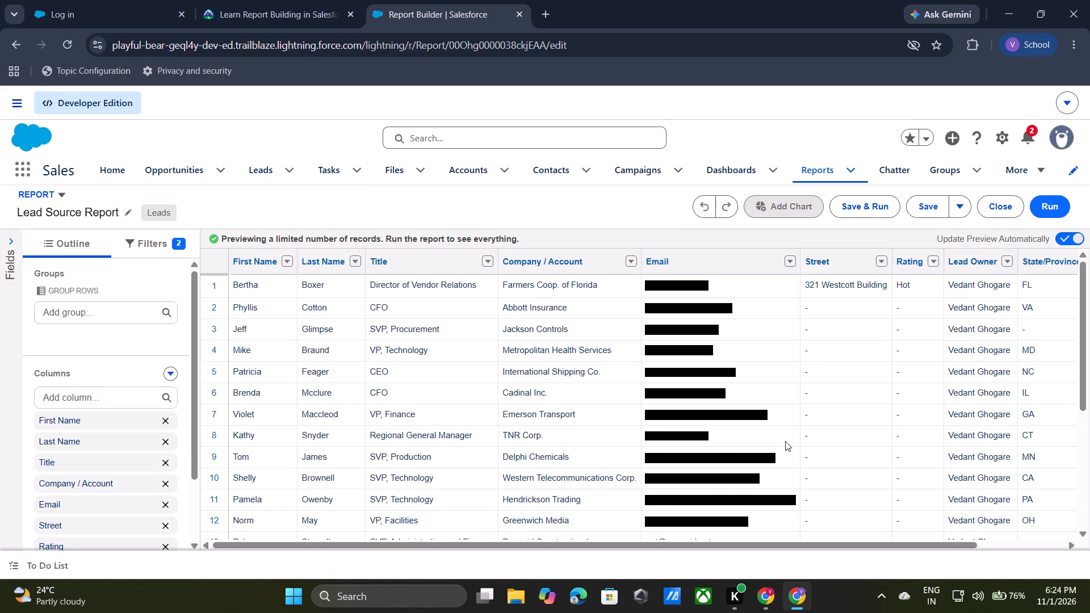
Switch to the Trailhead unit page and submit the hands-on challenge for checking to earn 500 points.
left_click(273, 12)
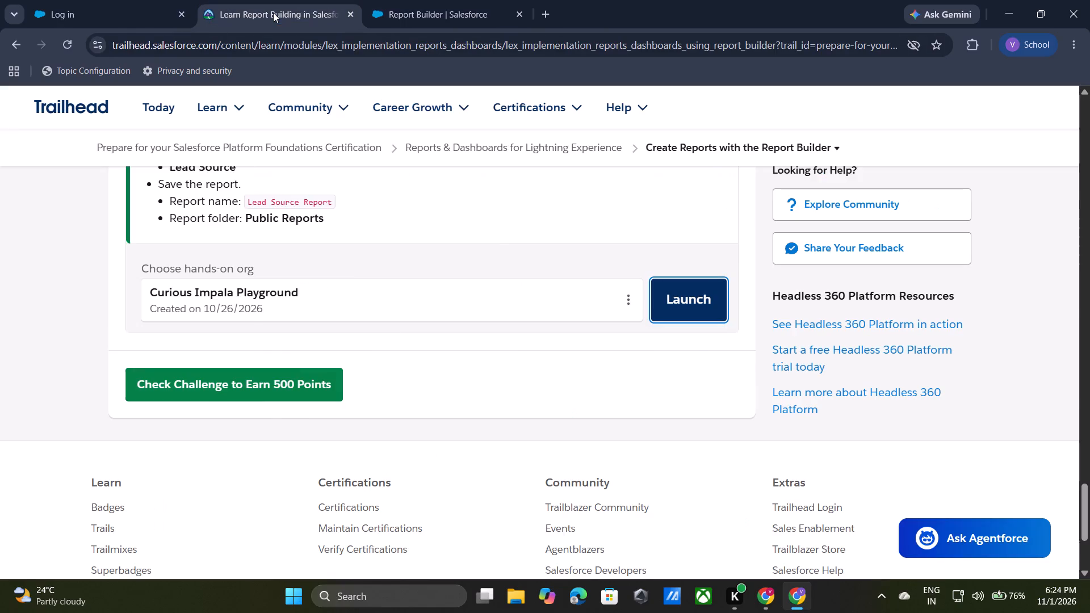
left_click(185, 377)
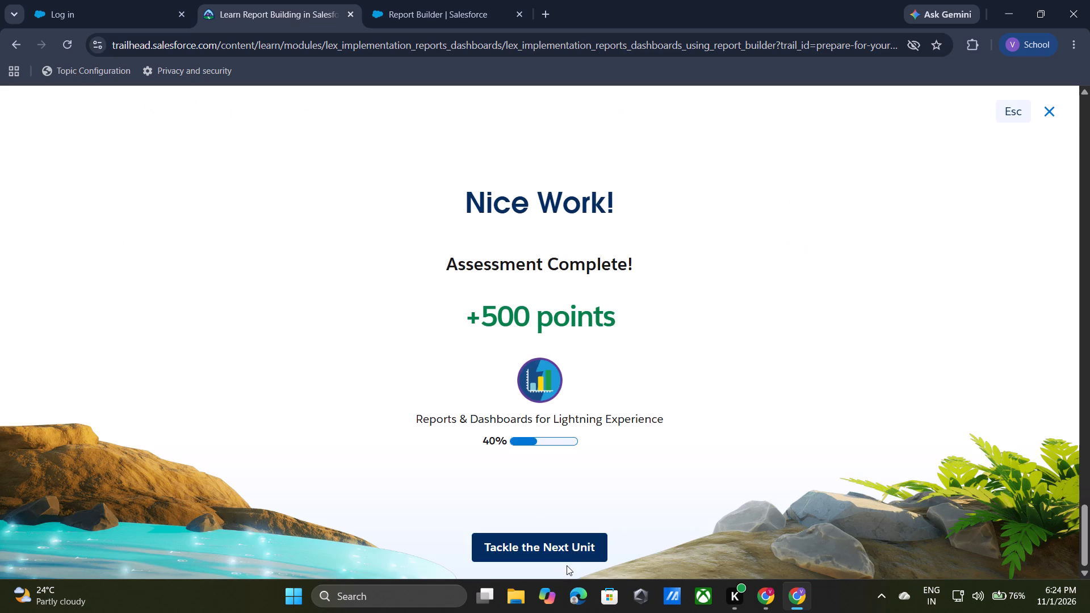
Continue to the next Trailhead unit, Filter Your Report, and close the finished Report Builder browser tab.
left_click(566, 551)
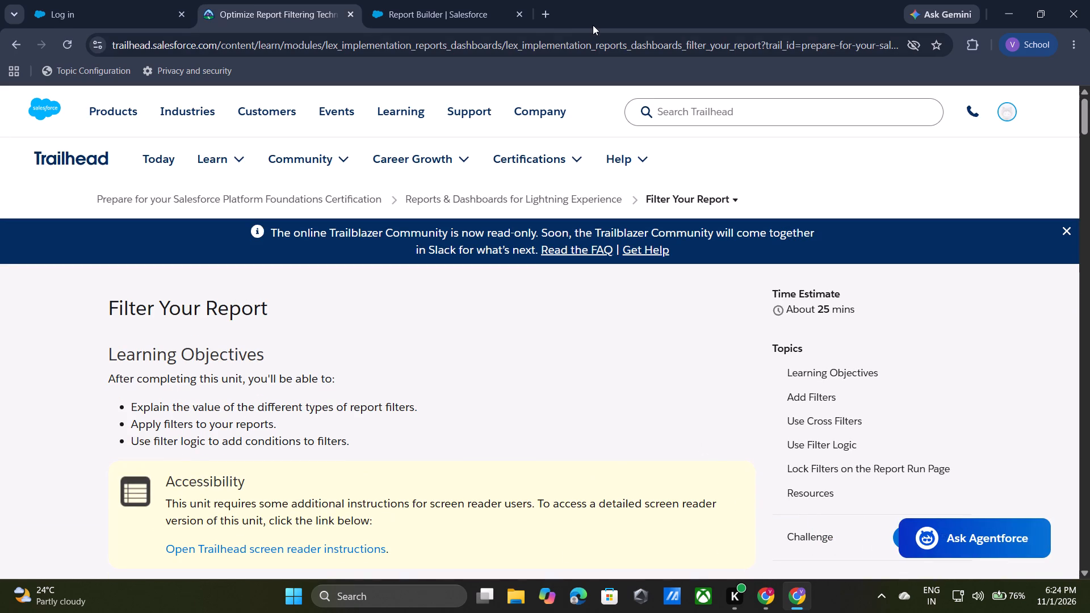
left_click(518, 12)
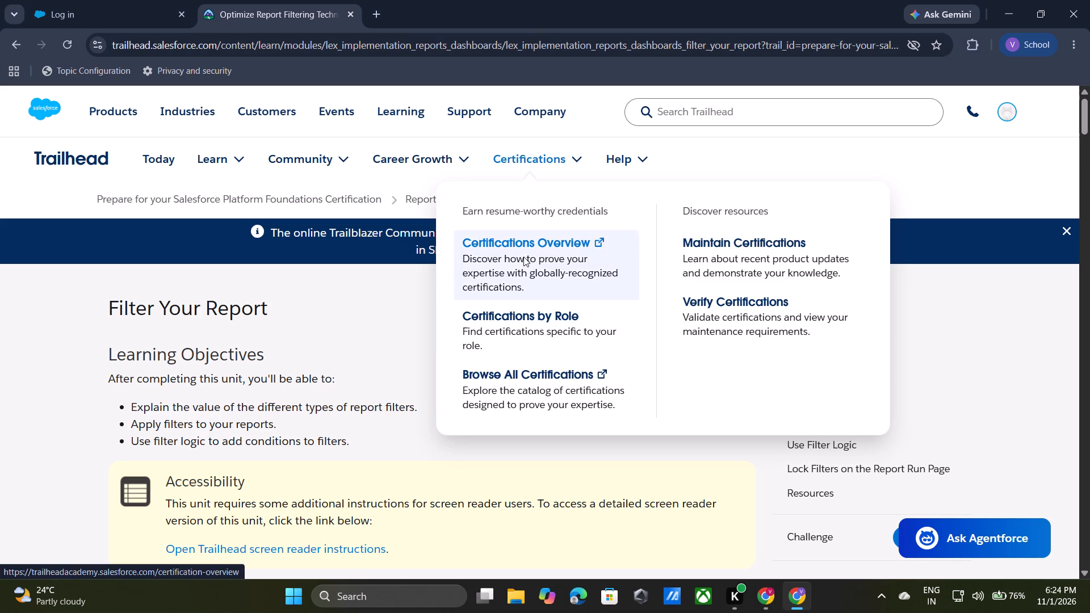
Read through the Filter Your Report unit and examine the requirements of its hands-on challenge, Create a Report with Filter Logic.
left_click(417, 397)
scroll(417, 397, "down", 15)
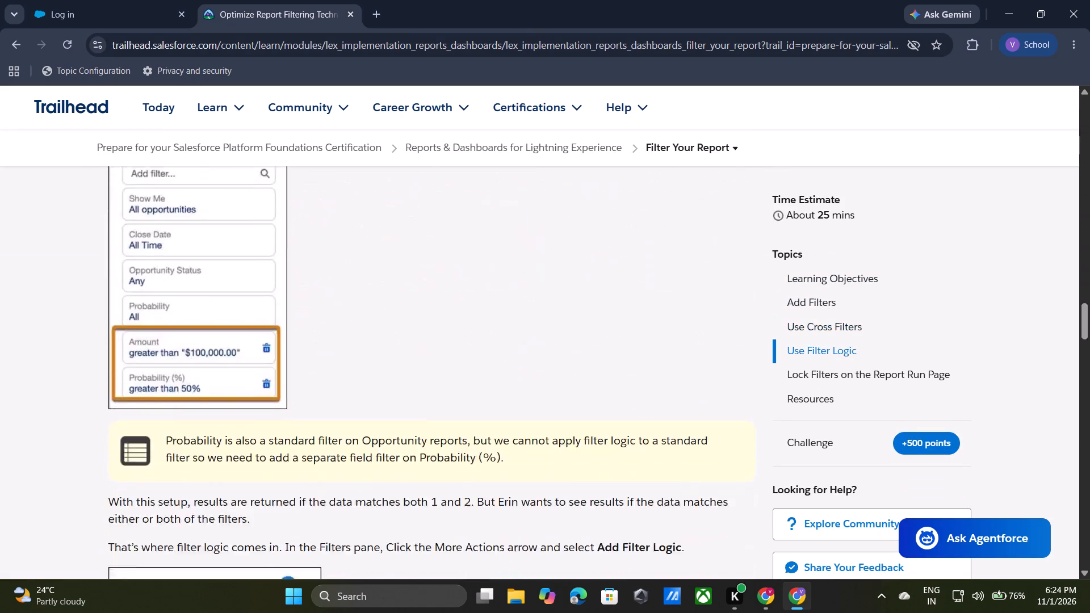
scroll(417, 397, "down", 3)
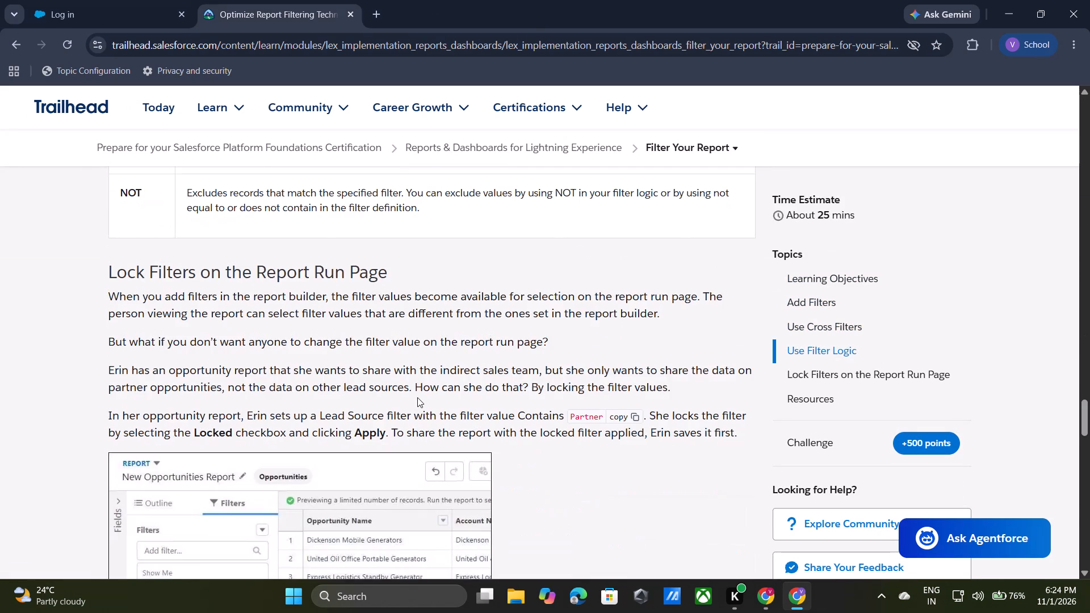
scroll(416, 434, "down", 5)
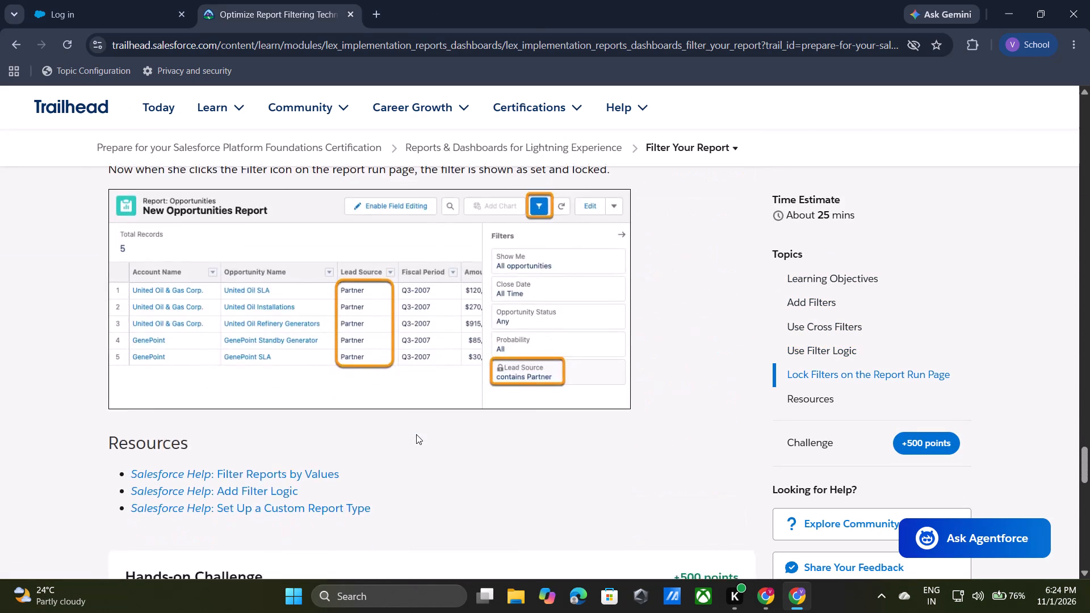
scroll(416, 434, "down", 5)
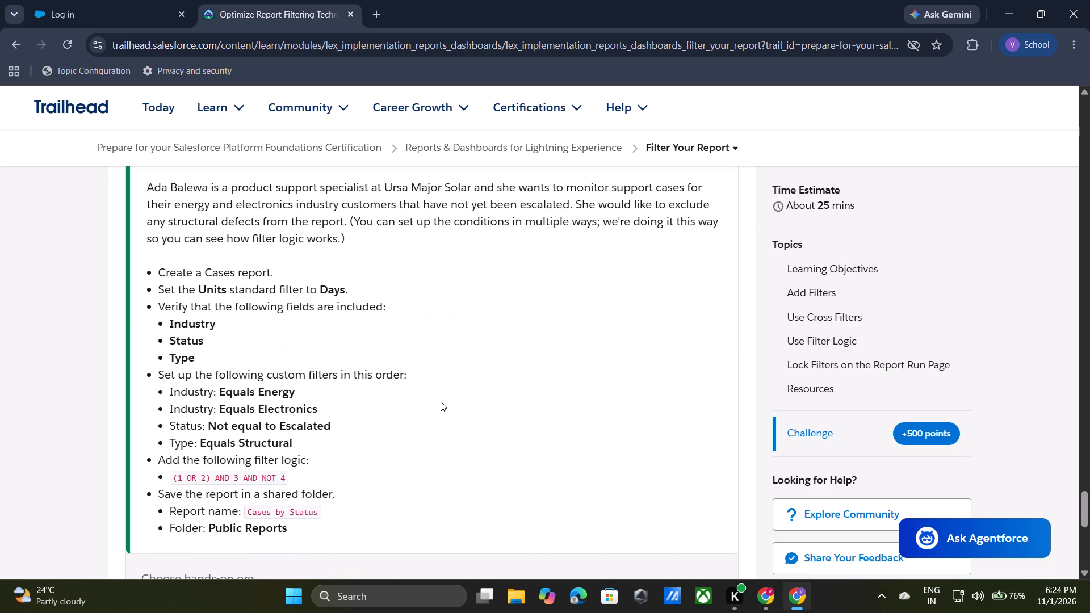
scroll(441, 400, "down", 1)
scroll(441, 400, "up", 2)
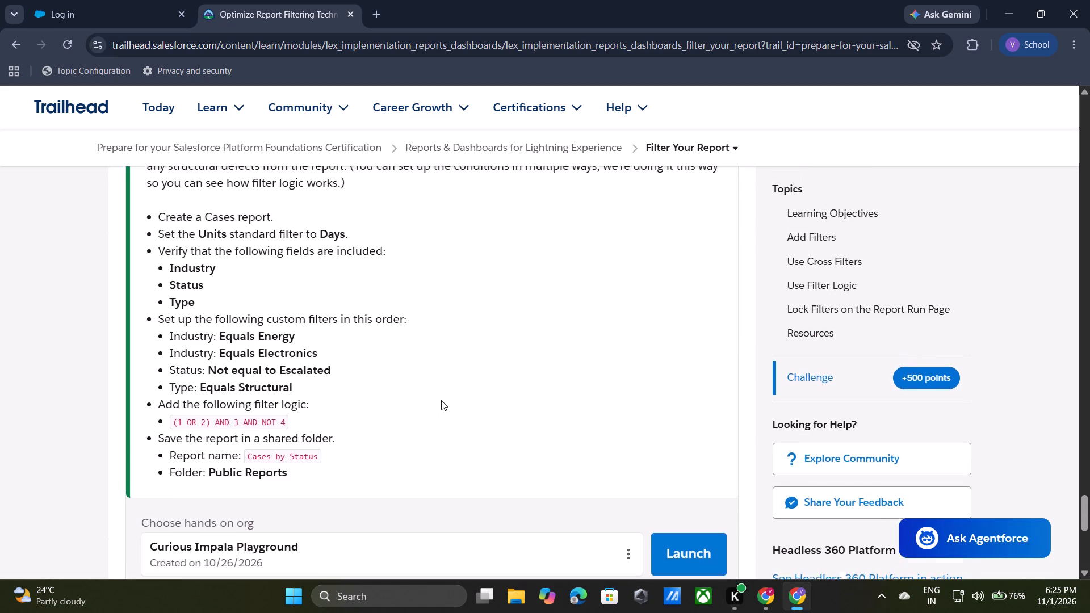
scroll(441, 400, "up", 1)
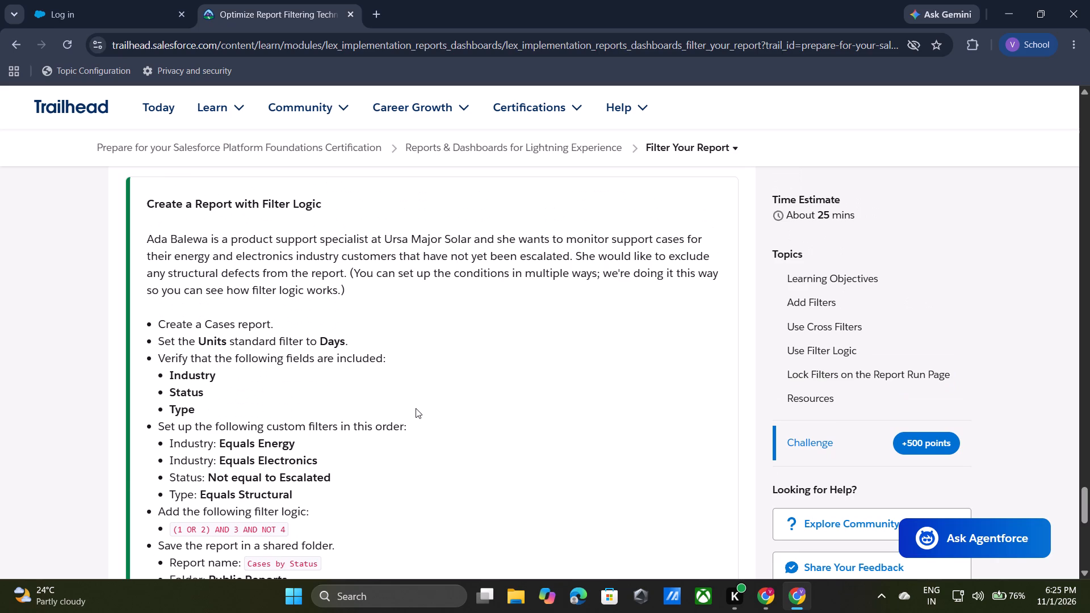
scroll(334, 402, "down", 1)
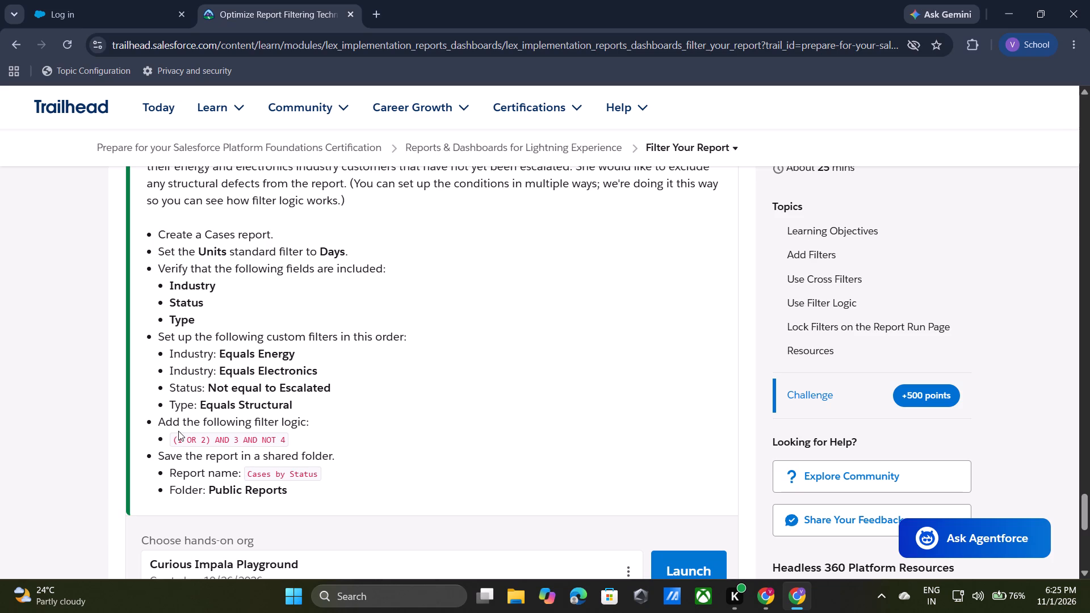
Copy the filter logic expression (1 OR 2) AND 3 AND NOT 4 from the challenge instructions.
left_click_drag(176, 440, 286, 439)
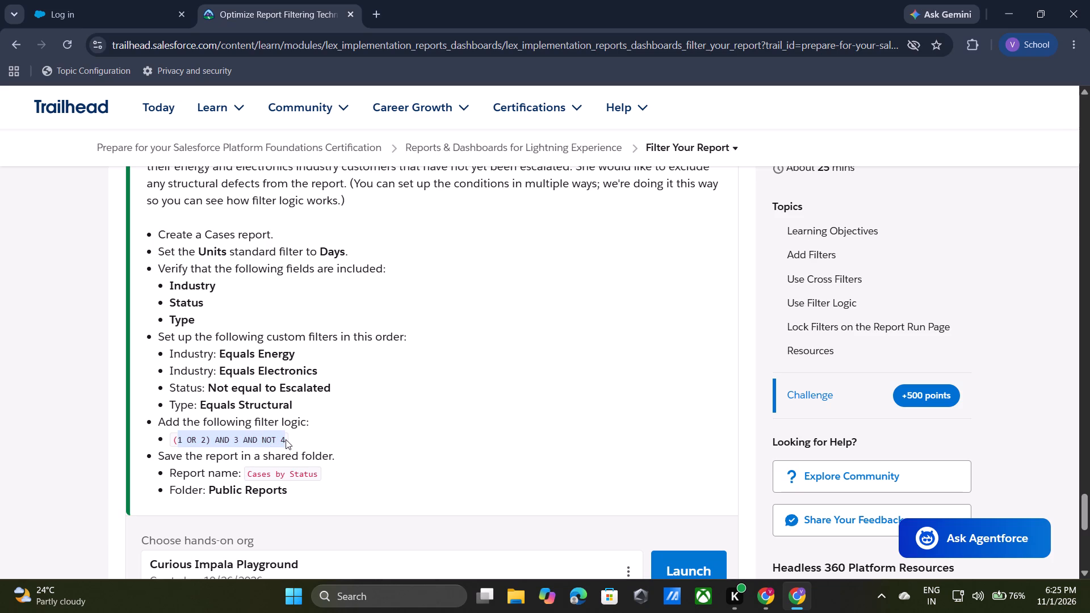
left_click_drag(286, 439, 286, 439)
left_click(286, 439)
left_click_drag(174, 439, 290, 439)
key("ctrl+c")
Launch the Curious Impala Playground and find and open Reports through the App Launcher.
scroll(759, 594, "down", 1)
scroll(689, 523, "down", 1)
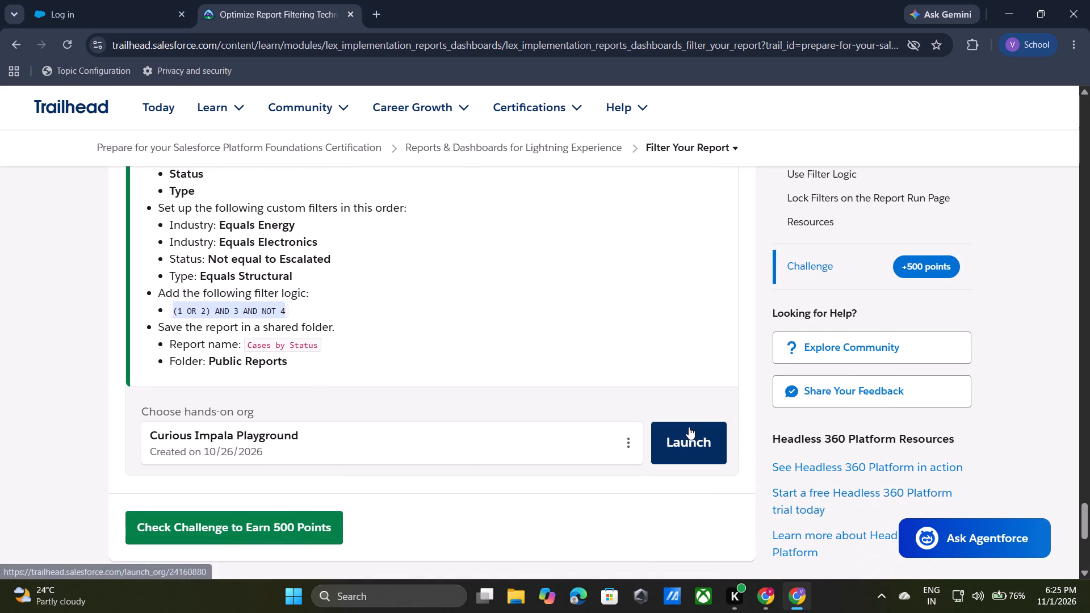
left_click(689, 427)
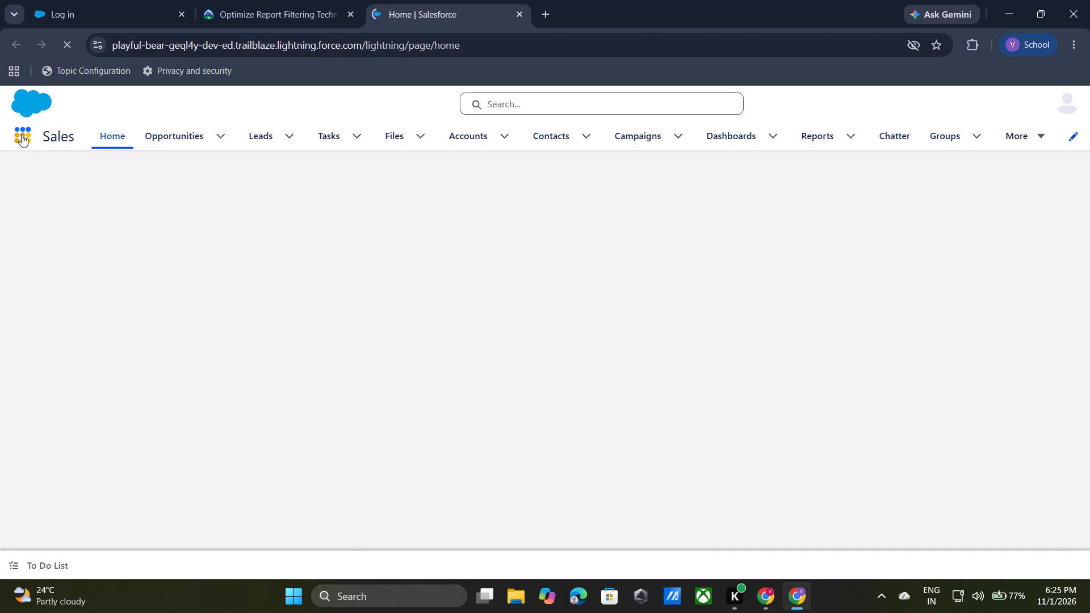
left_click(22, 135)
left_click(27, 171)
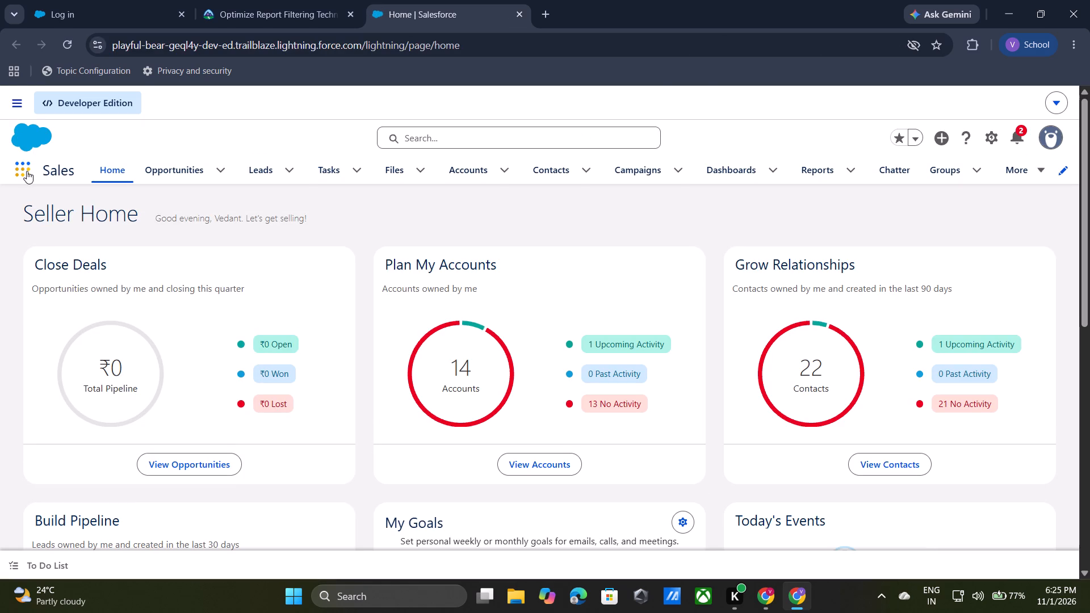
left_click(70, 236)
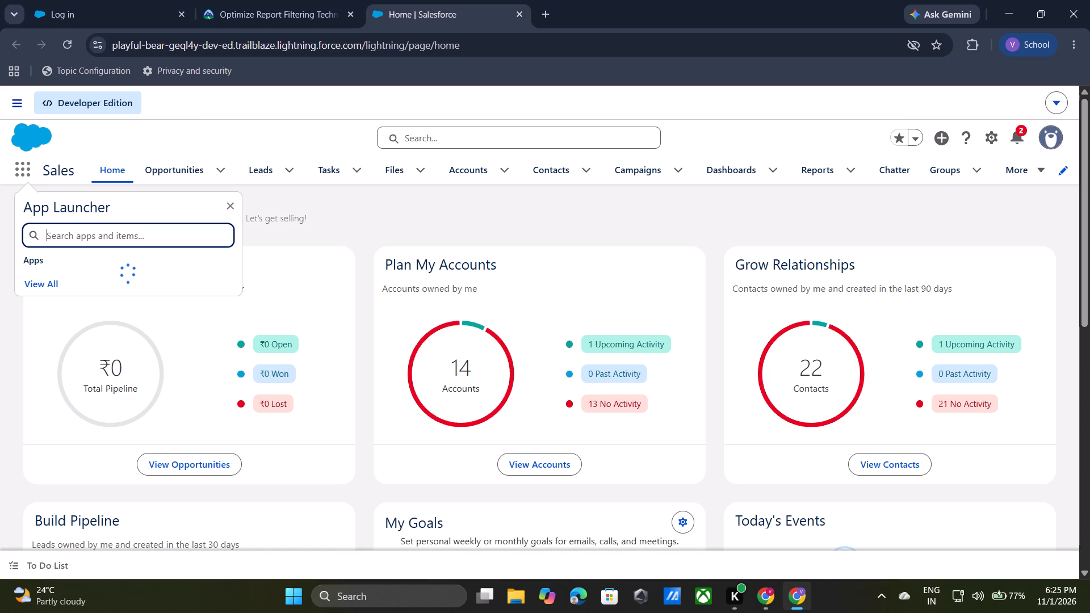
type("Re")
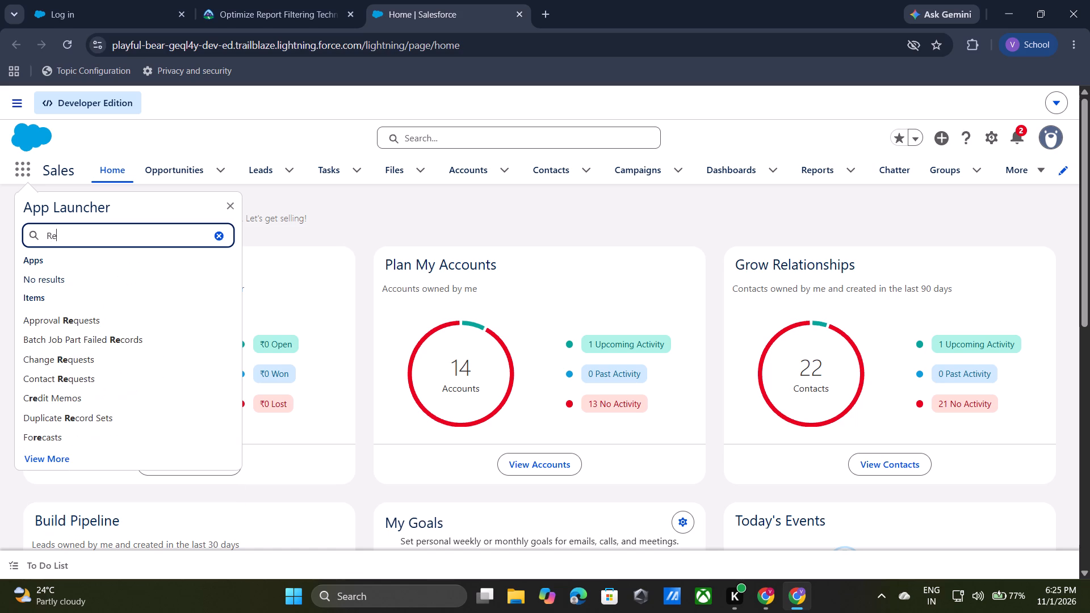
type("po")
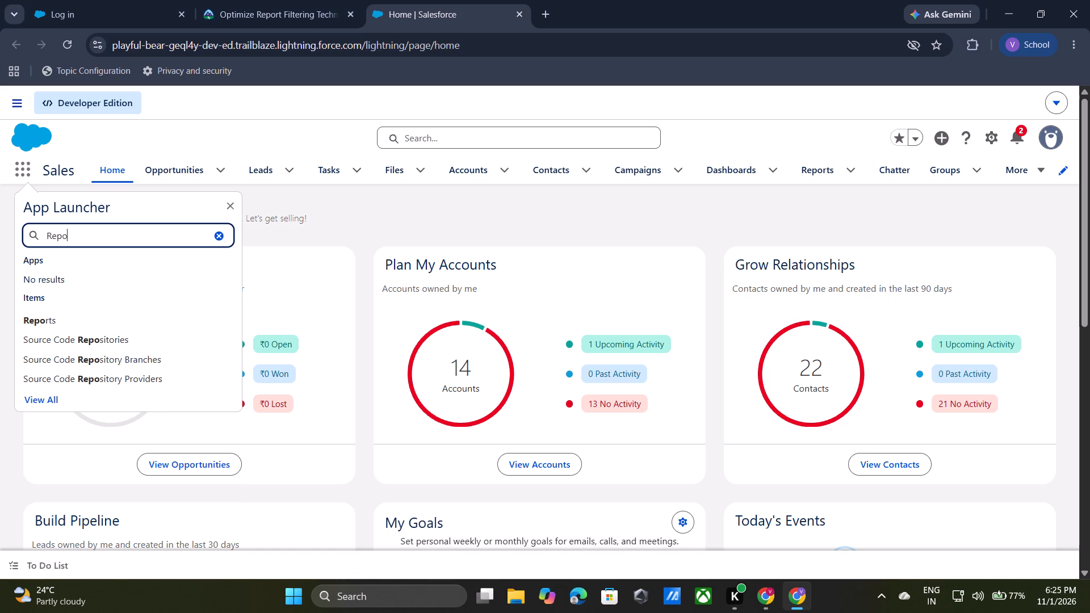
double_click(49, 323)
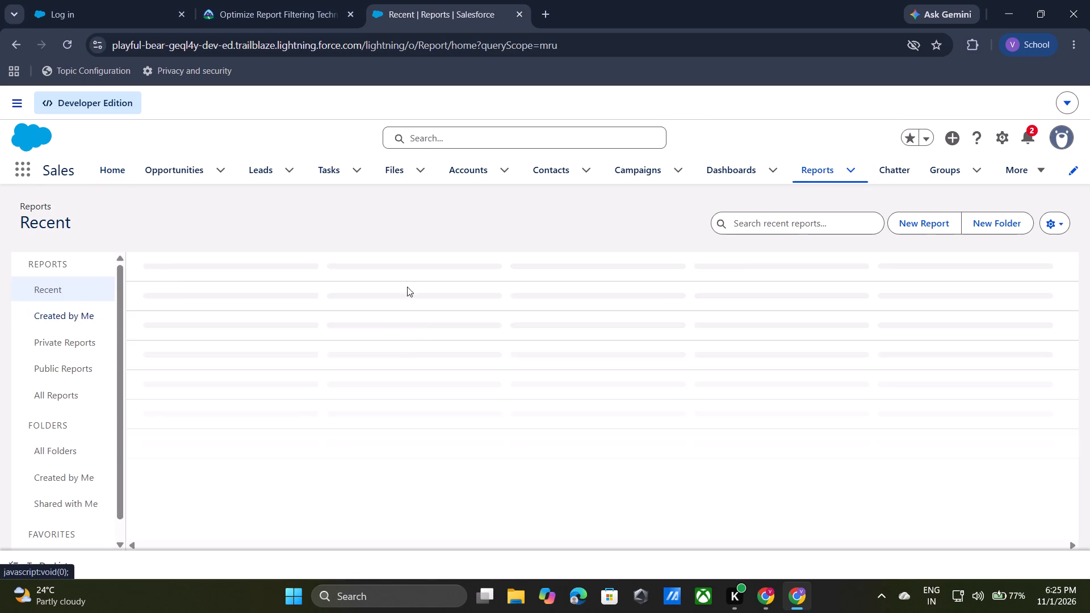
Create a new report, searching all report types for Cas and starting it with the Cases type.
left_click(925, 232)
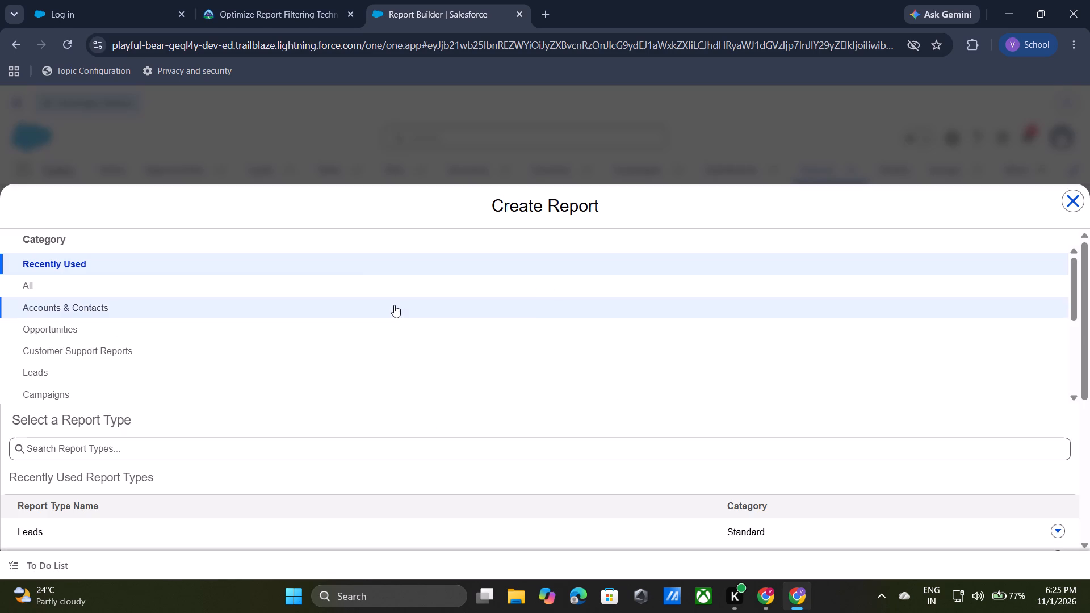
right_click(270, 292)
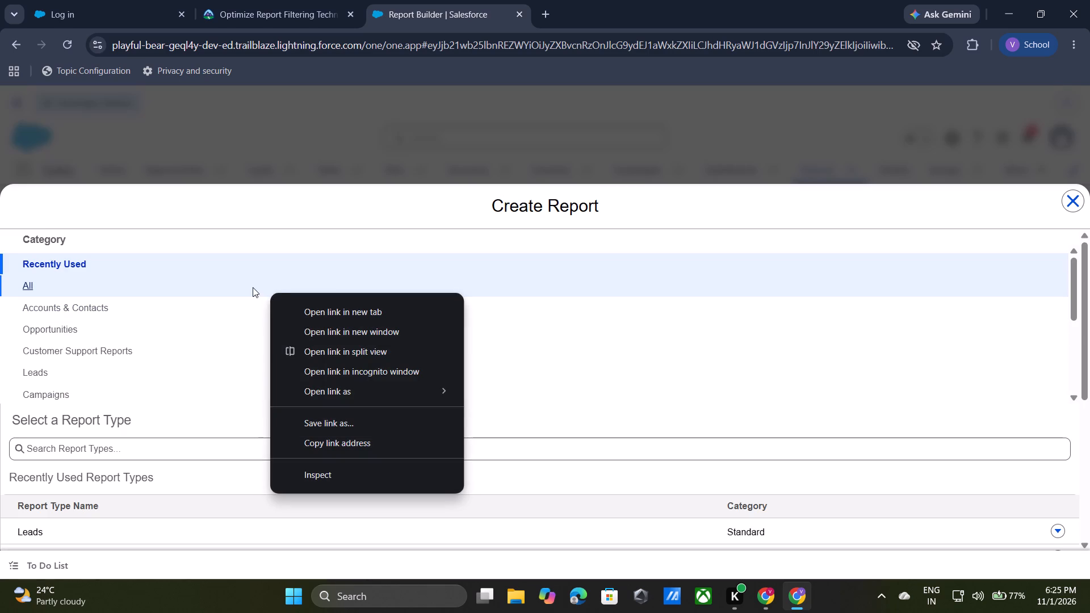
left_click(253, 287)
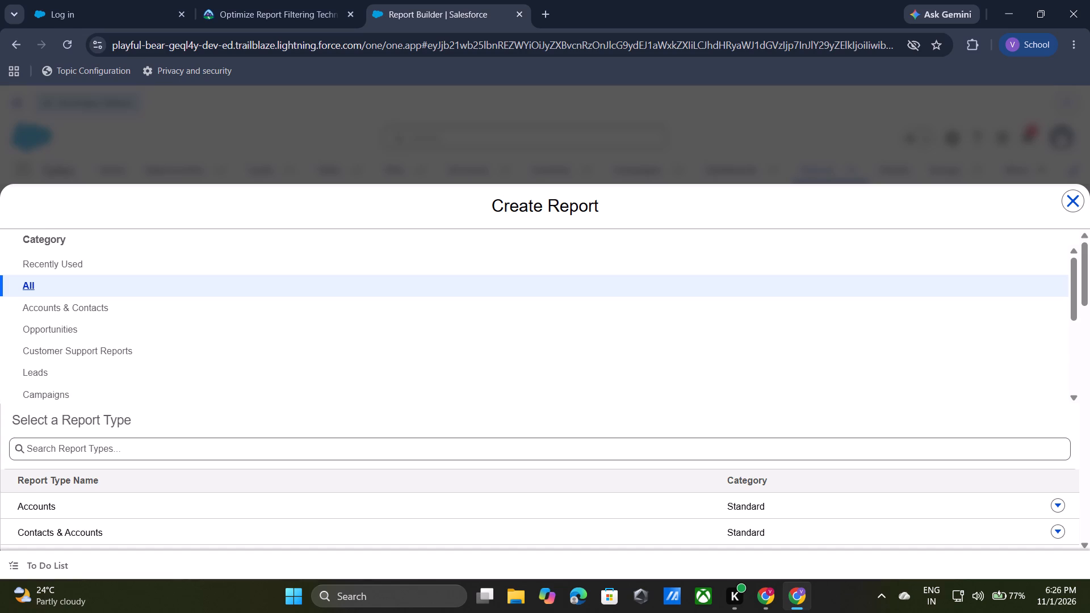
left_click(185, 443)
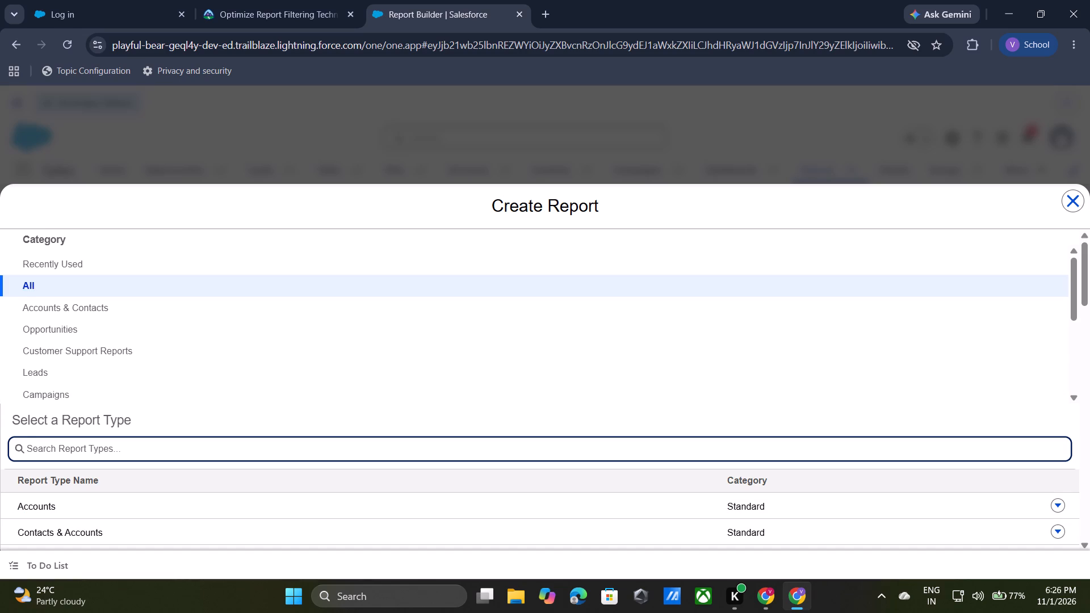
type("Cas")
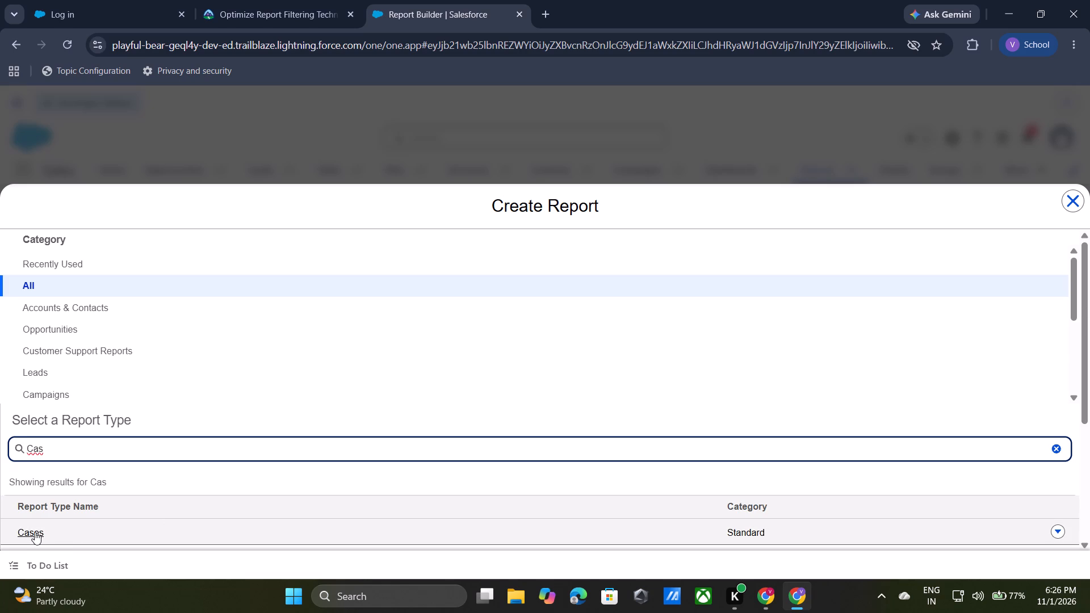
left_click(35, 532)
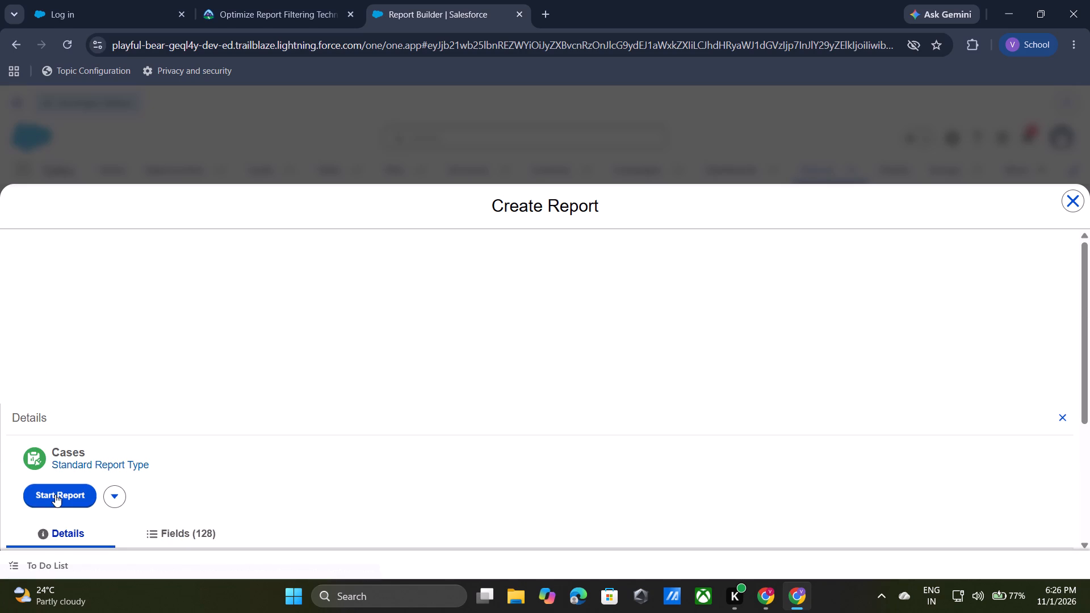
left_click(57, 496)
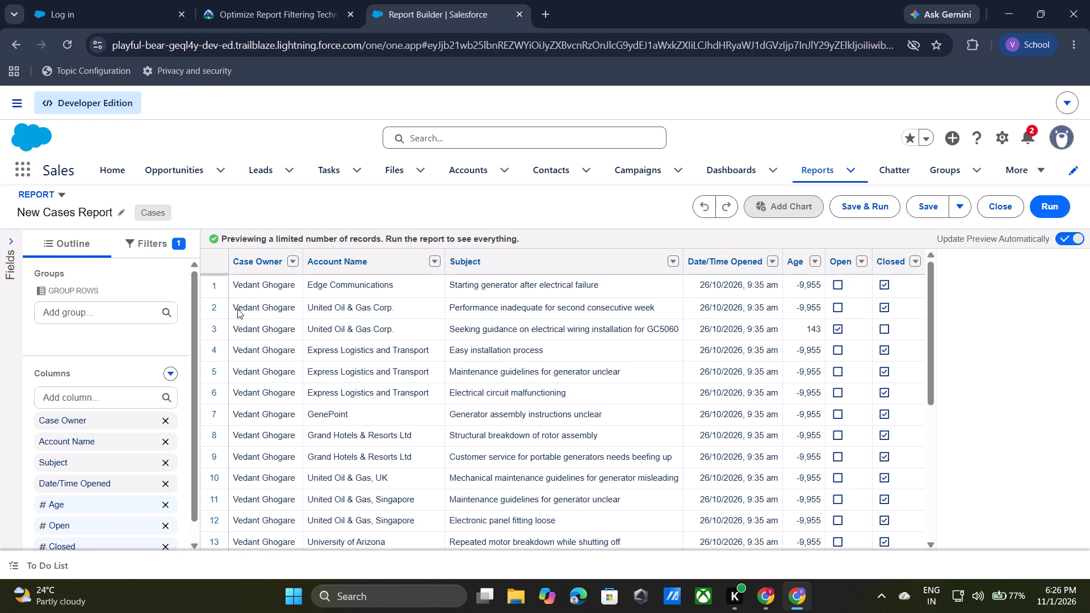
Set the report's Units standard filter to Days and apply it.
left_click(171, 274)
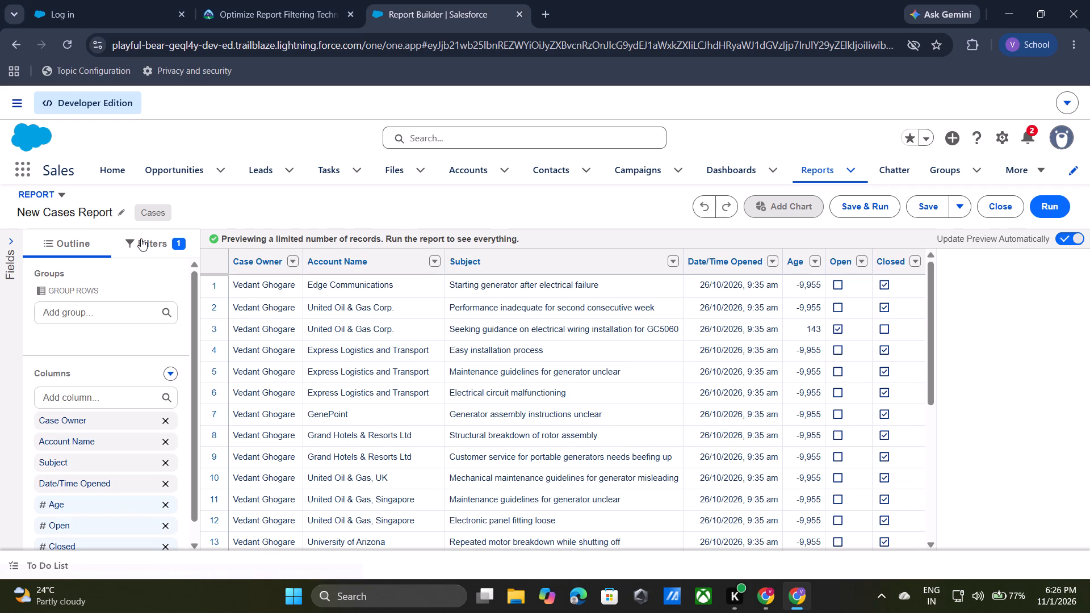
left_click(141, 238)
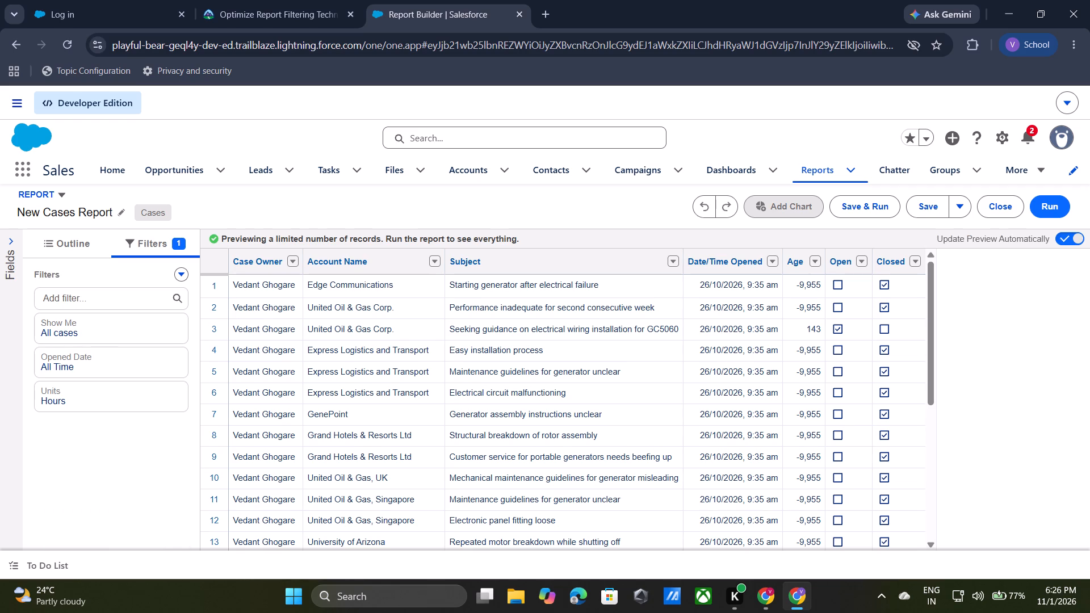
left_click(87, 393)
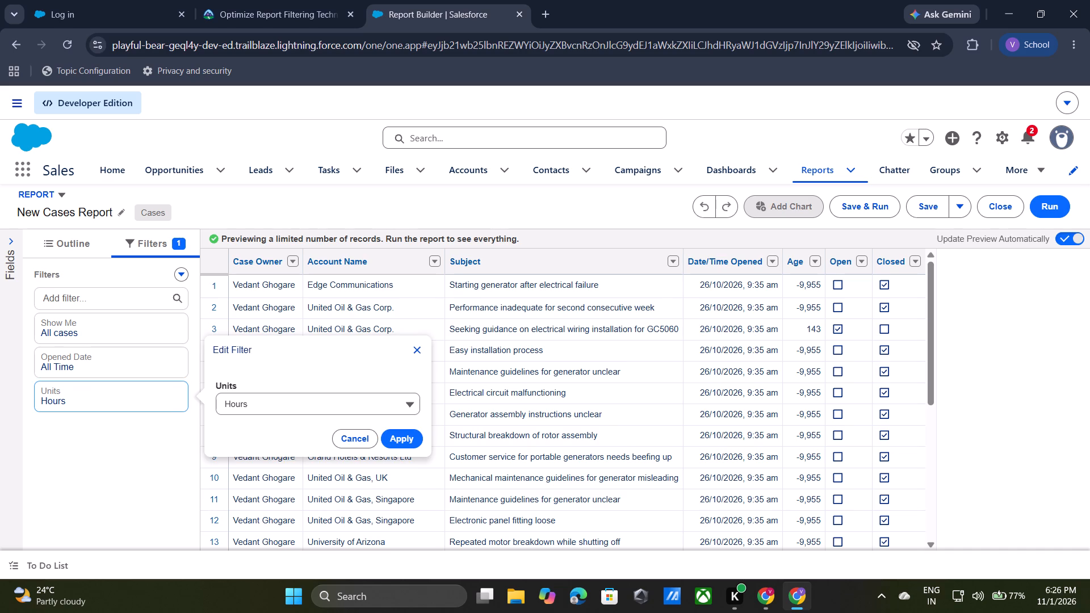
left_click(410, 400)
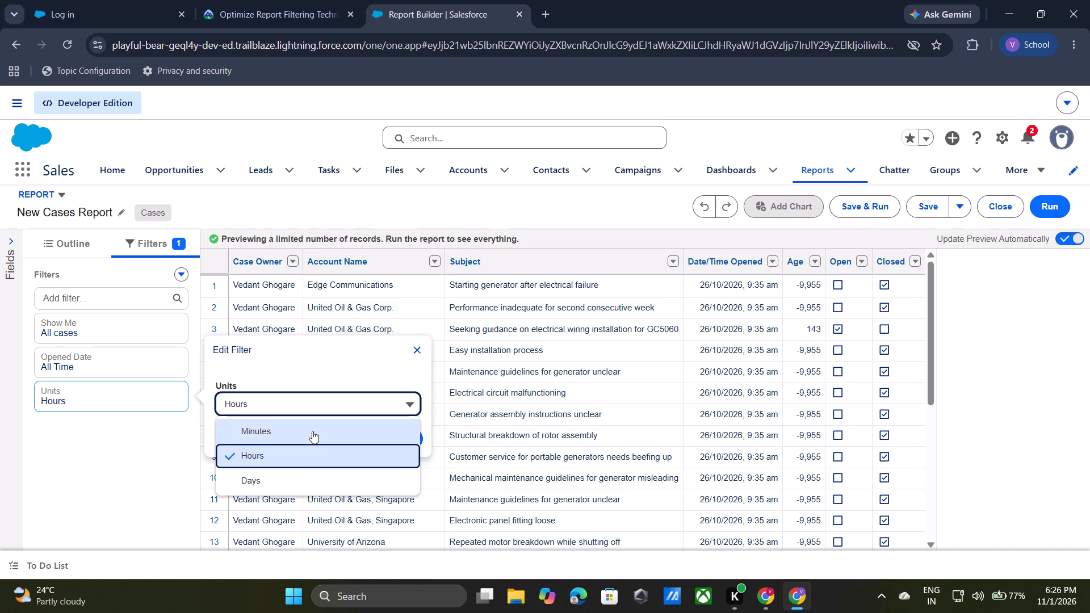
left_click(305, 489)
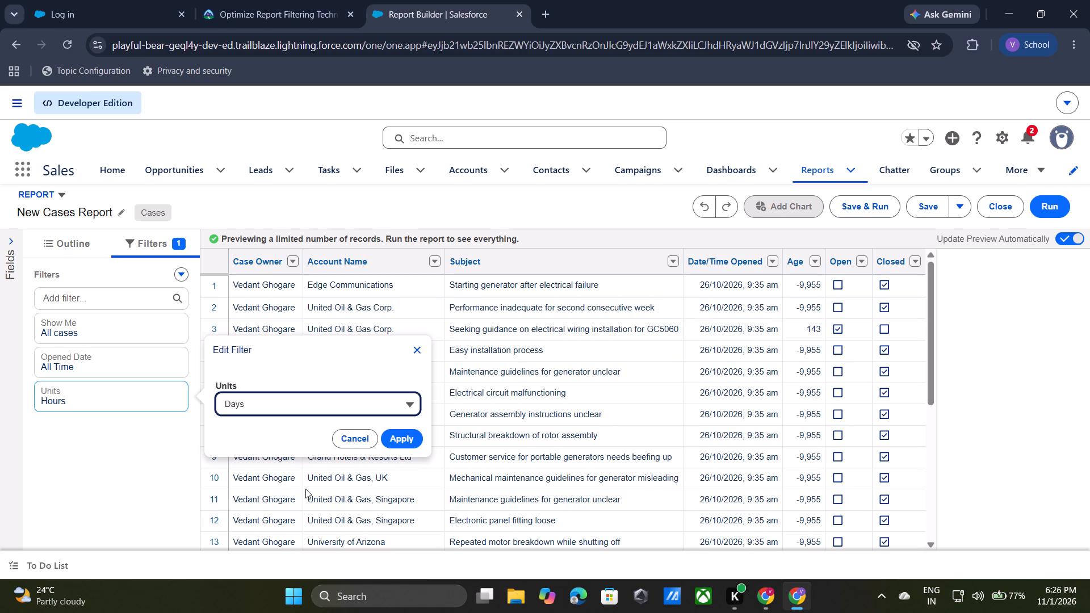
left_click(408, 436)
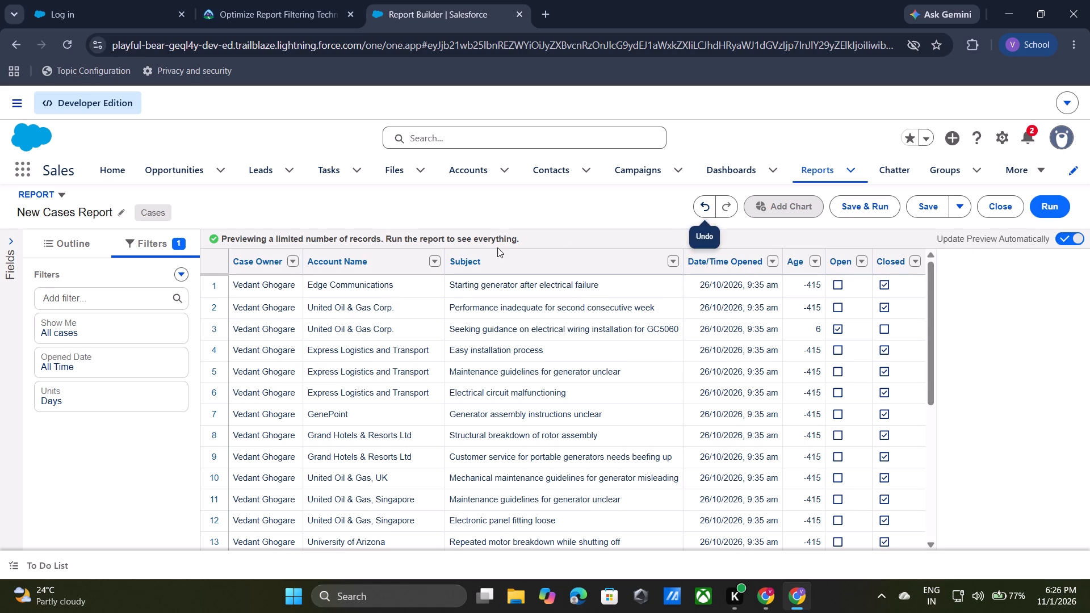
Add the account's Industry field as a column in the Cases report outline.
scroll(215, 266, "up", 3)
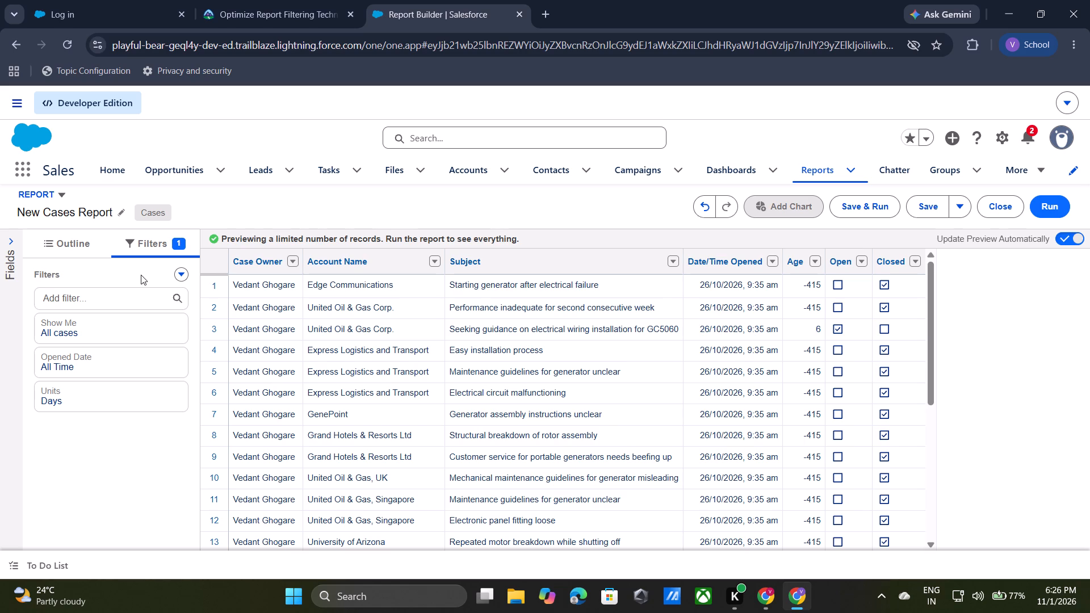
left_click(154, 243)
left_click(154, 243)
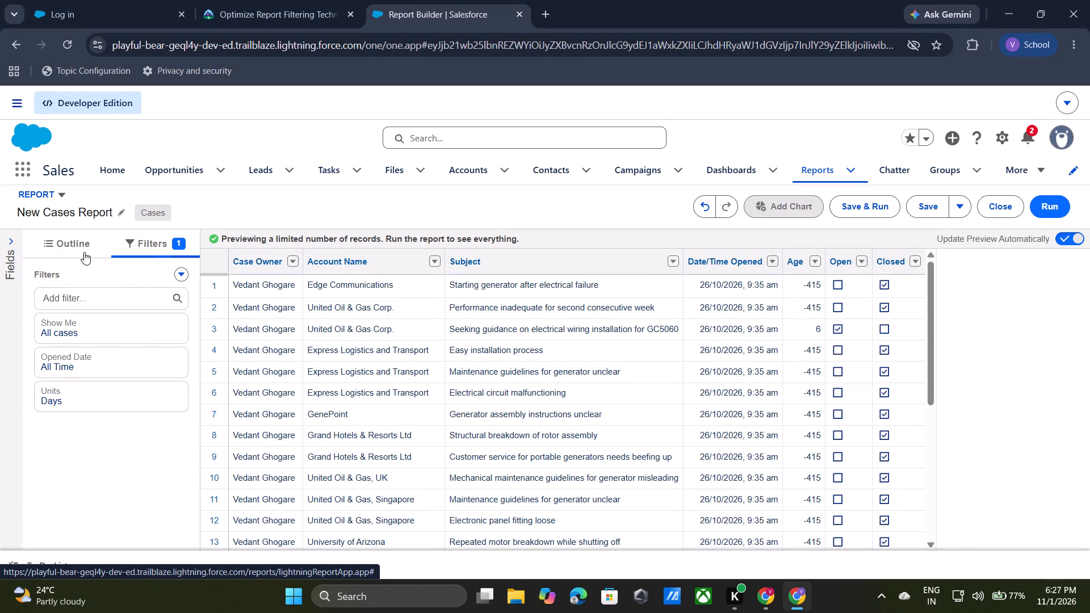
left_click(75, 246)
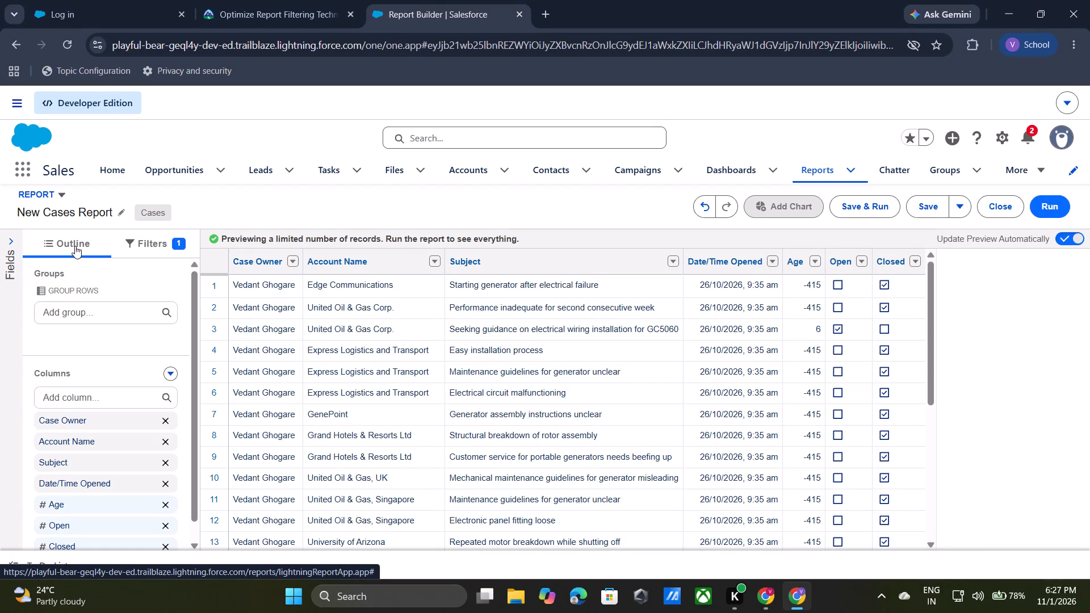
left_click(62, 392)
type("in")
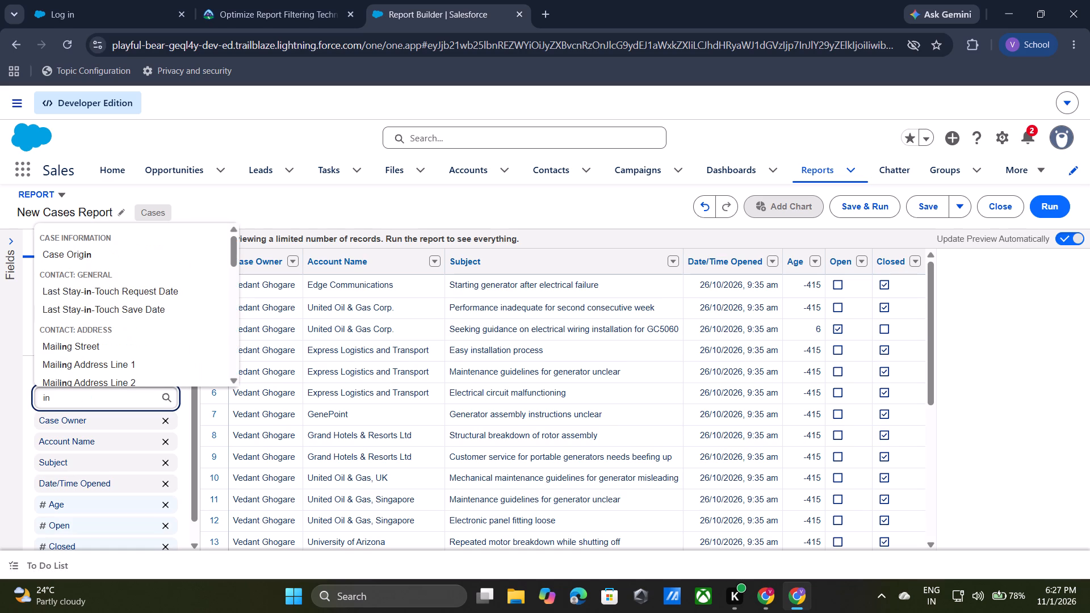
key("d")
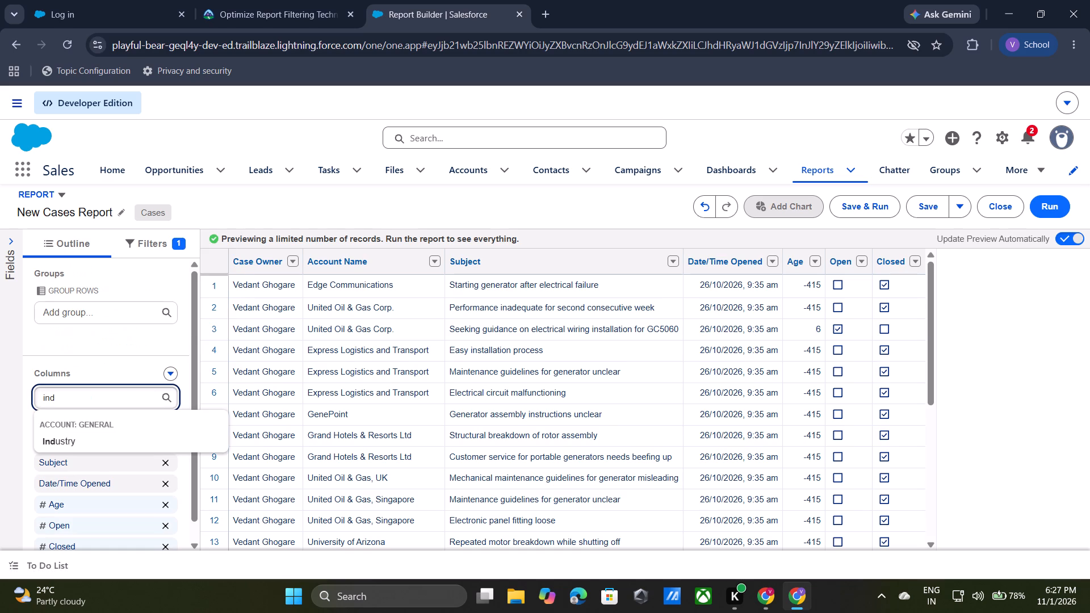
left_click(63, 444)
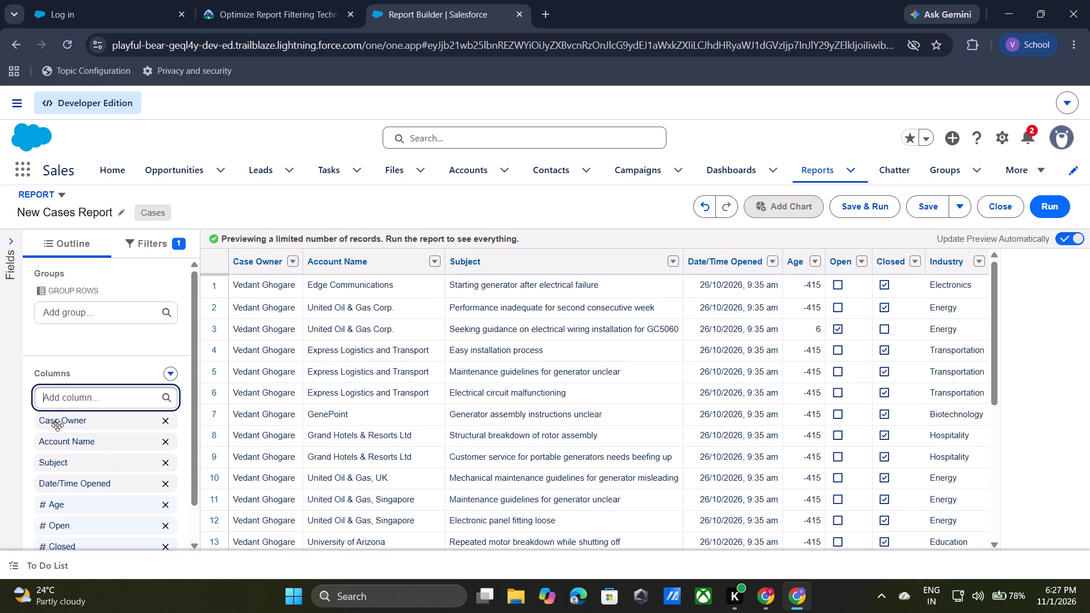
Add the case Status field as a report column.
left_click(65, 406)
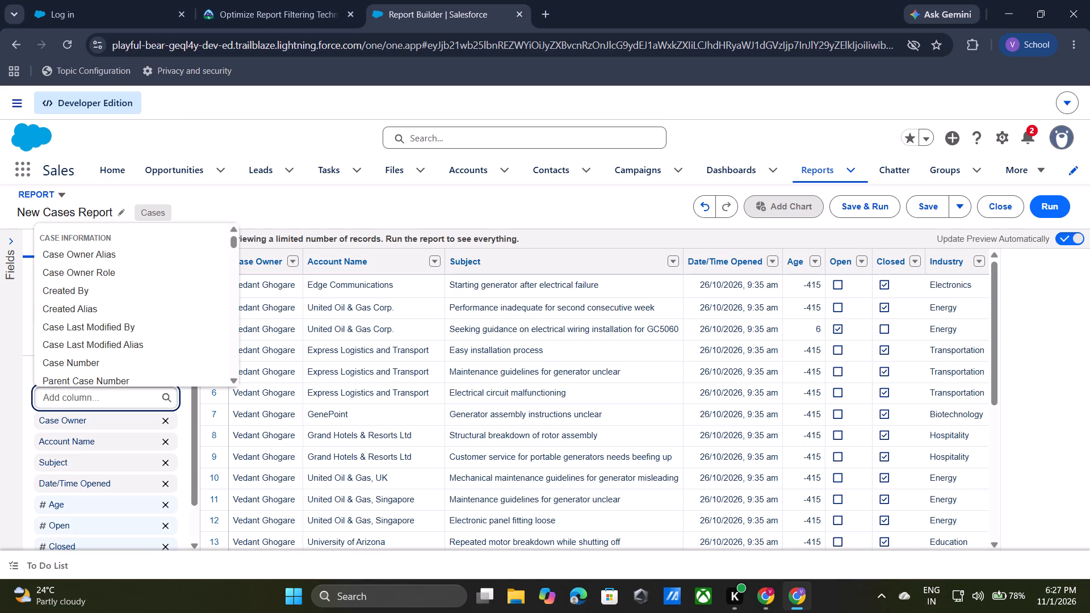
key("shift+s")
type("tsa")
key("BackSpace")
key("BackSpace")
type("at")
left_click(48, 262)
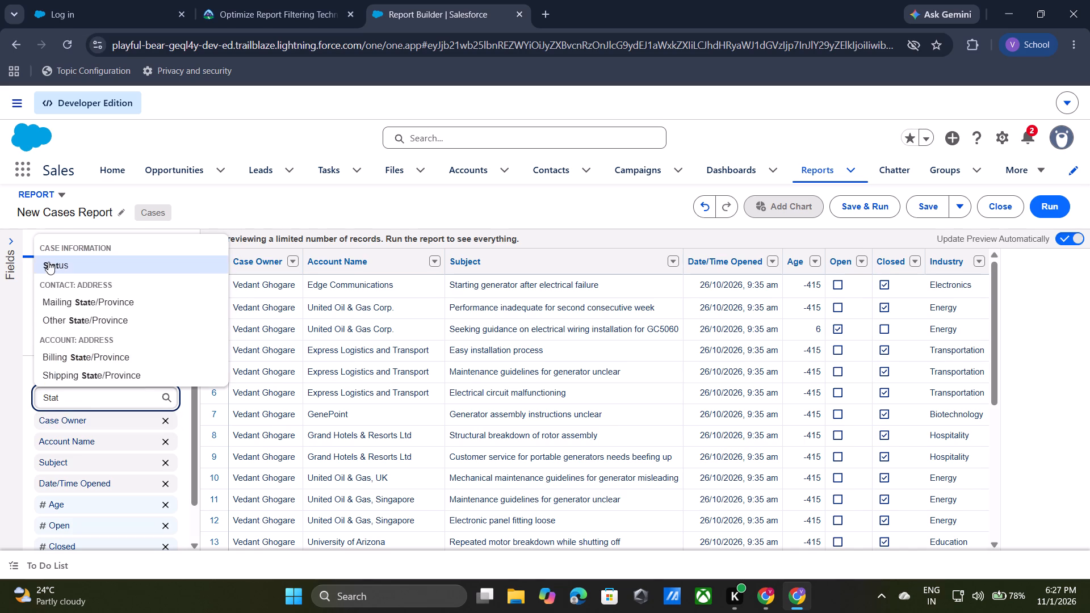
Add the Type field from Case Information as a report column.
key("t")
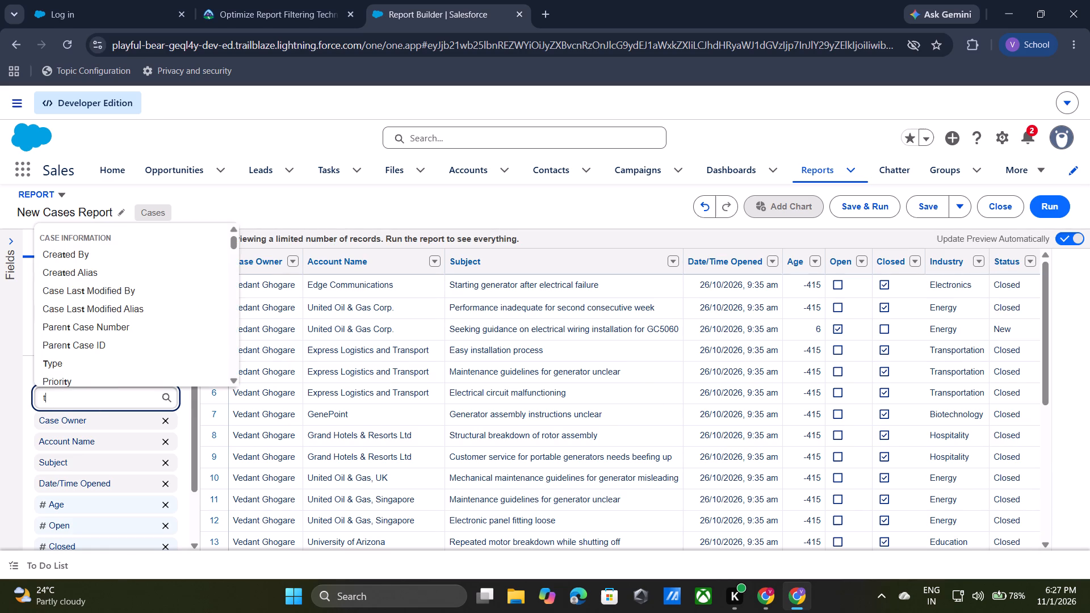
key("y")
key("p")
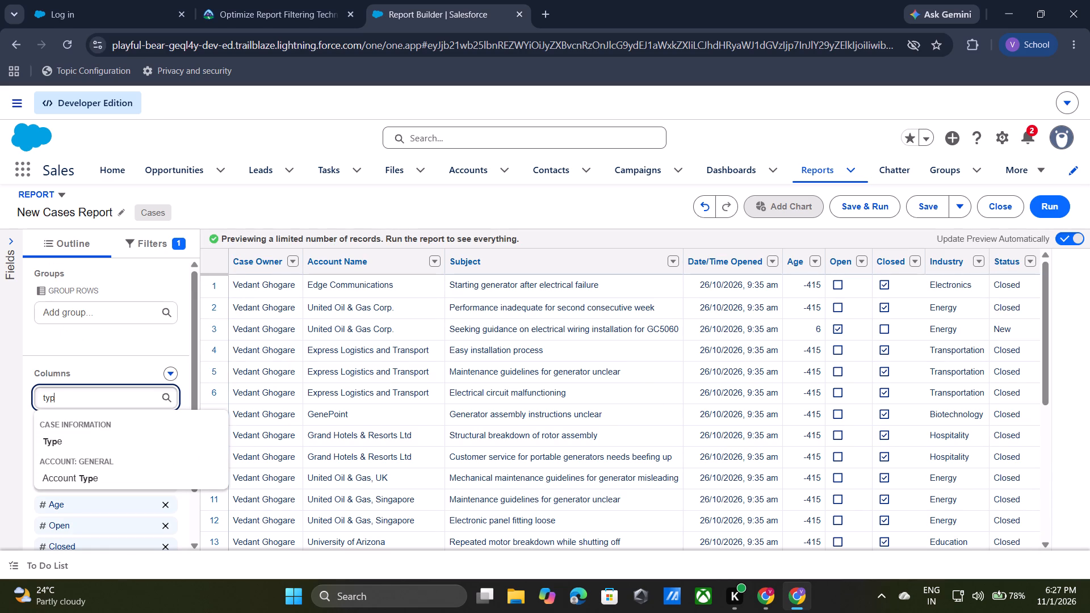
left_click(96, 449)
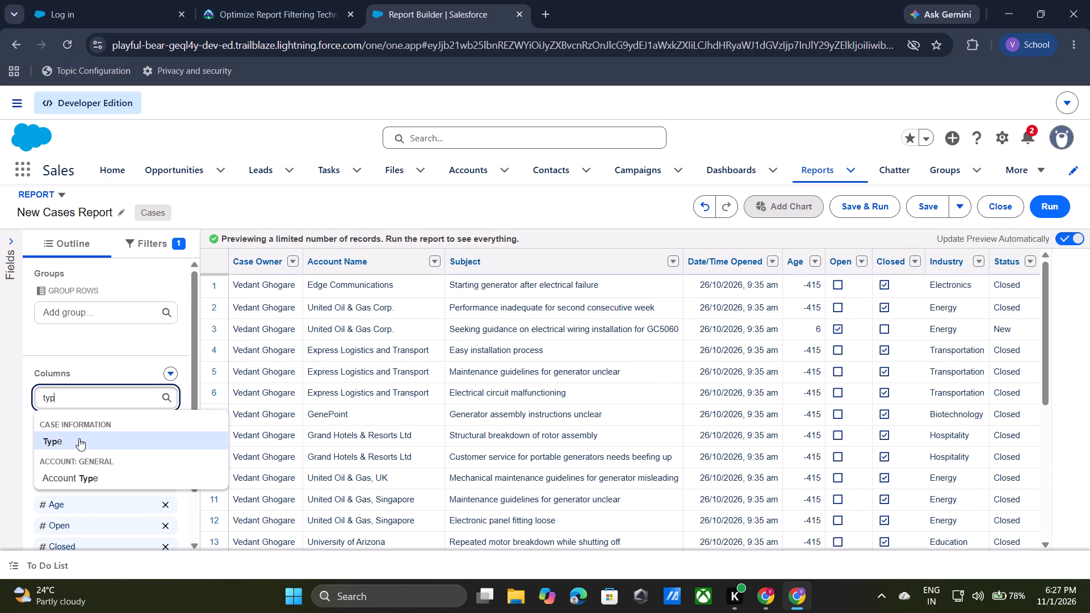
left_click(79, 438)
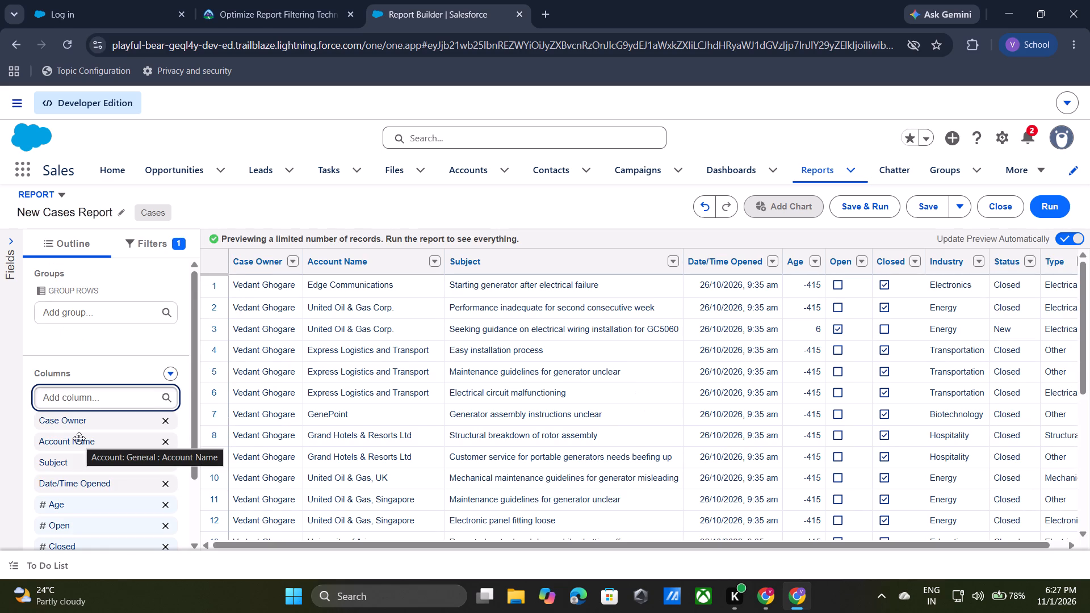
Add a report filter where Industry equals Energy and apply it.
left_click(148, 251)
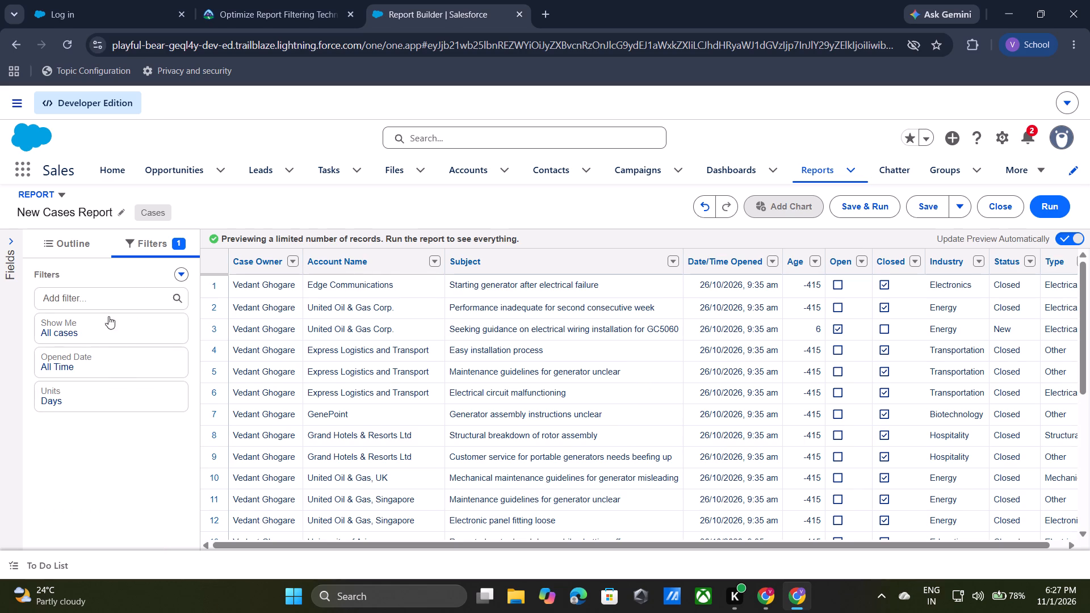
left_click(106, 296)
type("ind")
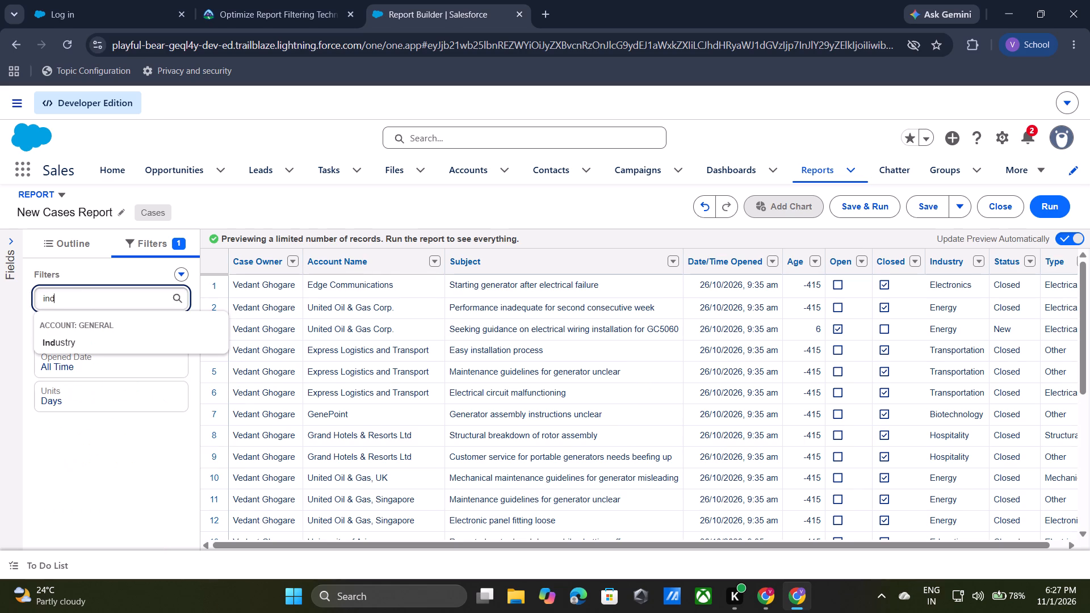
left_click(95, 346)
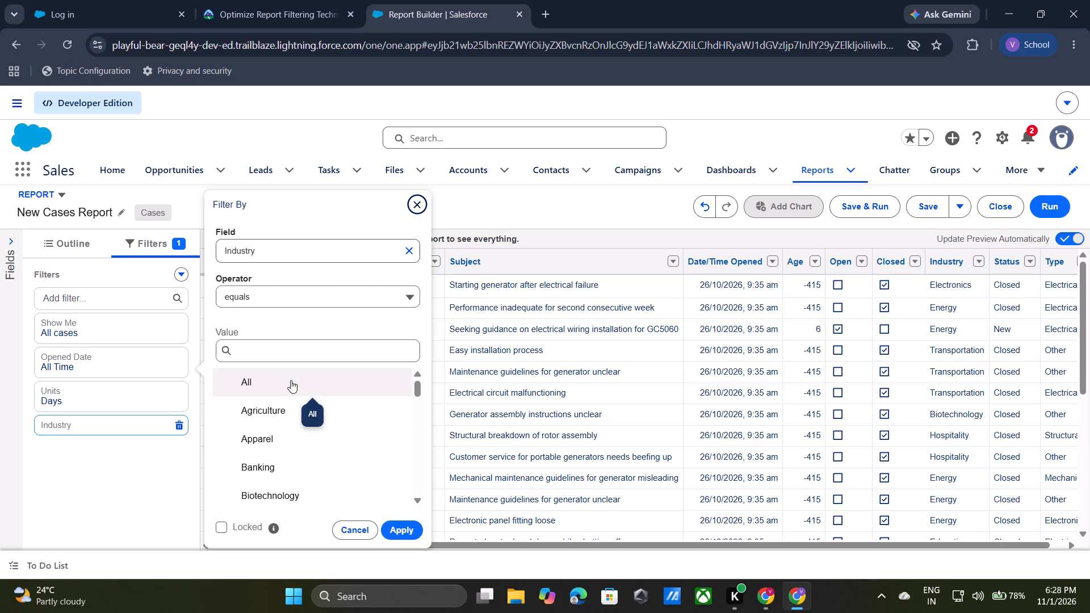
left_click(283, 345)
type("en")
type("er")
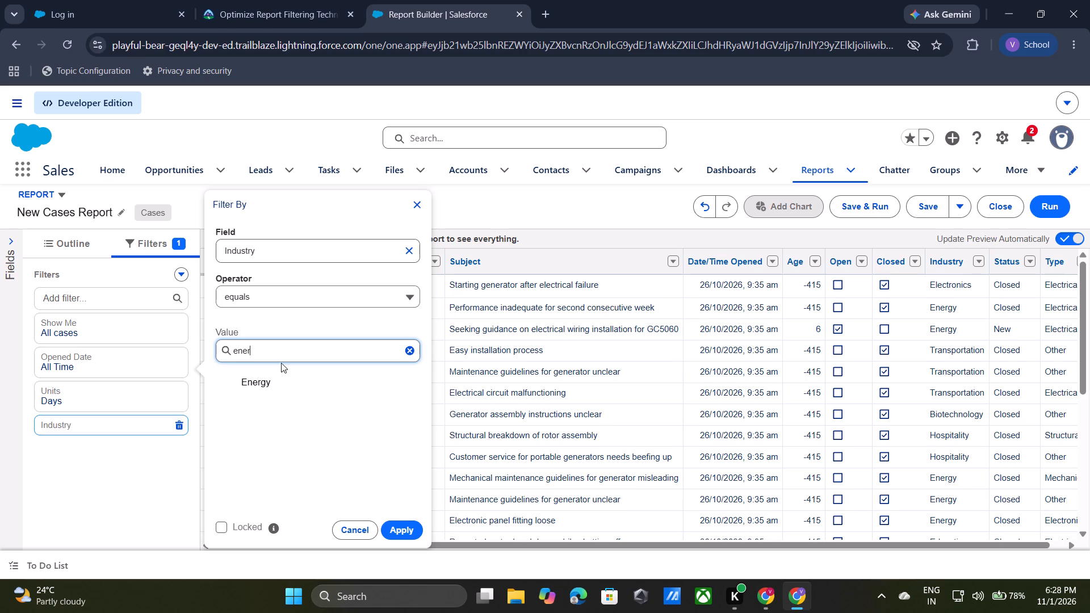
left_click(272, 386)
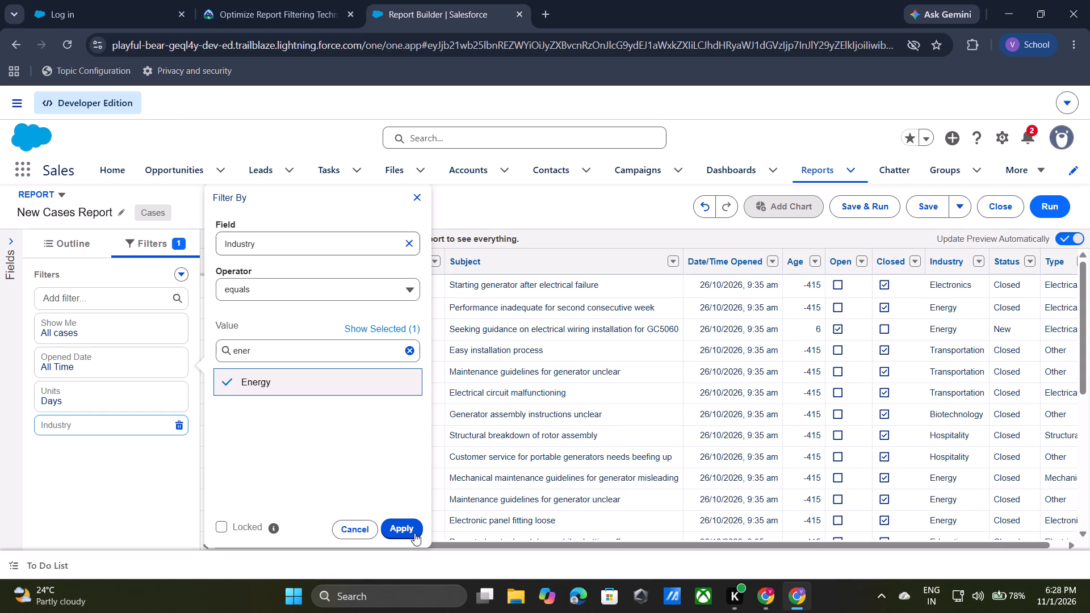
left_click(407, 534)
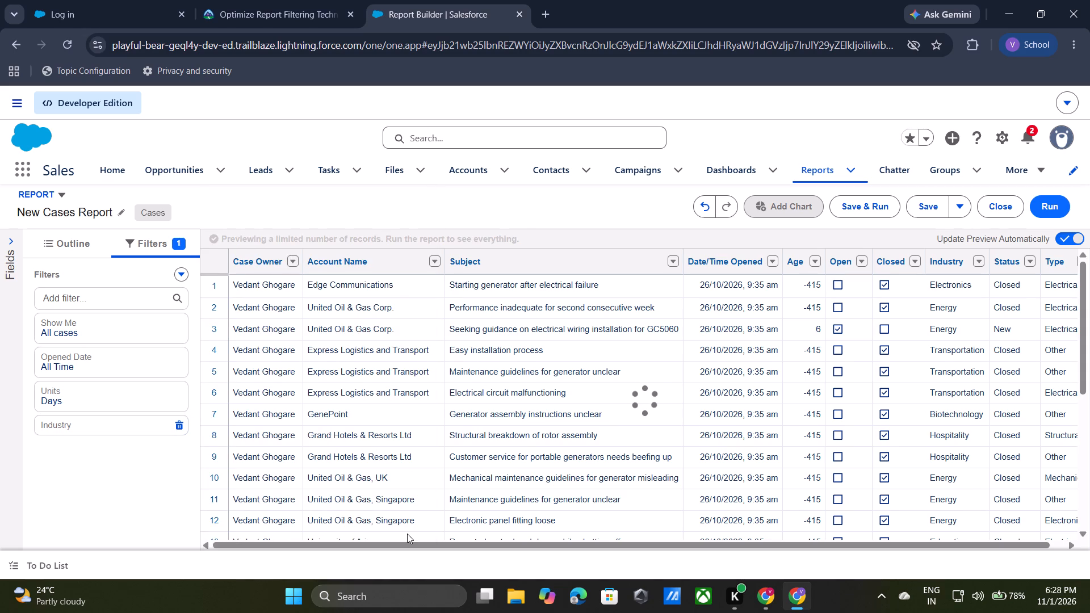
Add a second Industry filter, set to equals Electronics, and apply it.
left_click(106, 299)
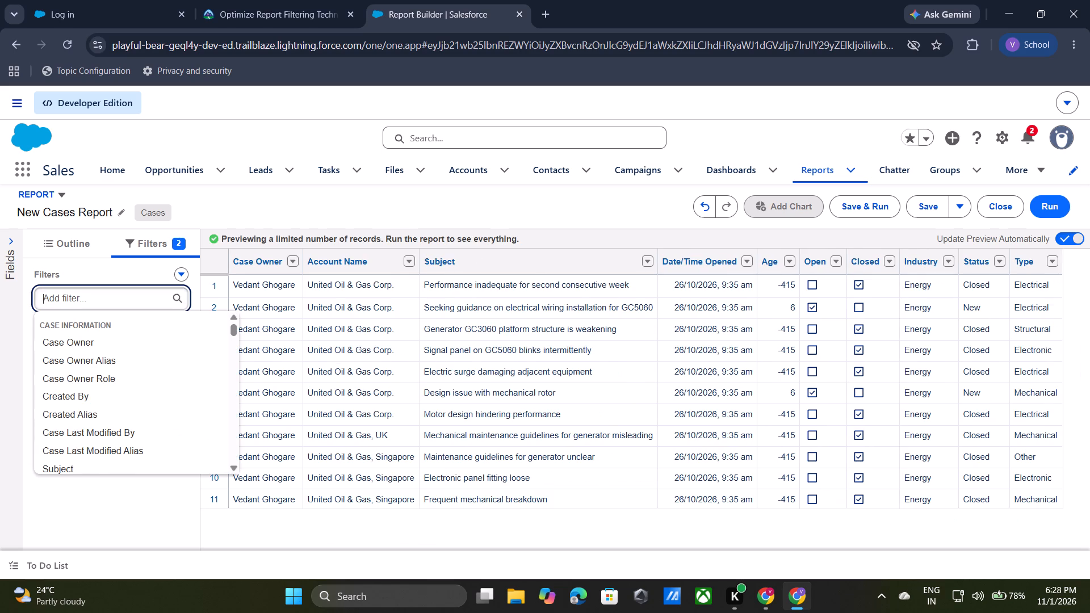
type("ind")
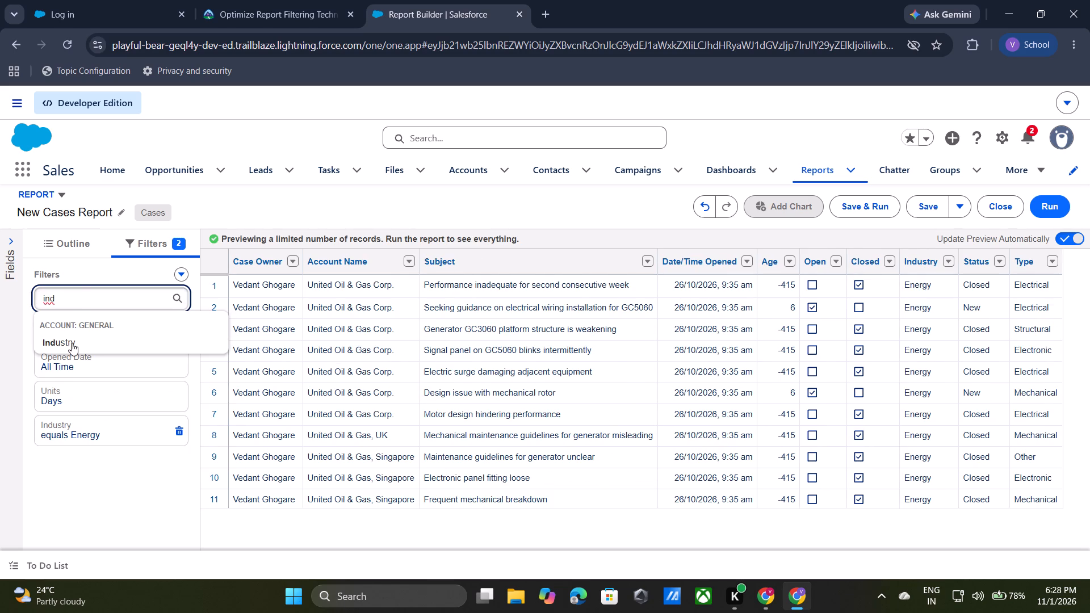
left_click(72, 343)
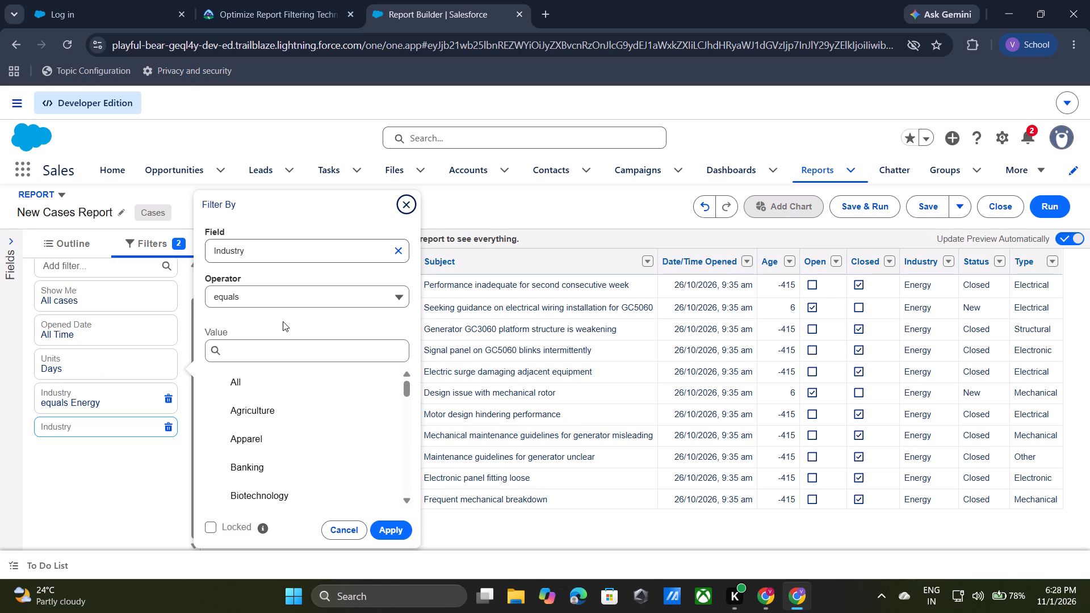
left_click(276, 349)
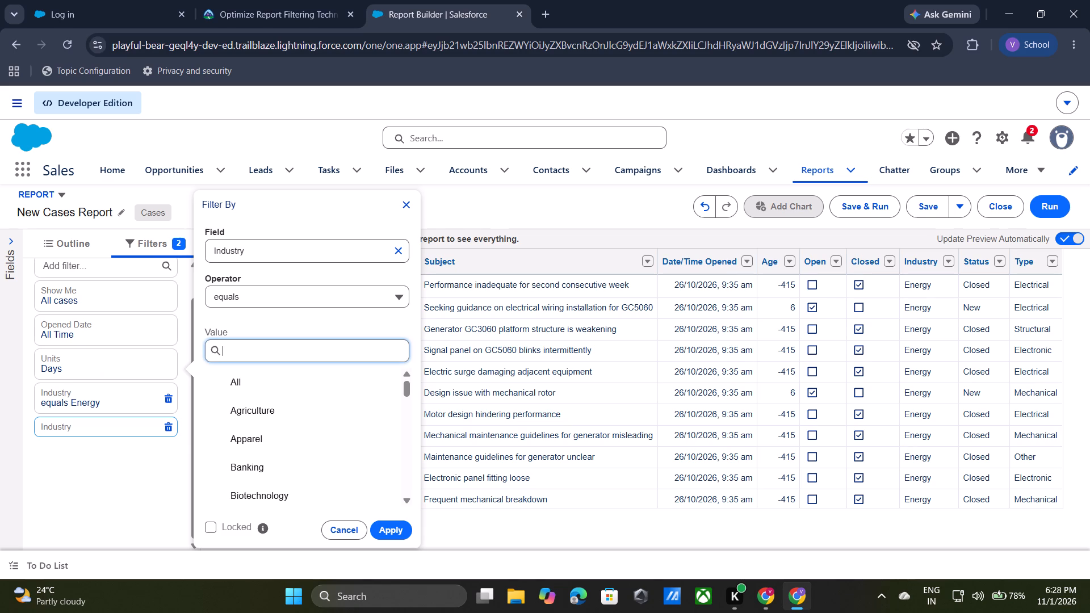
type("elec")
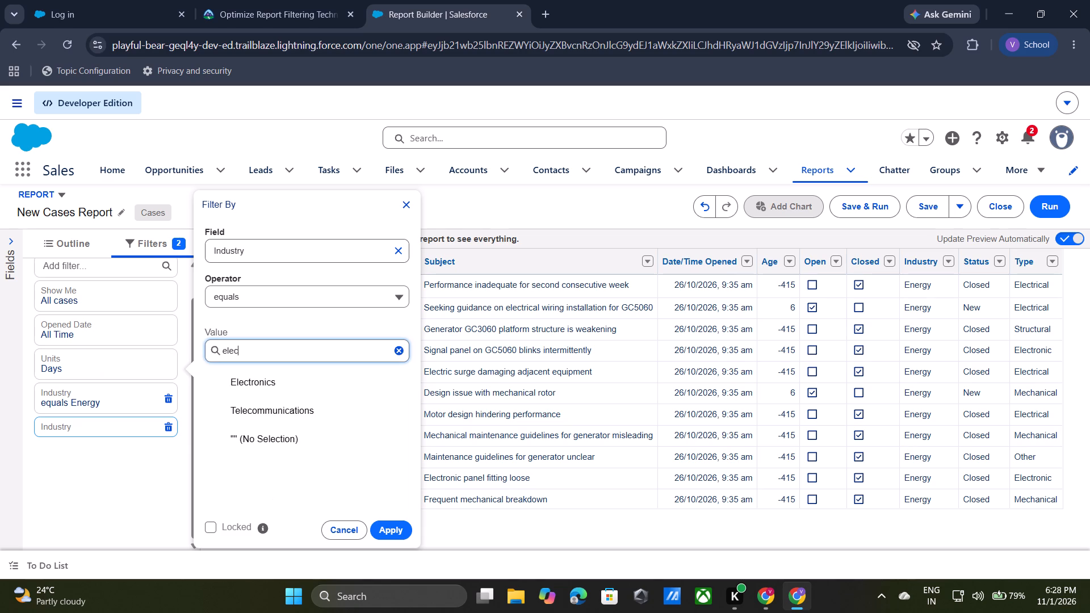
left_click(307, 377)
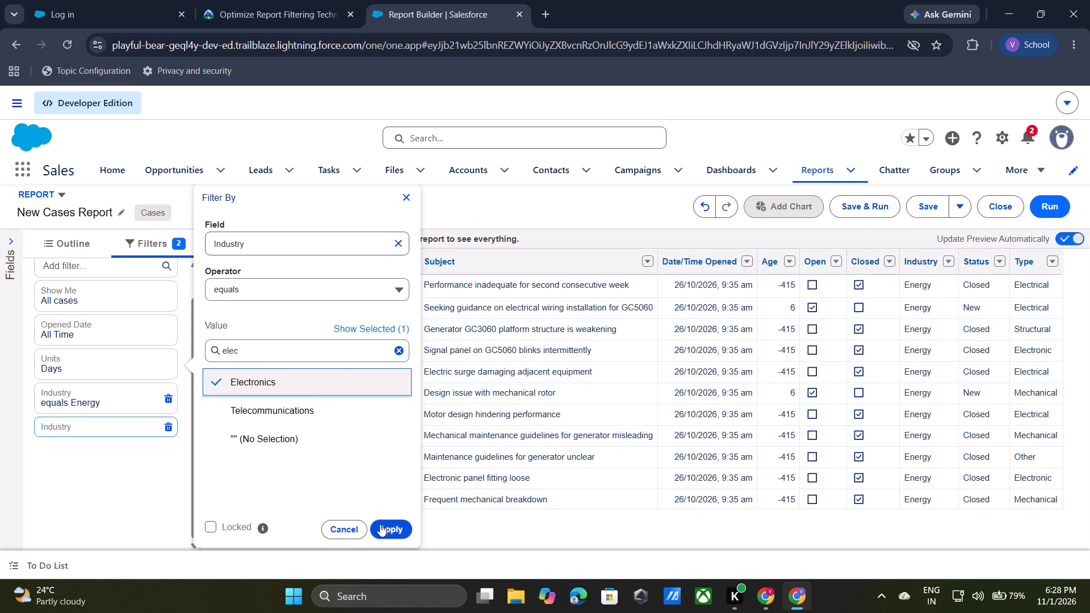
left_click(387, 524)
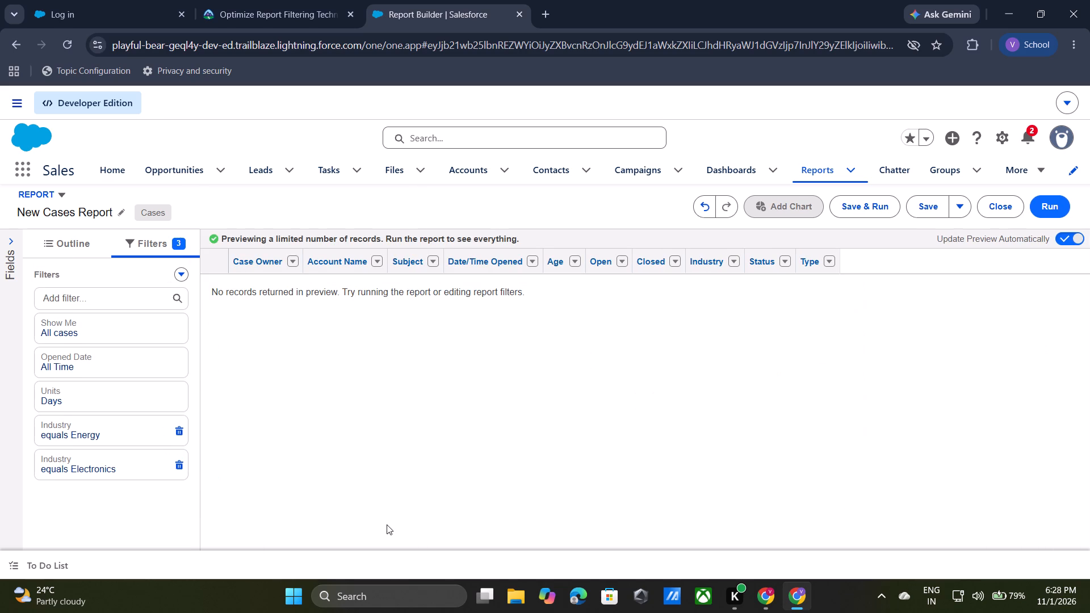
Add a filter on the case Status field, set to not equal to Escalated, and apply it.
left_click(97, 296)
type("sta")
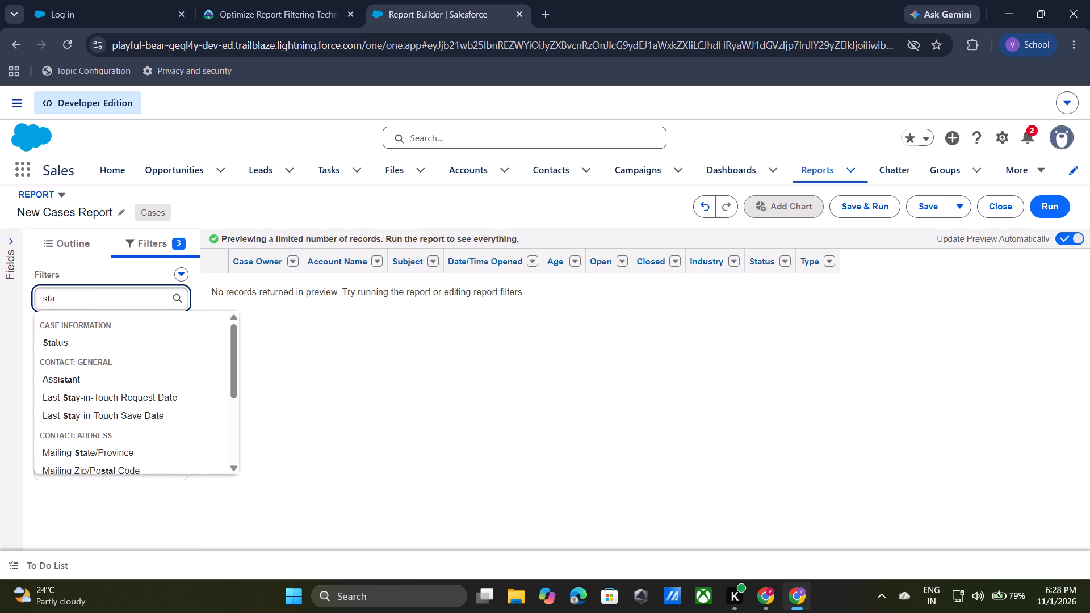
left_click(81, 342)
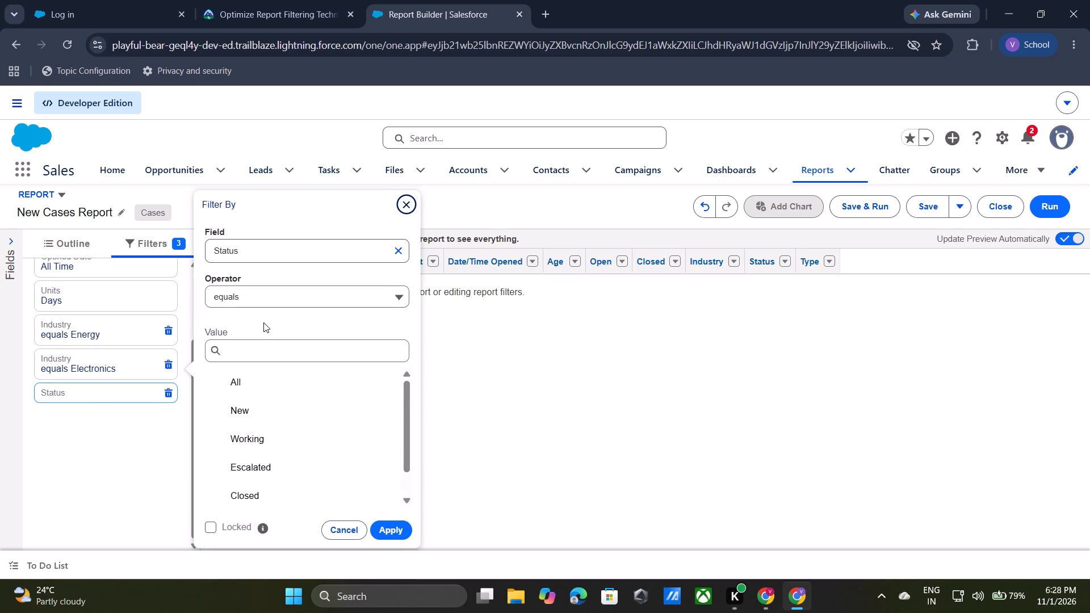
left_click(309, 300)
left_click_drag(309, 300, 283, 352)
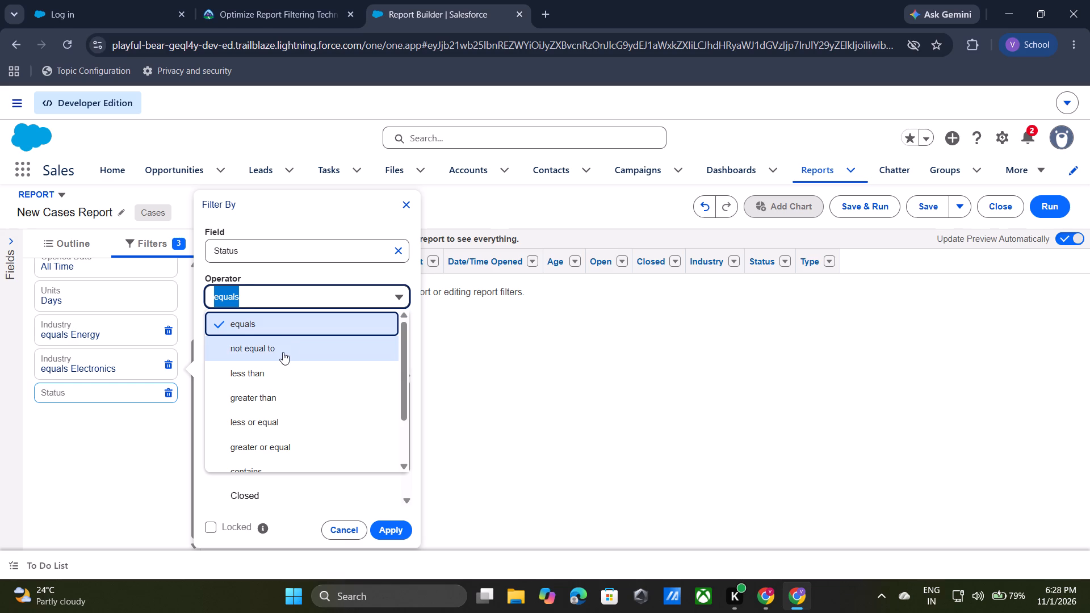
left_click(283, 352)
left_click(285, 351)
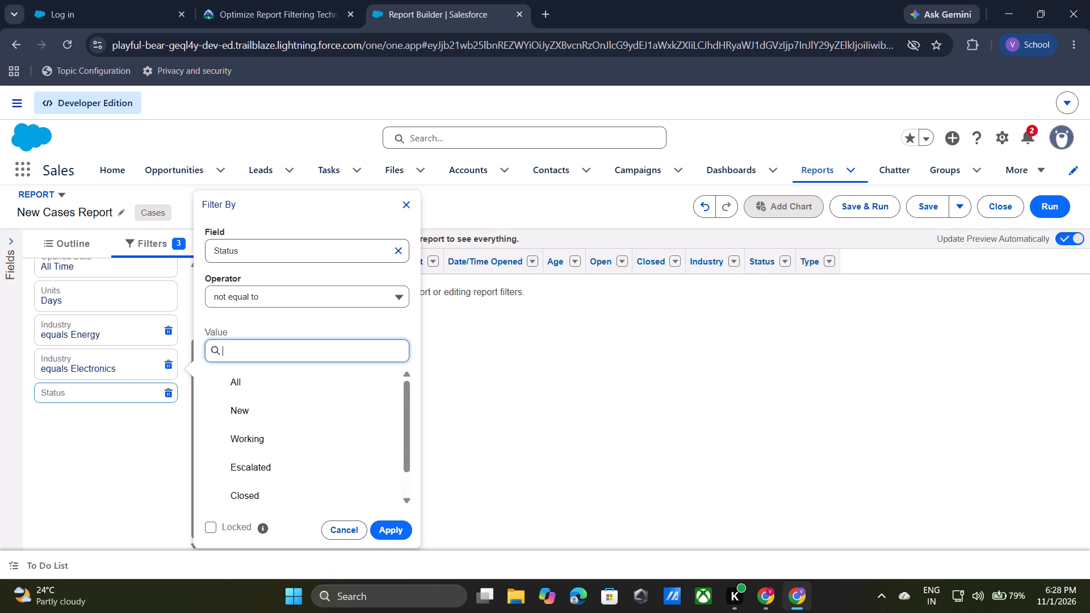
type("esc")
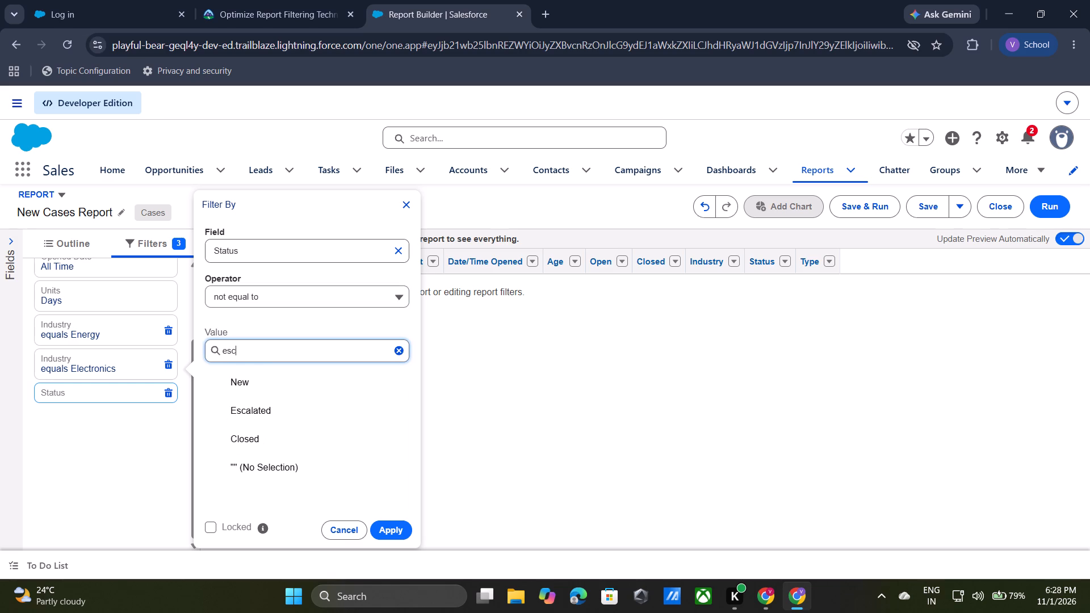
left_click(300, 376)
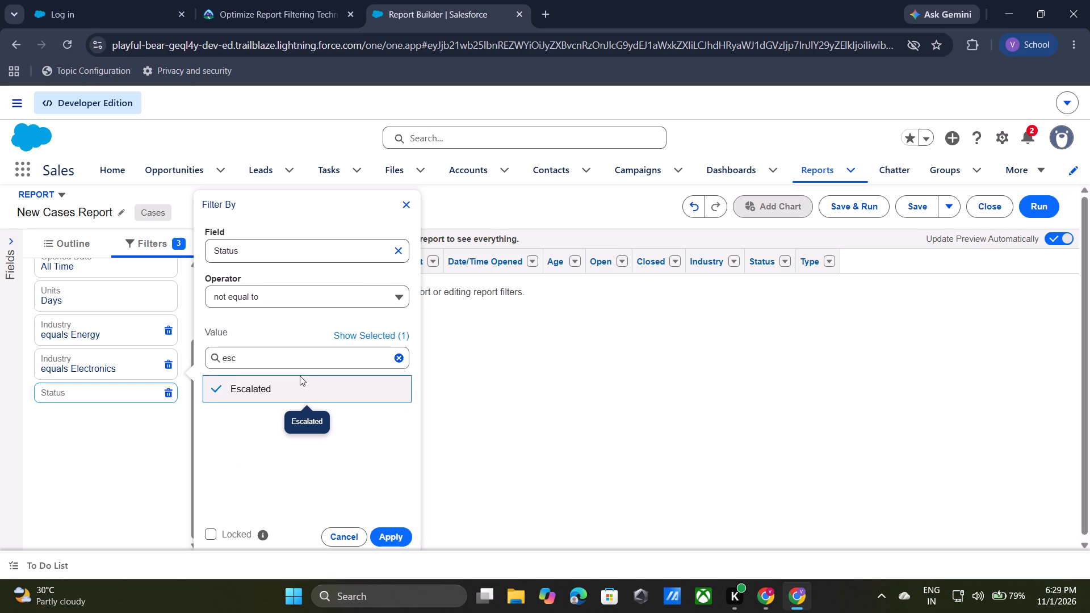
left_click(388, 523)
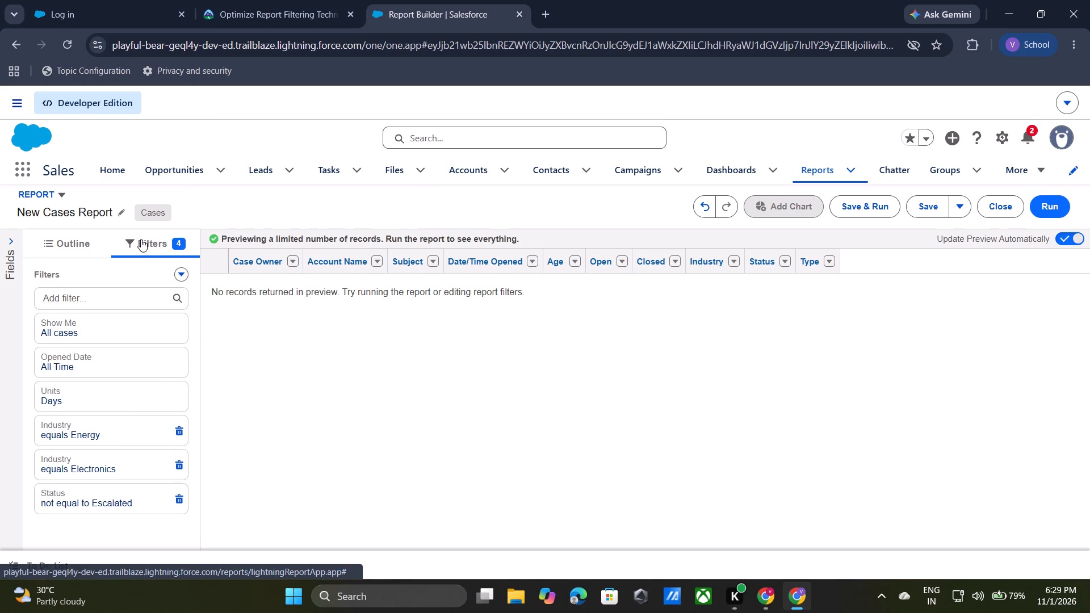
Add a filter on the case Type field, set to equals Structural, and apply it.
left_click(111, 295)
type("typ")
left_click(93, 343)
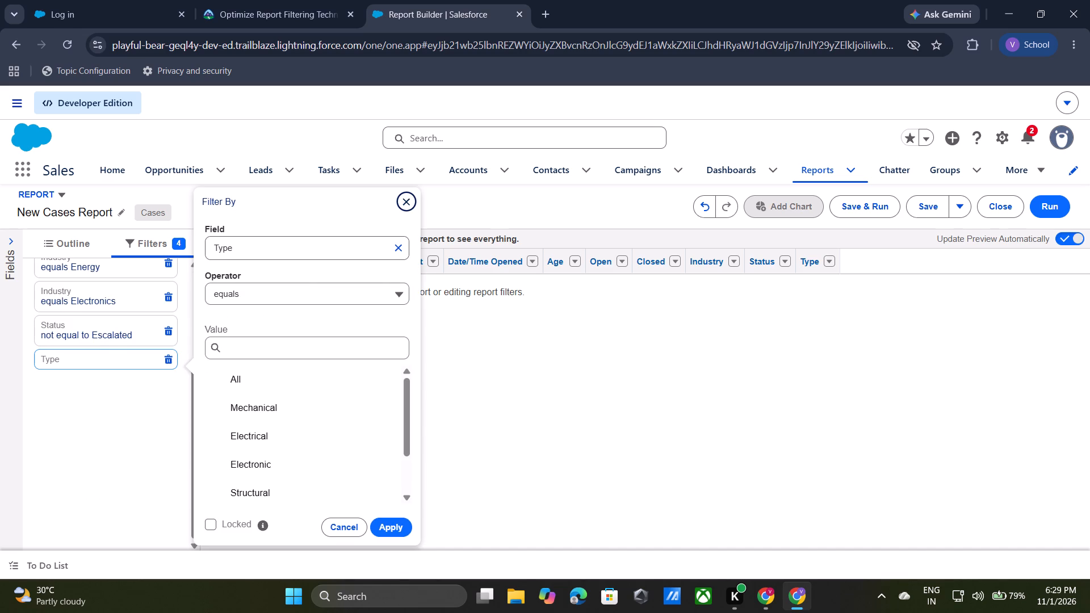
left_click(271, 346)
type("str")
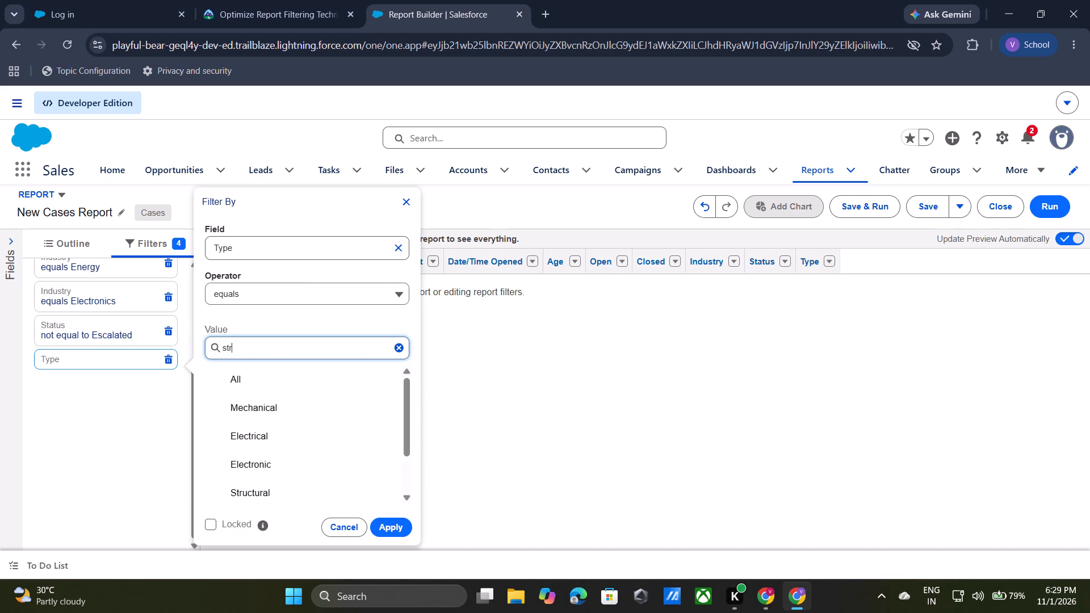
key("u")
left_click(281, 385)
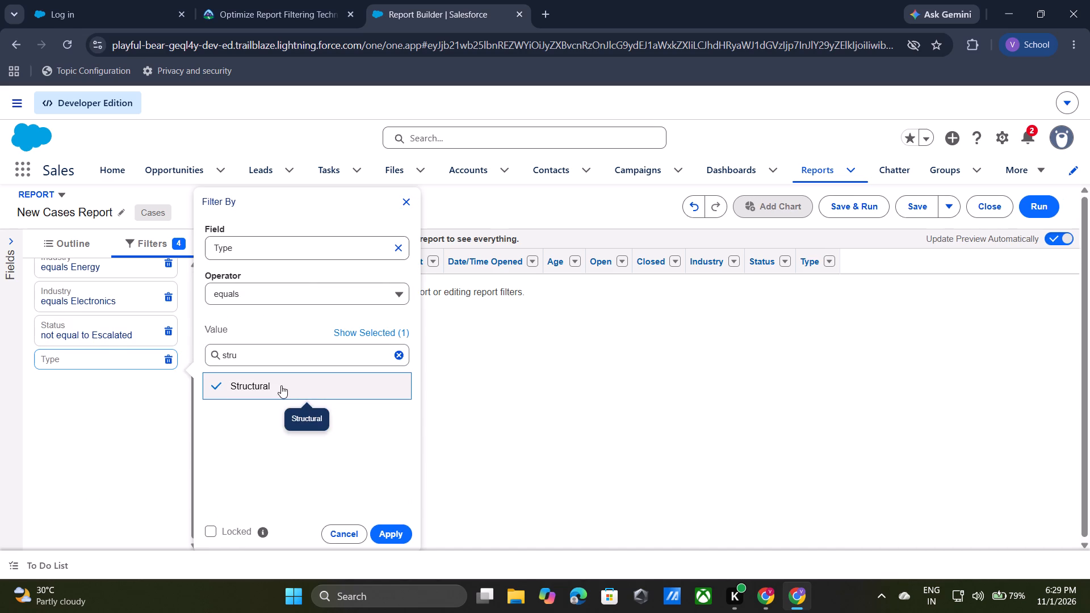
left_click(387, 527)
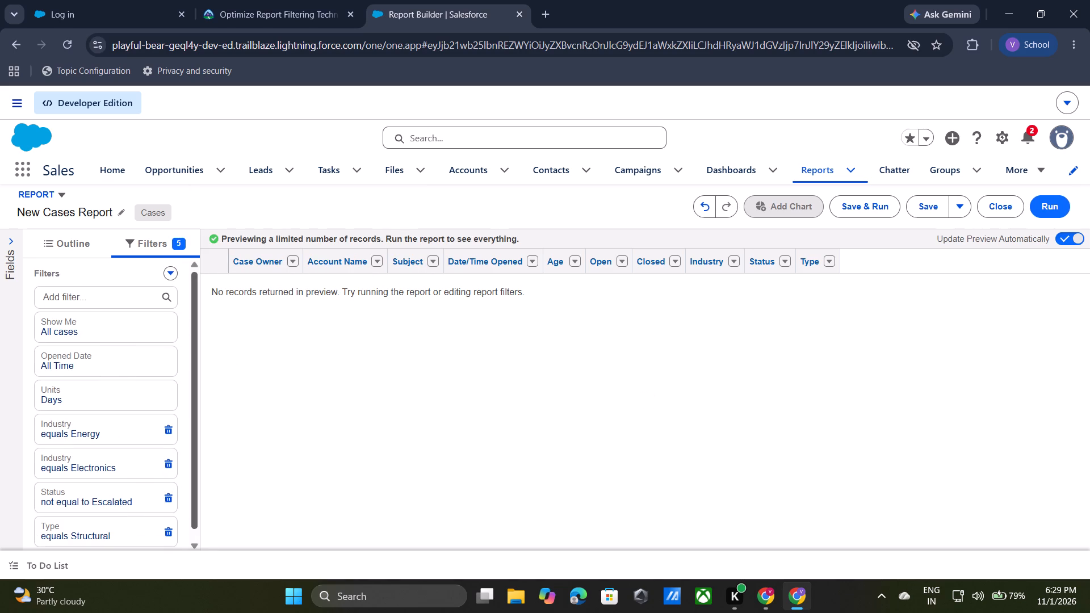
Add filter logic to the report, replacing the default expression with (1 OR 2) AND 3 AND NOT 4, and apply it.
left_click(169, 274)
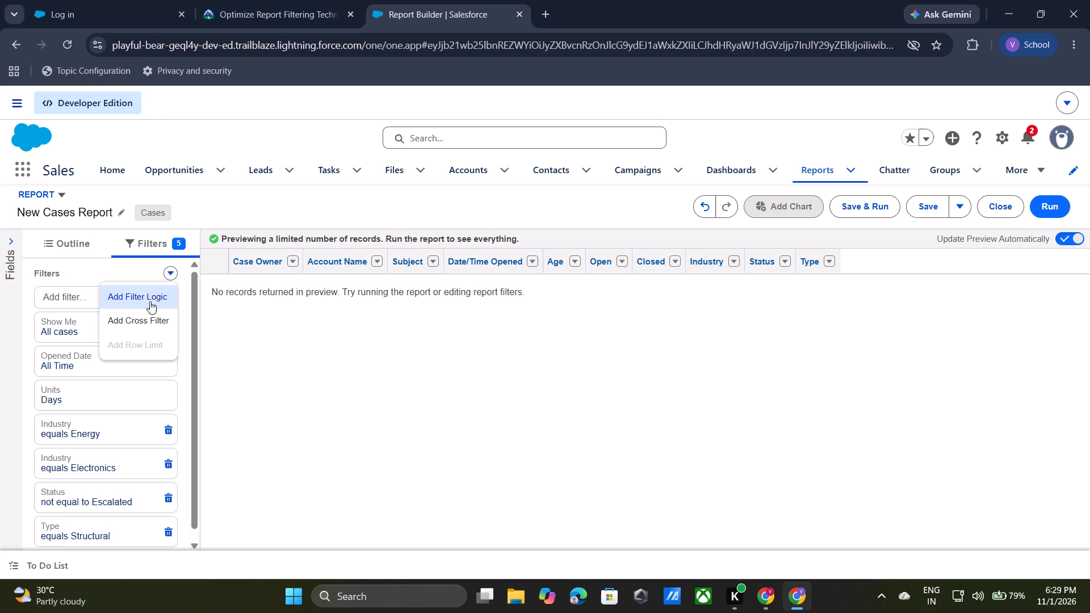
left_click(149, 302)
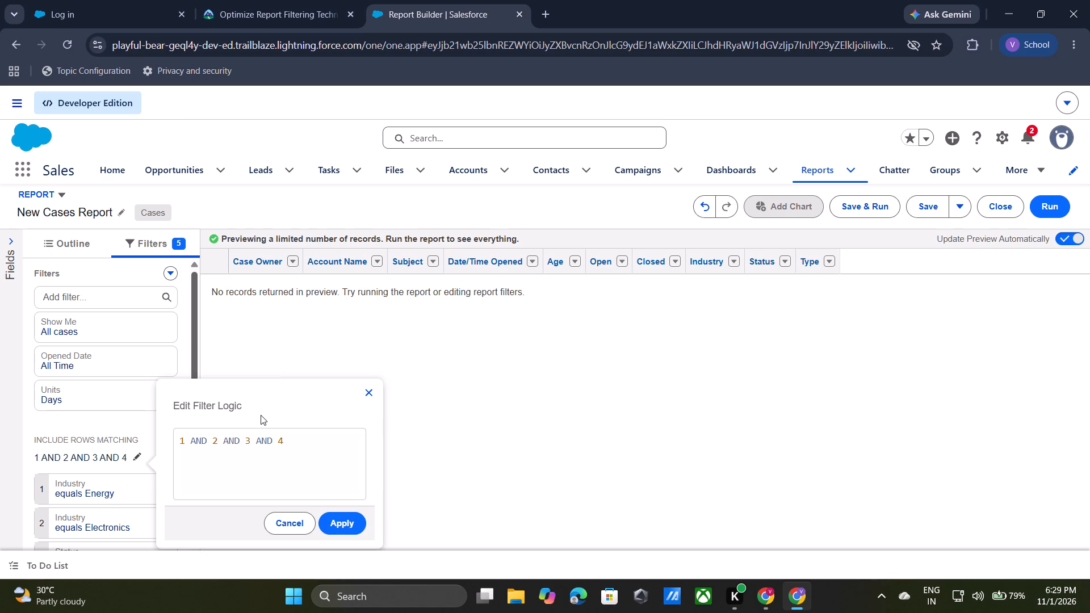
left_click_drag(283, 438, 168, 433)
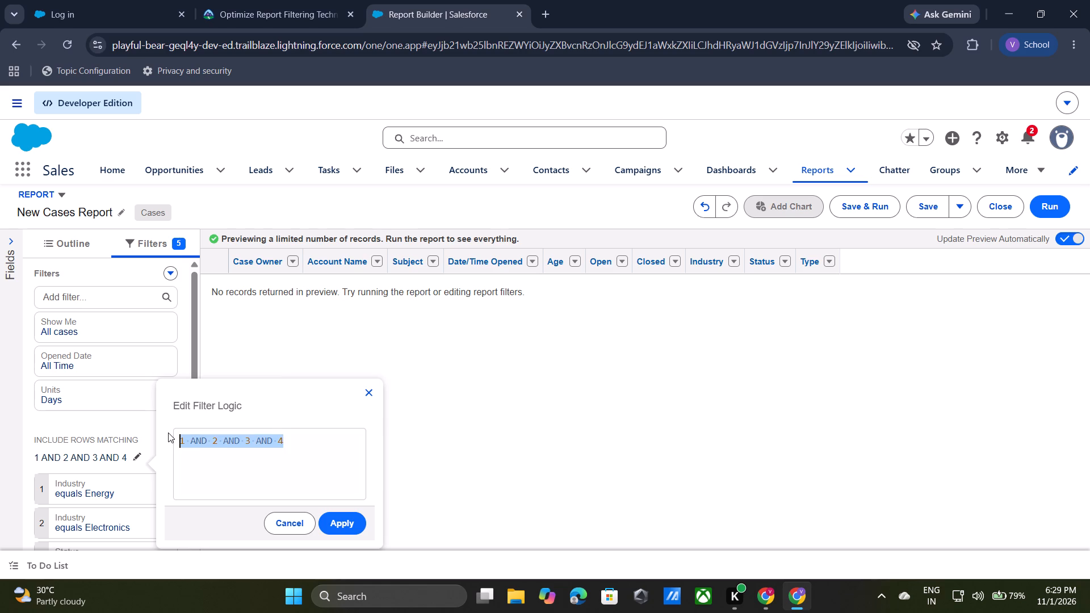
key("BackSpace")
key("ctrl+v")
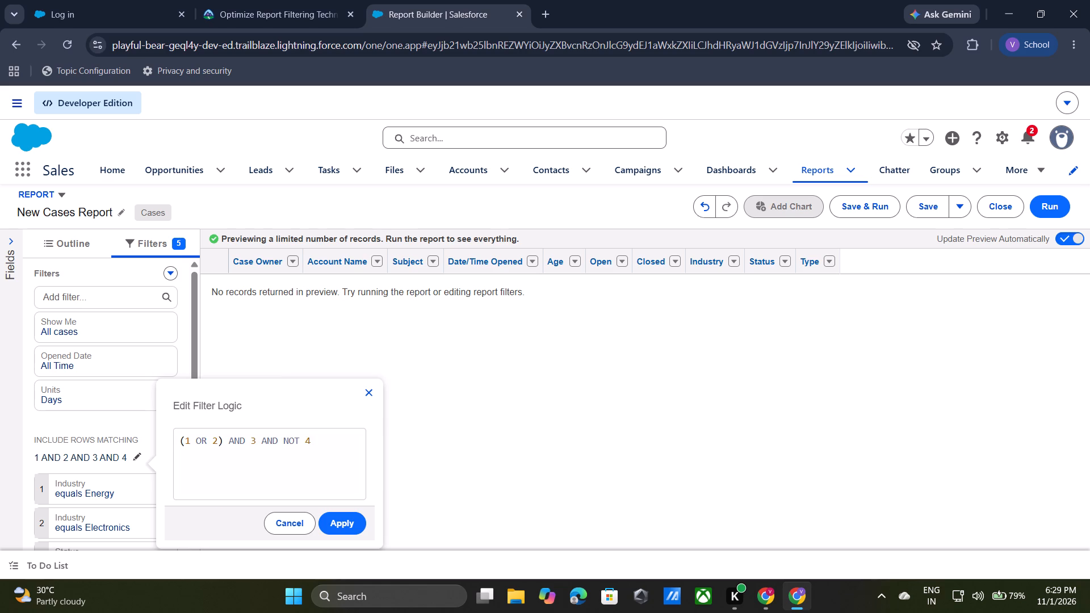
left_click(341, 515)
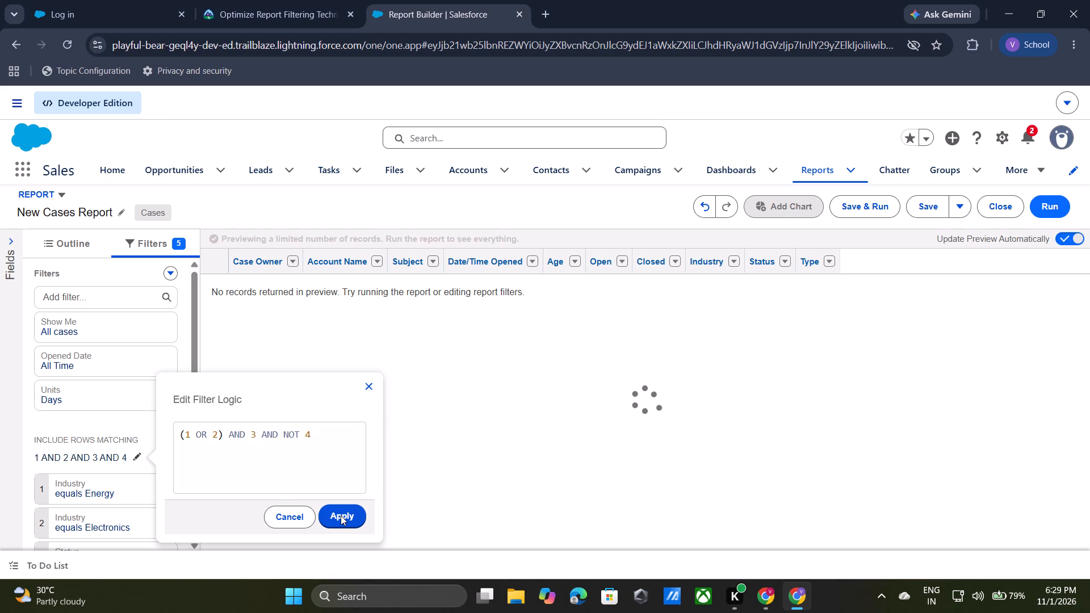
Start saving the report and set its name to Cases by Status, copied from the Trailhead challenge instructions.
left_click(926, 196)
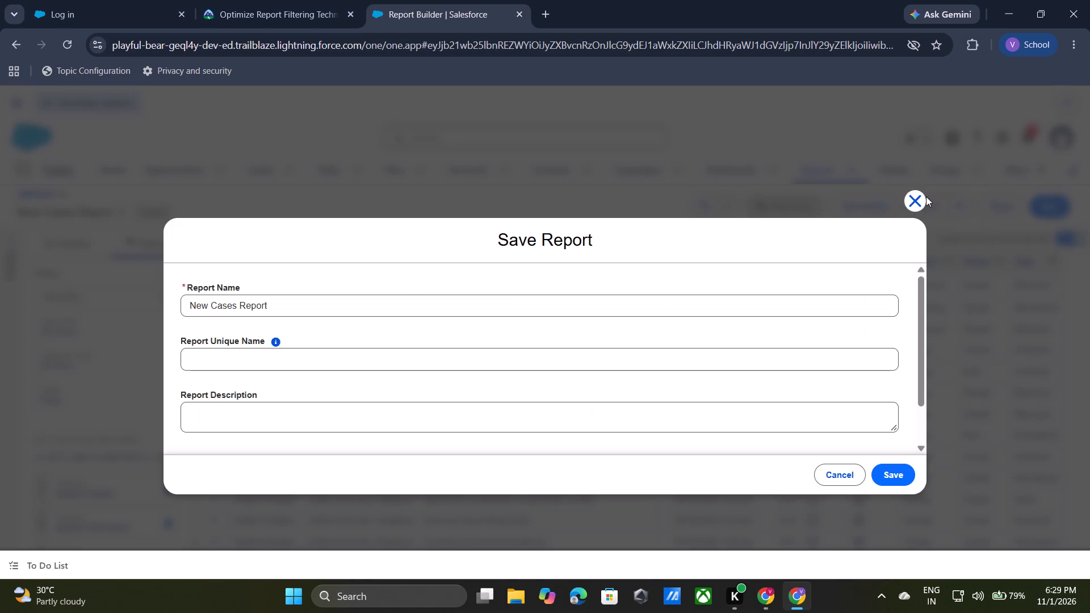
left_click(297, 9)
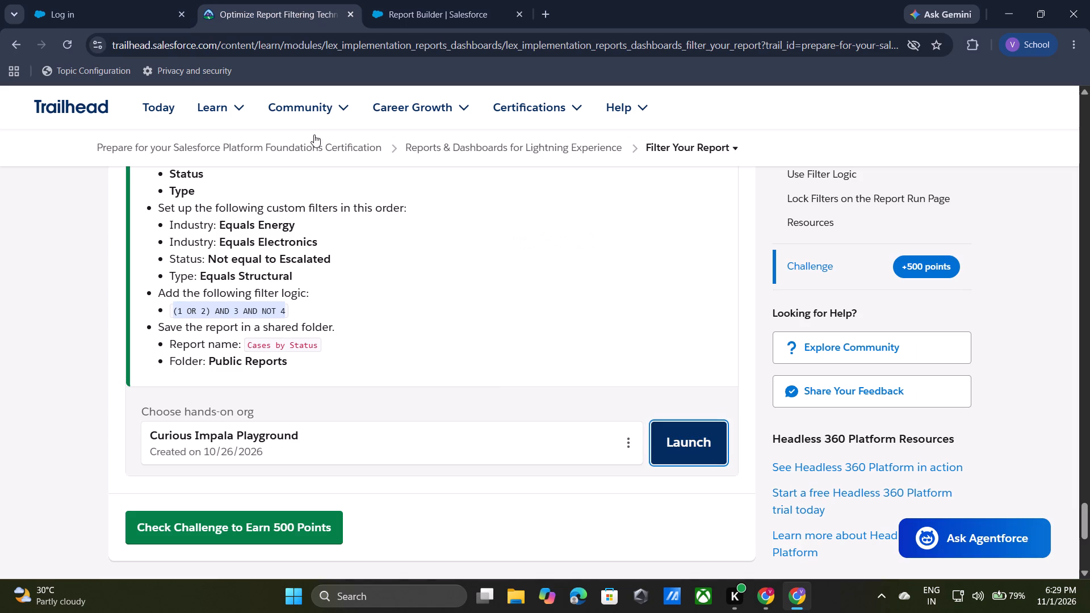
left_click_drag(176, 347, 251, 341)
left_click(251, 341)
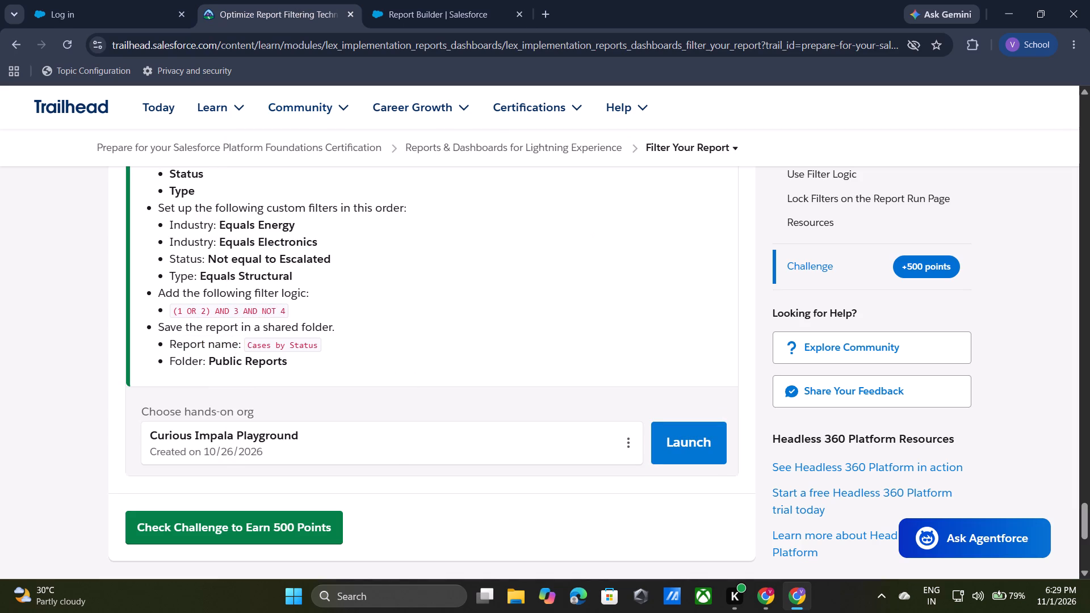
left_click_drag(245, 343, 322, 347)
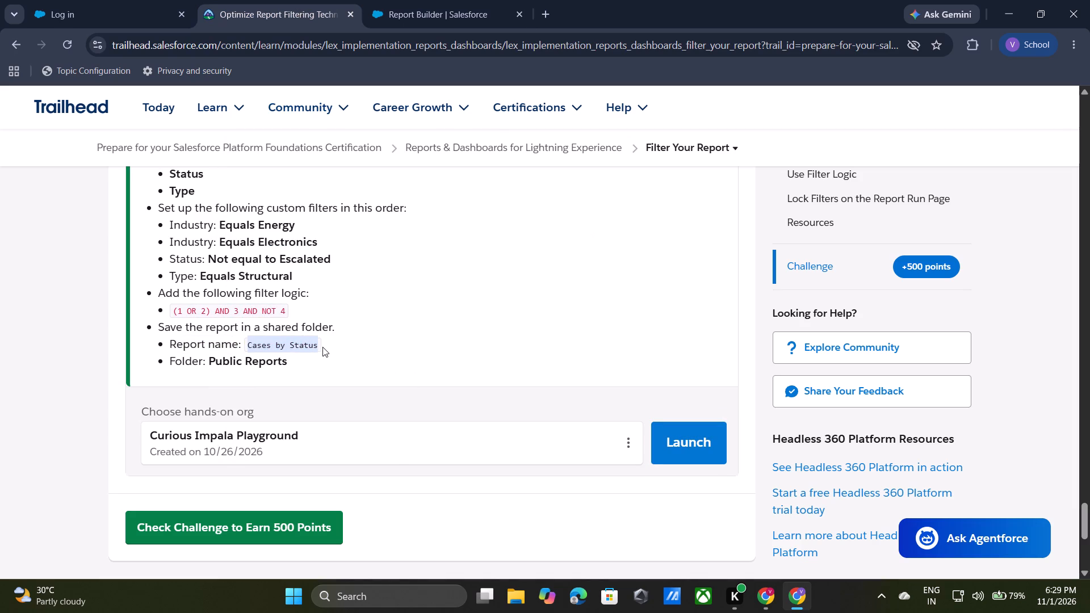
key("ctrl+c")
left_click(511, 0)
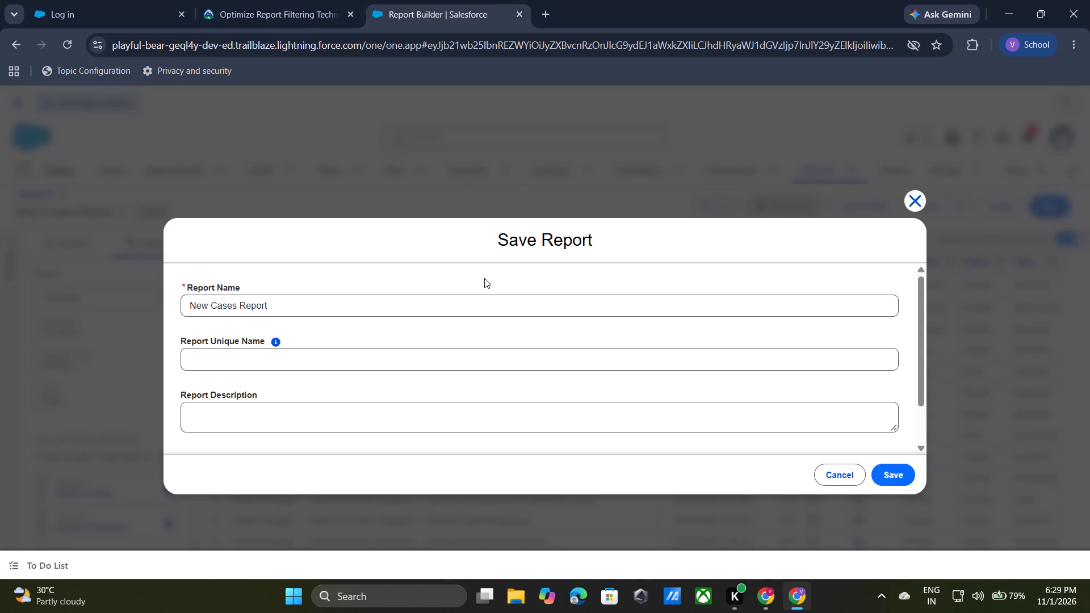
triple_click(427, 303)
left_click(427, 303)
key("ctrl+v")
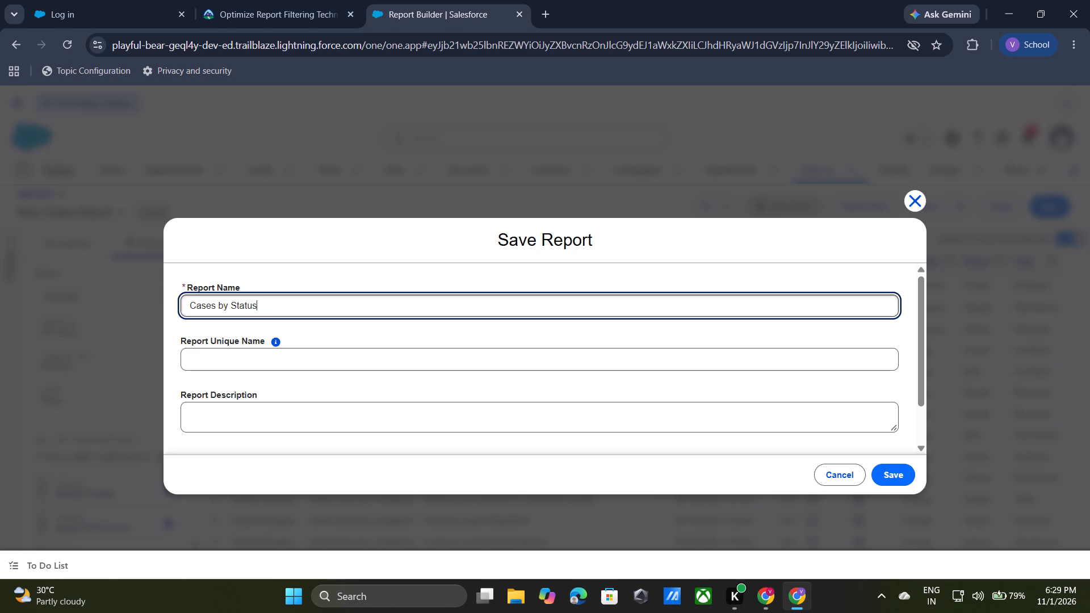
left_click(449, 331)
Choose the Public Reports folder for the report and save it.
scroll(449, 331, "down", 1)
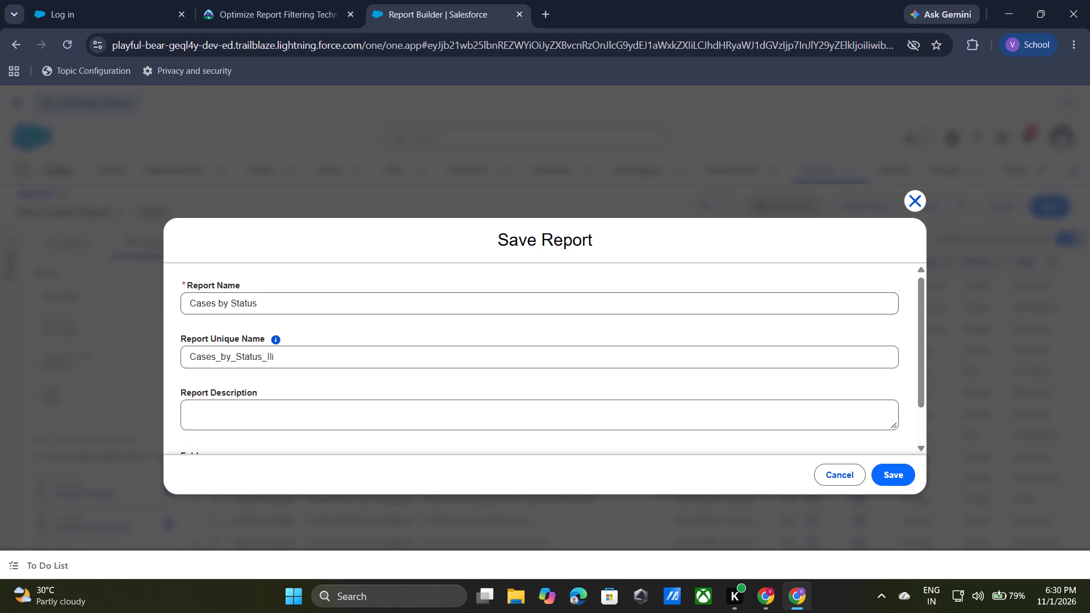
left_click(837, 423)
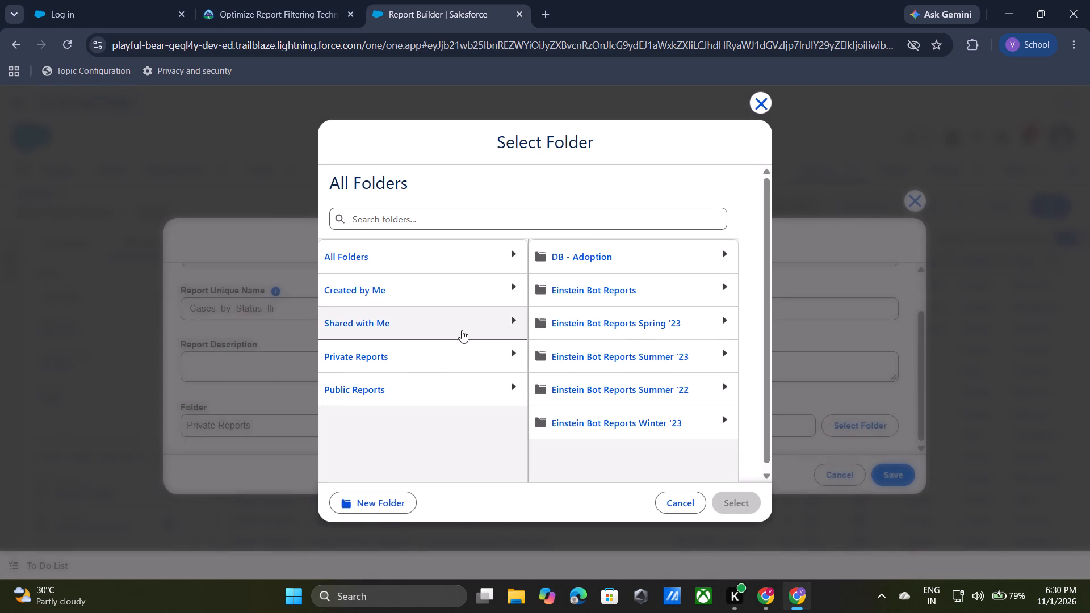
left_click(426, 388)
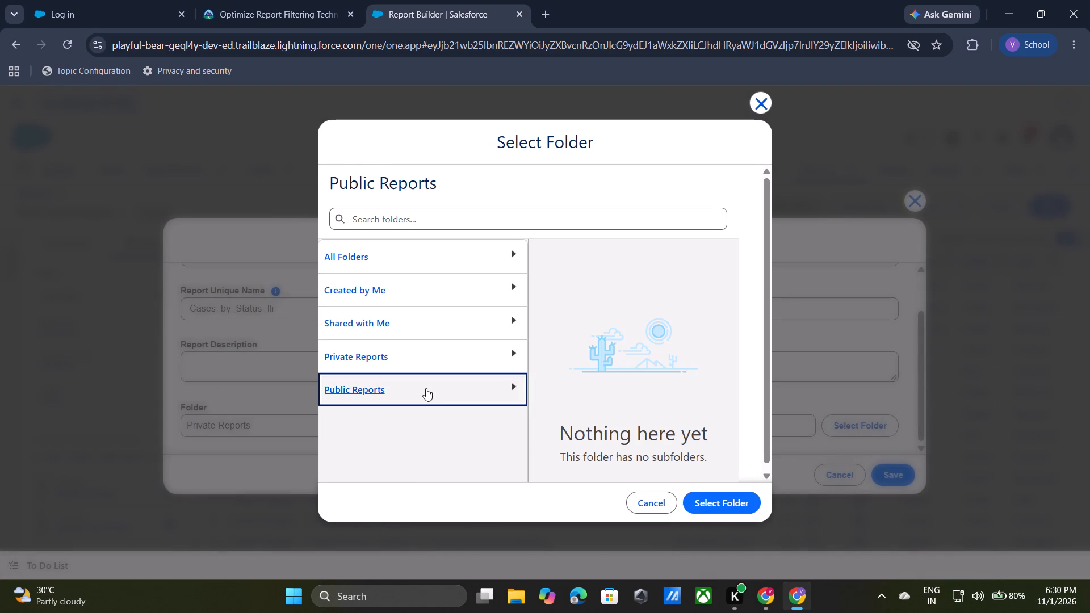
left_click(737, 505)
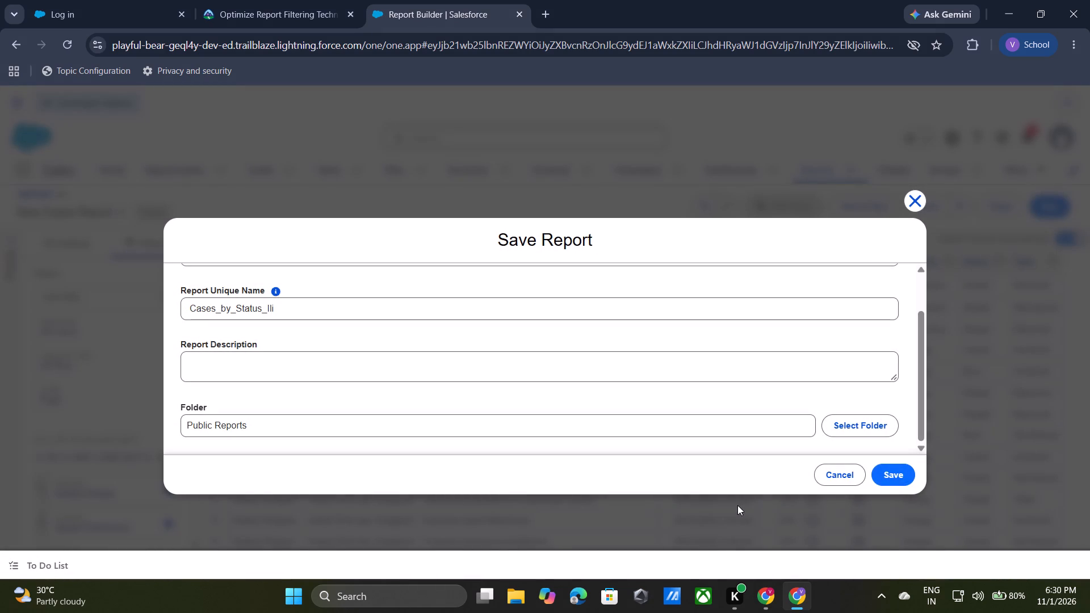
left_click(737, 505)
scroll(619, 388, "down", 2)
scroll(584, 360, "up", 1)
scroll(584, 360, "down", 1)
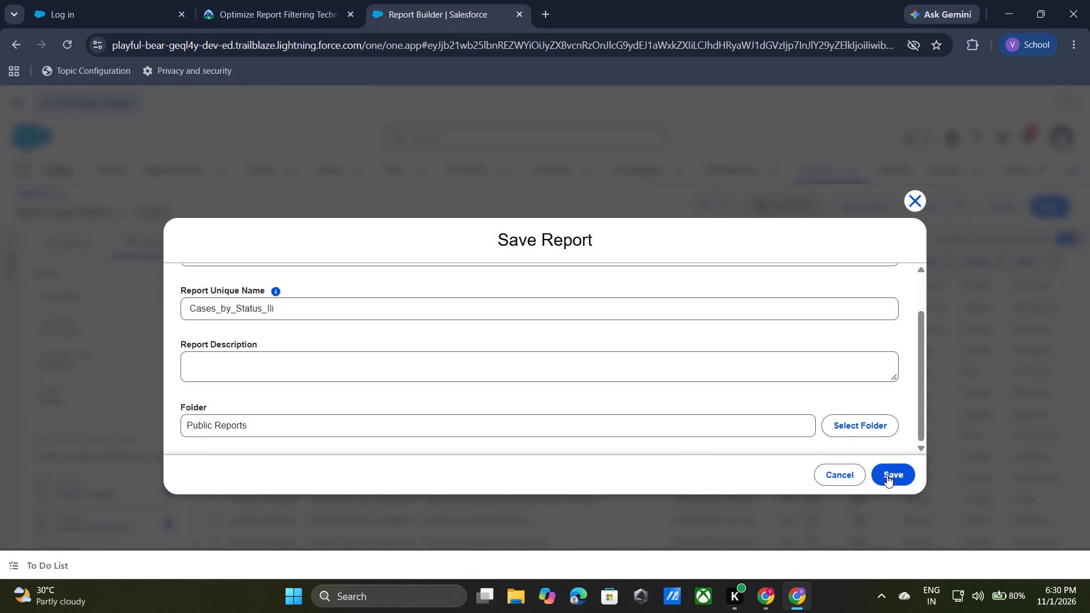
left_click(886, 475)
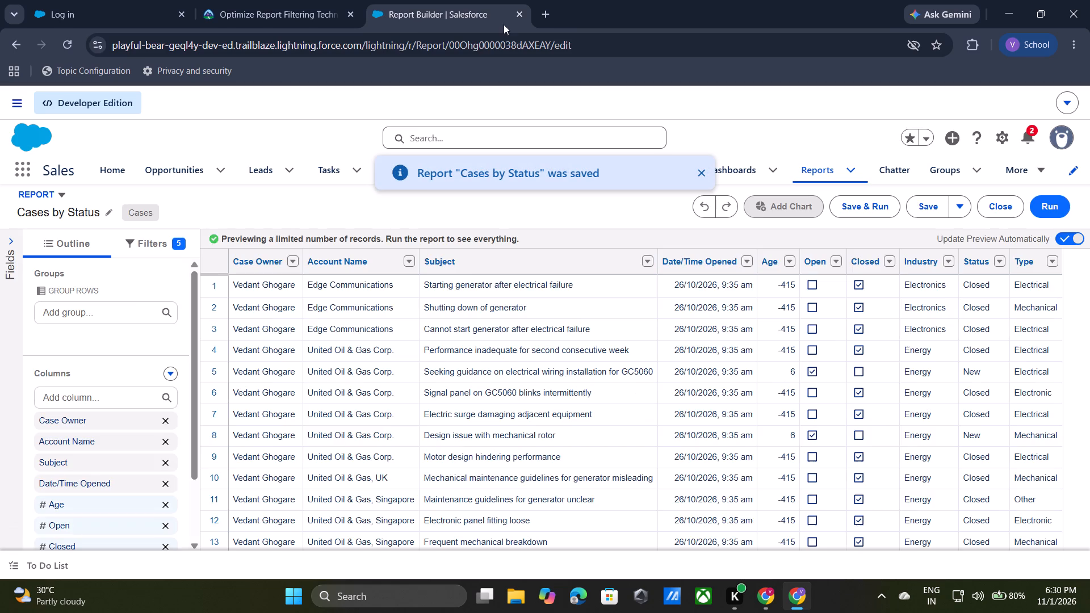
Return to the Trailhead tab and submit the Filter Your Report challenge for checking.
left_click(277, 0)
left_click(309, 515)
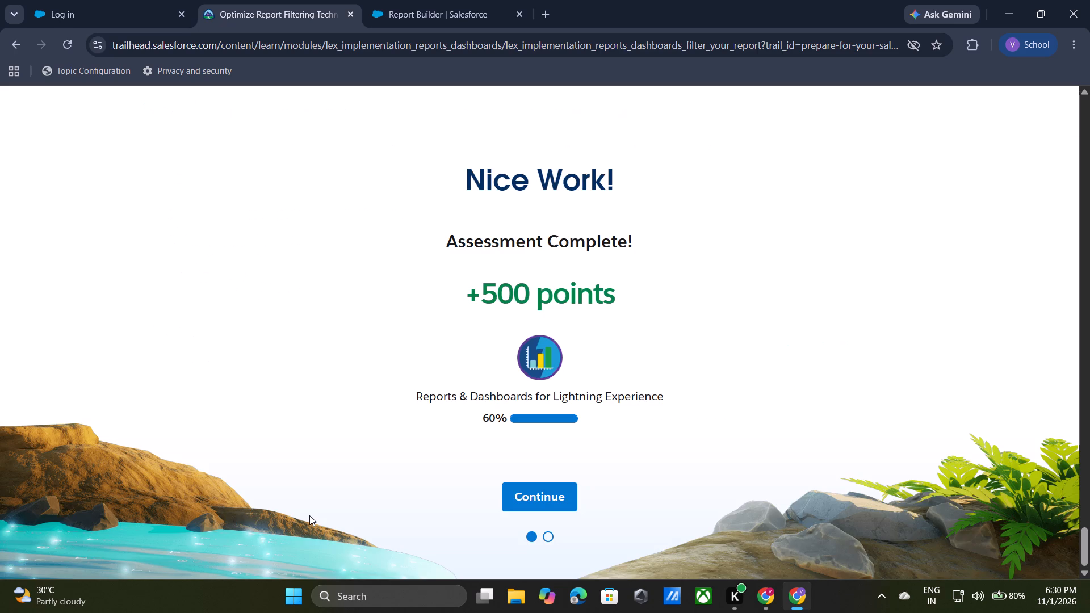
Continue from the completed assessment to the next unit, Format Your Report.
left_click(517, 498)
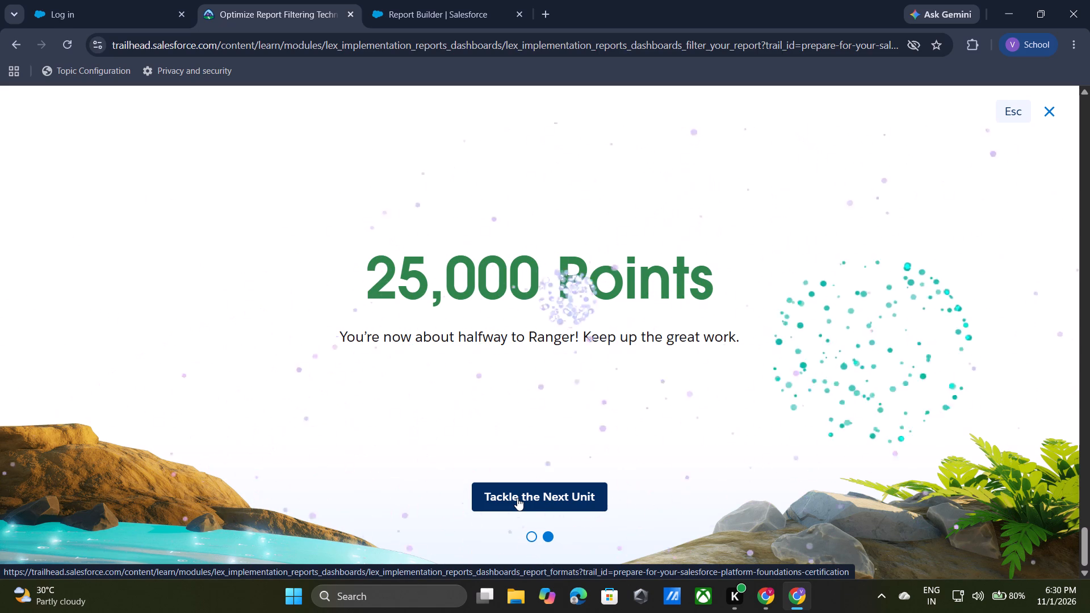
left_click(557, 499)
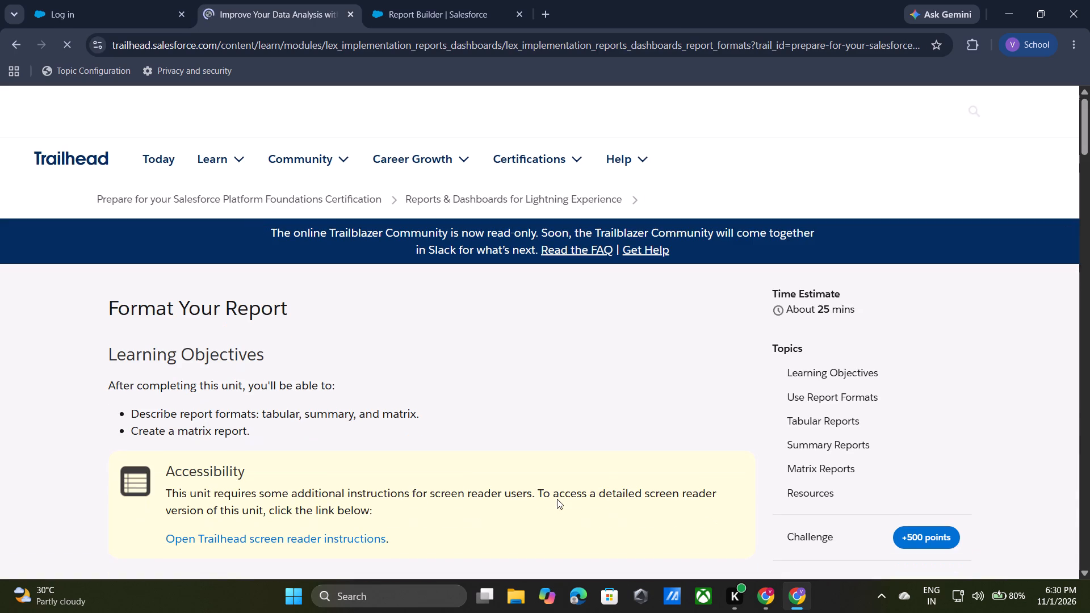
Skim the Format Your Report unit down to its challenge and read the report requirements.
scroll(493, 357, "down", 3)
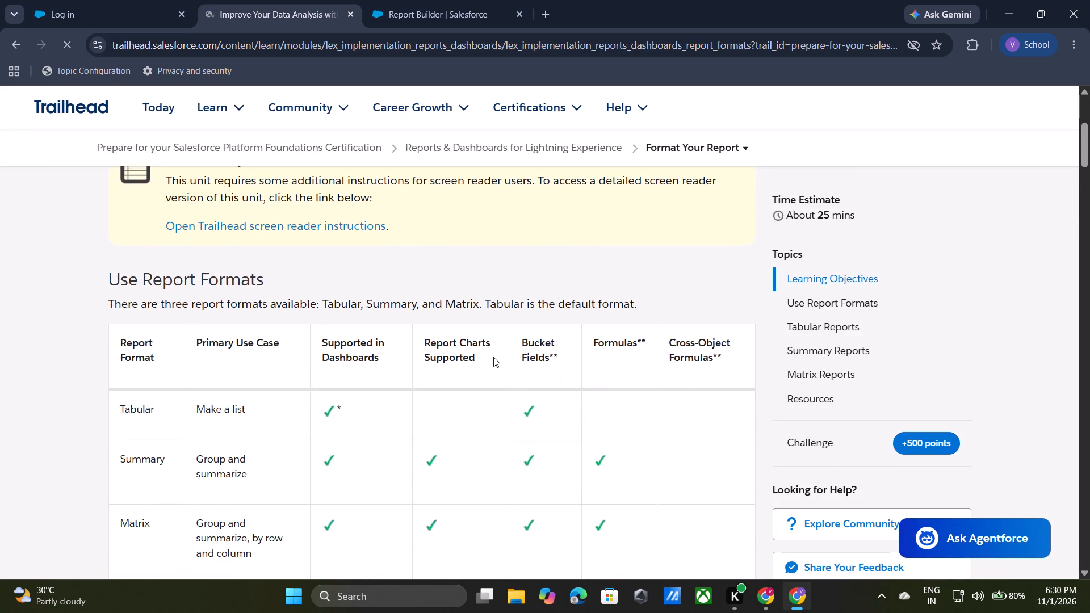
scroll(493, 357, "down", 11)
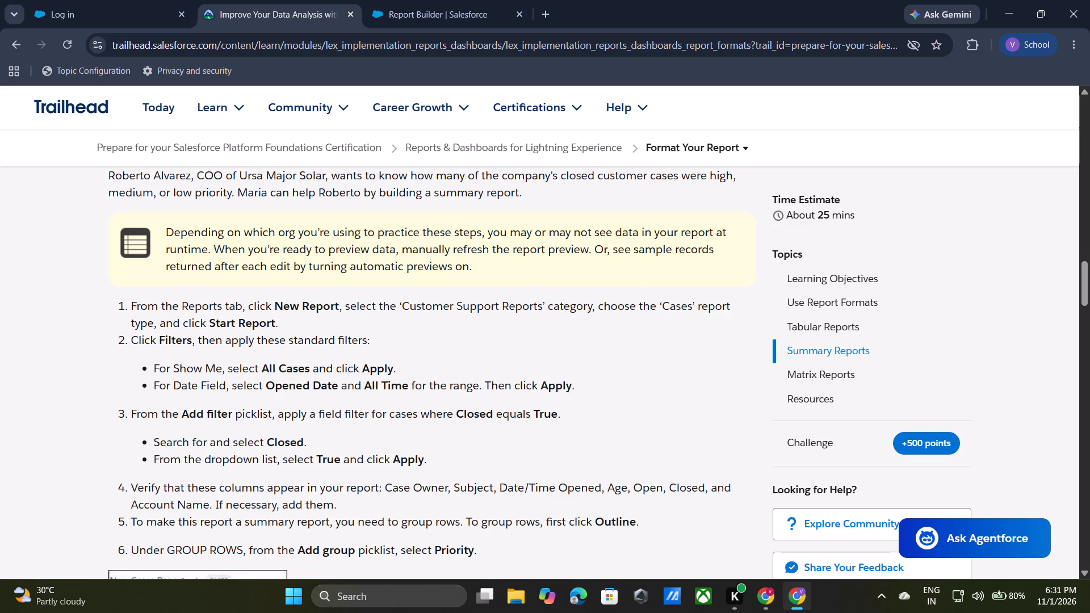
scroll(521, 373, "down", 12)
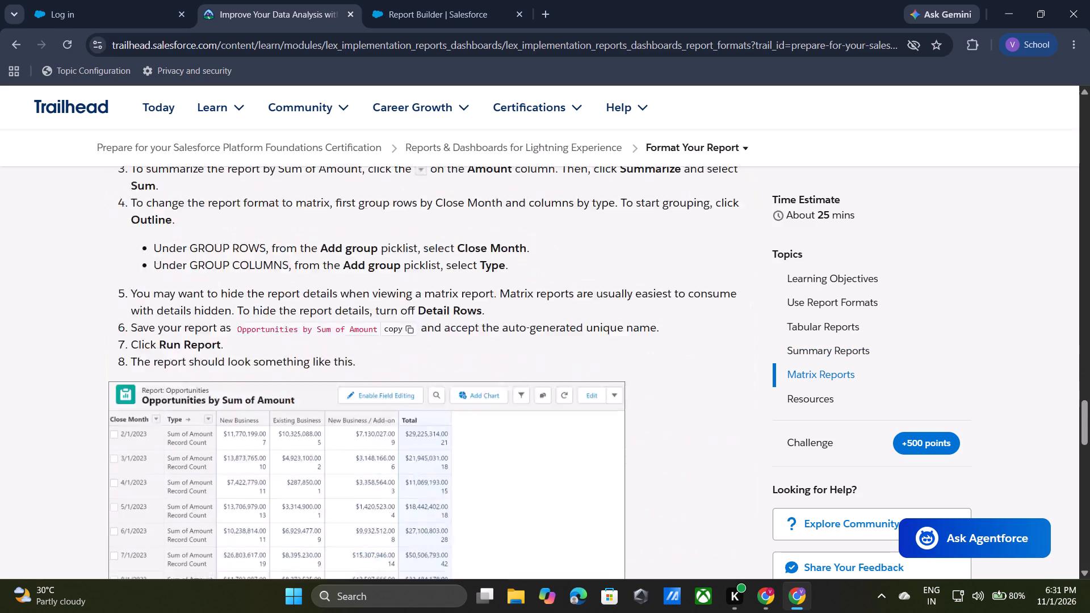
scroll(521, 373, "down", 9)
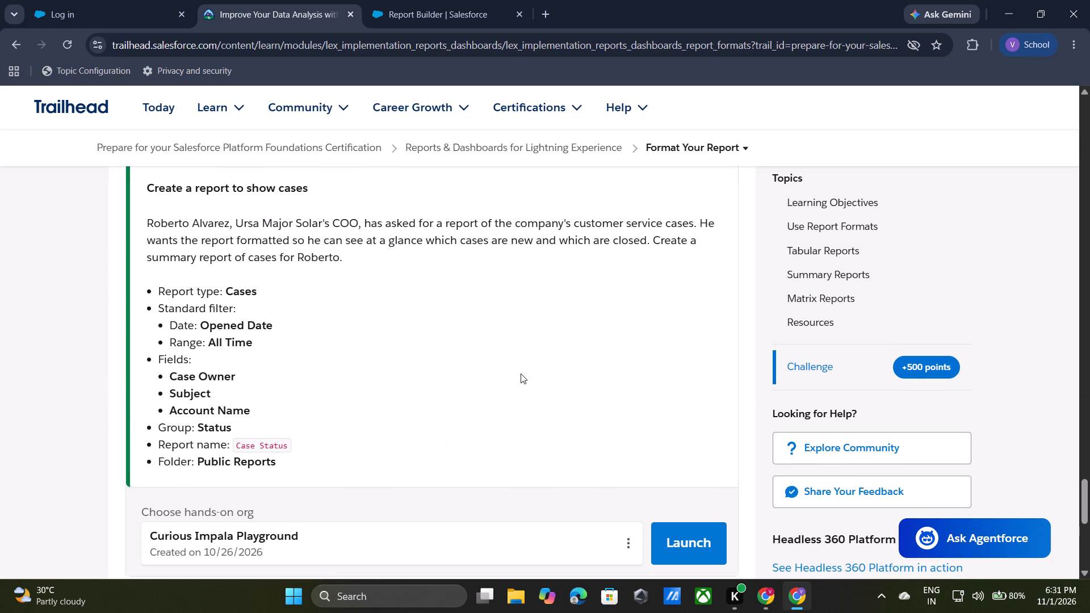
scroll(521, 373, "down", 1)
scroll(521, 373, "up", 1)
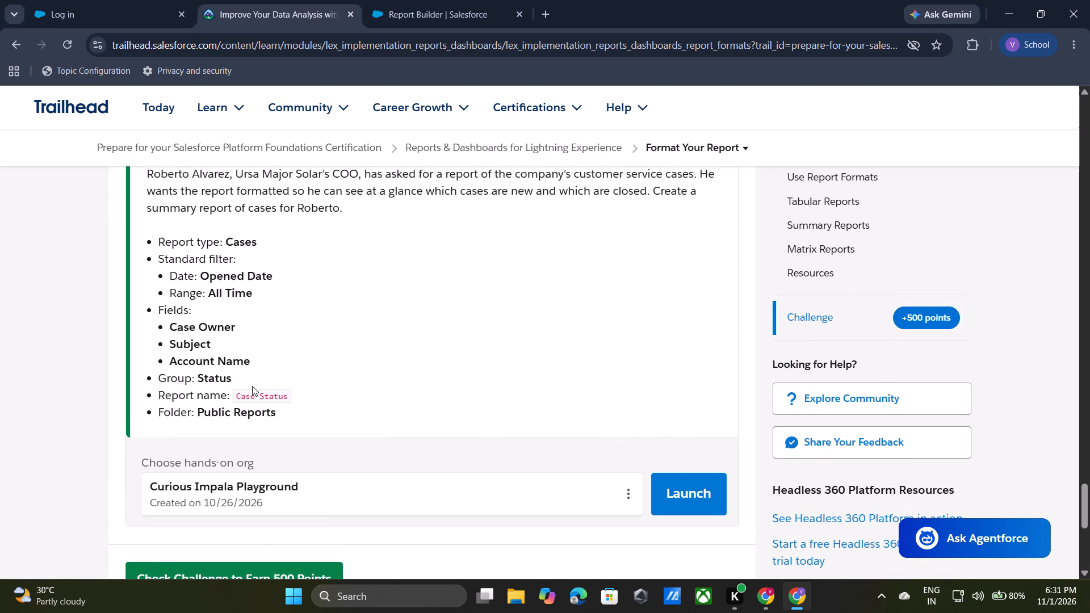
scroll(200, 358, "up", 1)
scroll(200, 358, "down", 1)
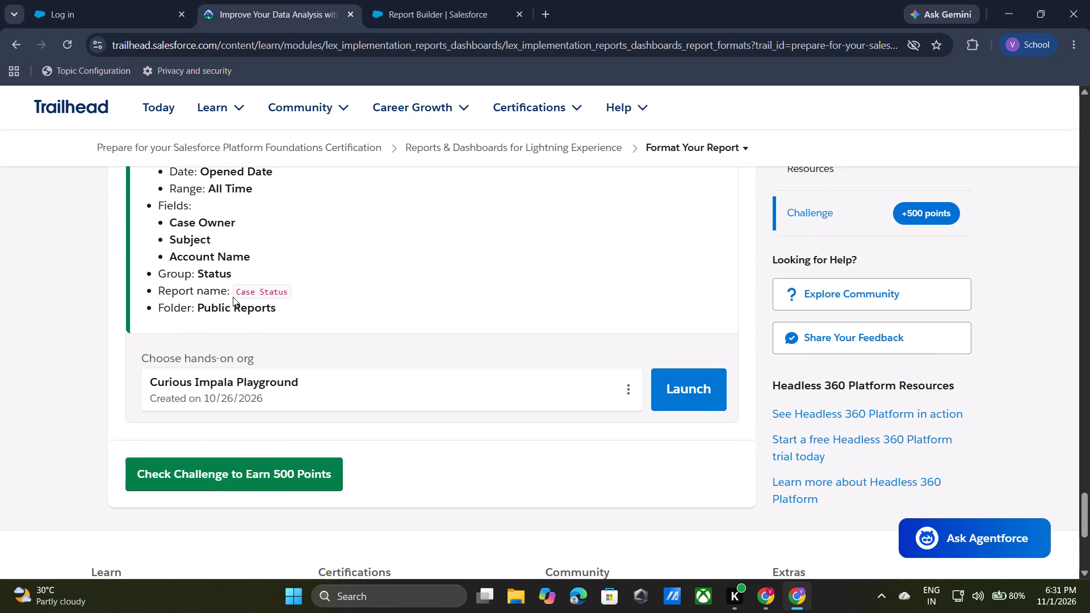
Copy the report name Case Status from the challenge requirements.
left_click_drag(233, 292, 288, 295)
key("ctrl+c")
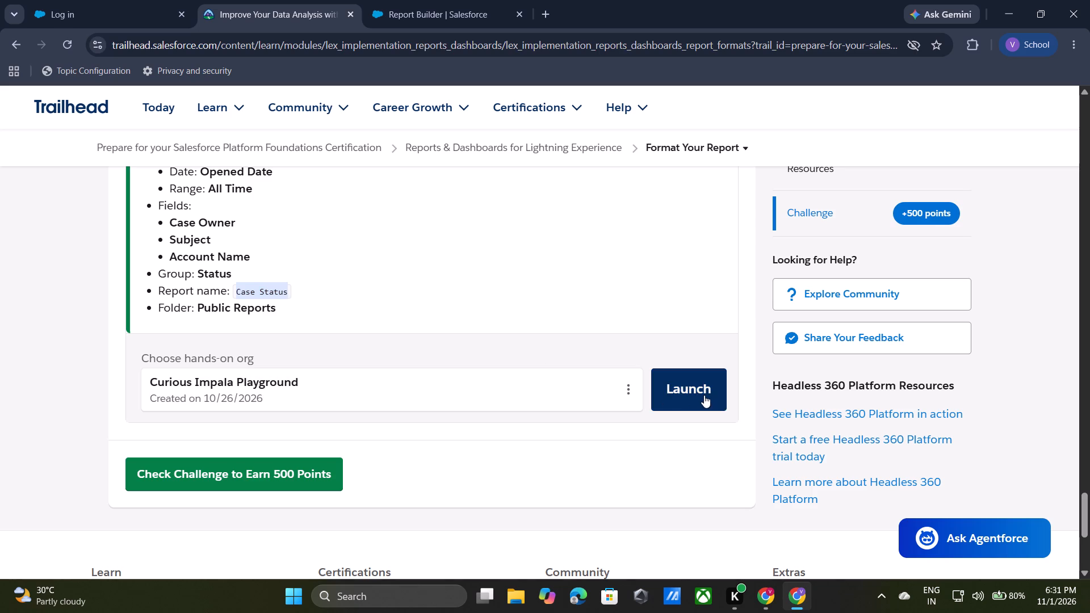
Launch the Curious Impala Playground for the new challenge and close the old Report Builder tab.
left_click(704, 395)
left_click(690, 14)
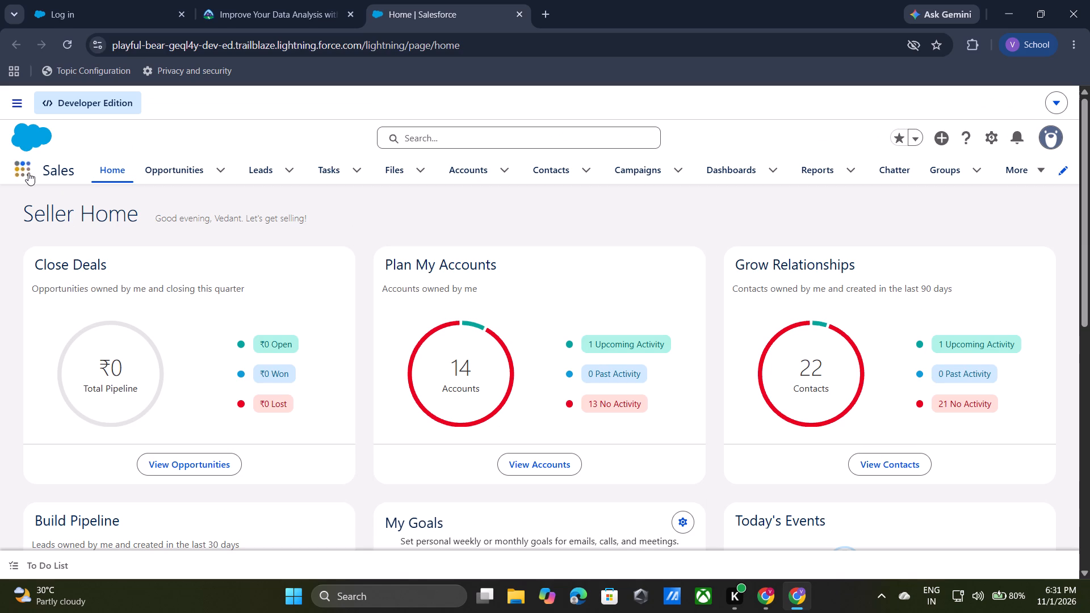
Find Reports in the App Launcher and open the Reports page.
left_click(28, 171)
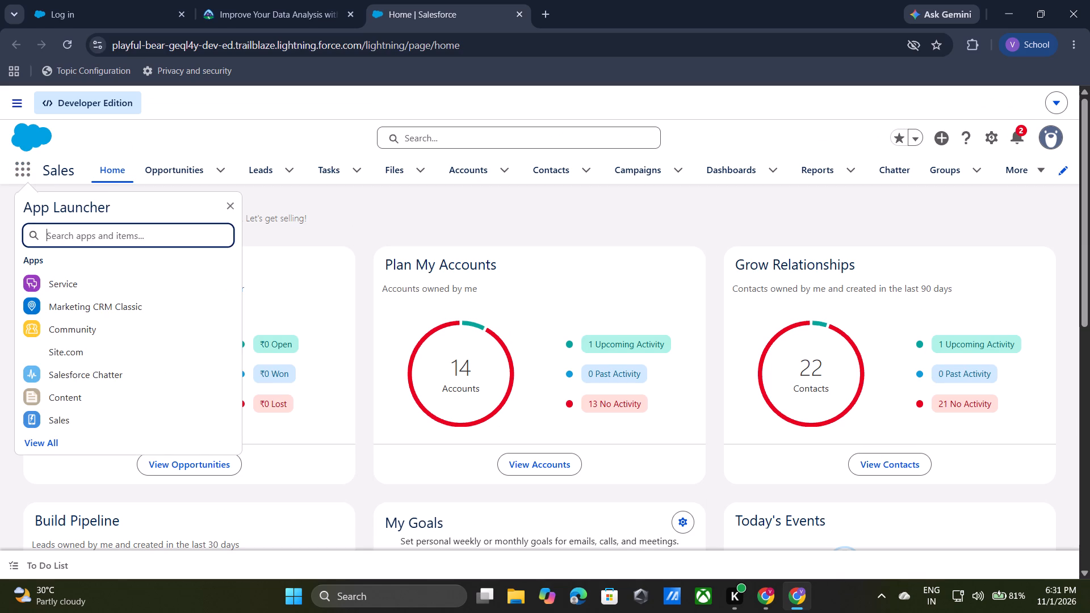
type("Re")
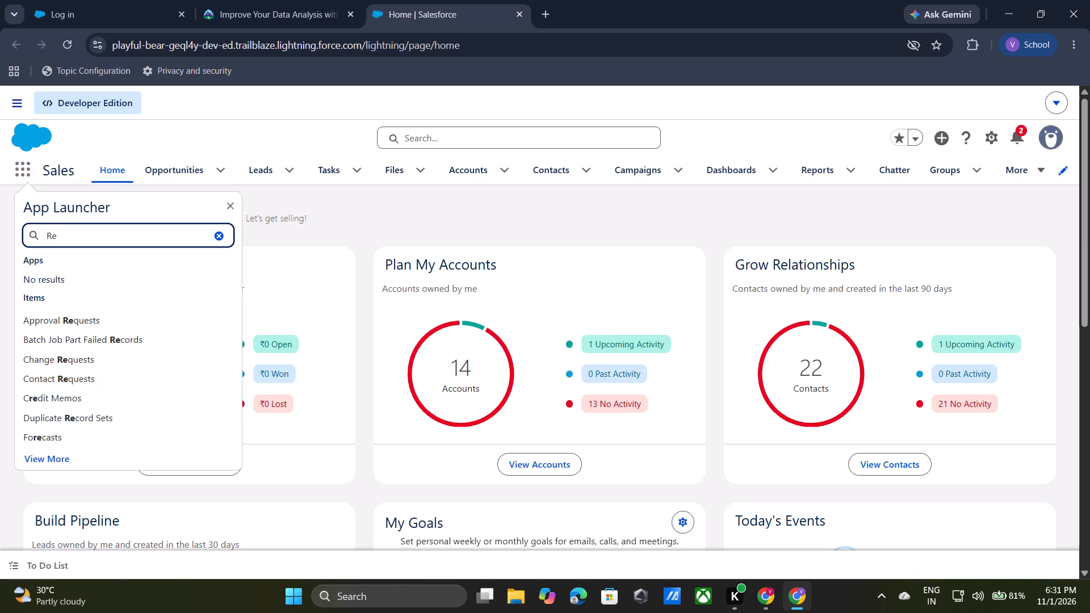
type("po")
left_click(48, 326)
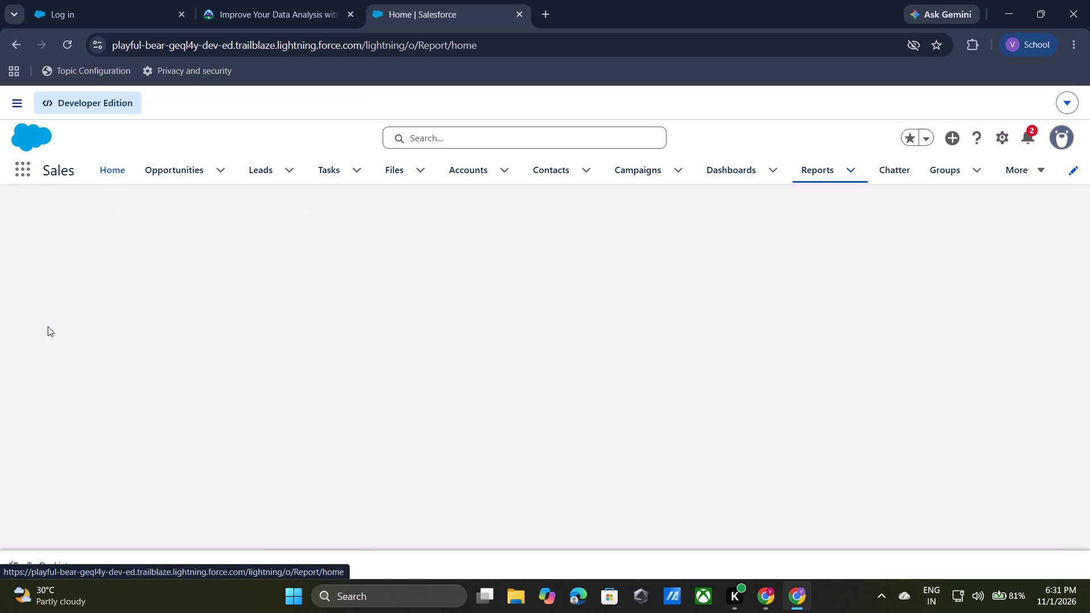
Start a new report using the standard Cases report type.
left_click_drag(914, 236, 922, 228)
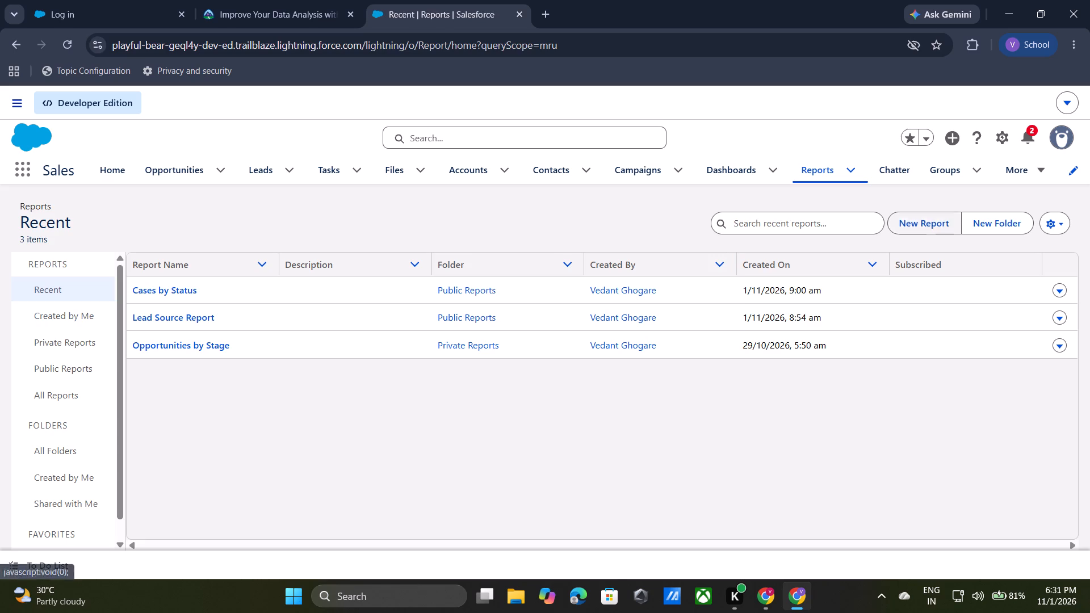
left_click_drag(922, 228, 925, 224)
left_click(925, 224)
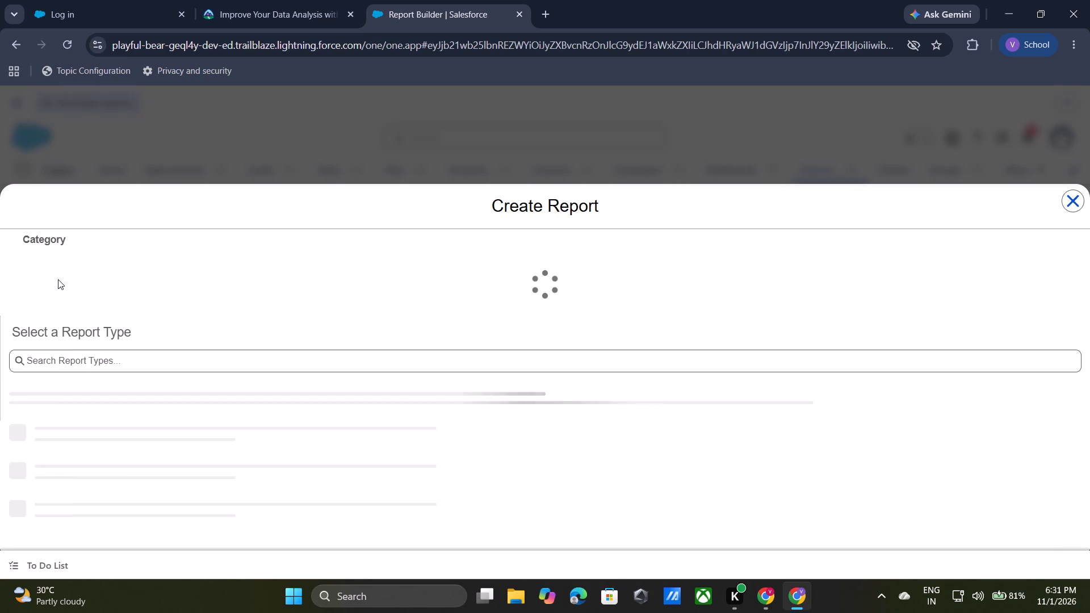
left_click(51, 296)
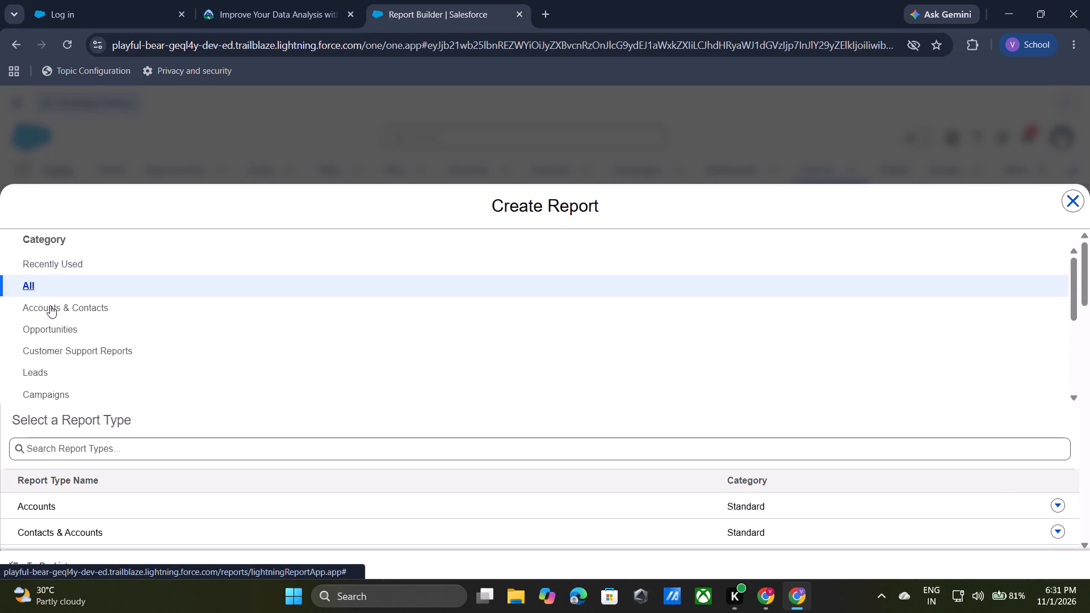
left_click(95, 453)
type("cas")
left_click(22, 532)
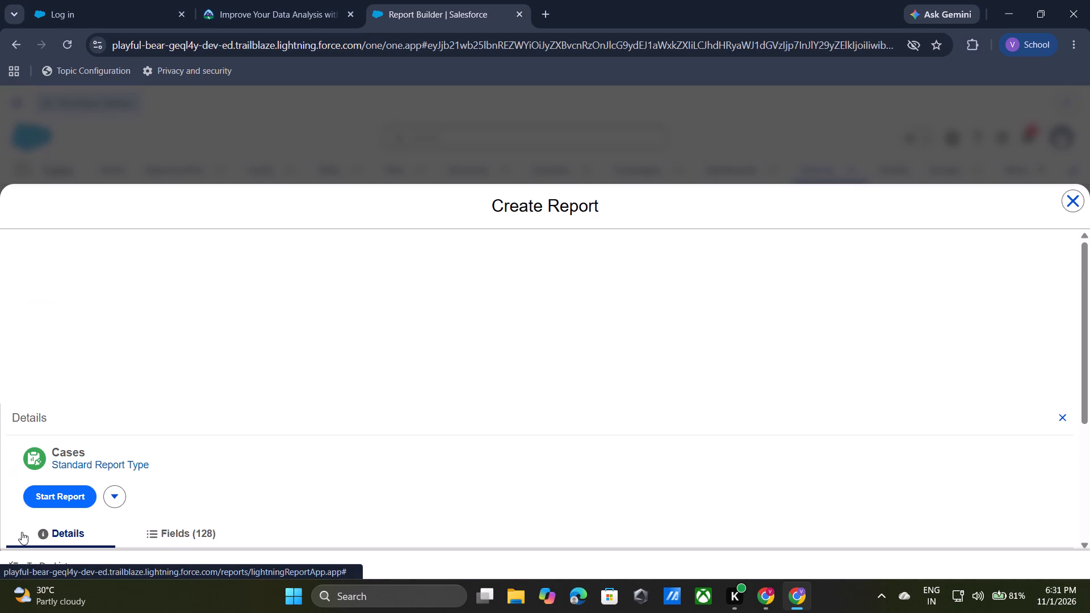
left_click(53, 501)
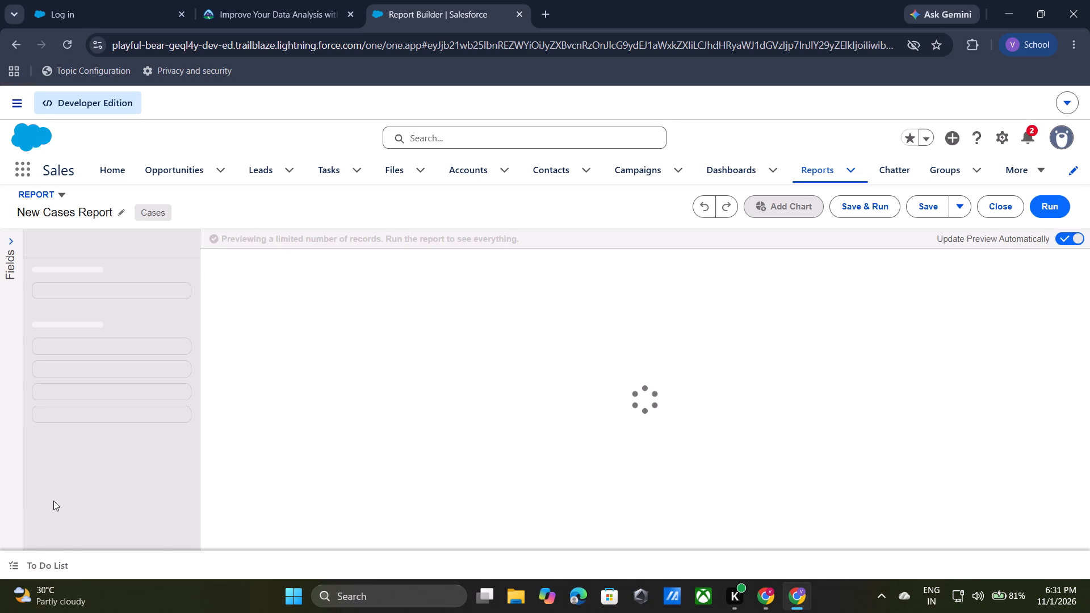
Inspect the new report's Units and Opened Date filters, including the date range options, and close them without changes.
left_click(144, 245)
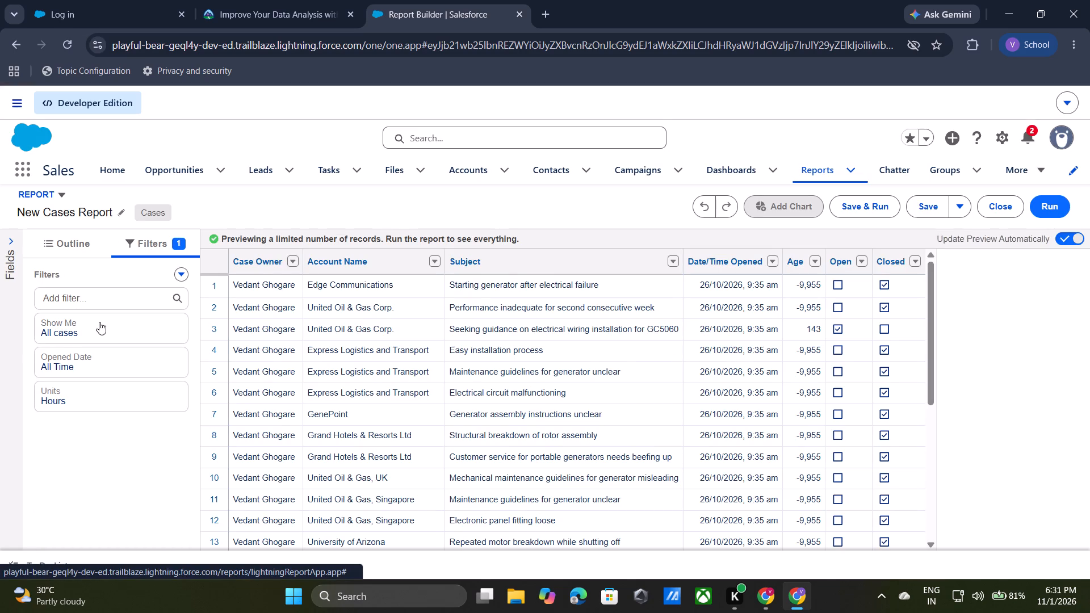
left_click(82, 395)
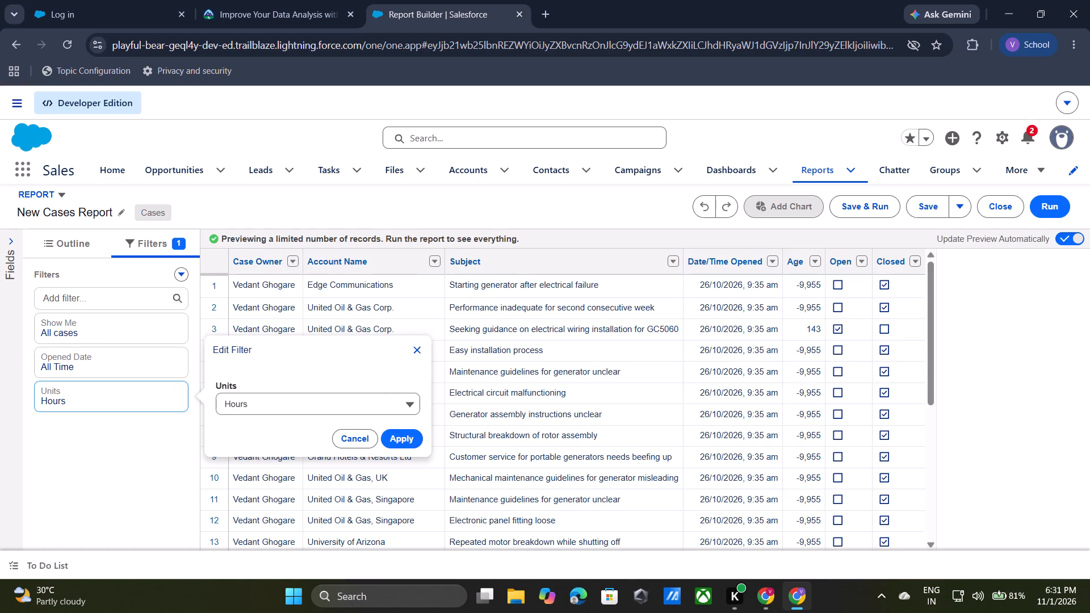
left_click(85, 354)
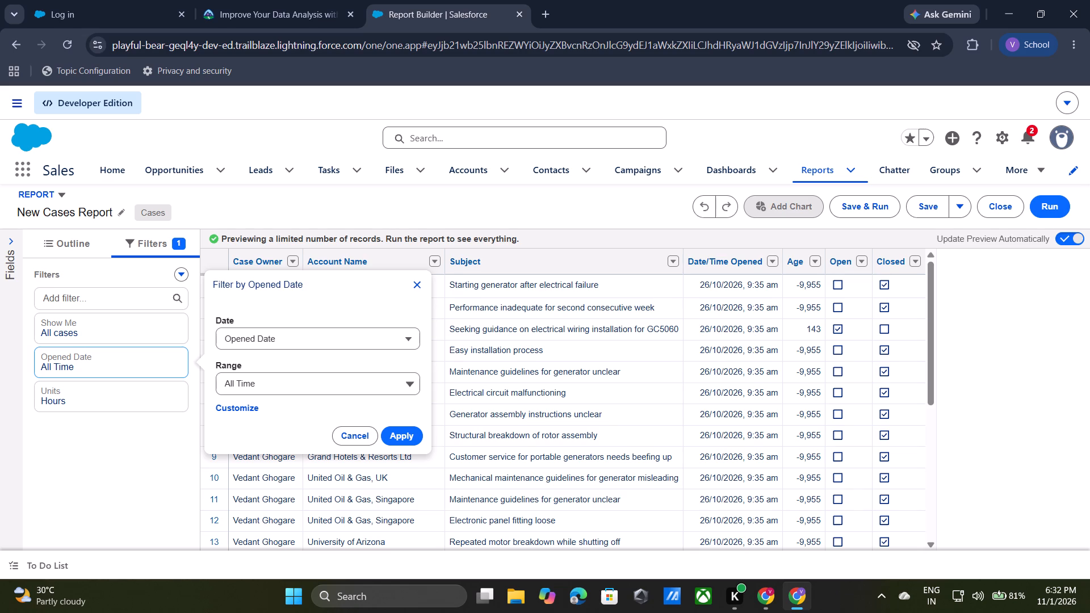
left_click(406, 383)
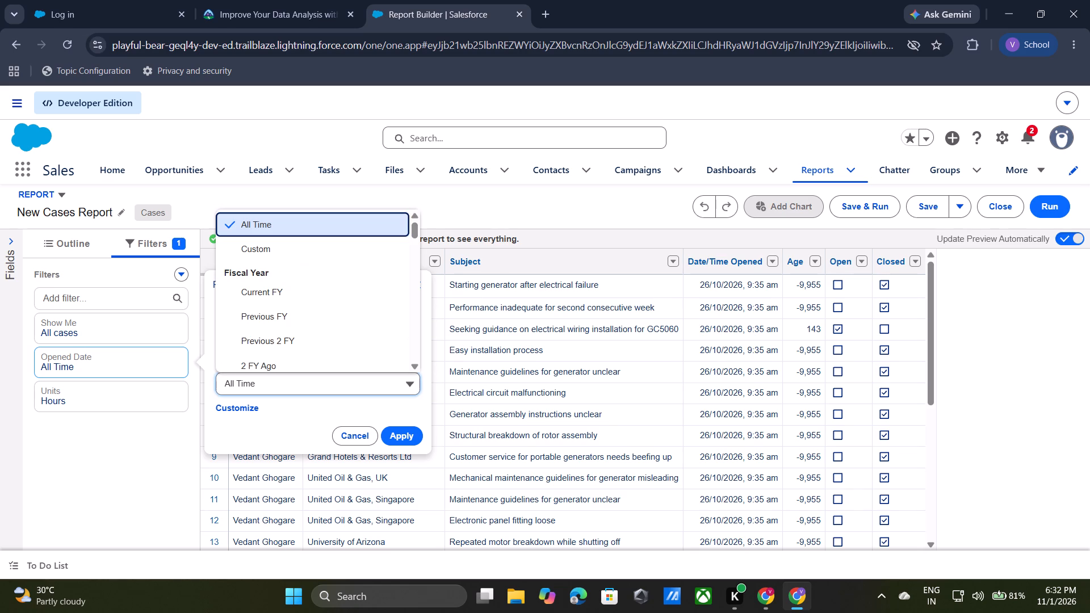
left_click(406, 383)
left_click(345, 410)
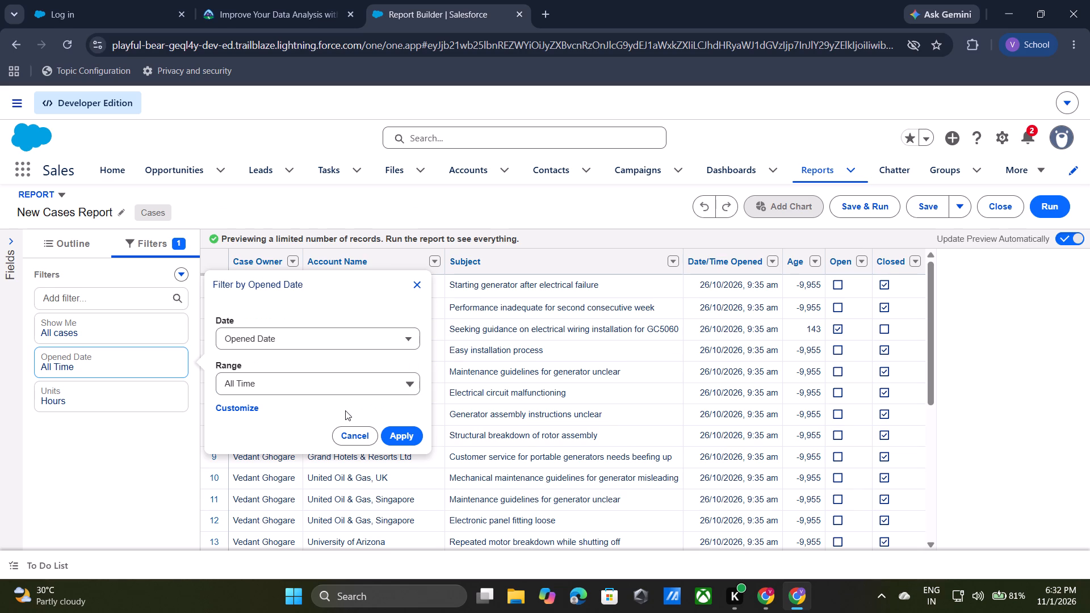
left_click(420, 287)
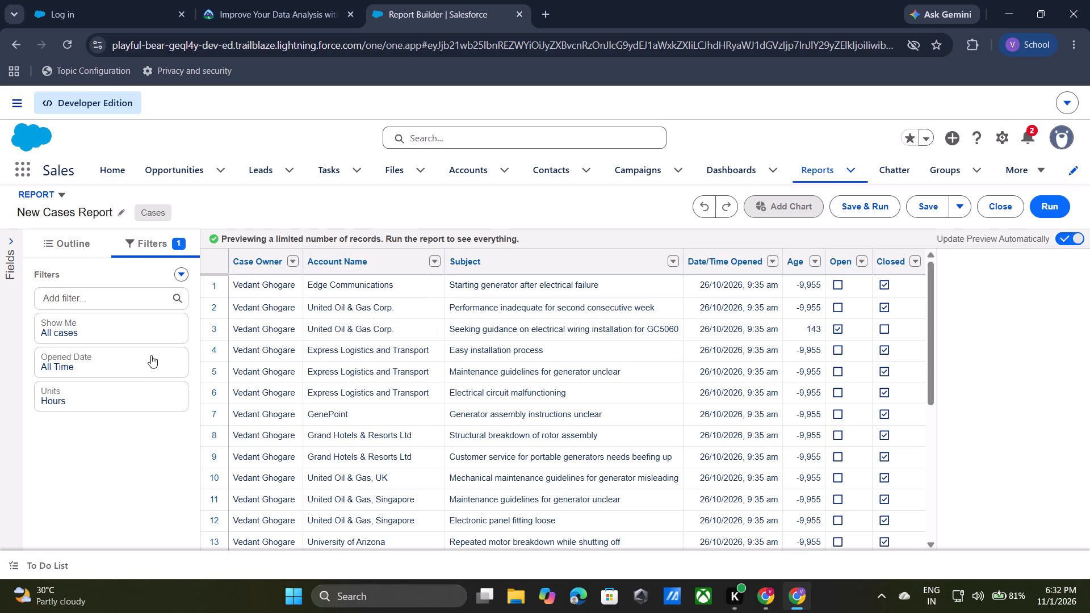
Remove the Age, Open, Closed and Date/Time Opened columns from the report outline.
left_click(69, 239)
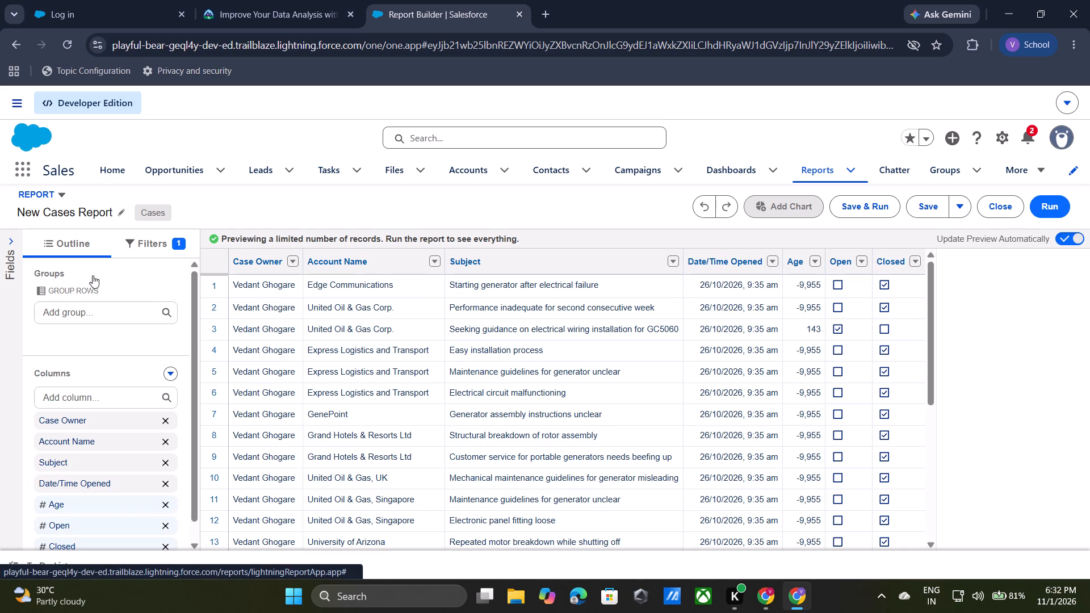
left_click(91, 338)
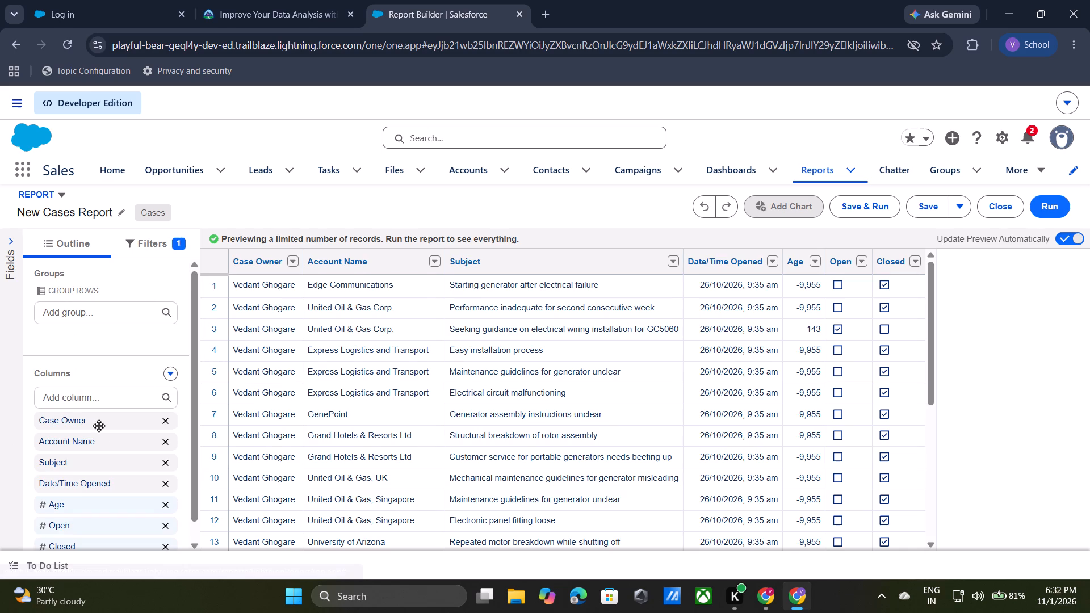
scroll(100, 441, "down", 2)
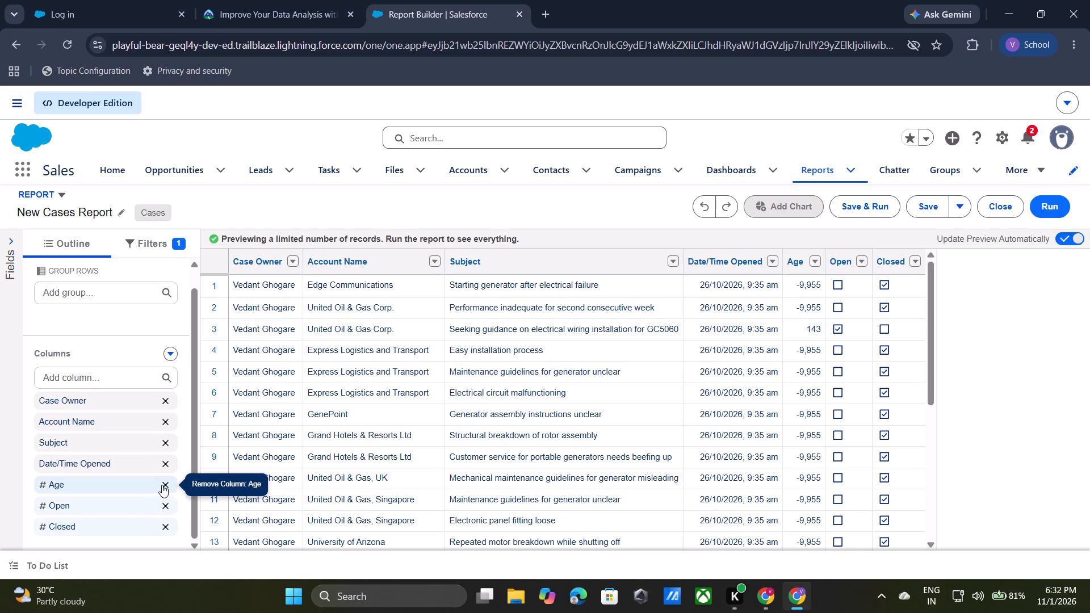
left_click(162, 485)
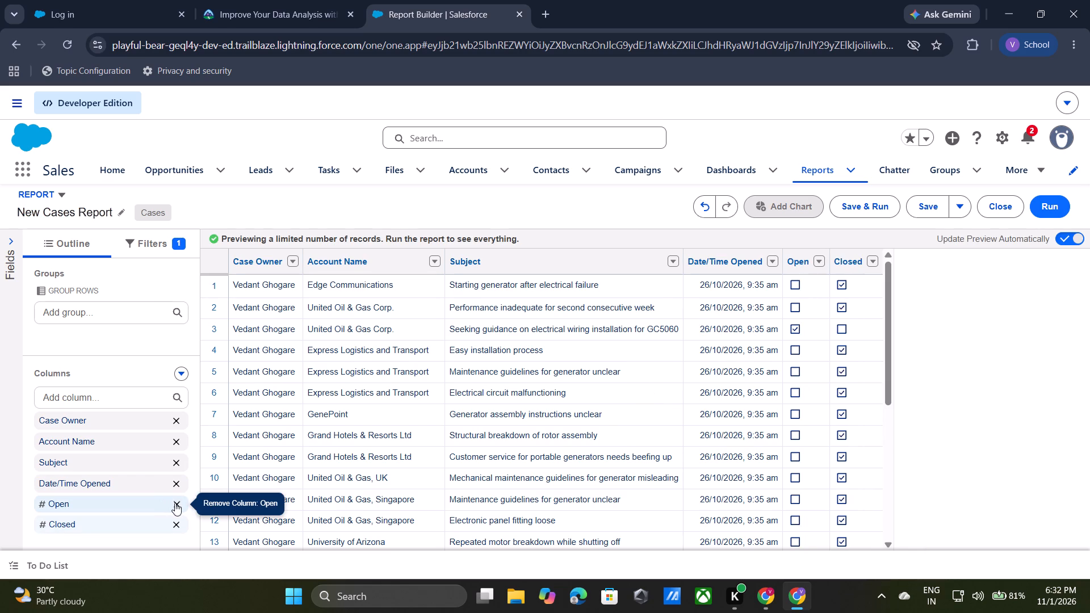
left_click(176, 503)
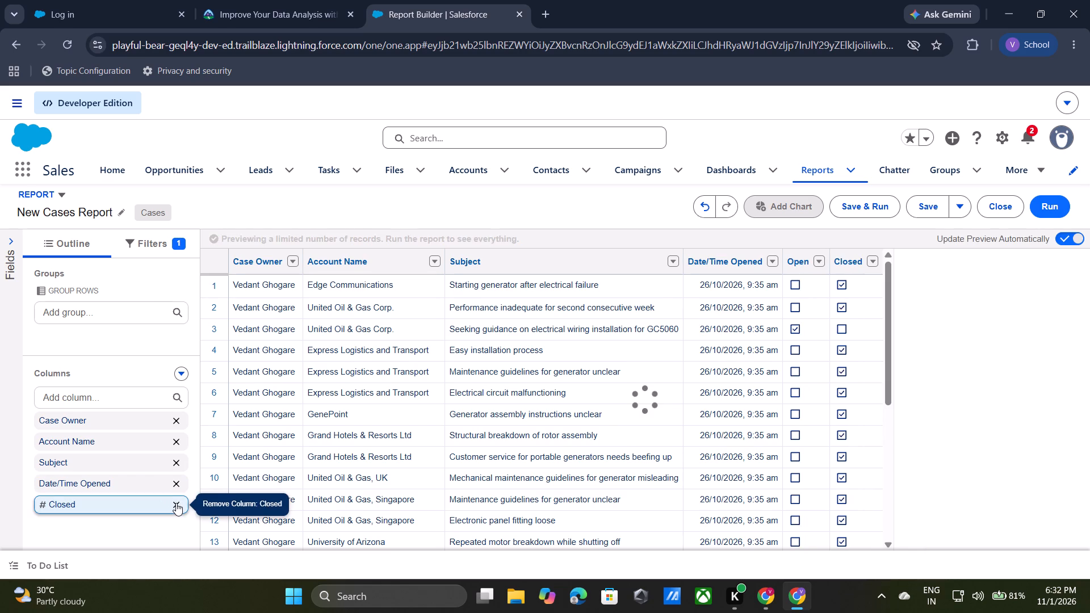
left_click(176, 503)
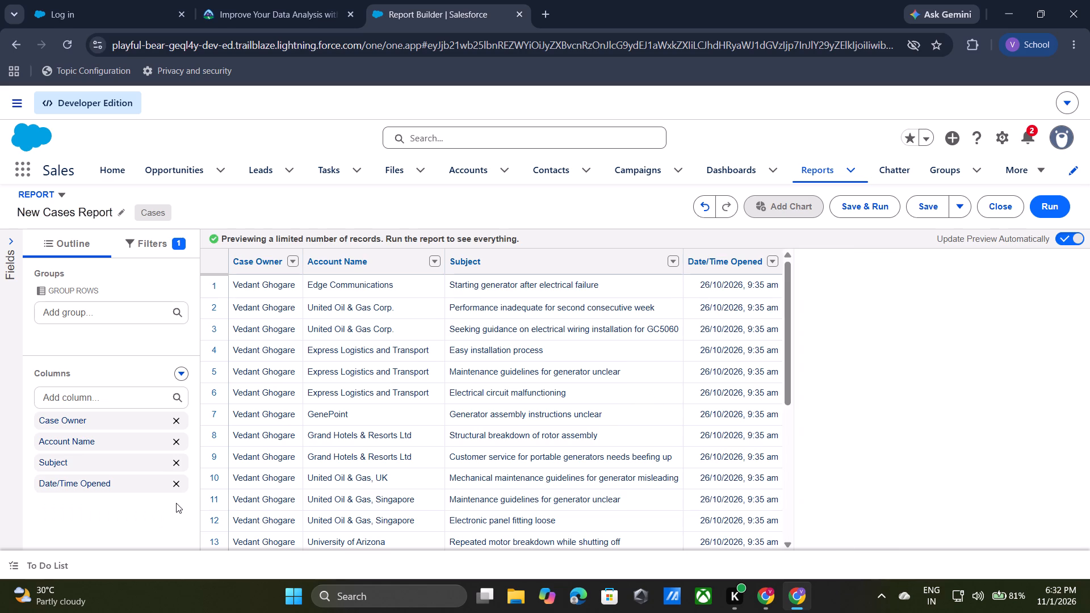
left_click(177, 484)
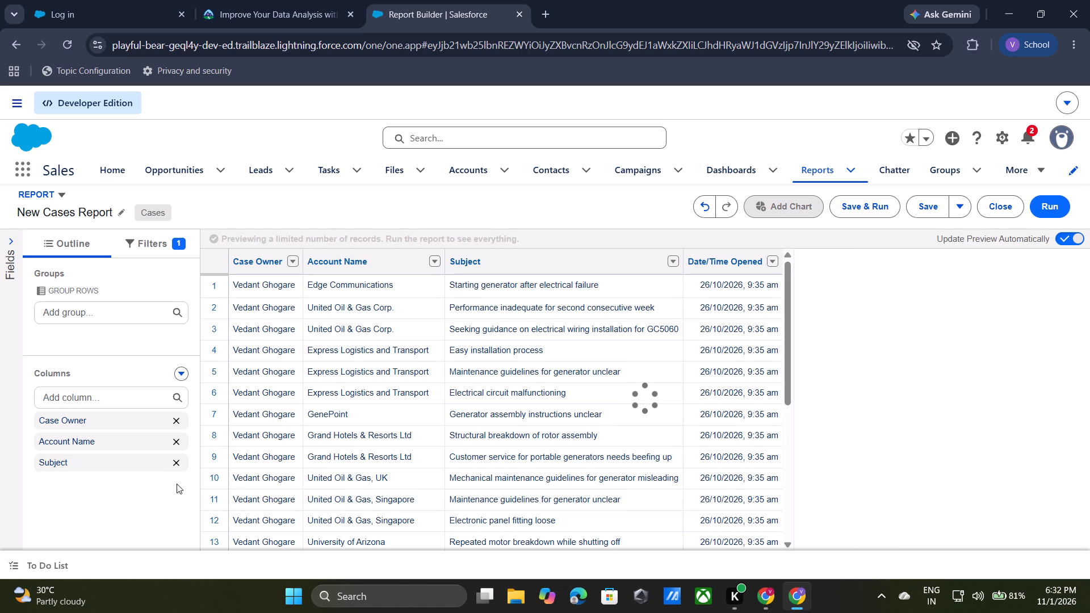
Group the report rows by Status.
left_click(116, 315)
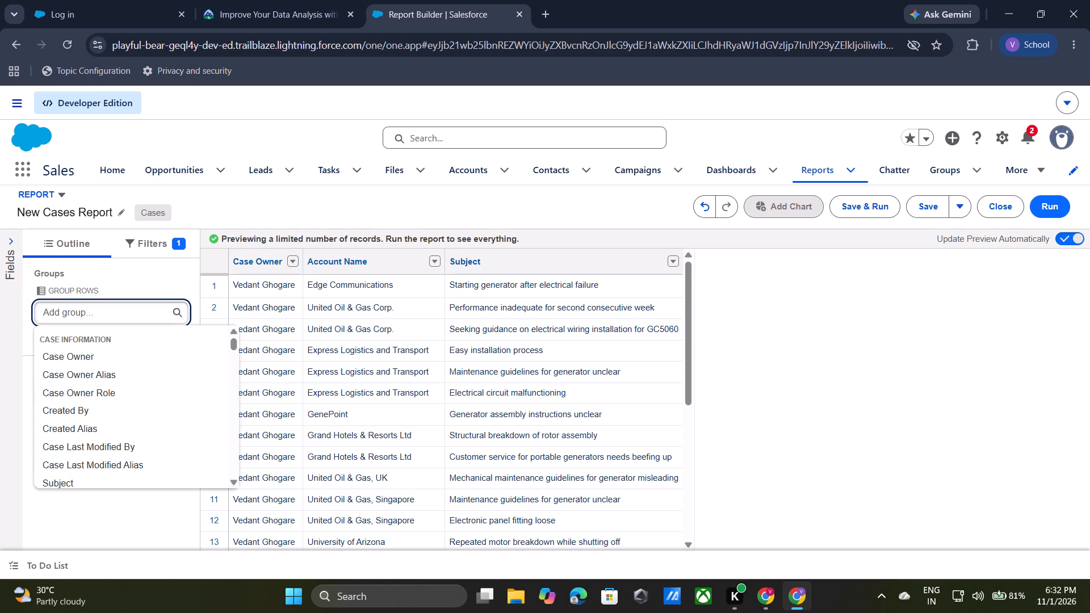
type("status")
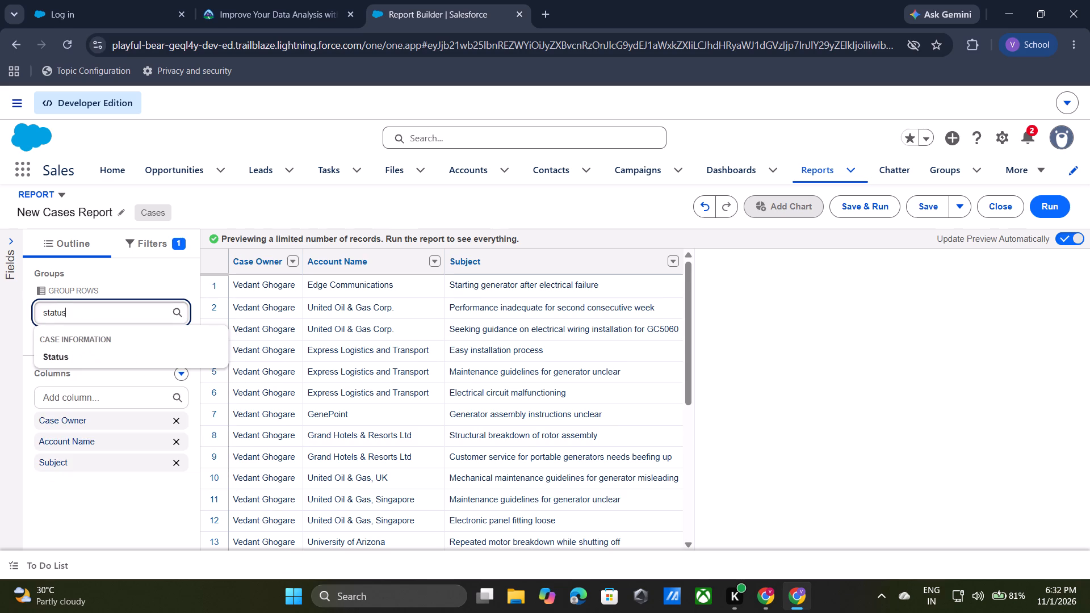
left_click(66, 352)
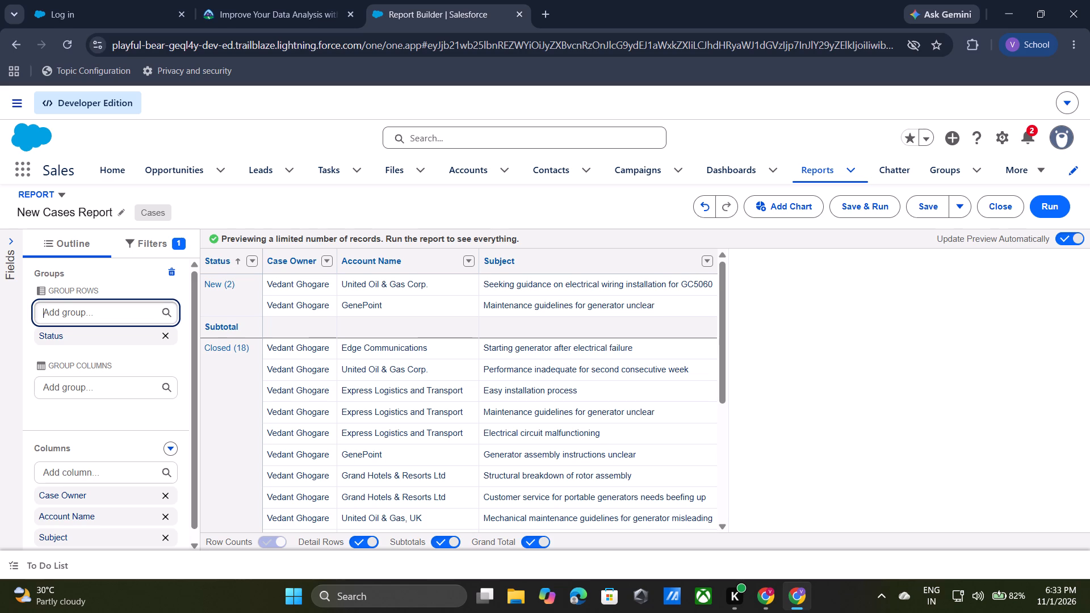
Save the report as Case Status in the Public Reports folder, with an auto-generated unique name.
left_click(929, 203)
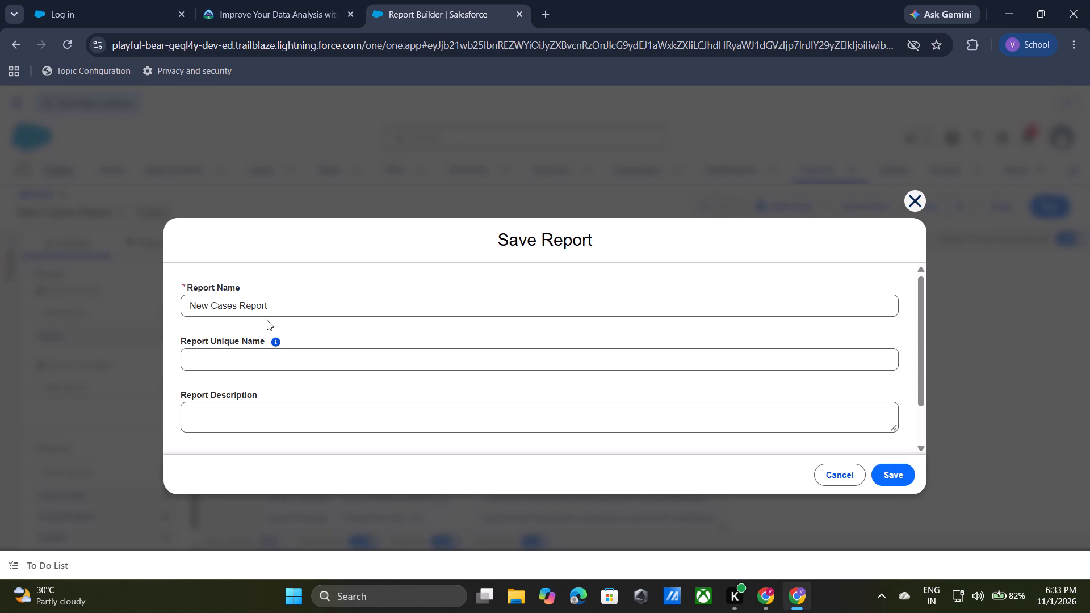
triple_click(247, 310)
left_click(247, 310)
key("ctrl+v")
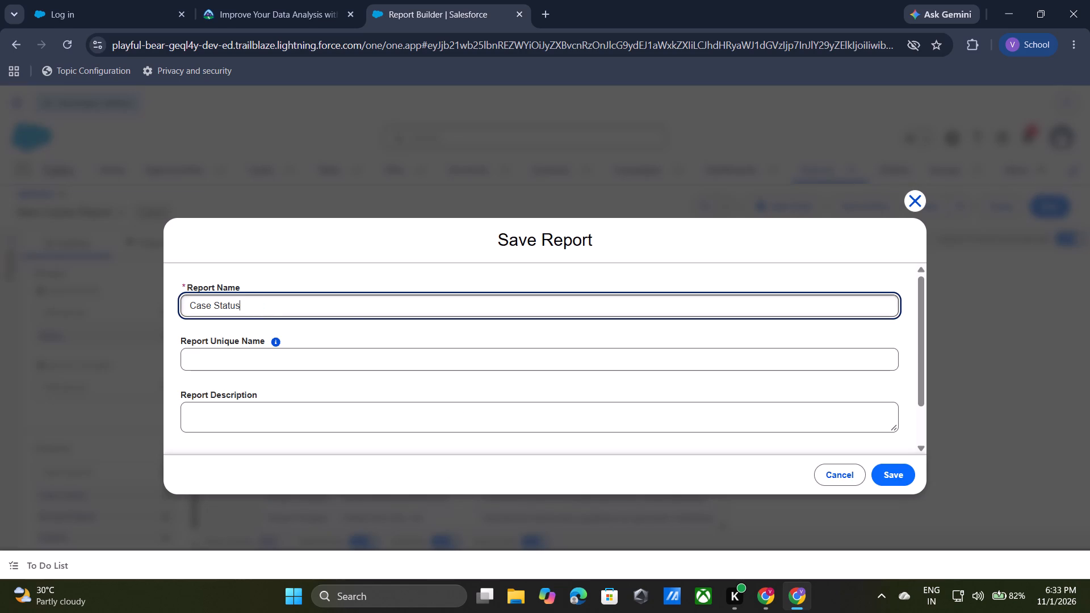
left_click(296, 377)
scroll(572, 380, "down", 2)
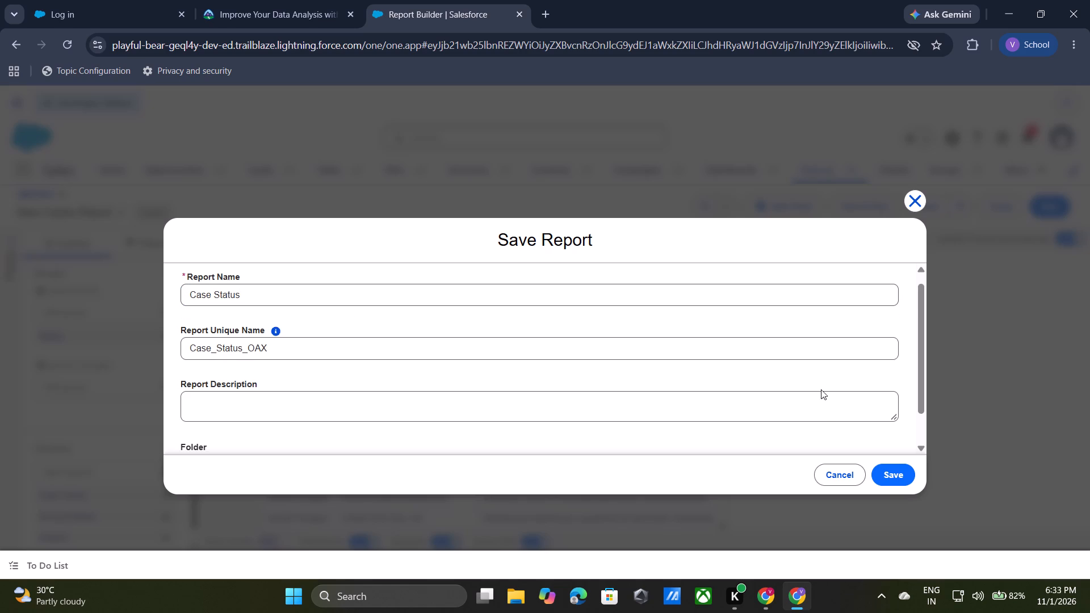
left_click(847, 425)
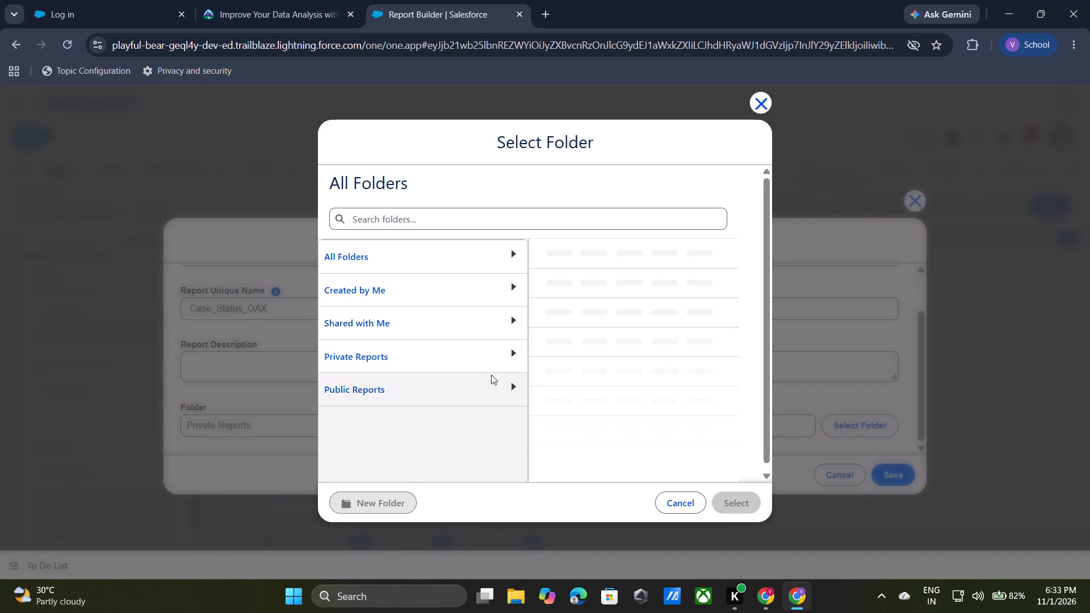
left_click(499, 383)
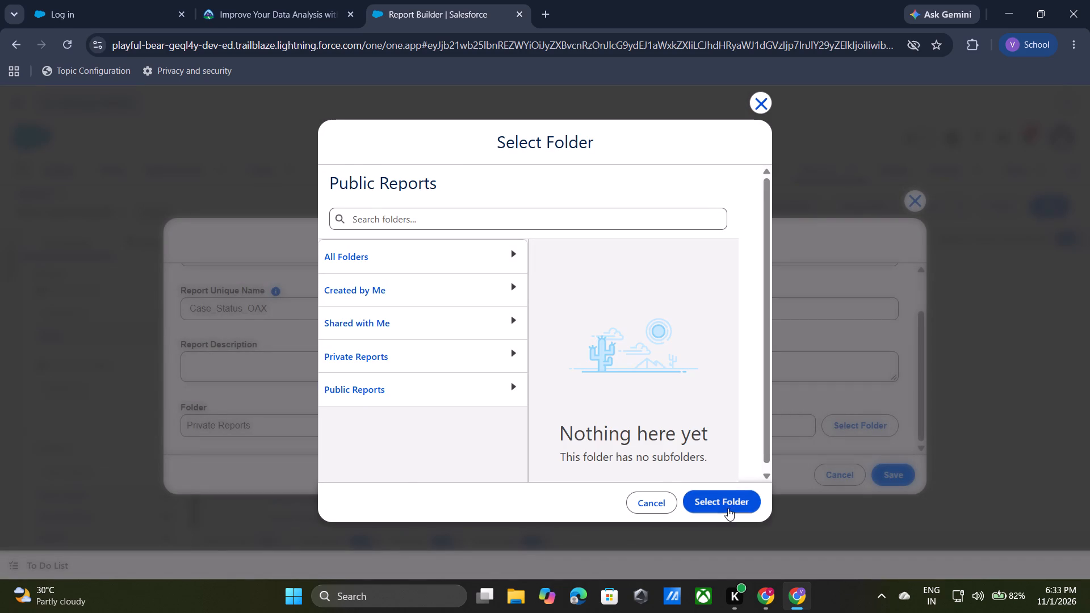
left_click(728, 508)
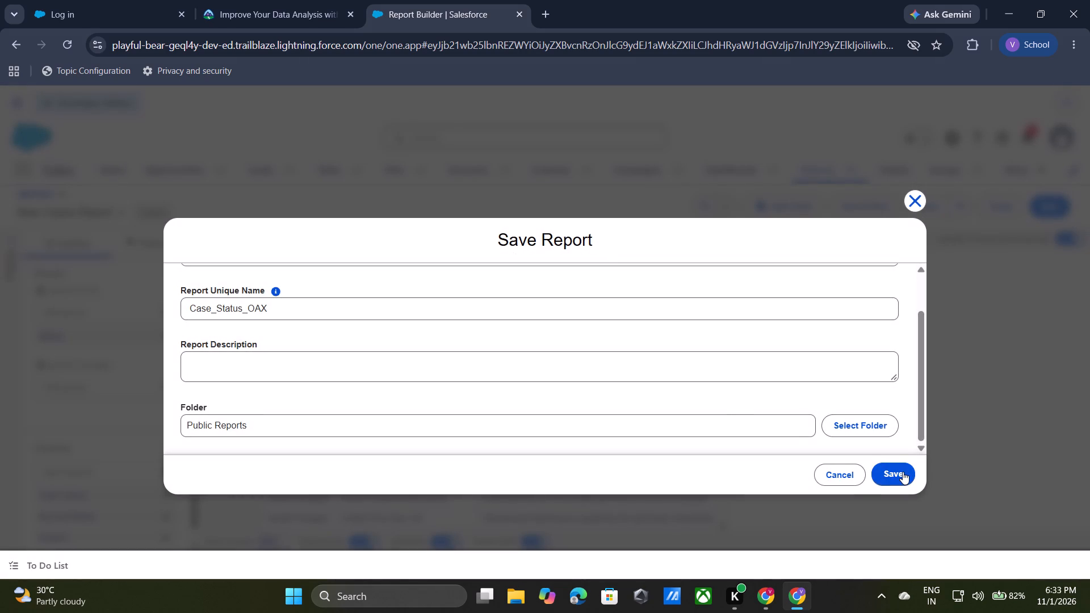
left_click(903, 472)
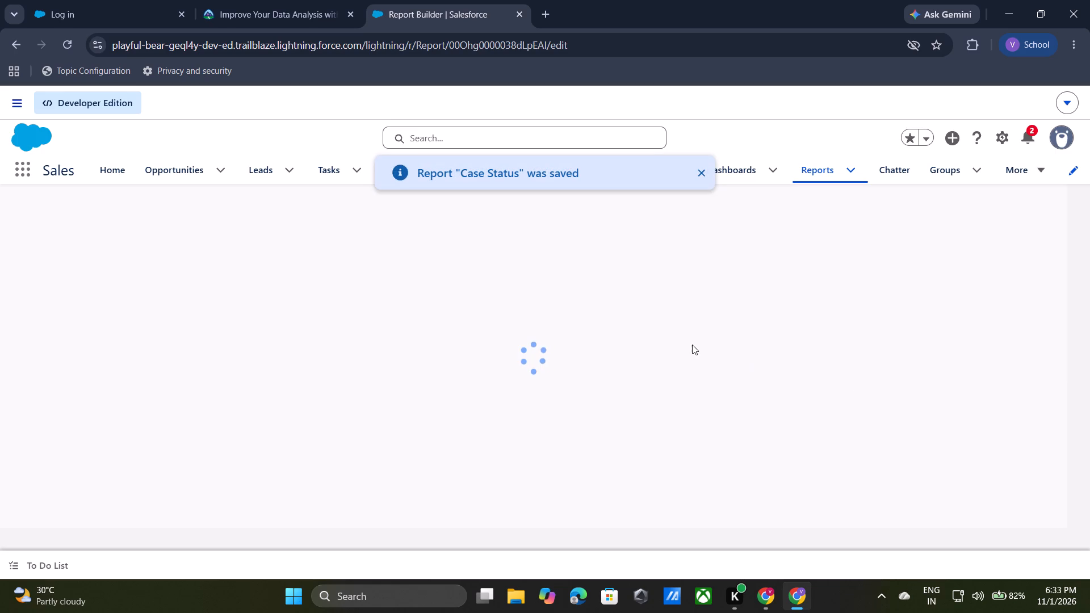
Return to Trailhead and submit the Format Your Report challenge for checking.
left_click(284, 0)
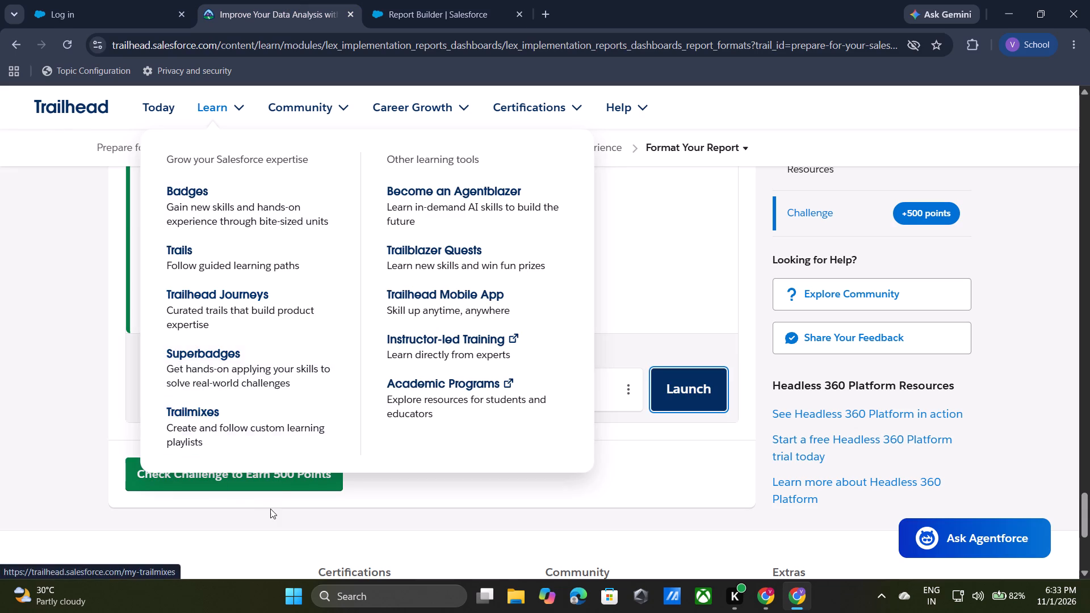
left_click_drag(271, 508, 269, 465)
left_click(269, 465)
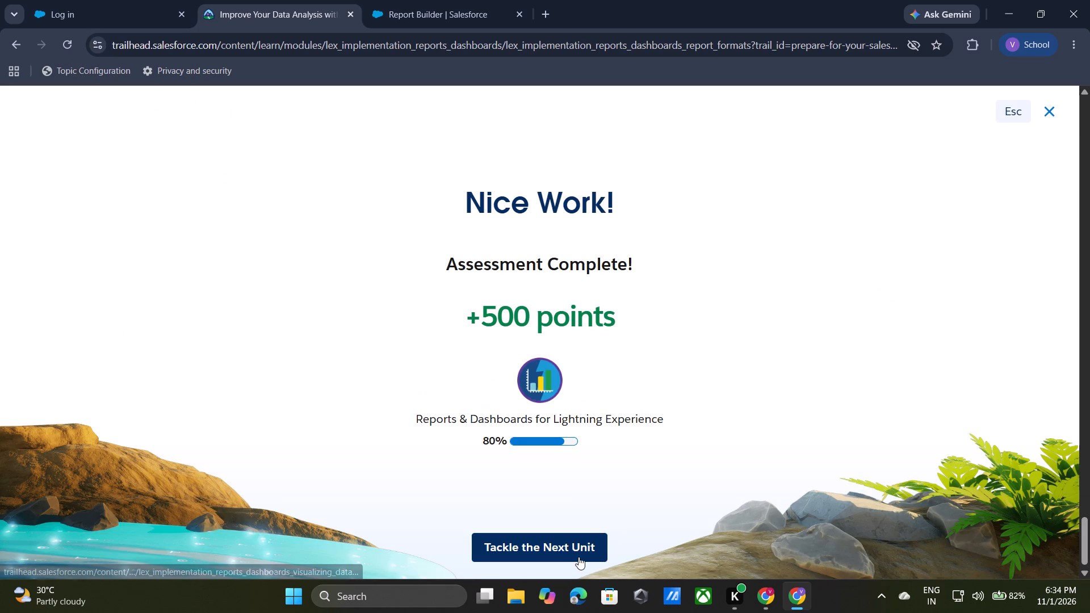
Continue from the completed assessment to the next unit, Visualize Your Data with the Lightning Dashboard Builder.
left_click(578, 557)
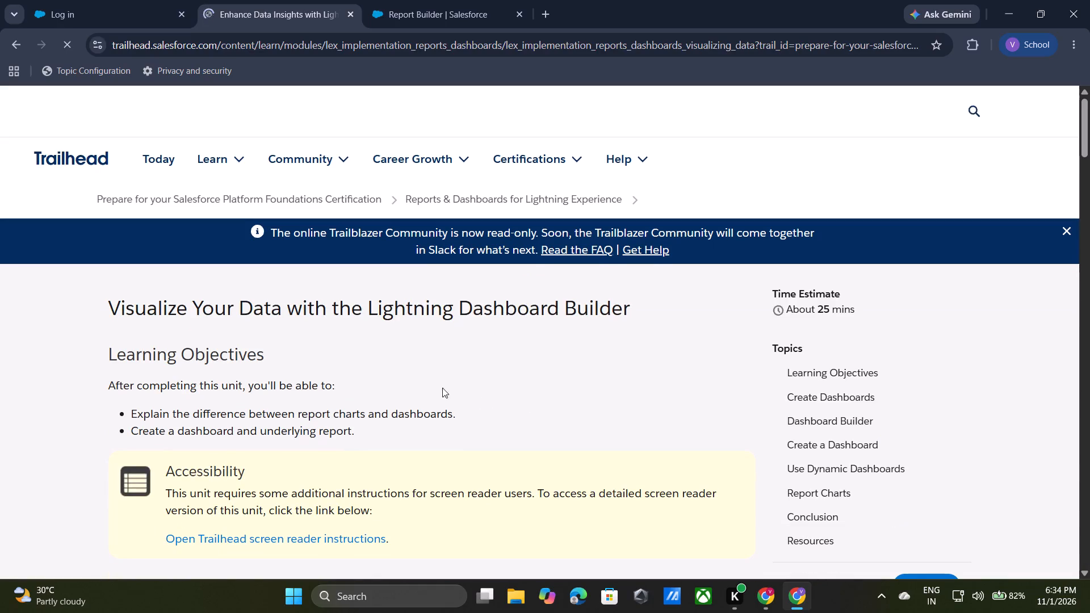
Look through the dashboard unit down to its hands-on challenge and read the report and dashboard requirements.
scroll(477, 396, "down", 10)
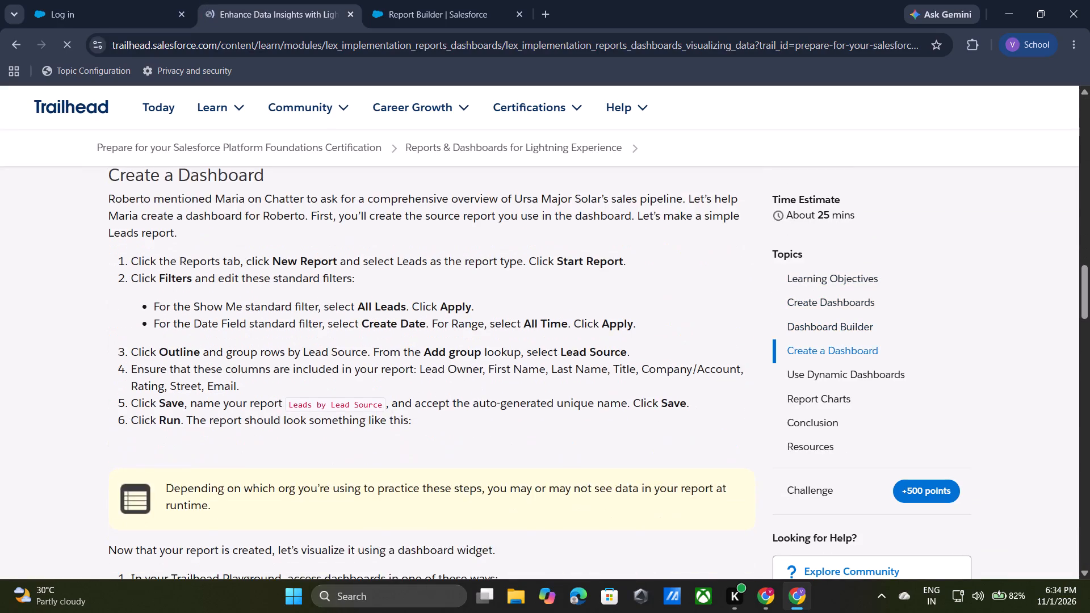
scroll(477, 396, "down", 9)
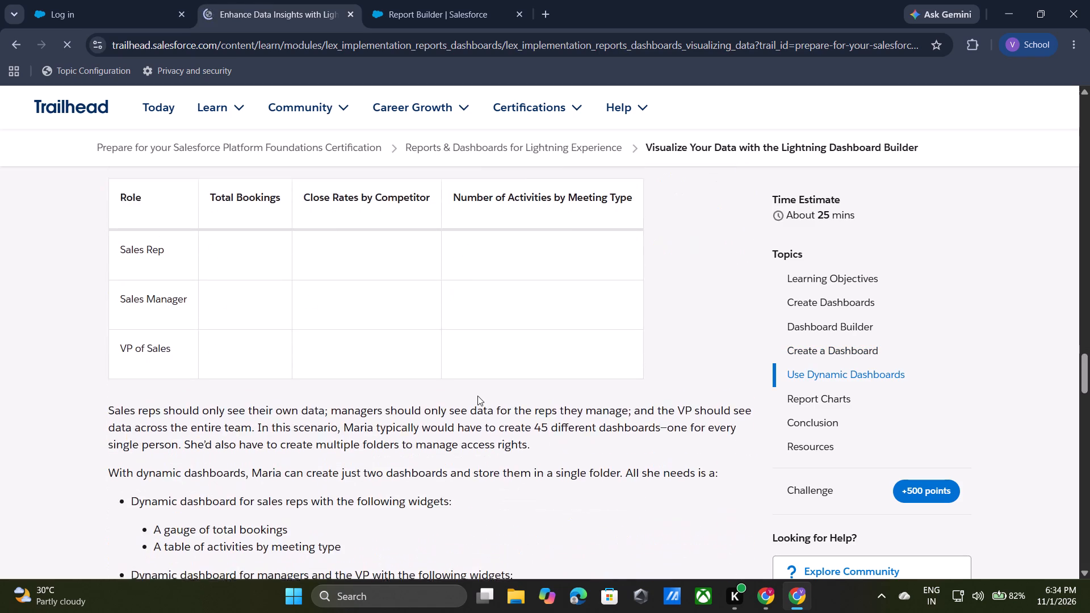
scroll(477, 396, "down", 10)
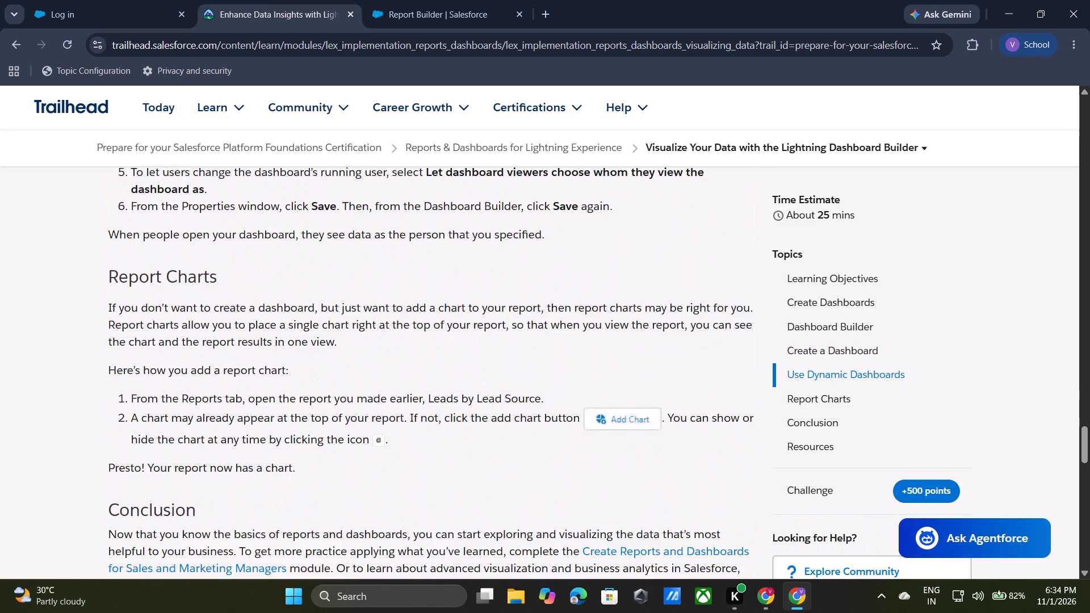
scroll(477, 396, "down", 10)
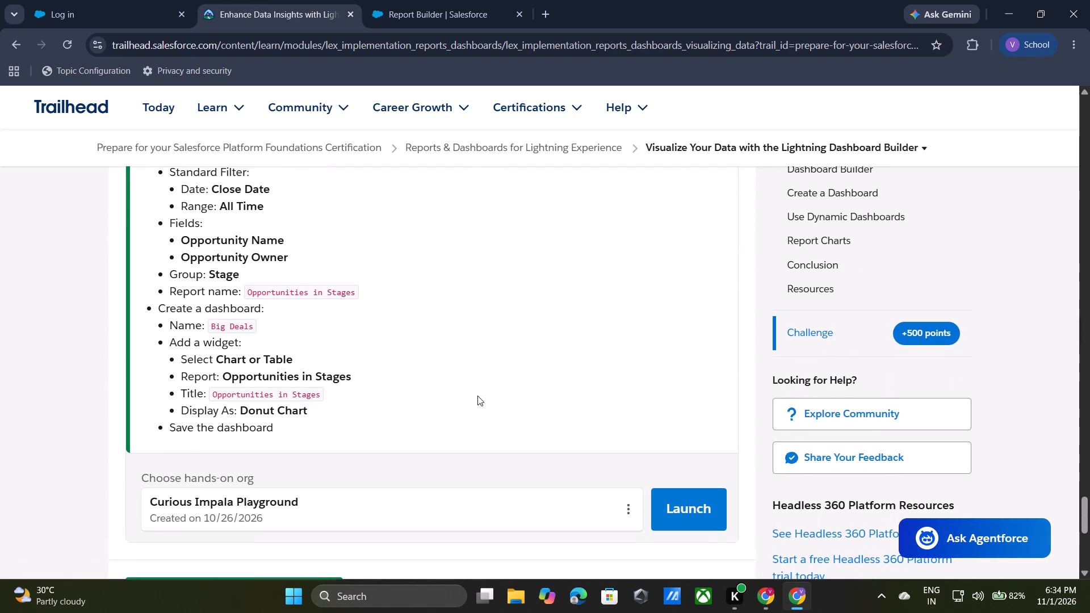
scroll(477, 396, "down", 3)
scroll(450, 220, "up", 1)
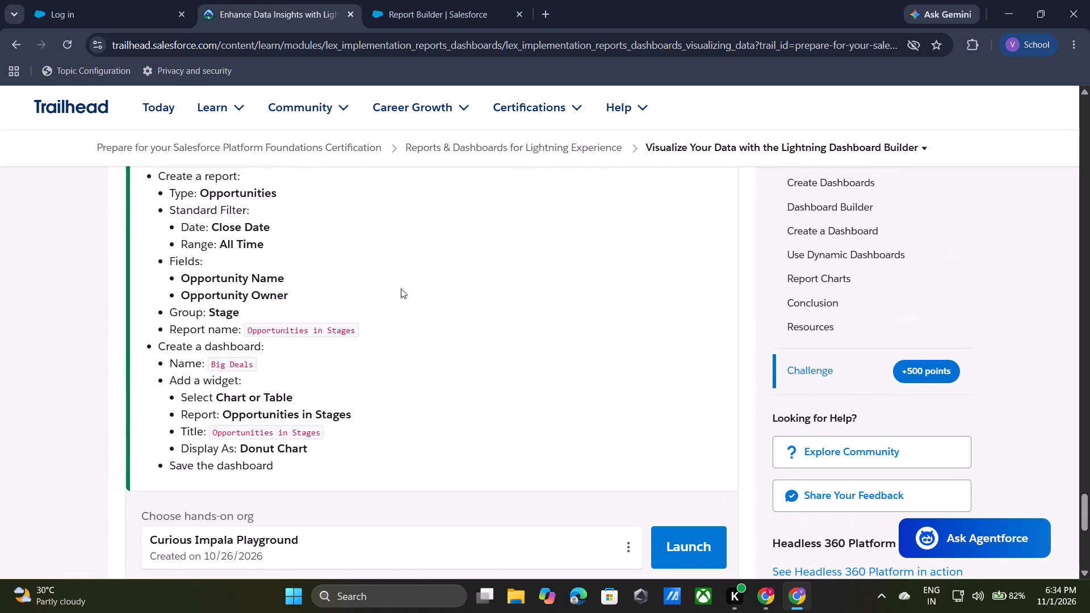
scroll(397, 293, "up", 1)
scroll(397, 293, "down", 1)
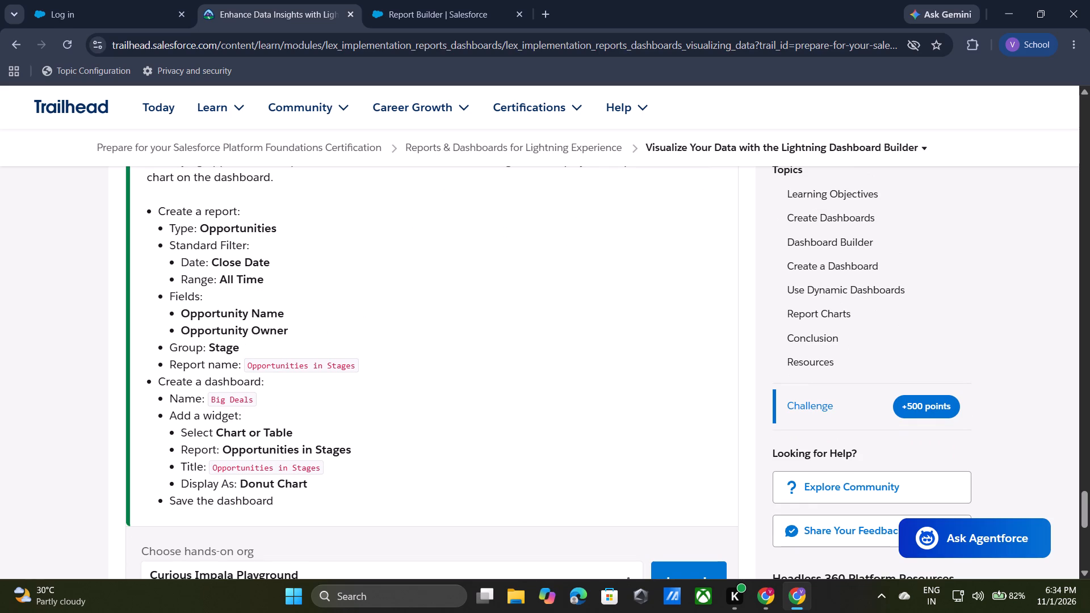
Copy the required report name, Opportunities in Stages, from the challenge instructions.
left_click_drag(246, 366, 357, 370)
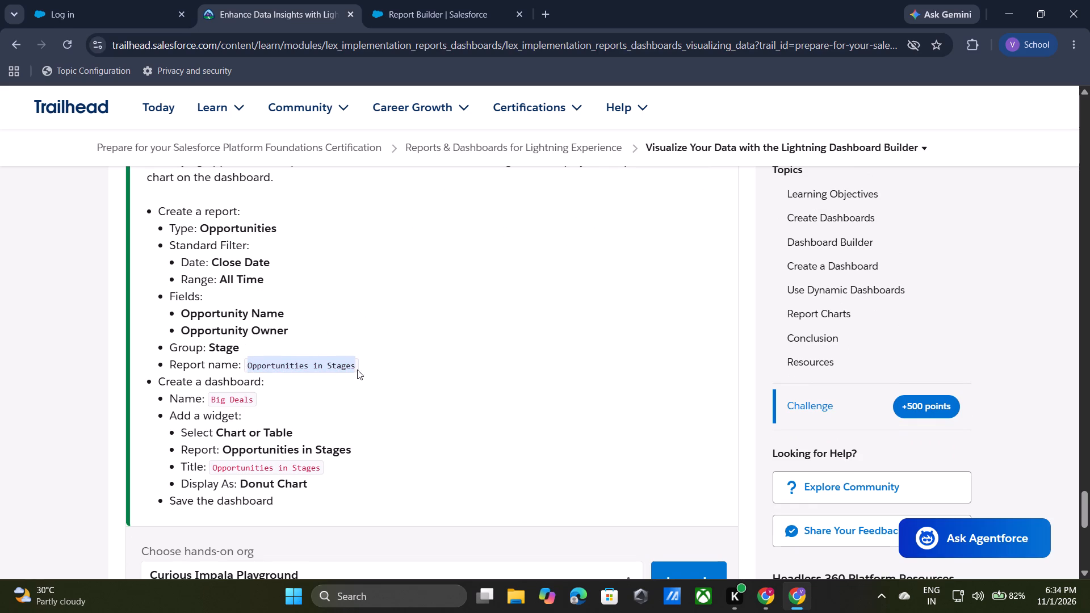
left_click_drag(357, 370, 358, 368)
key("ctrl+c")
left_click(430, 359)
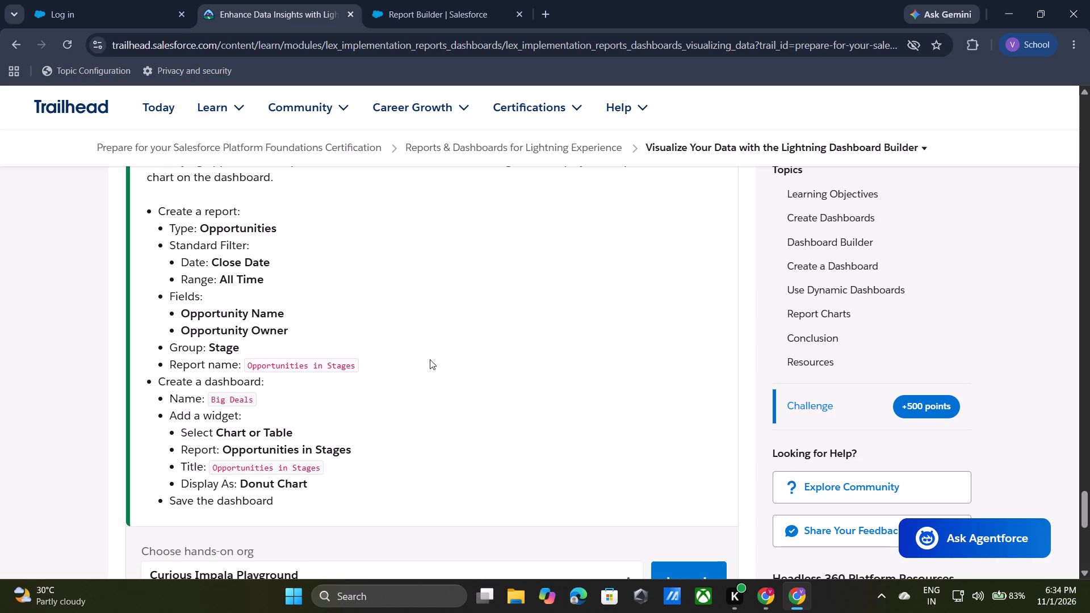
Launch the Curious Impala Playground as the hands-on org for the challenge.
scroll(457, 370, "down", 1)
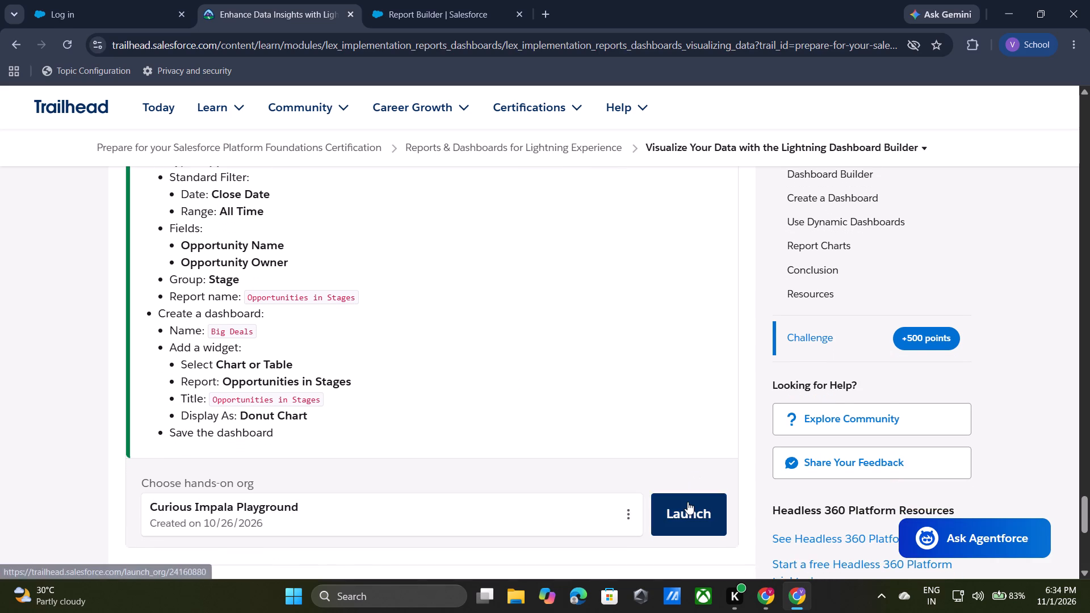
left_click(687, 502)
left_click(687, 15)
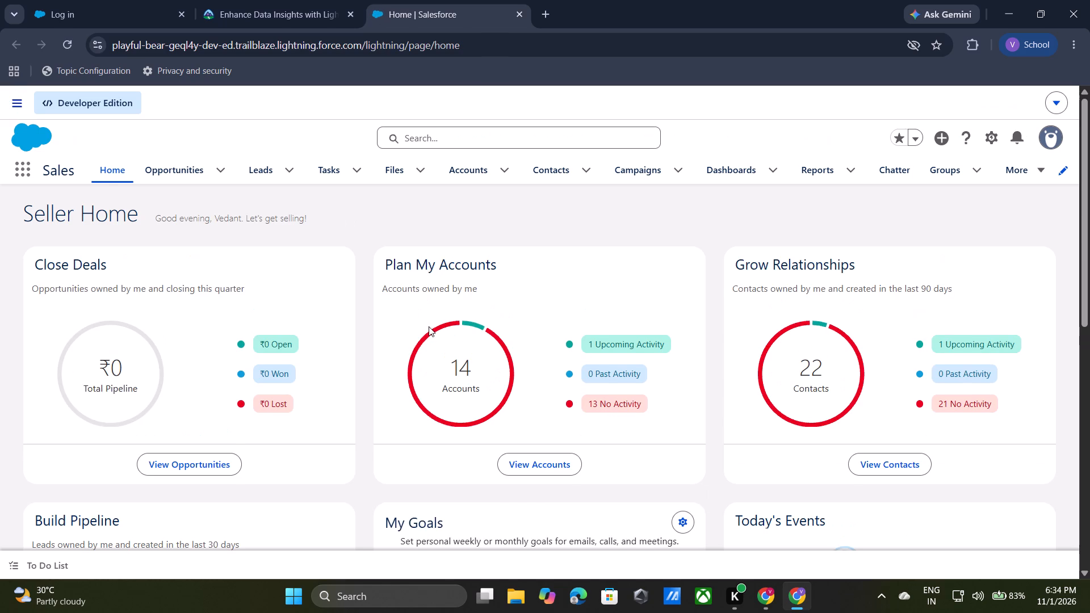
scroll(407, 325, "up", 1)
scroll(338, 293, "down", 1)
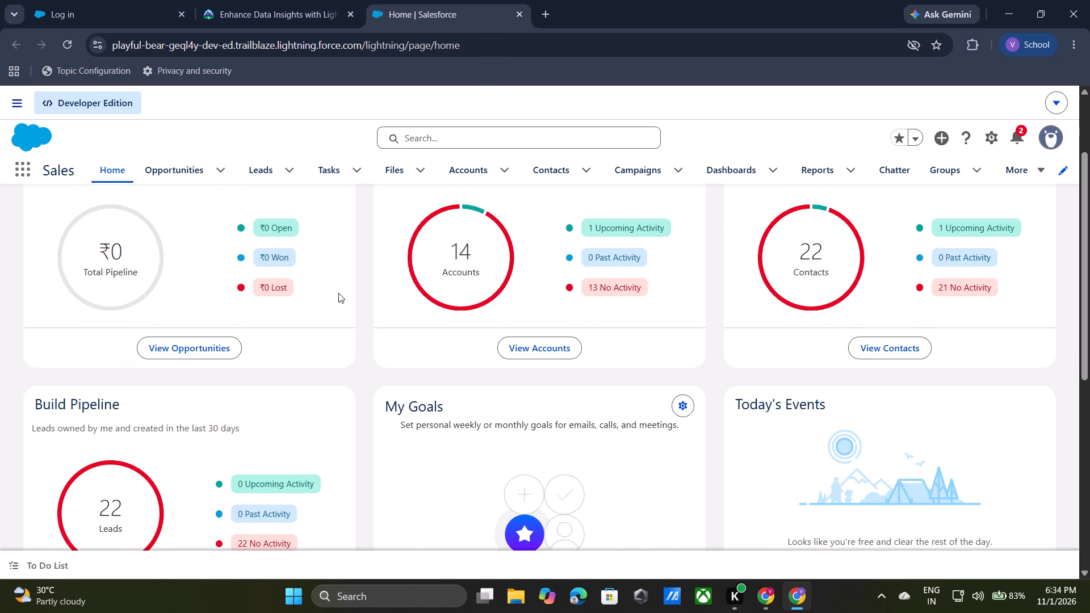
Find Reports through the App Launcher and open it.
left_click(20, 173)
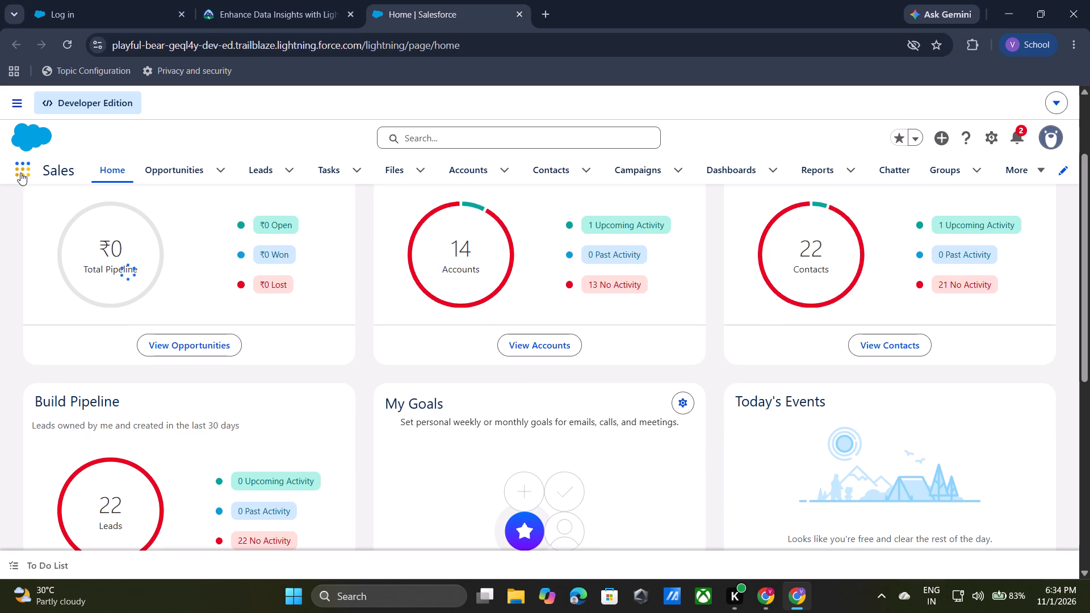
type("Repo")
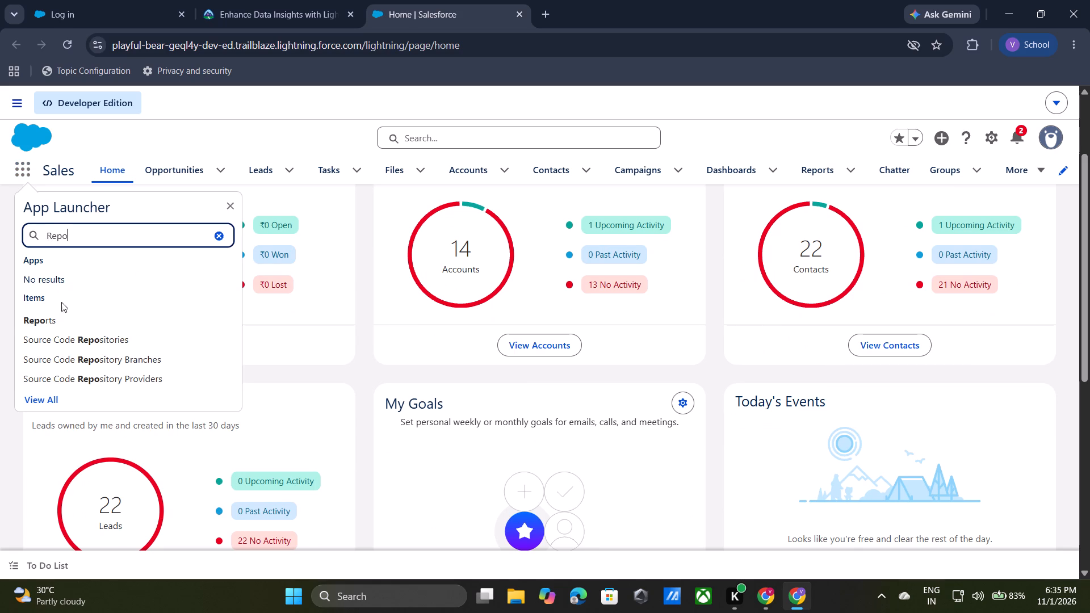
left_click(65, 315)
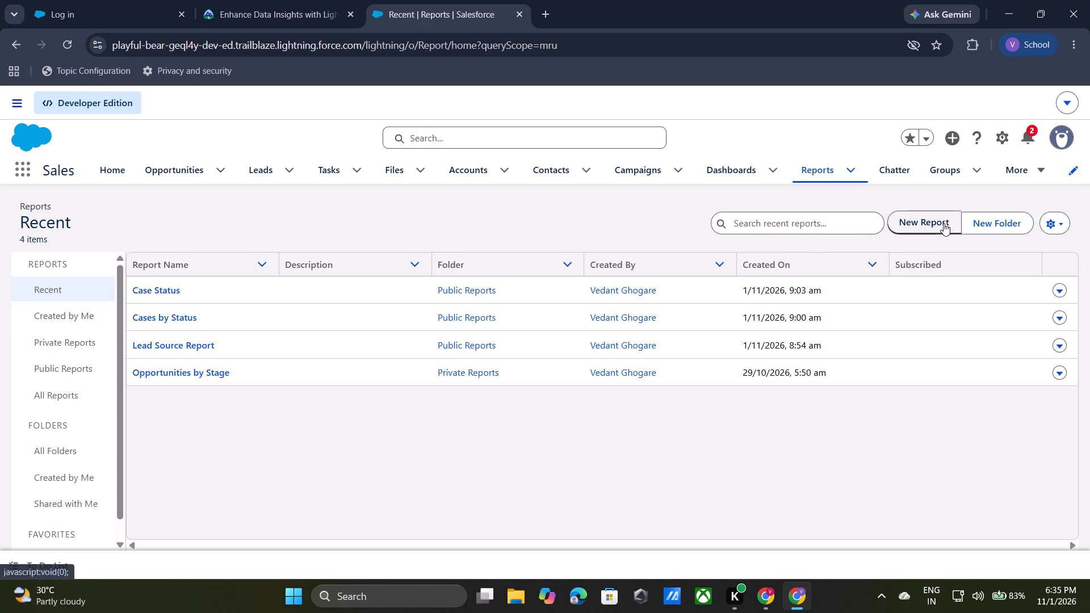
Start a new report using the standard Opportunities report type.
scroll(826, 223, "down", 2)
scroll(831, 325, "up", 1)
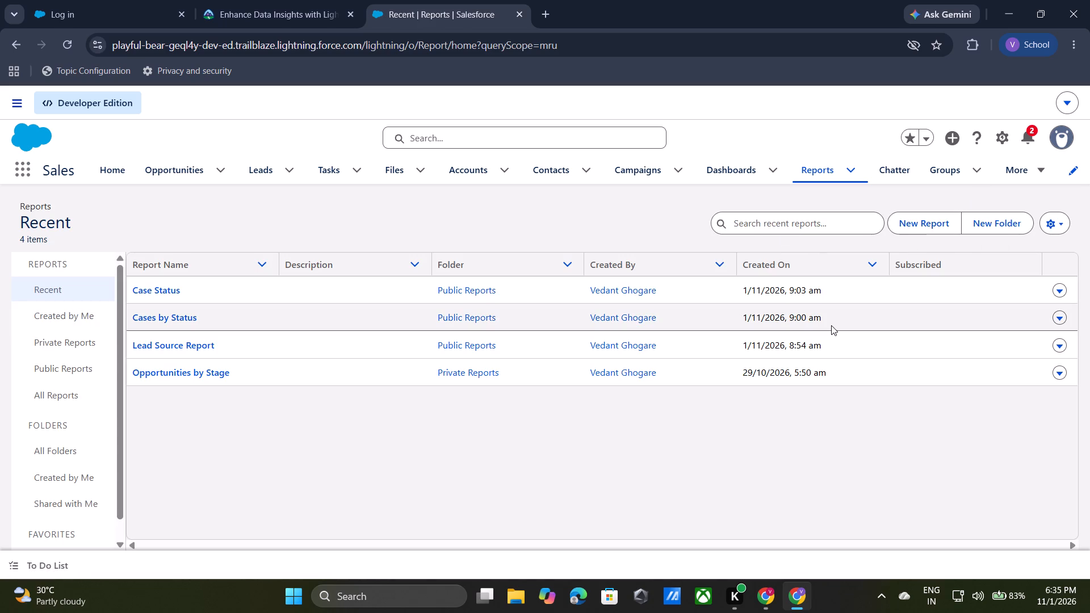
scroll(831, 325, "up", 1)
left_click(927, 221)
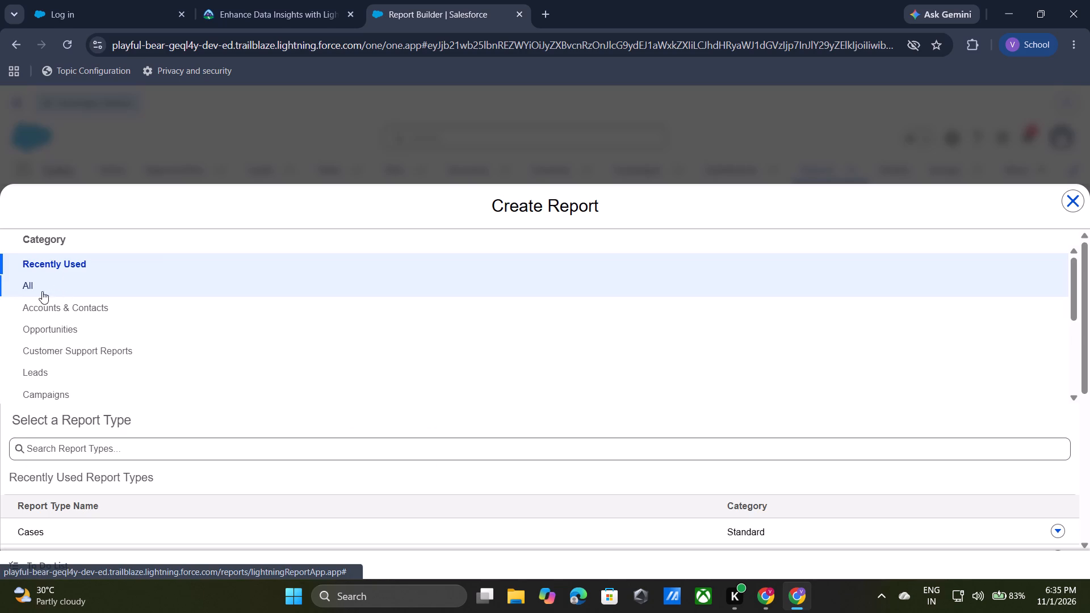
left_click(22, 290)
scroll(262, 408, "down", 1)
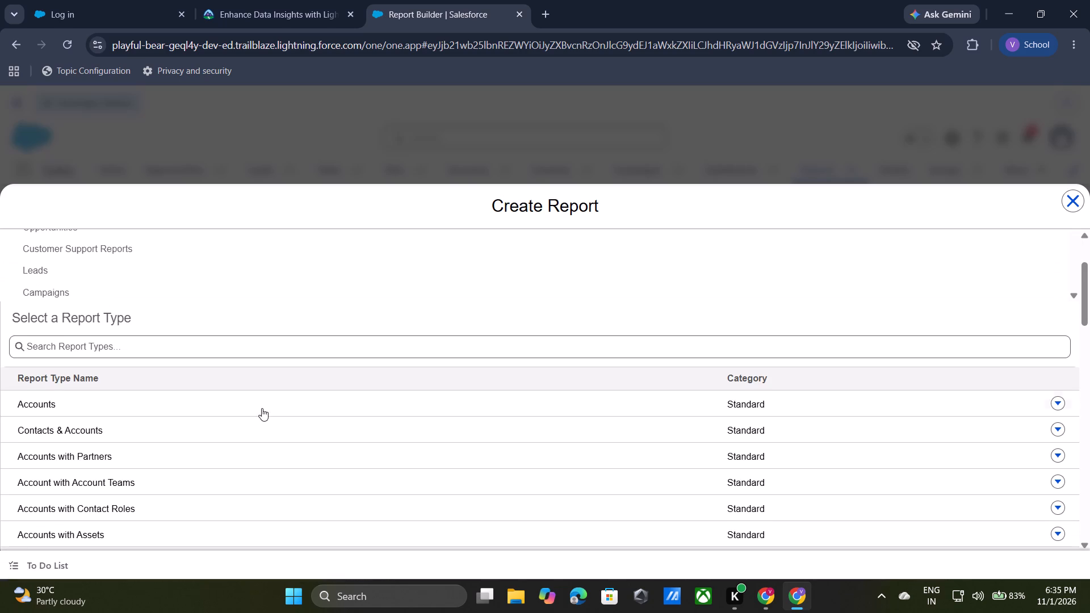
left_click(196, 341)
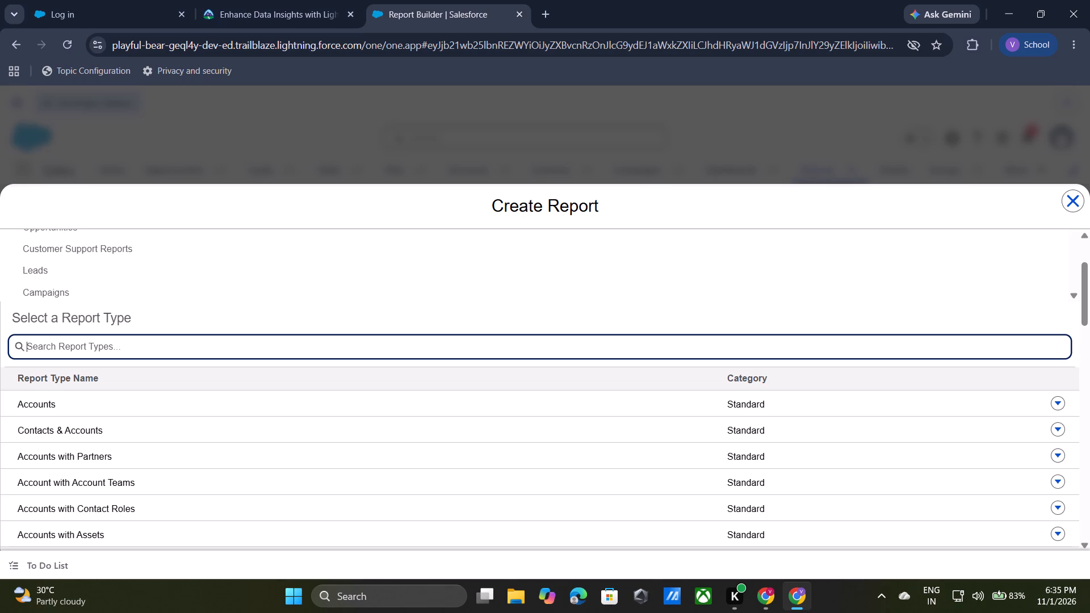
type("Opp")
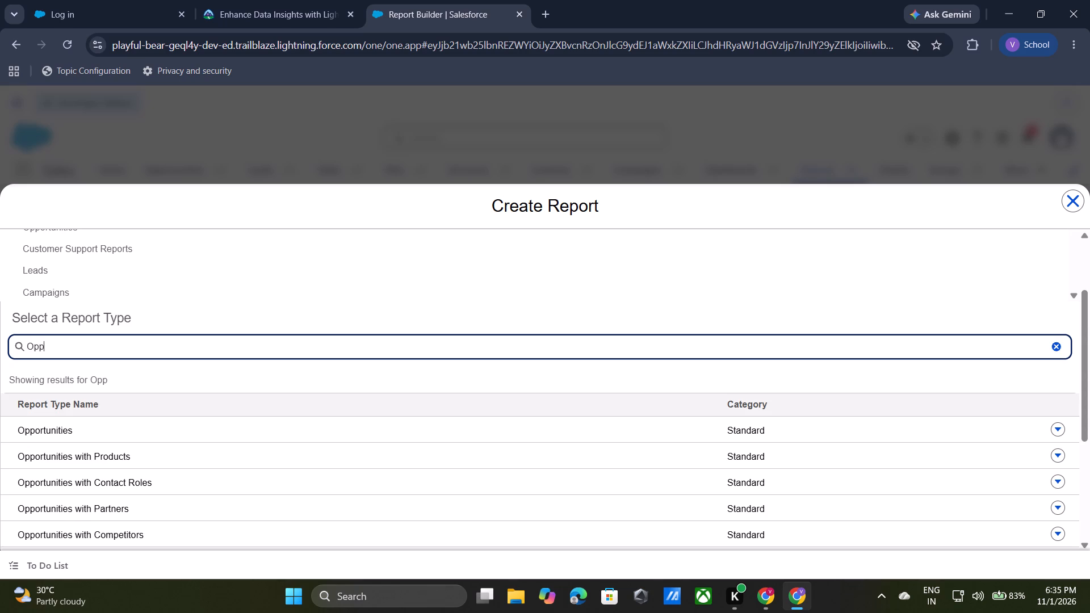
left_click(52, 423)
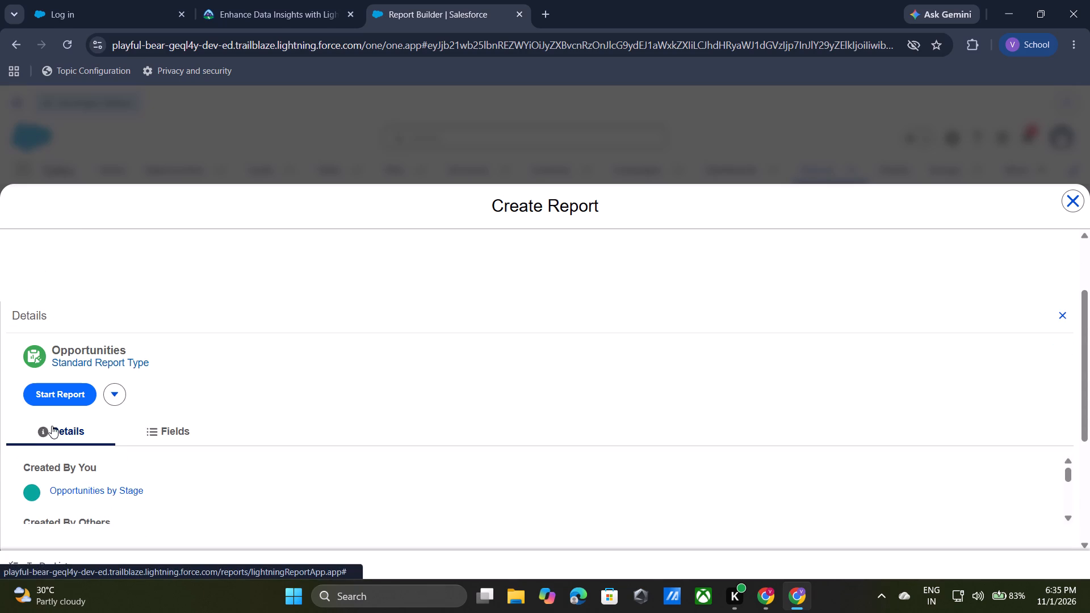
left_click(72, 395)
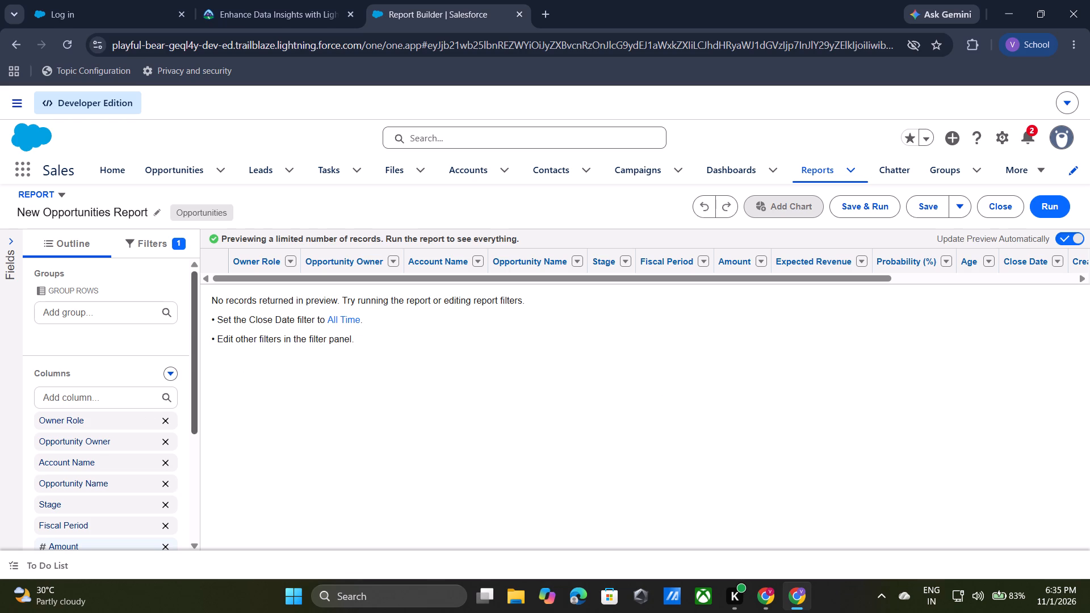
Set the report's Close Date filter to the All Time range and apply it.
left_click(350, 314)
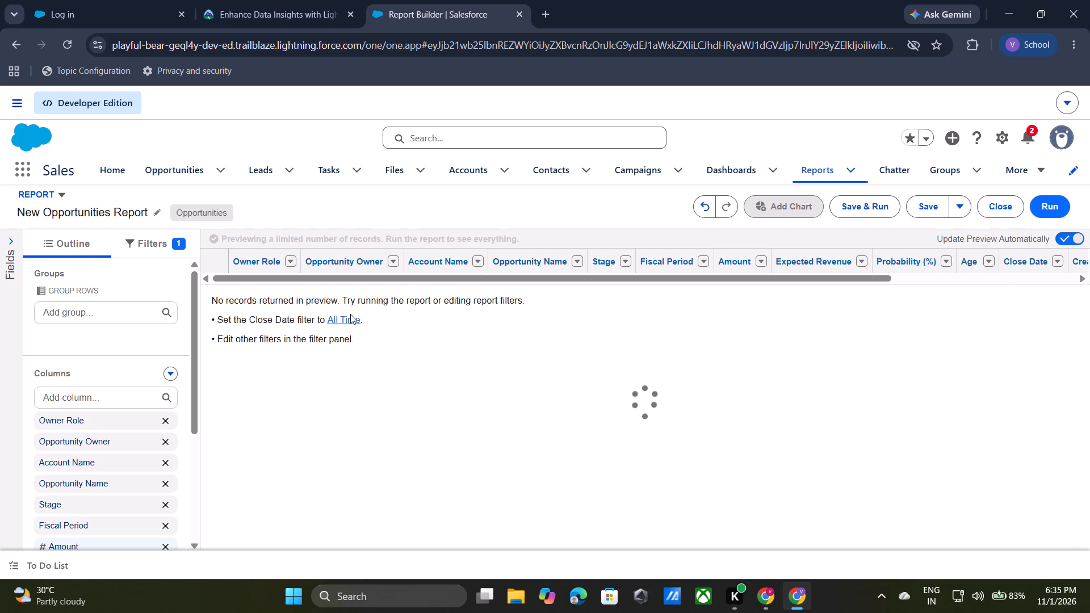
left_click(166, 247)
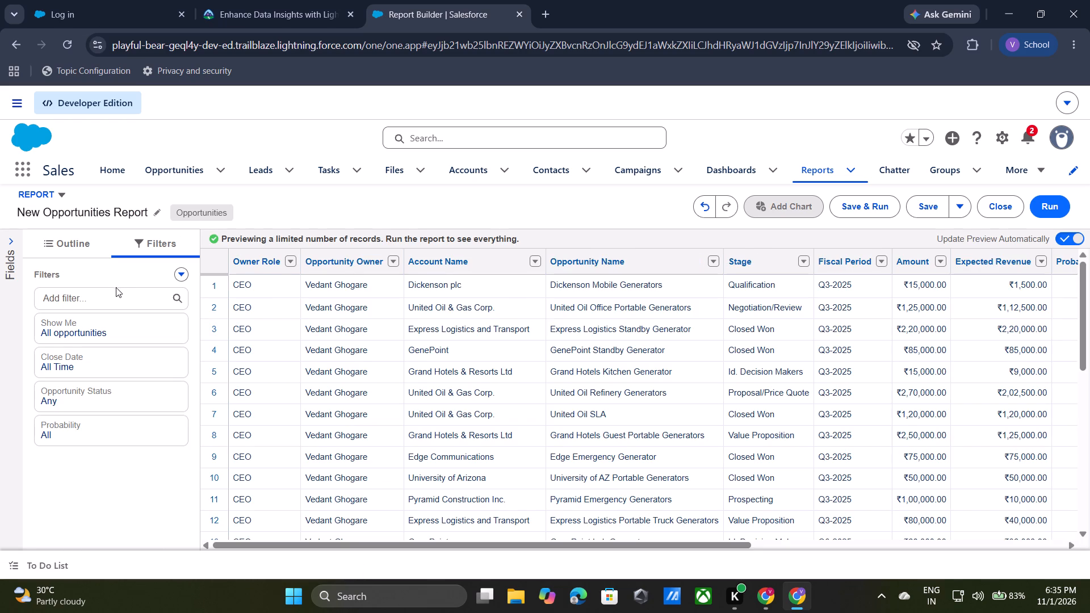
left_click(85, 366)
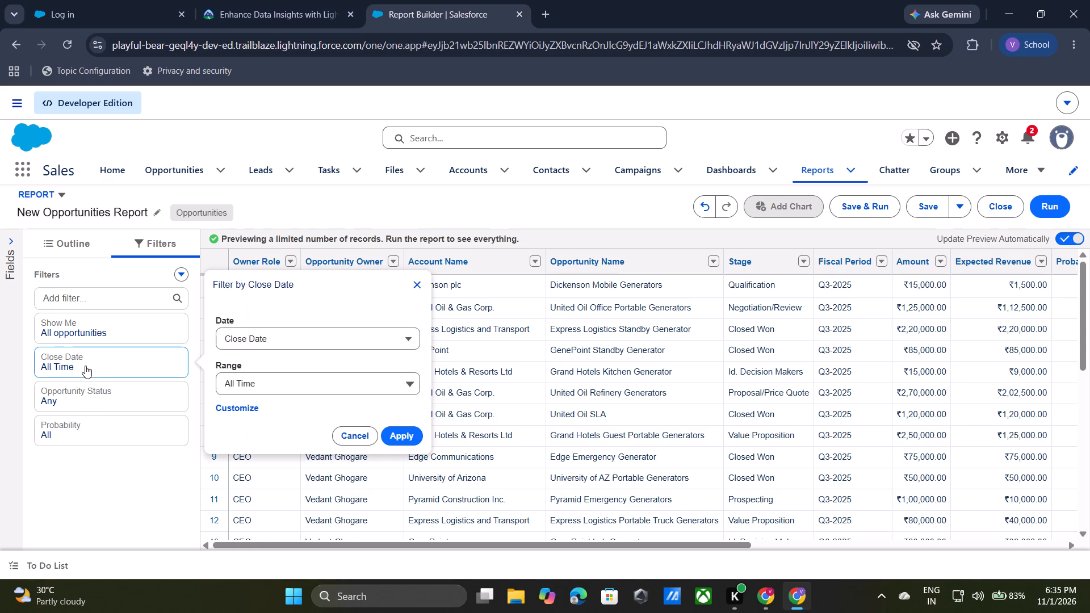
left_click(412, 381)
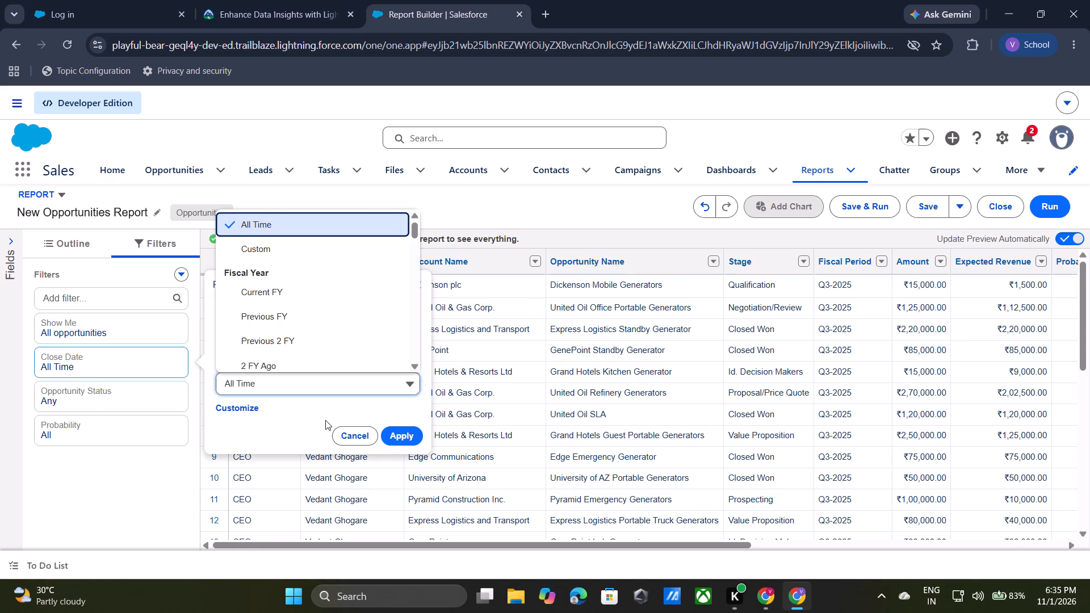
double_click(325, 420)
left_click(412, 432)
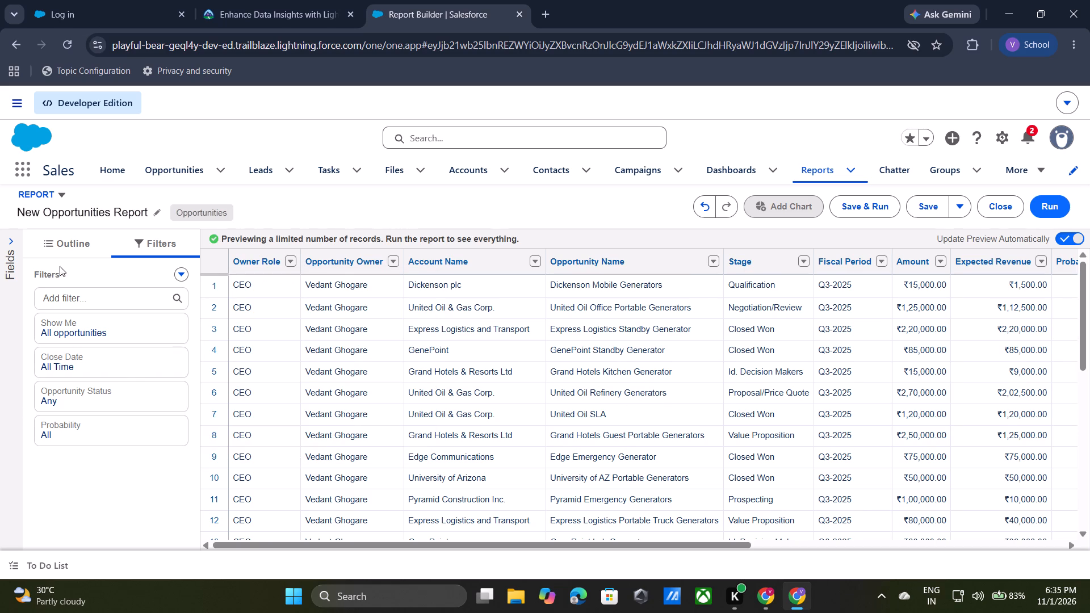
Group the report rows by Stage.
left_click(70, 238)
left_click(103, 313)
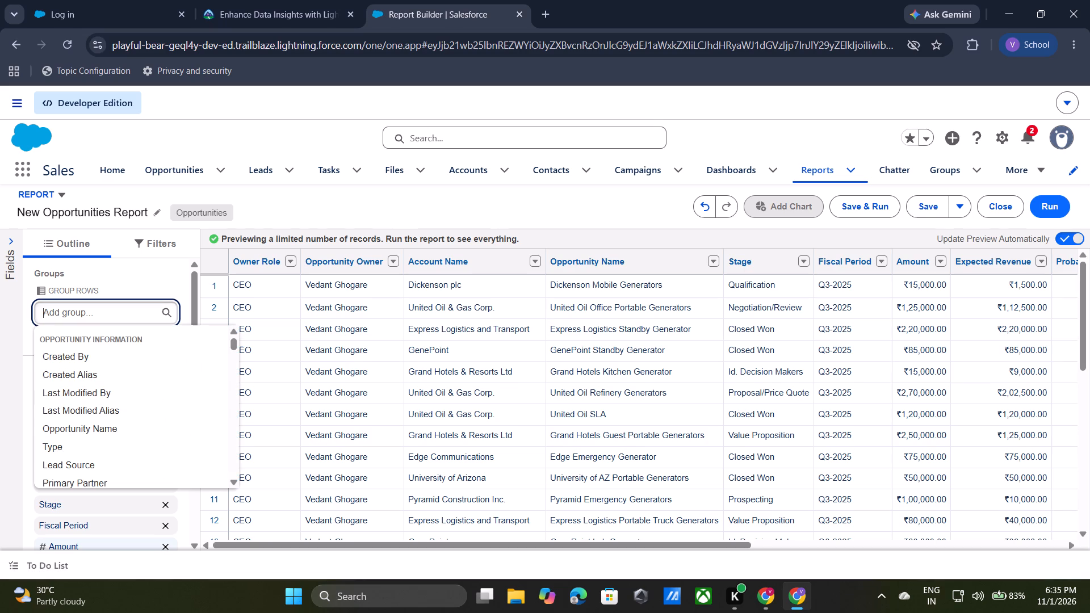
type("sts")
key("BackSpace")
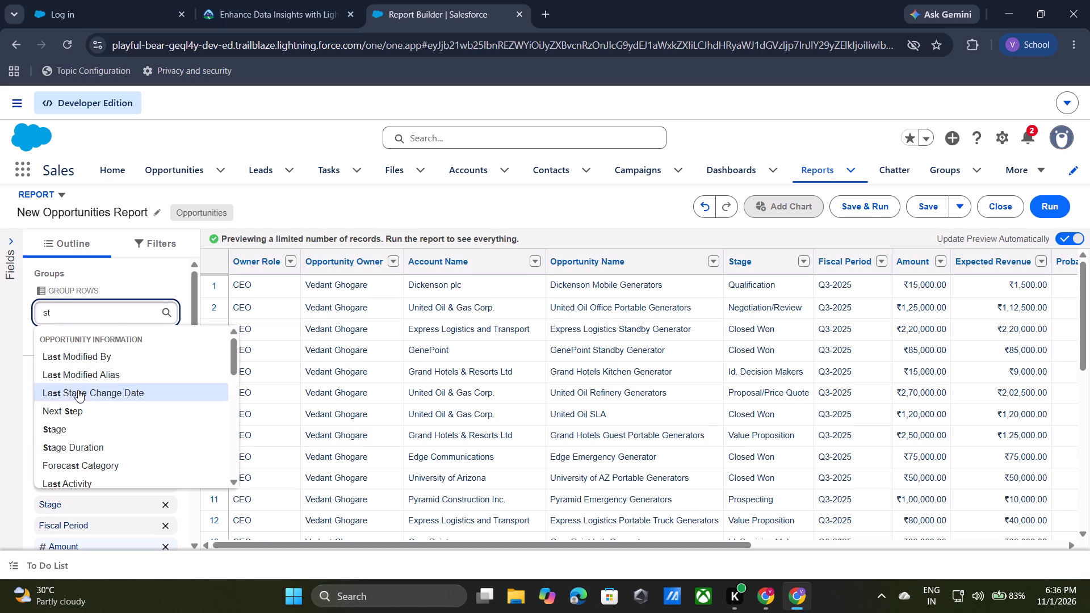
left_click(71, 425)
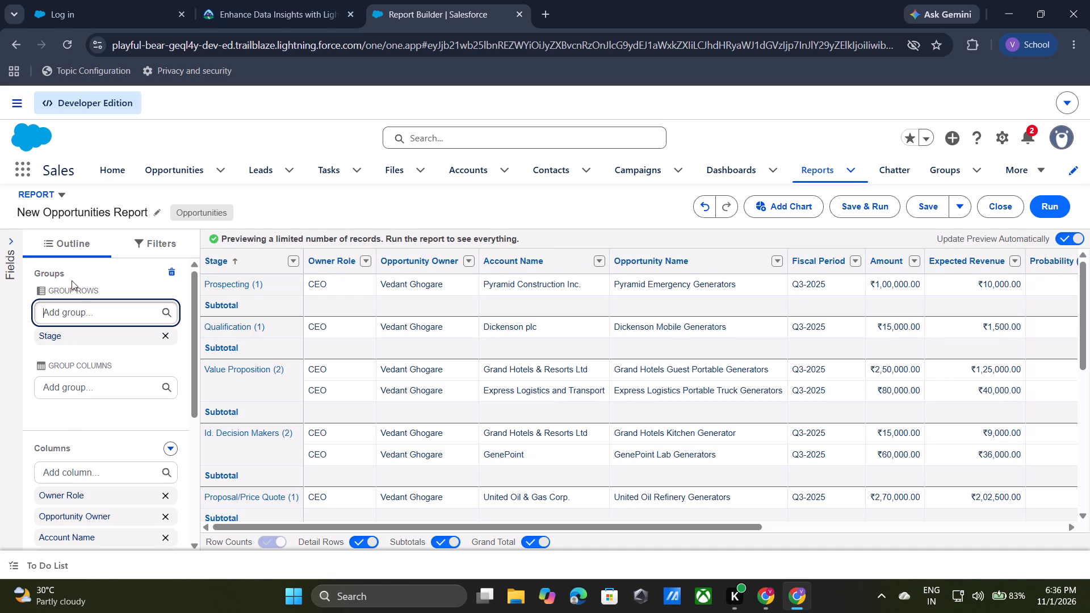
left_click(78, 309)
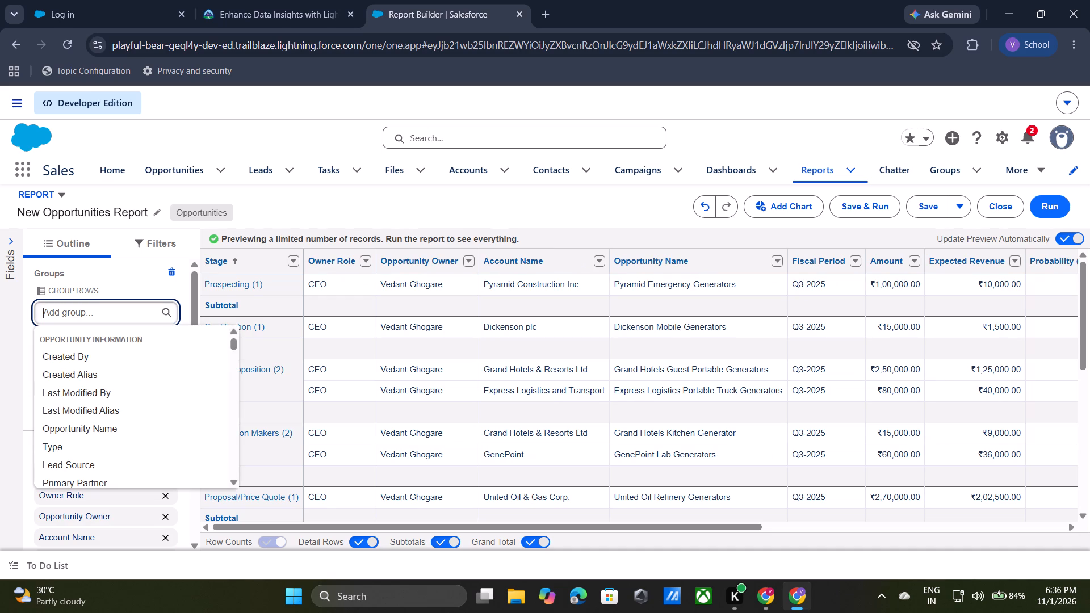
Begin saving the report, naming it Opportunities in Stages with an auto-generated unique name.
left_click(931, 209)
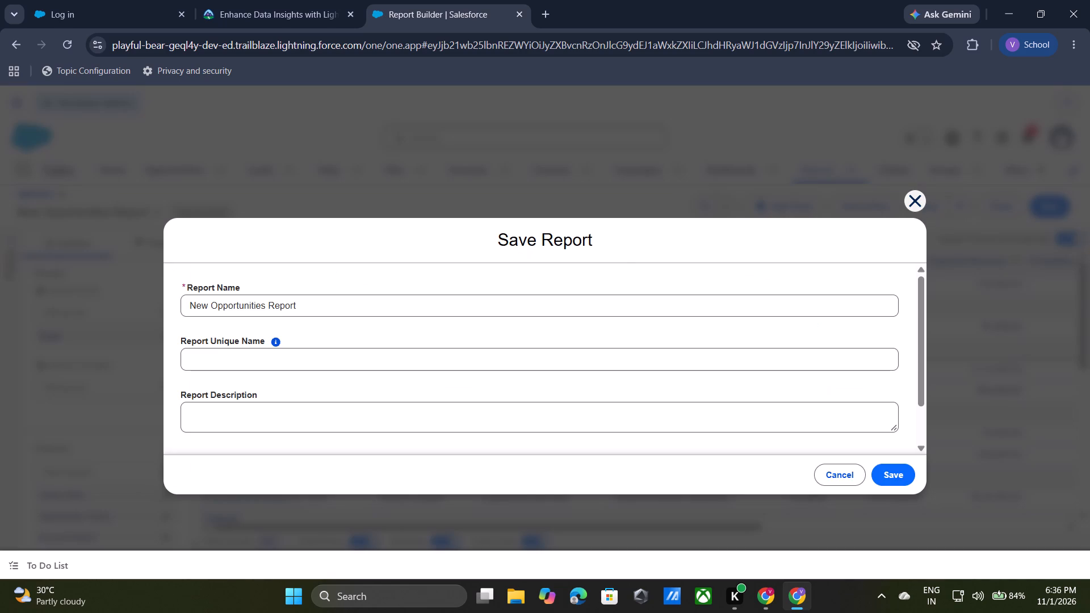
triple_click(267, 300)
left_click(267, 300)
key("ctrl+v")
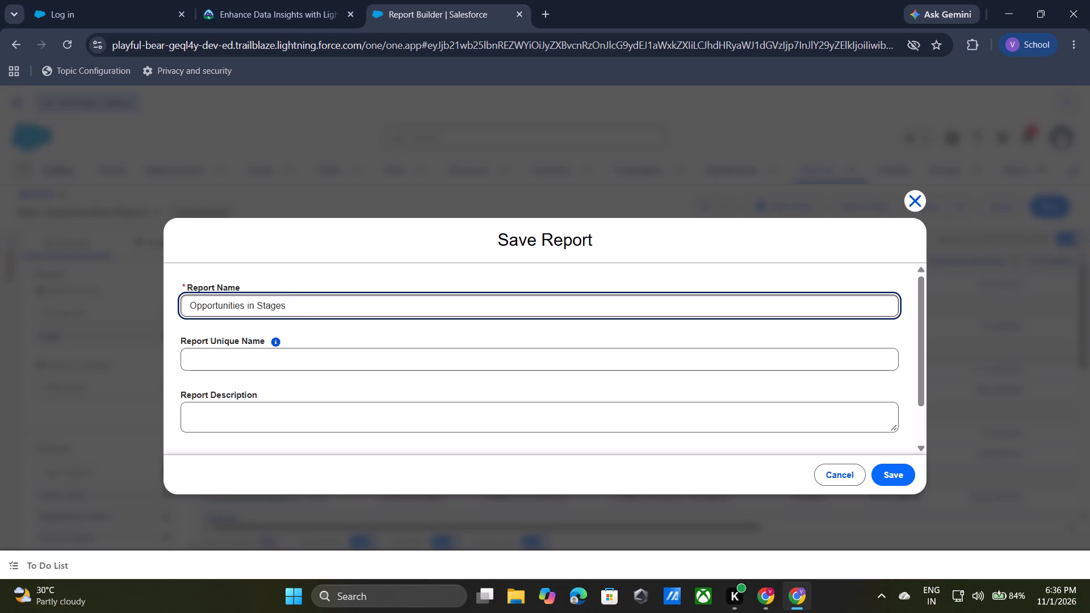
left_click(404, 376)
scroll(581, 375, "down", 2)
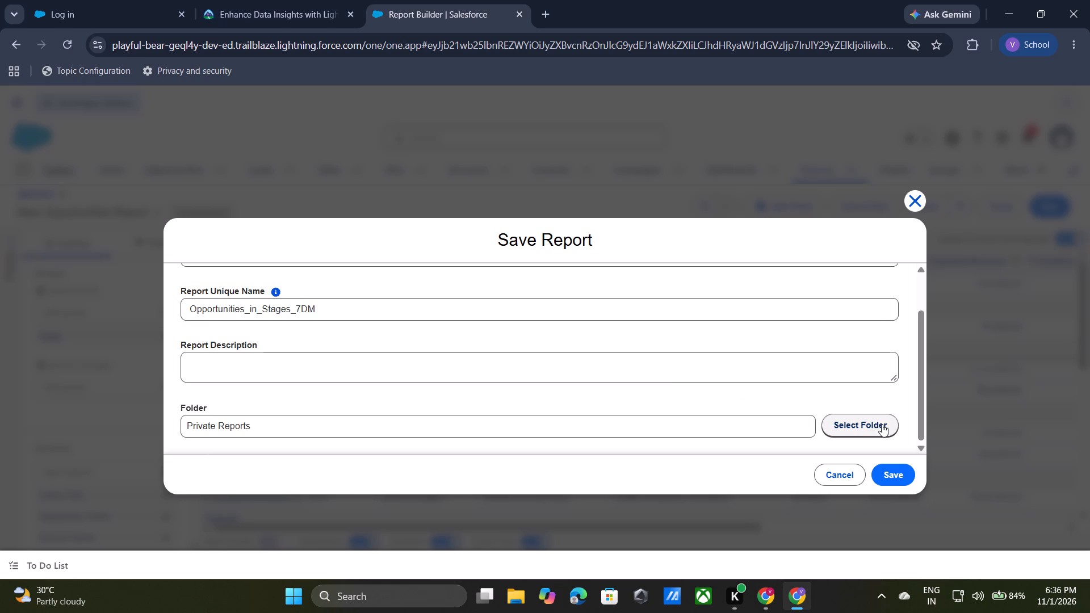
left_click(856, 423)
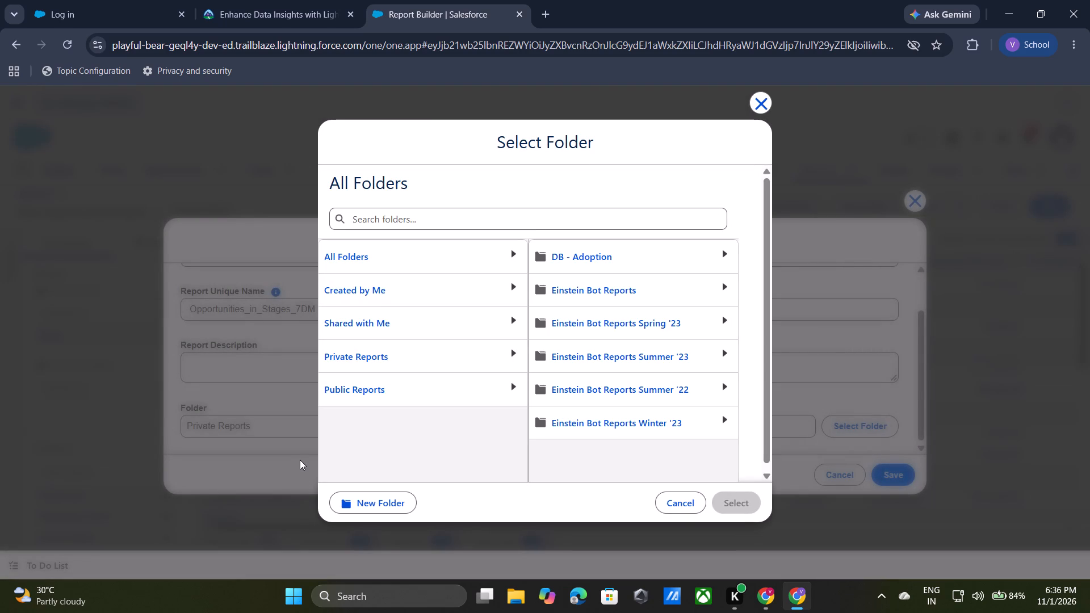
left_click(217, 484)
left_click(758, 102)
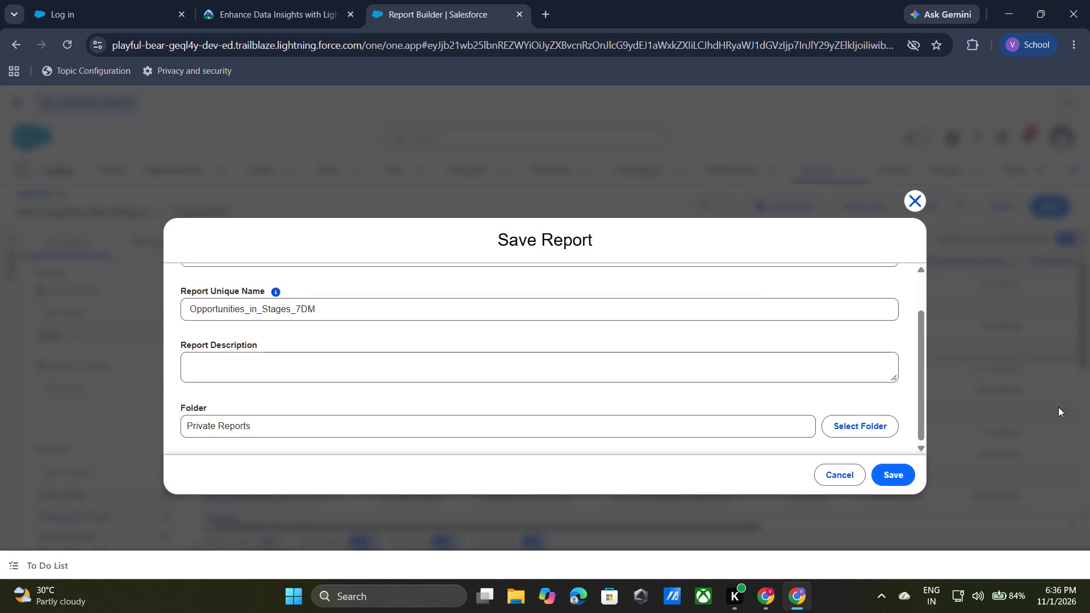
Save the Opportunities in Stages report in the Private Reports folder.
left_click(896, 474)
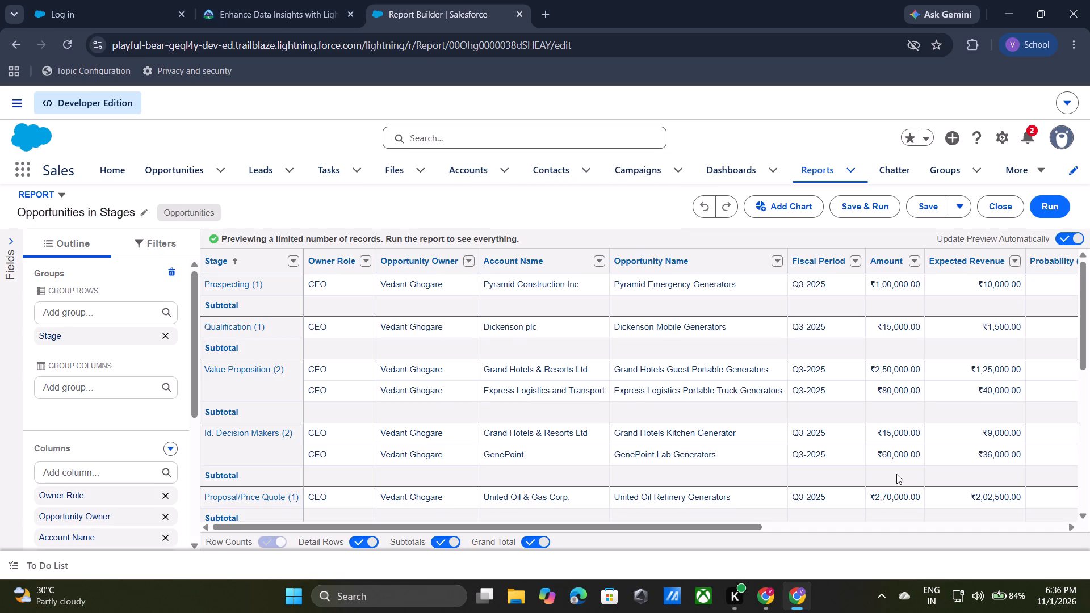
Search the App Launcher for Dash and open the Dashboards page.
left_click(16, 169)
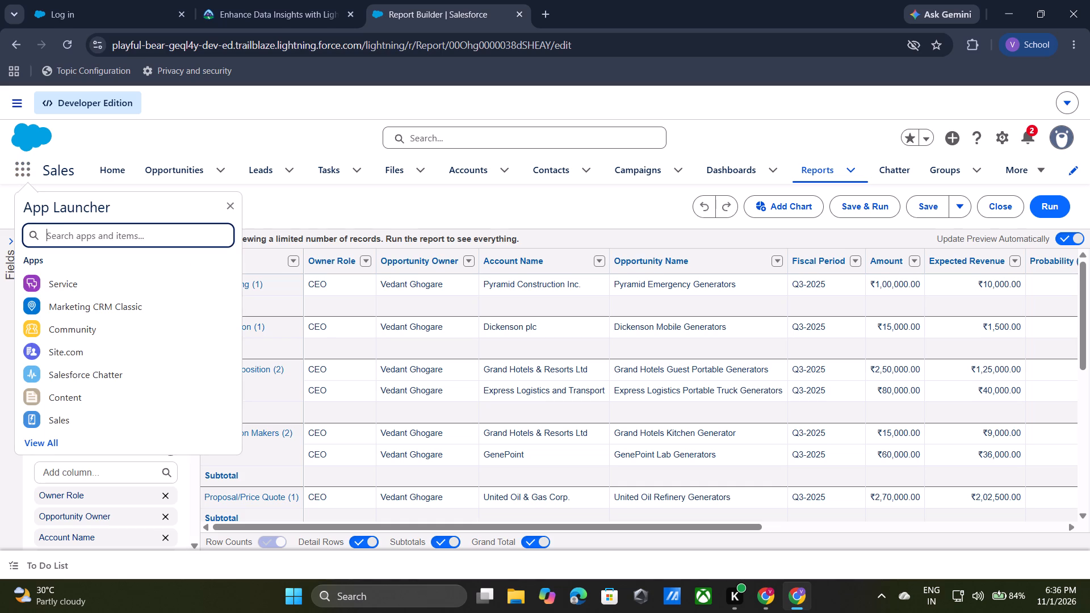
type("Dash")
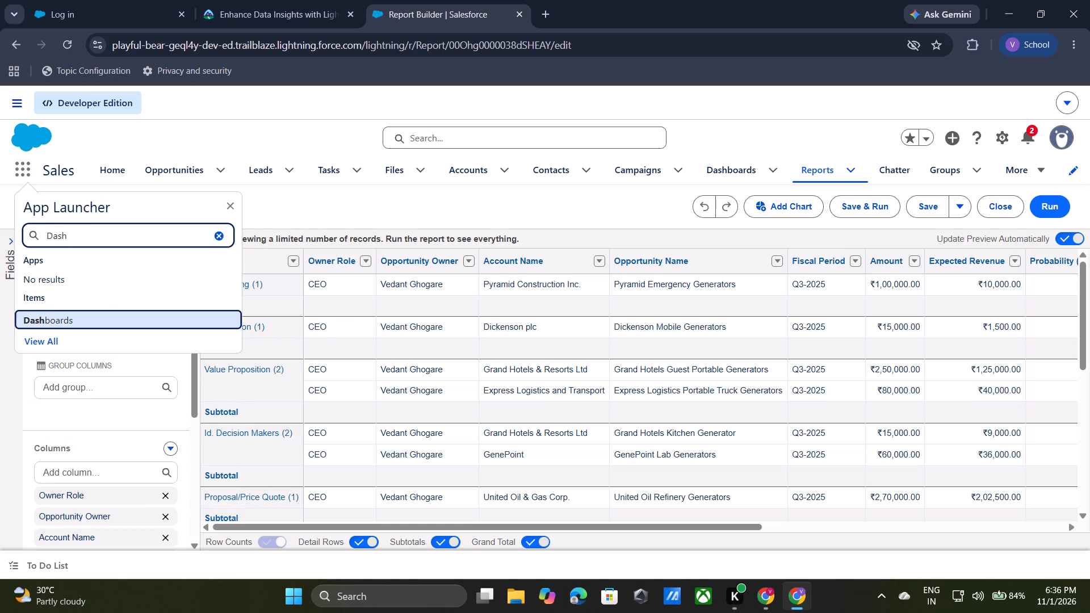
double_click(67, 325)
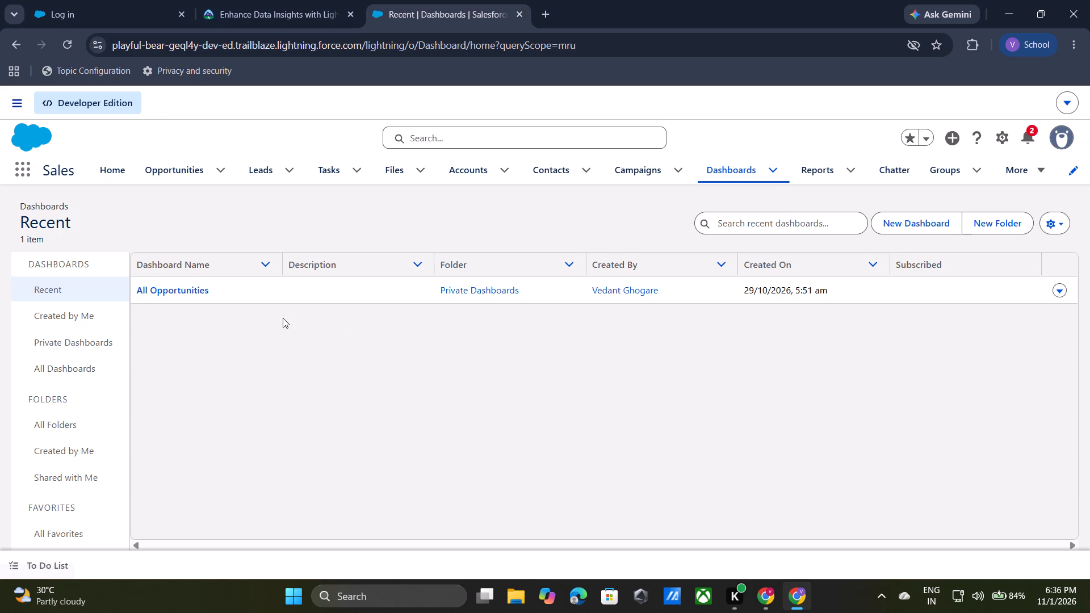
Switch to the Trailhead challenge page, run the challenge check, and review the Big Deals dashboard requirements.
left_click(257, 8)
scroll(244, 459, "down", 1)
left_click(244, 459)
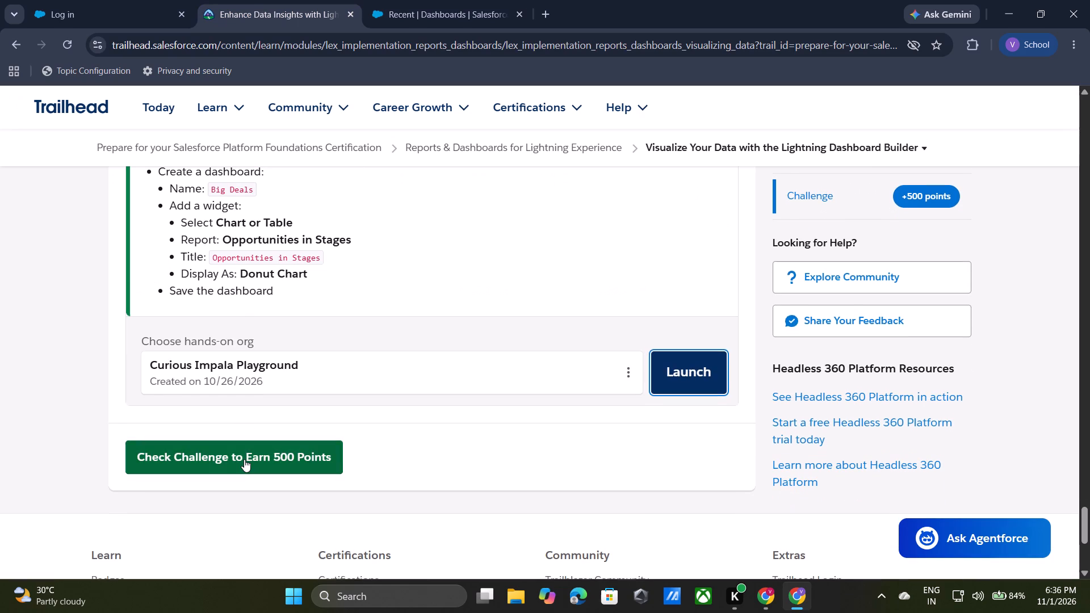
scroll(452, 335, "up", 1)
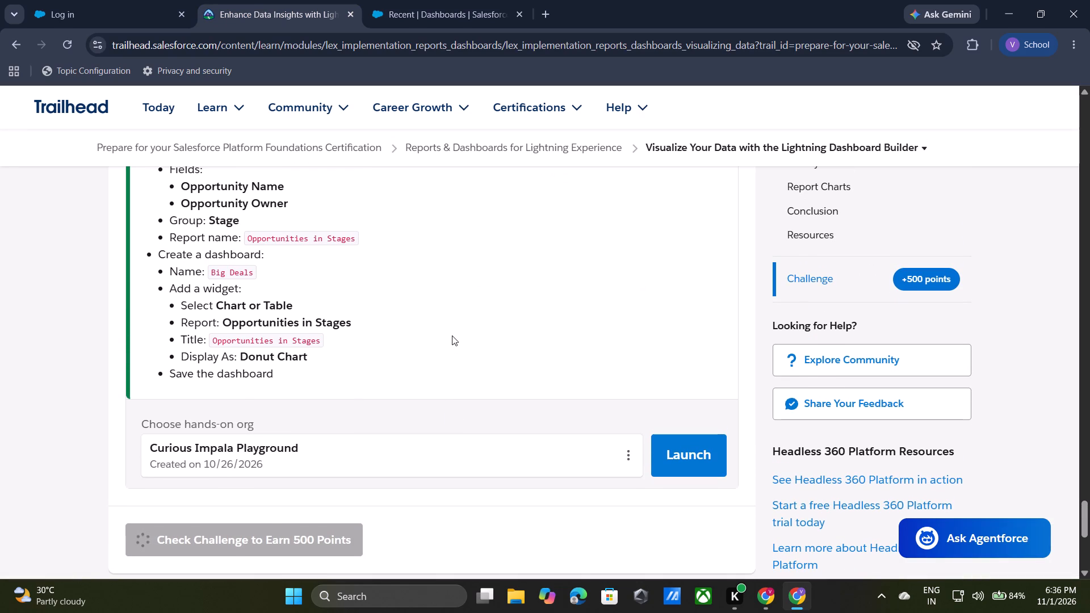
left_click(452, 335)
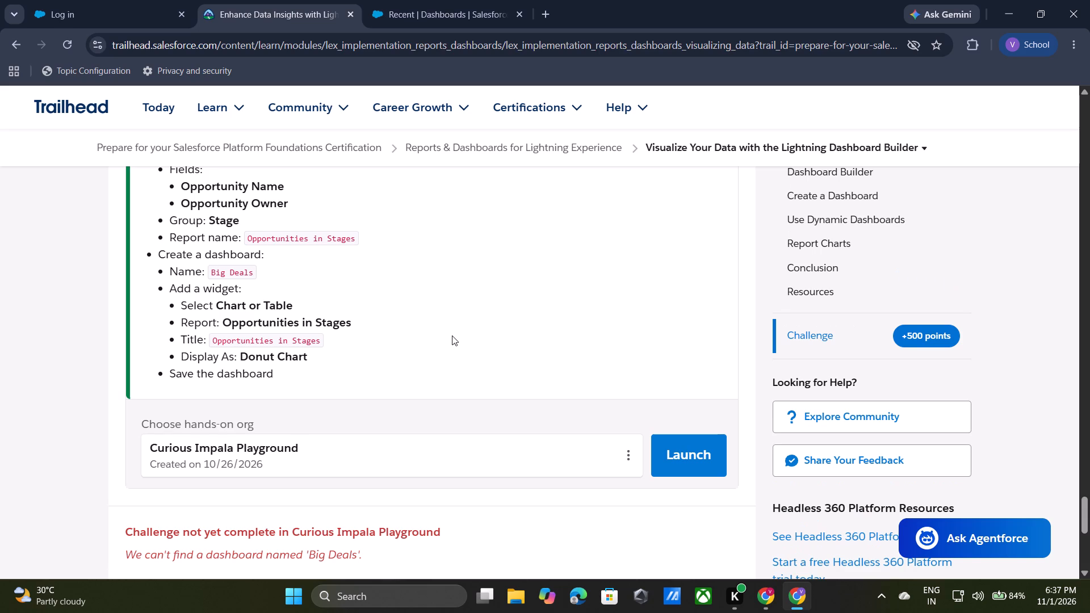
left_click(452, 335)
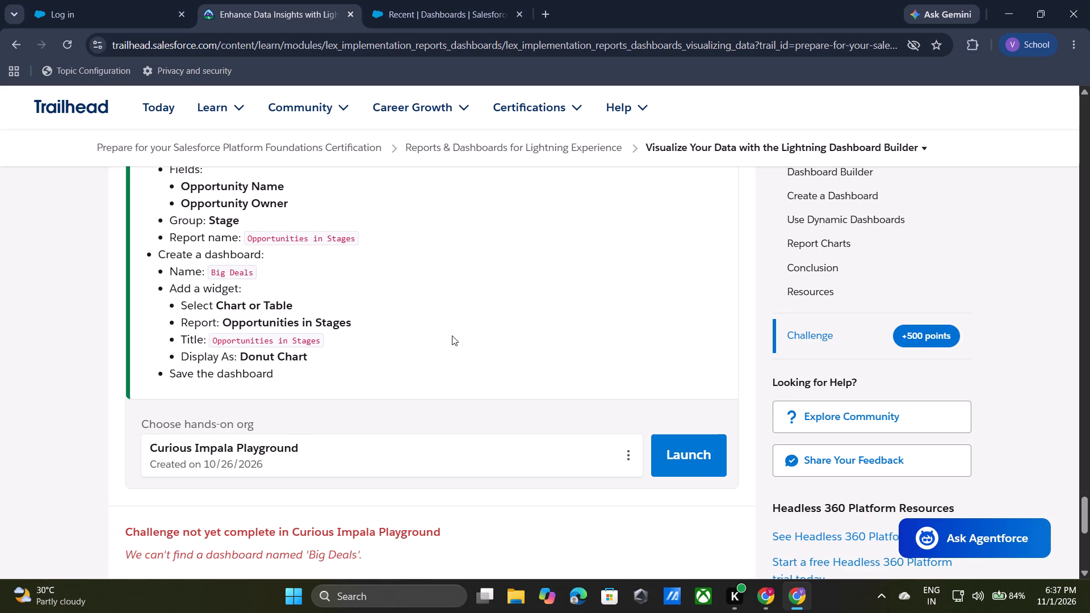
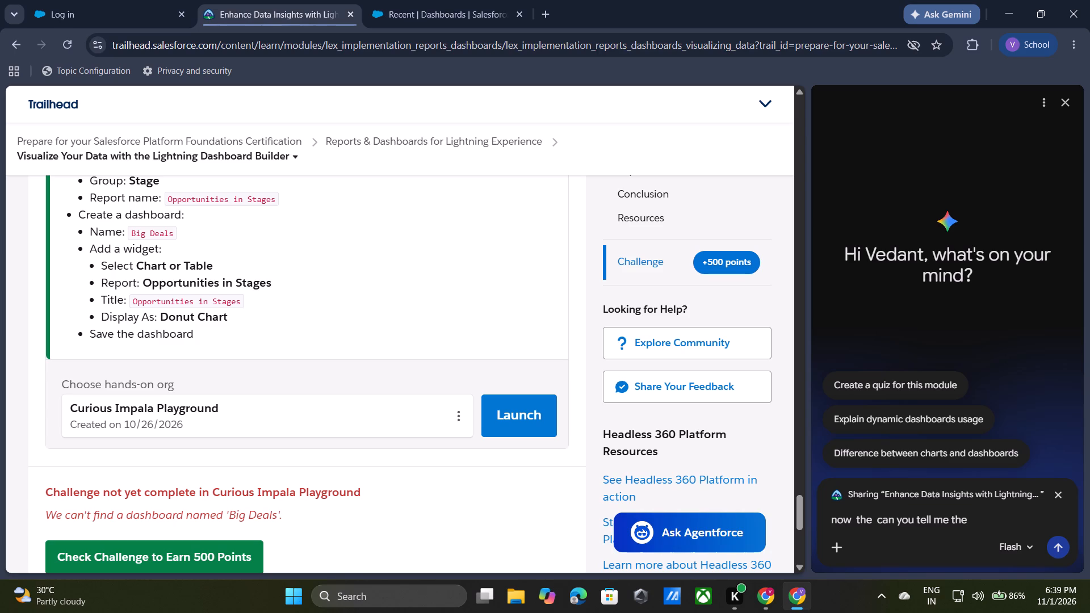
type("whay")
key("BackSpace")
type("t ot")
key("space")
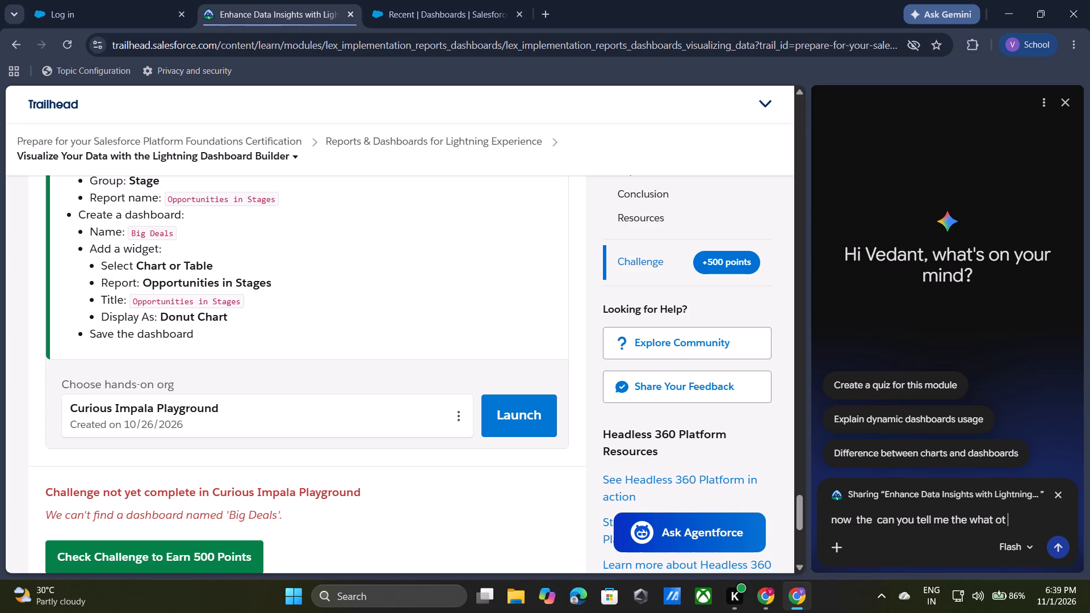
type("do therre")
key("space")
key("BackSpace")
key("BackSpace")
key("BackSpace")
key("BackSpace")
type("e")
key("space")
key("BackSpace")
key("BackSpace")
type("re is")
key("space")
key("p")
type("roblem in the lab")
key("Return")
Copy the dashboard name from the challenge requirements and create a Salesforce dashboard named Big Deals in the Private Dashboards folder.
scroll(426, 400, "up", 1)
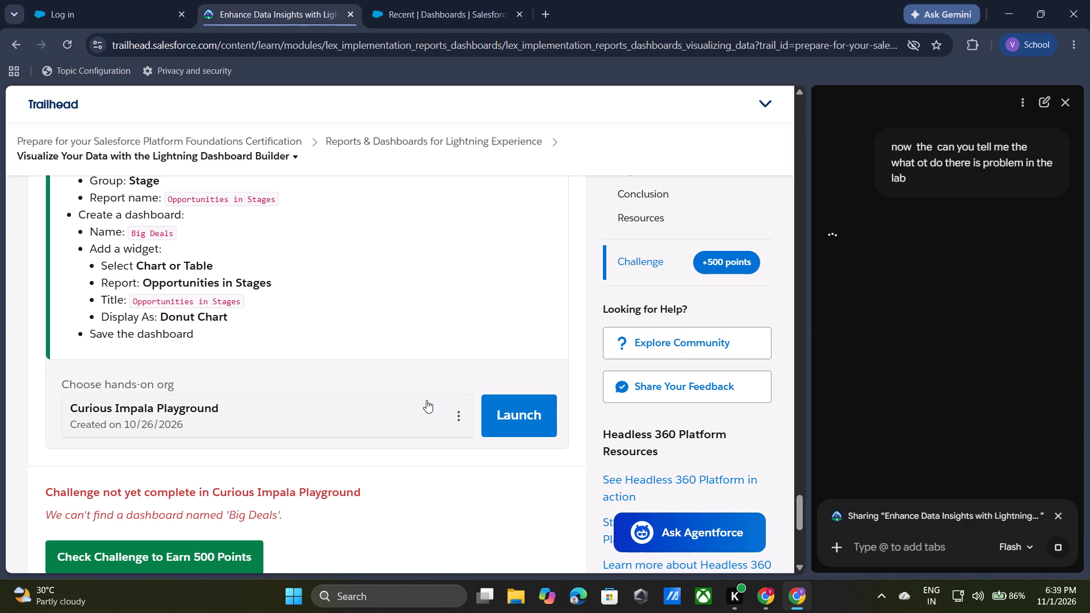
scroll(426, 400, "up", 1)
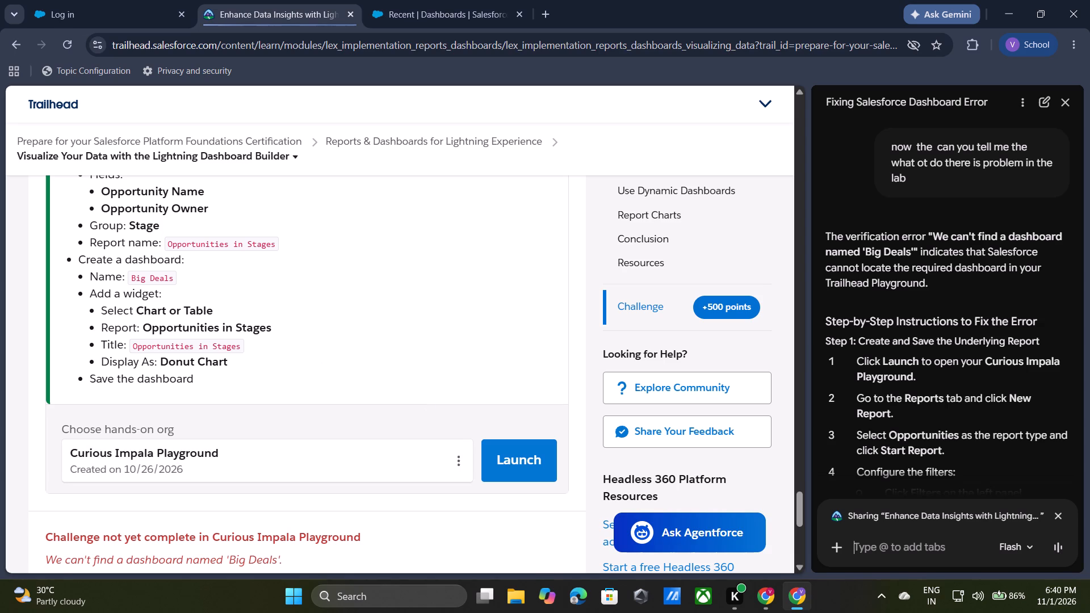
scroll(255, 325, "up", 1)
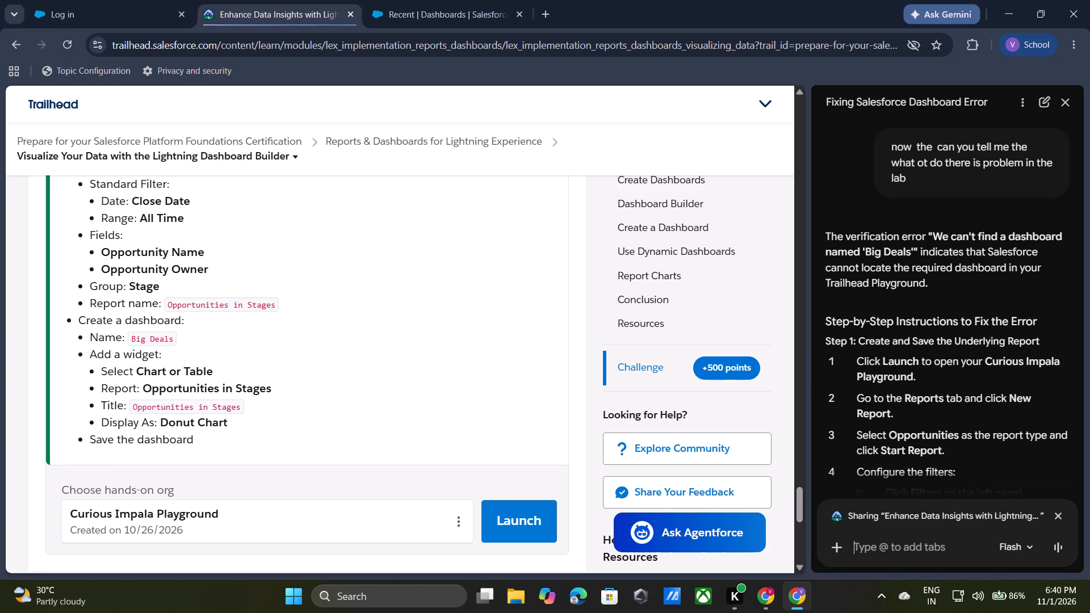
left_click_drag(130, 335, 179, 344)
key("ctrl+c")
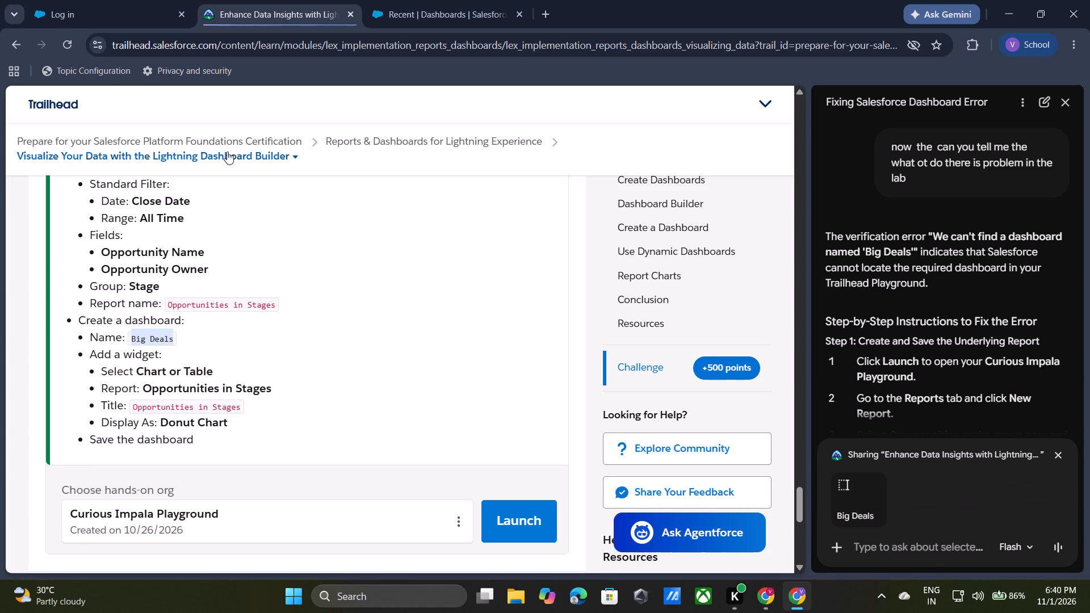
left_click(433, 0)
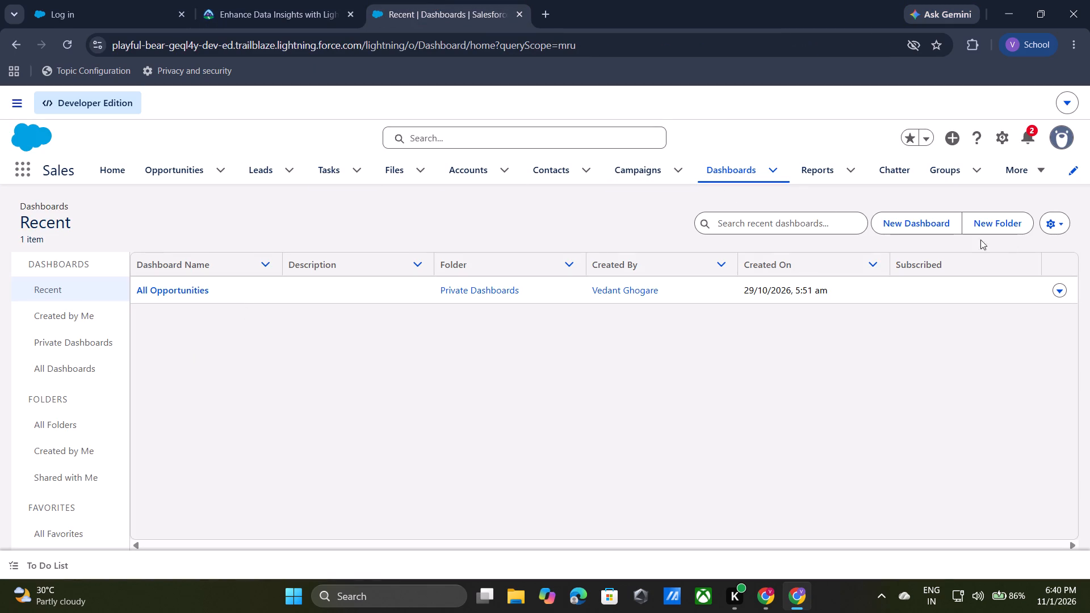
left_click(916, 223)
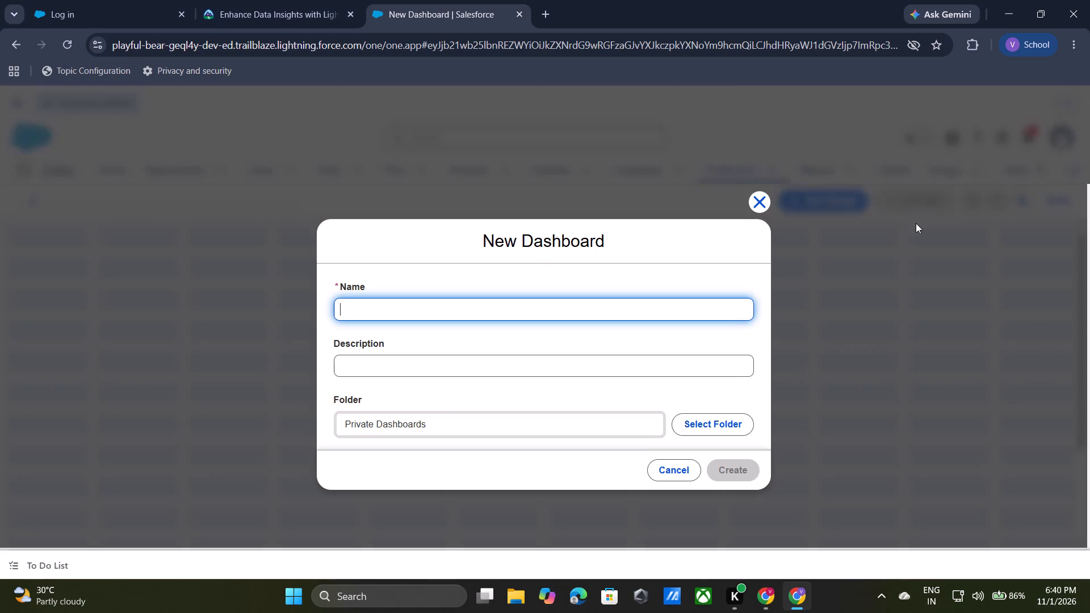
key("ctrl+v")
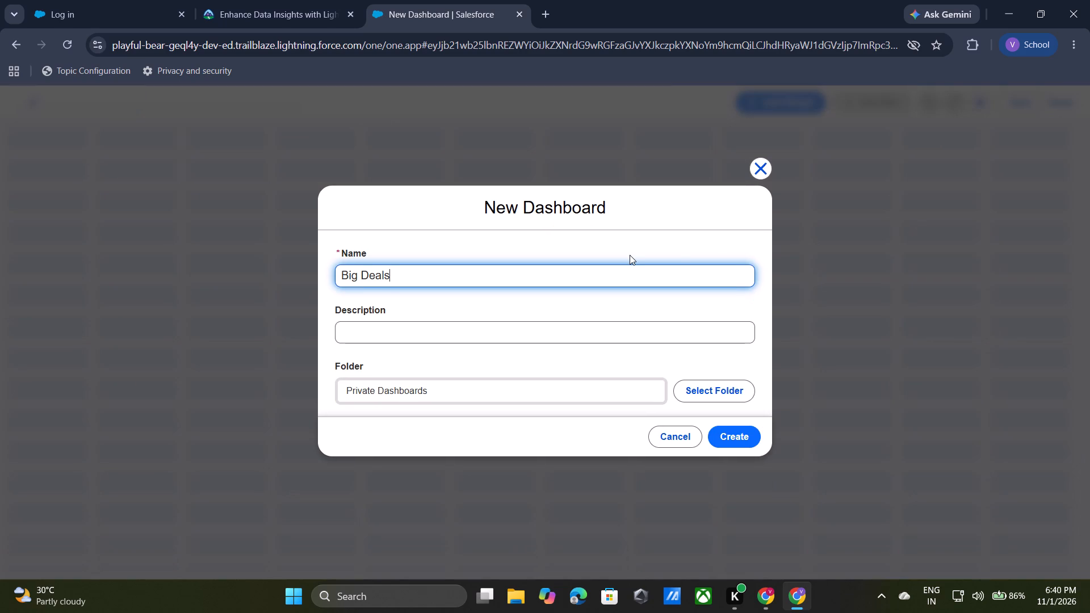
left_click(577, 367)
scroll(692, 339, "down", 1)
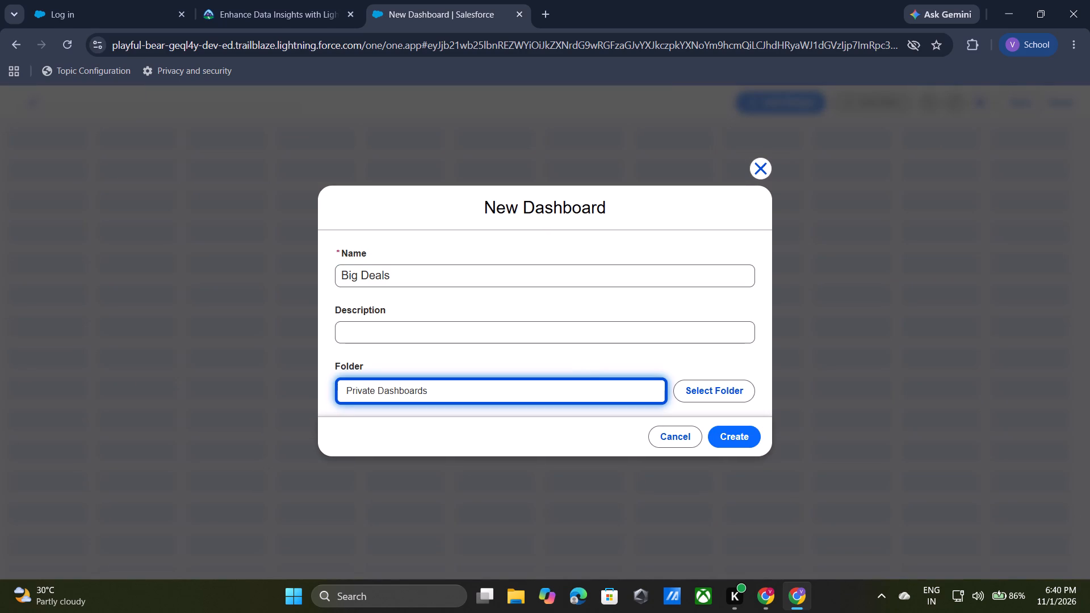
scroll(692, 339, "down", 1)
left_click(740, 443)
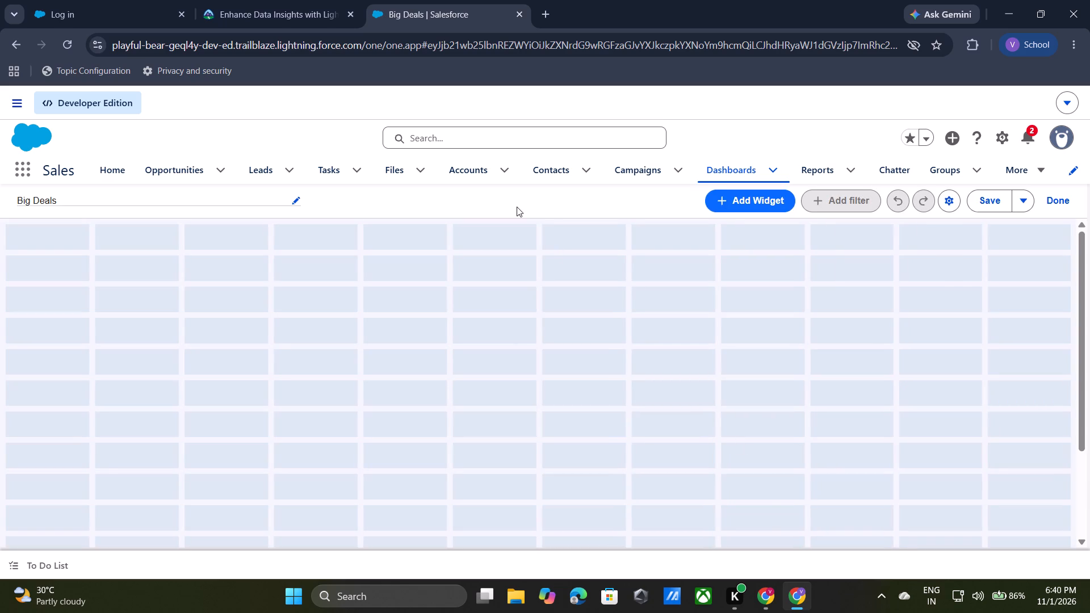
Start a Chart or Table widget on the Big Deals dashboard using the Opportunities in Stages report.
left_click(751, 204)
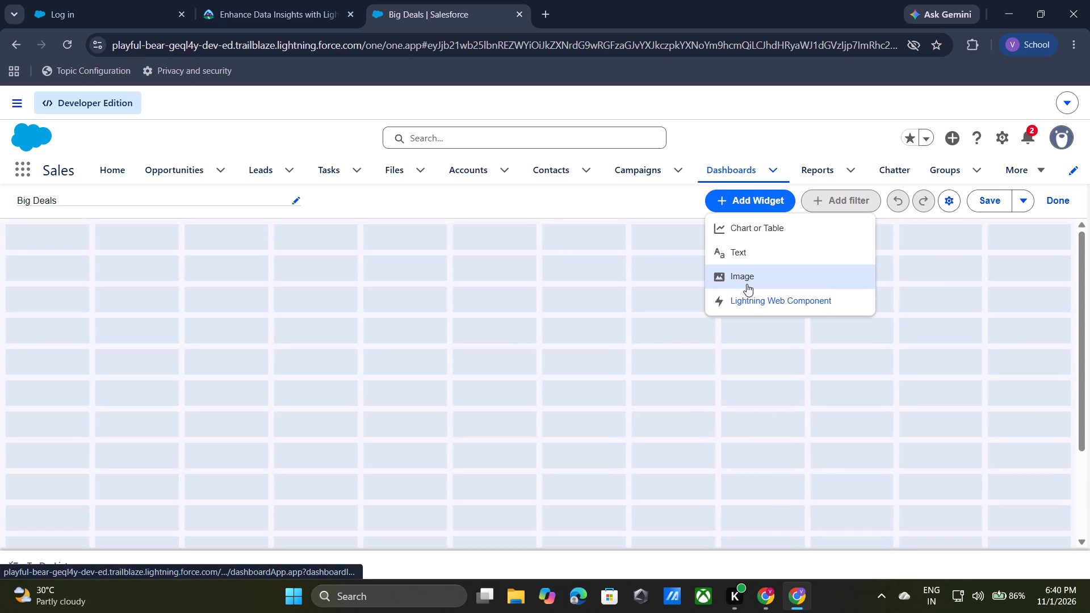
left_click(740, 225)
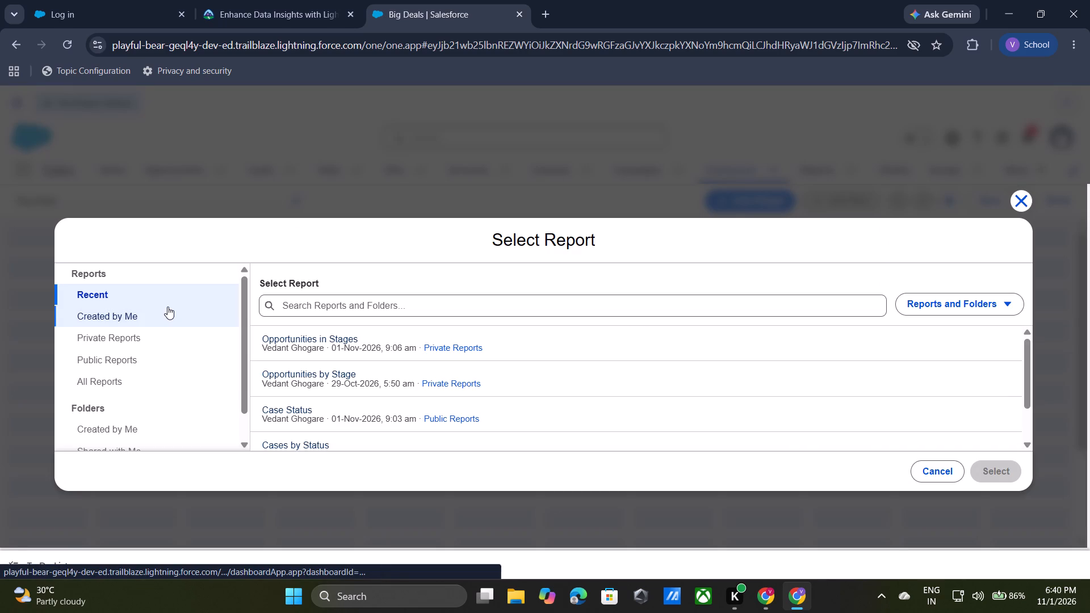
scroll(159, 383, "down", 1)
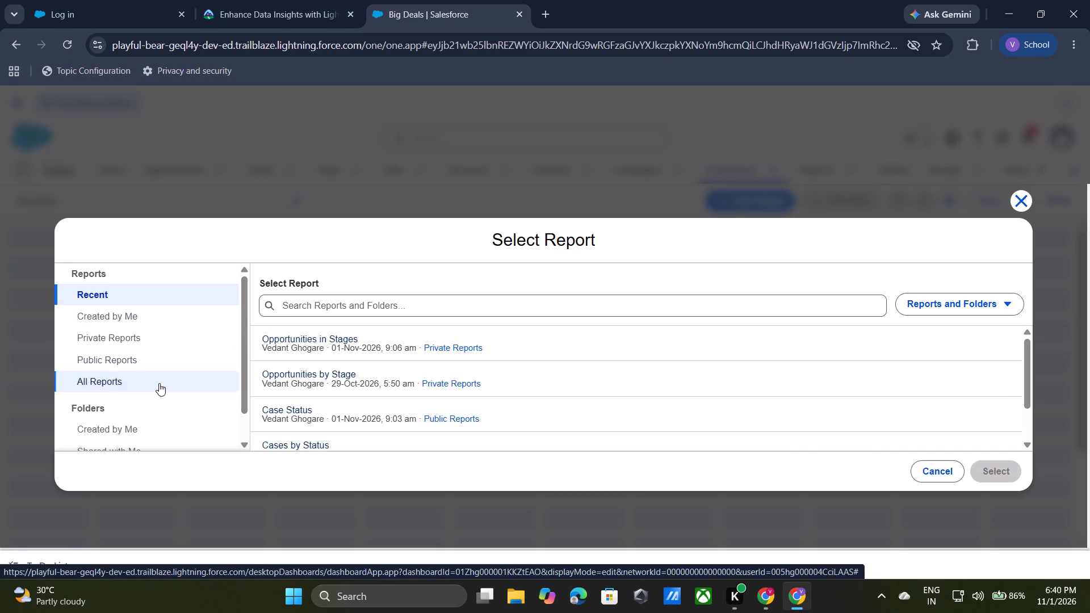
scroll(159, 383, "down", 1)
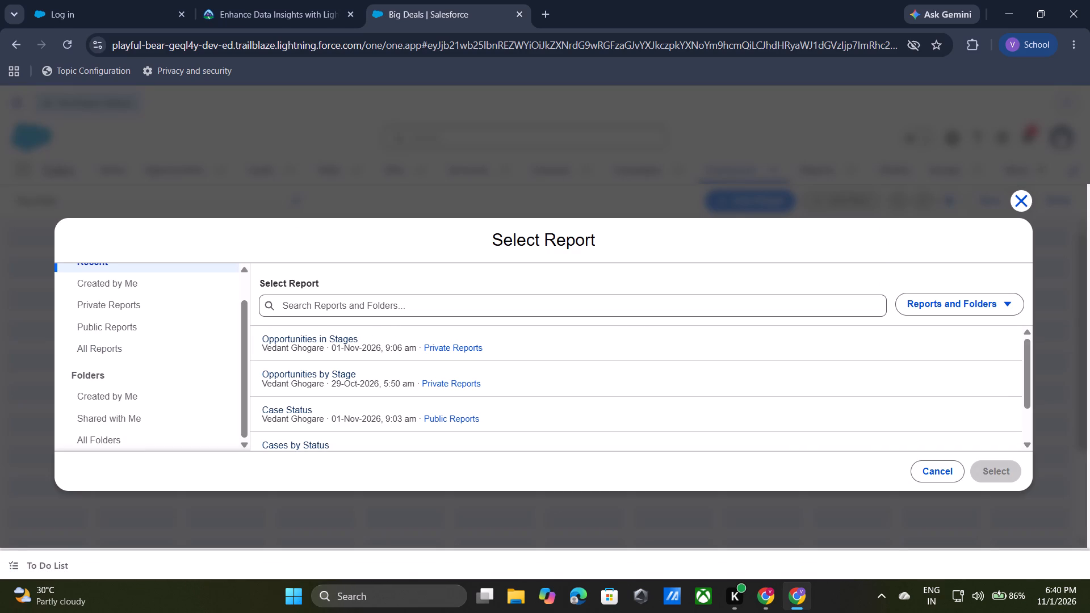
left_click(313, 339)
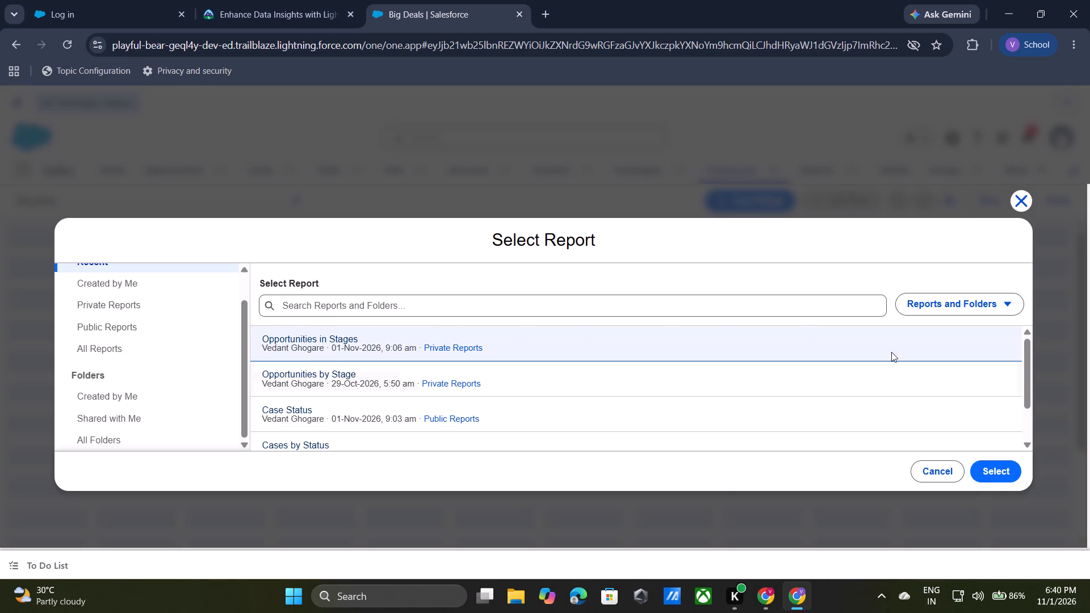
left_click(1005, 471)
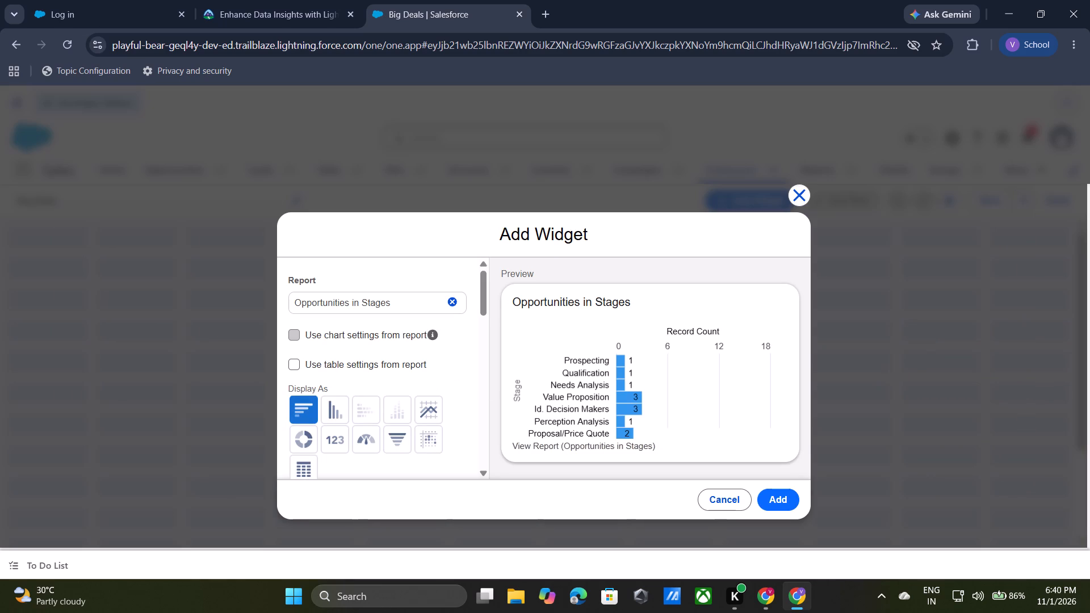
Set the widget to display as a donut chart, check its title and settings, and add it to the dashboard.
left_click(305, 430)
scroll(551, 348, "down", 1)
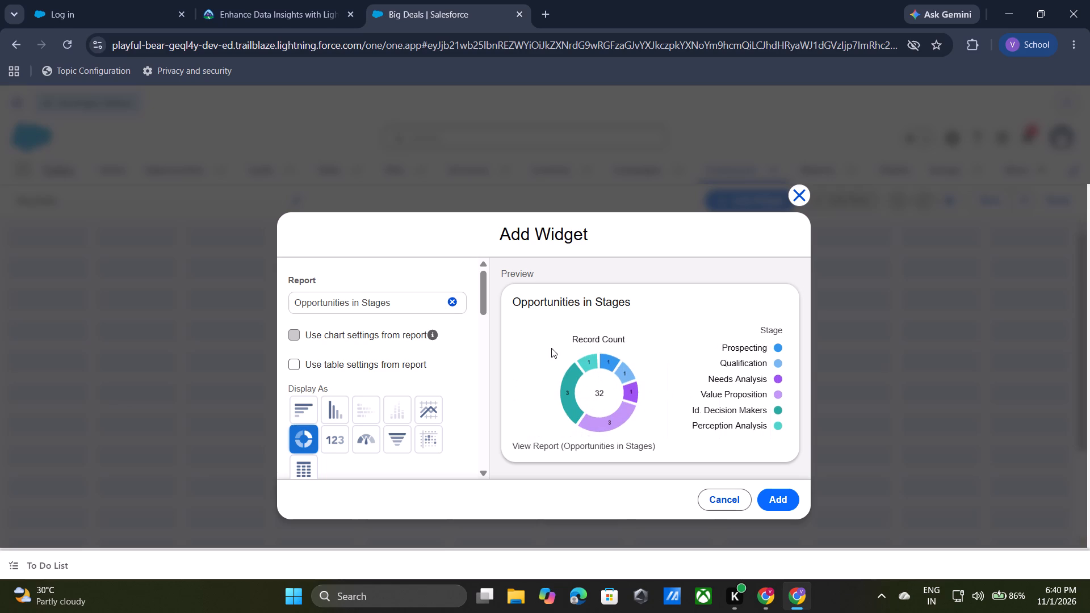
scroll(551, 348, "down", 1)
scroll(446, 365, "down", 1)
scroll(417, 404, "down", 1)
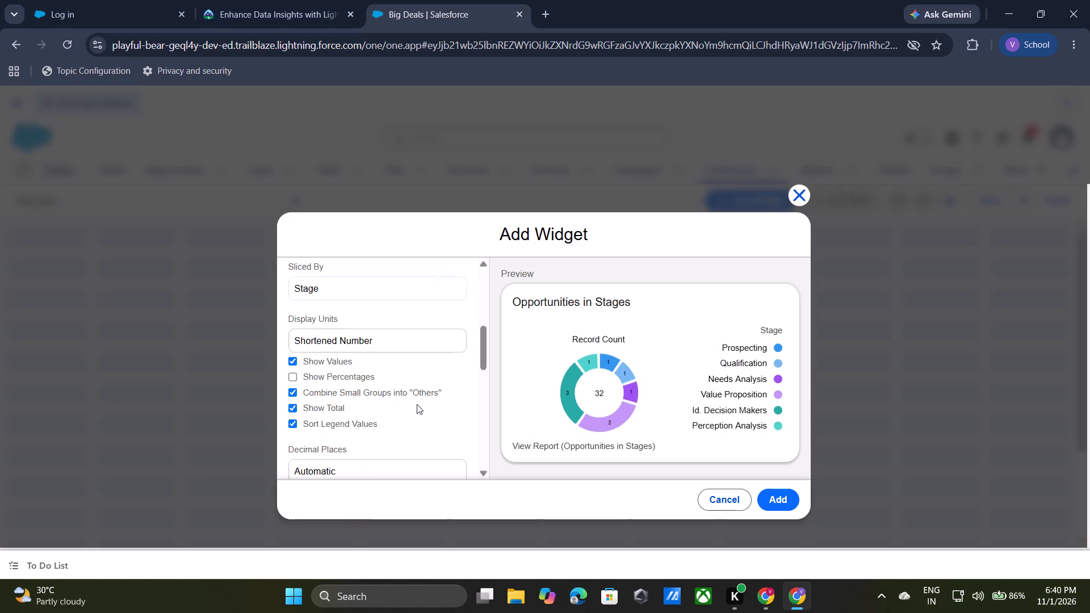
scroll(417, 404, "down", 5)
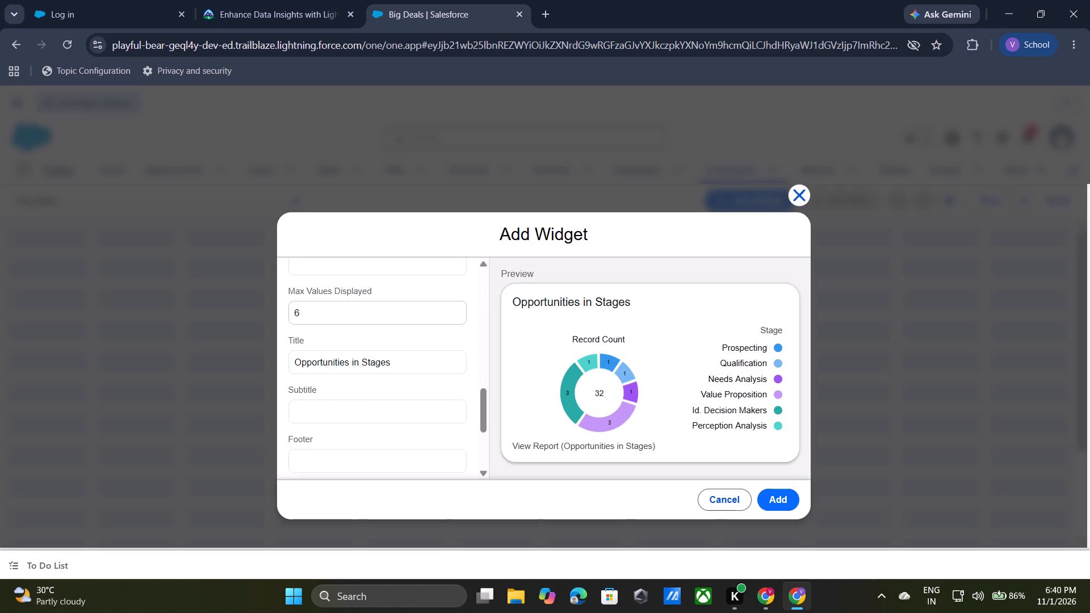
scroll(417, 404, "down", 1)
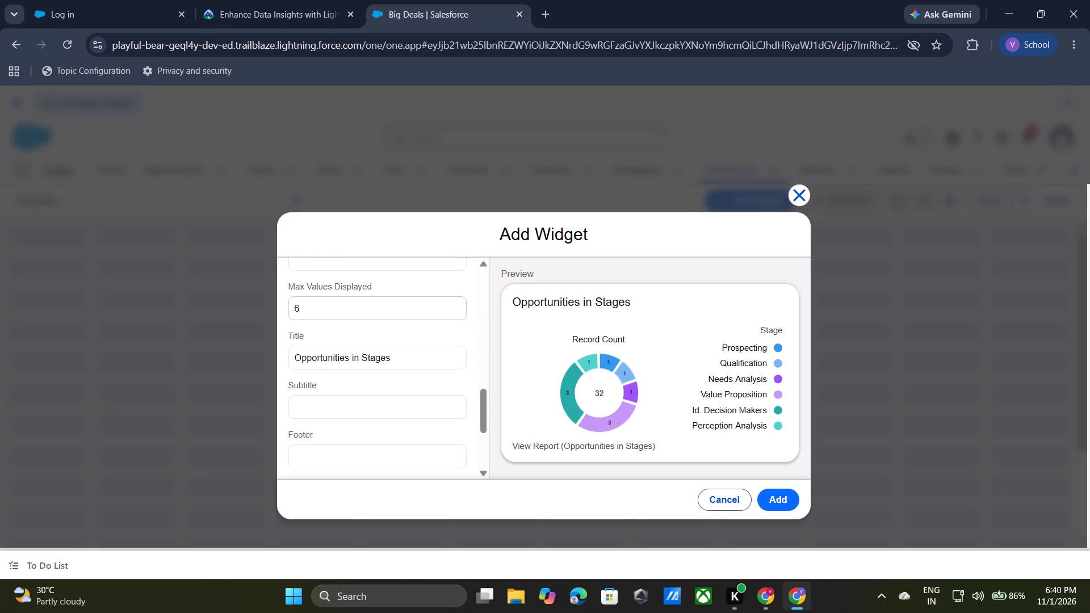
left_click(784, 507)
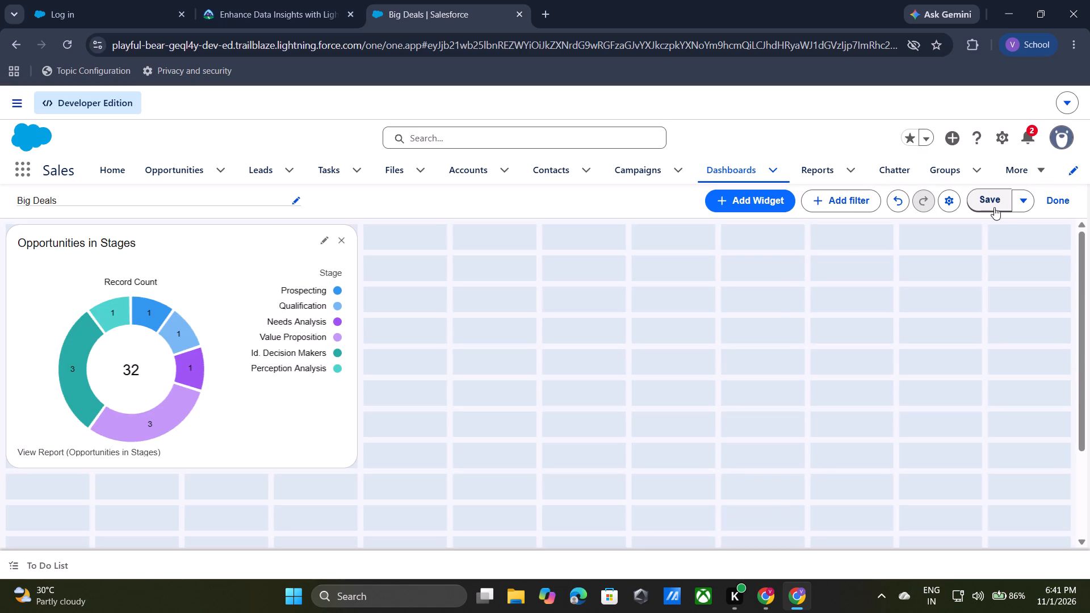
Save the Big Deals dashboard.
left_click(994, 207)
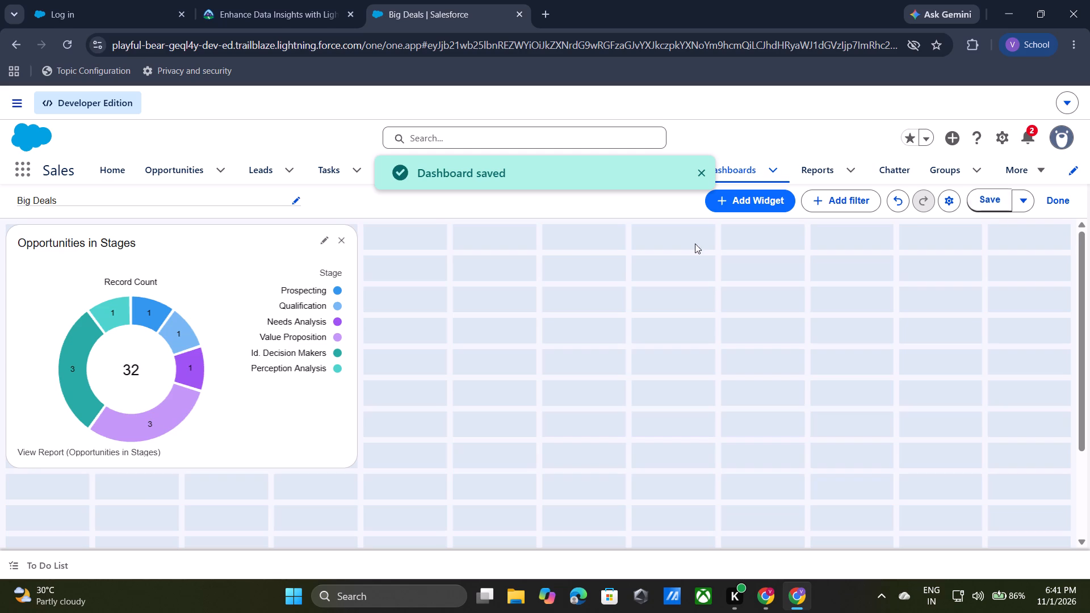
Switch to the Trailhead challenge page and recheck the Lightning Dashboard Builder challenge for 500 points.
left_click(248, 8)
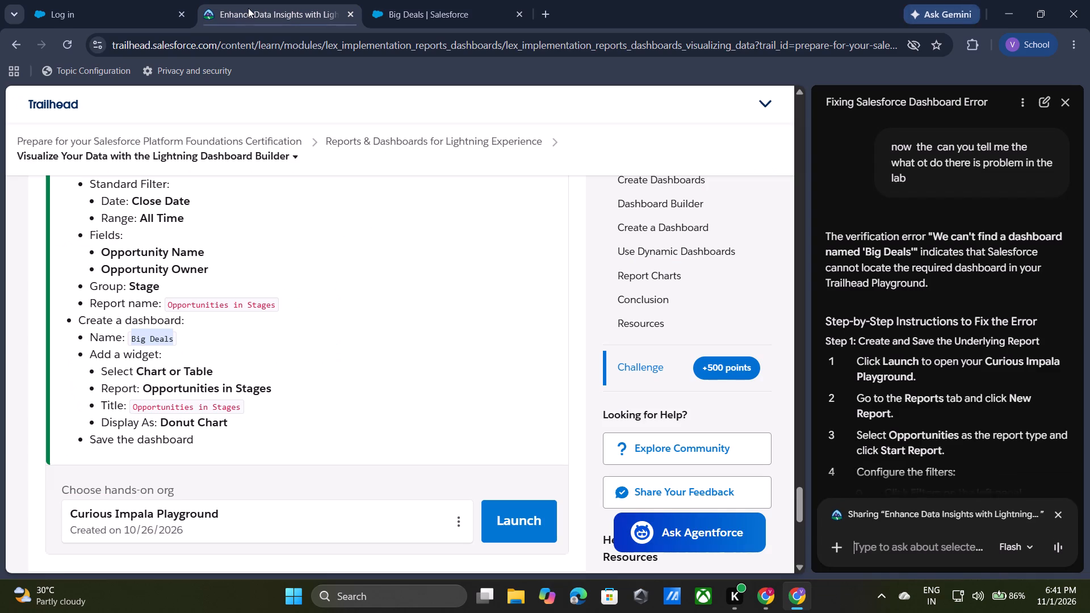
scroll(252, 507, "down", 1)
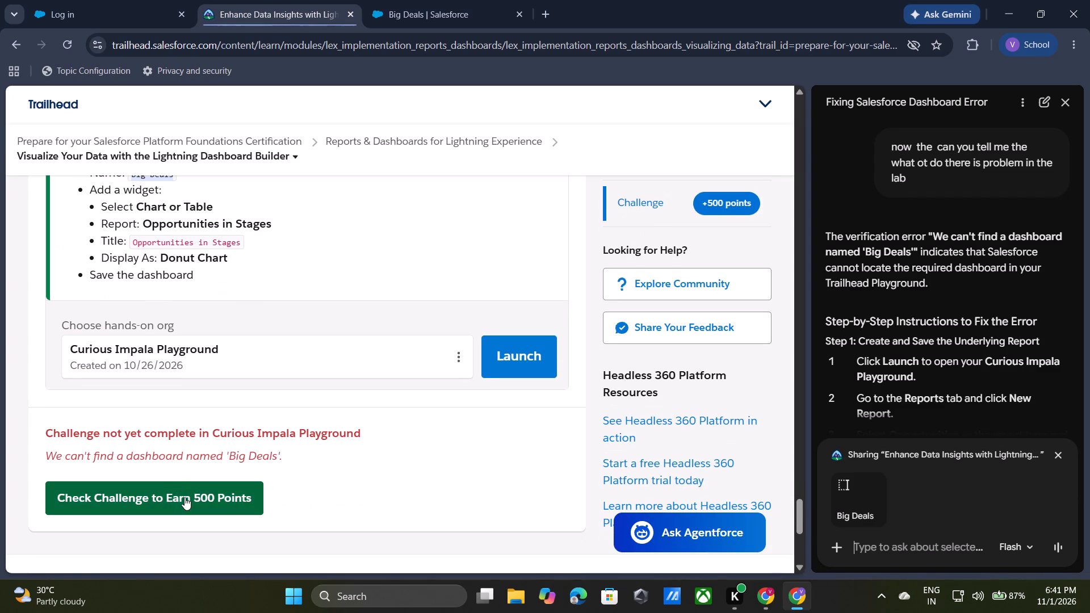
left_click(185, 497)
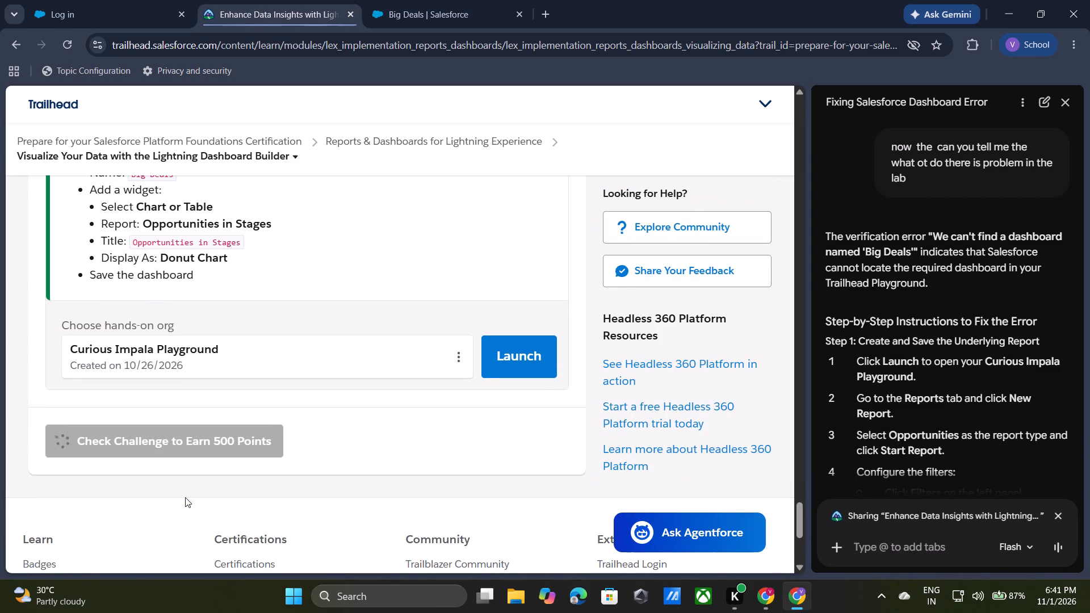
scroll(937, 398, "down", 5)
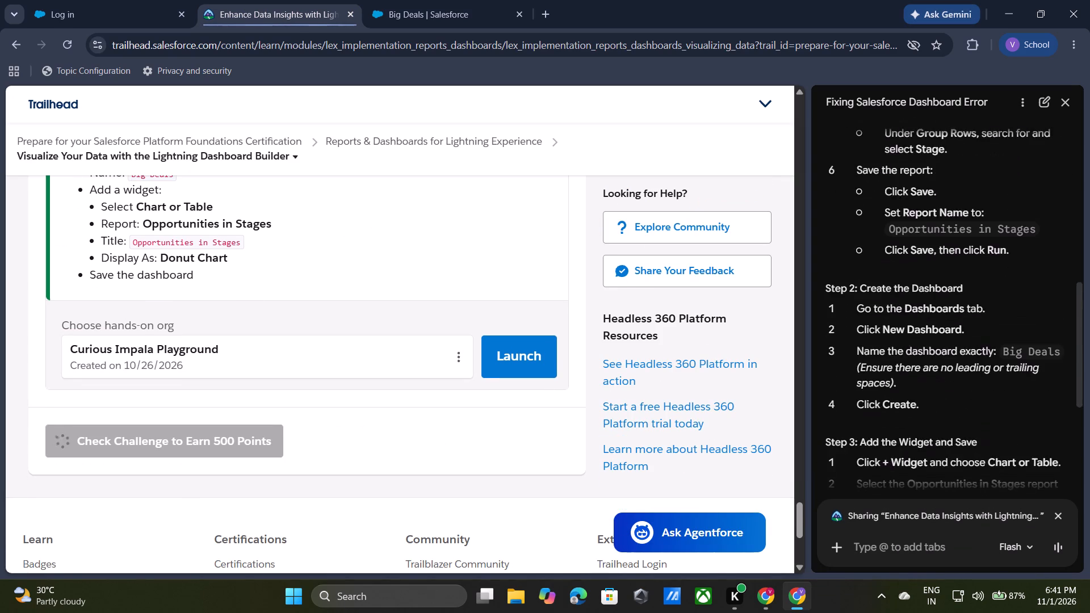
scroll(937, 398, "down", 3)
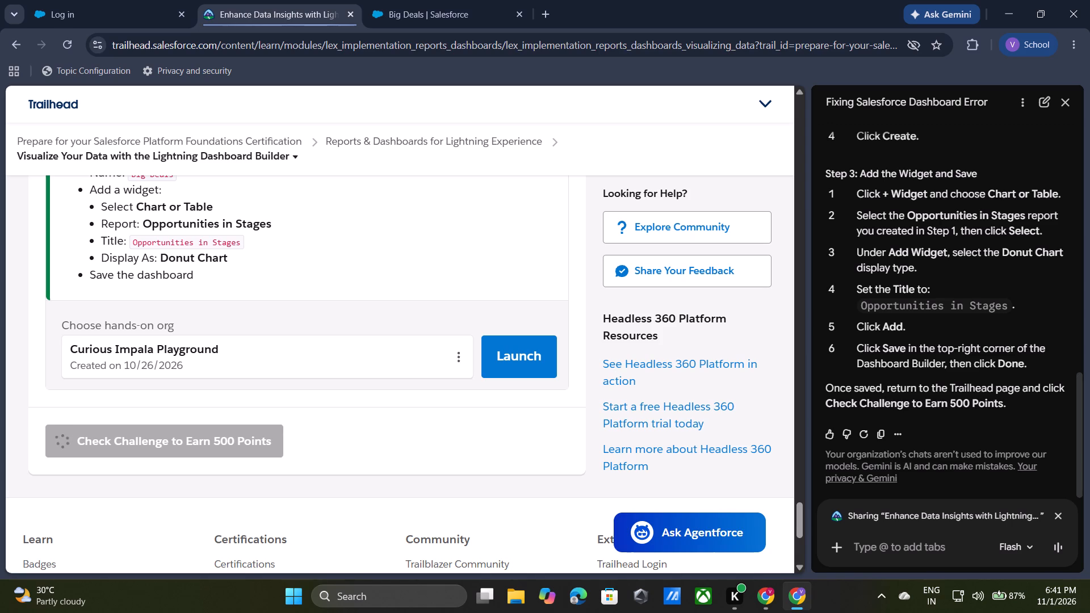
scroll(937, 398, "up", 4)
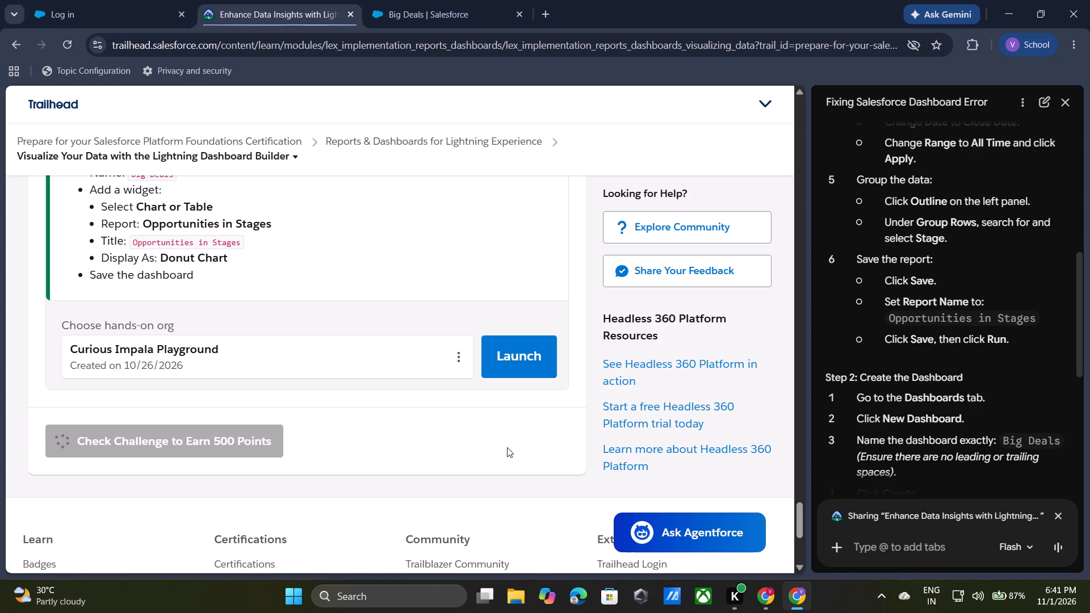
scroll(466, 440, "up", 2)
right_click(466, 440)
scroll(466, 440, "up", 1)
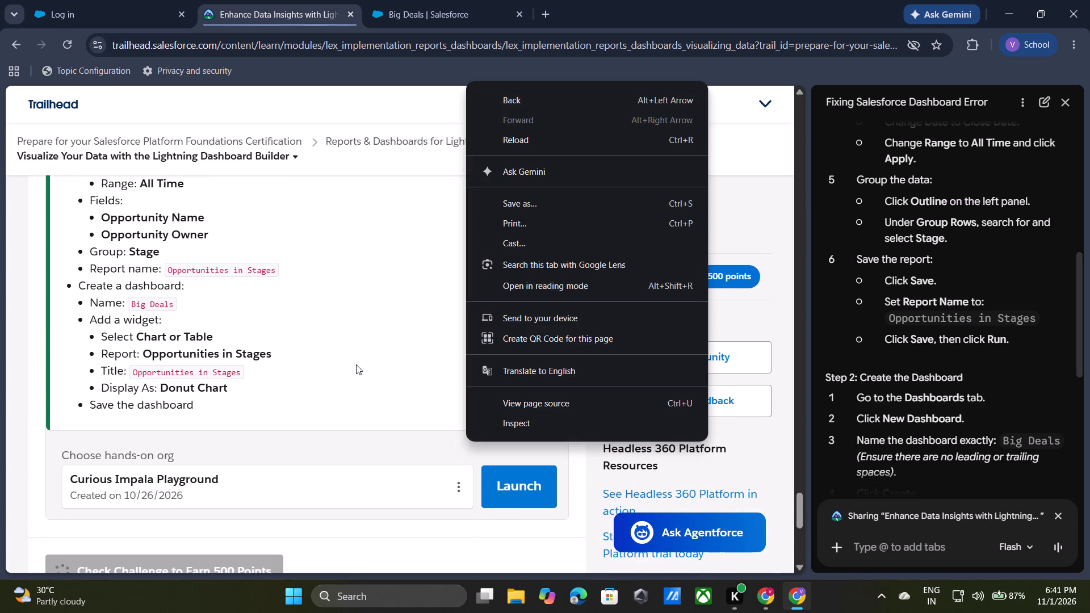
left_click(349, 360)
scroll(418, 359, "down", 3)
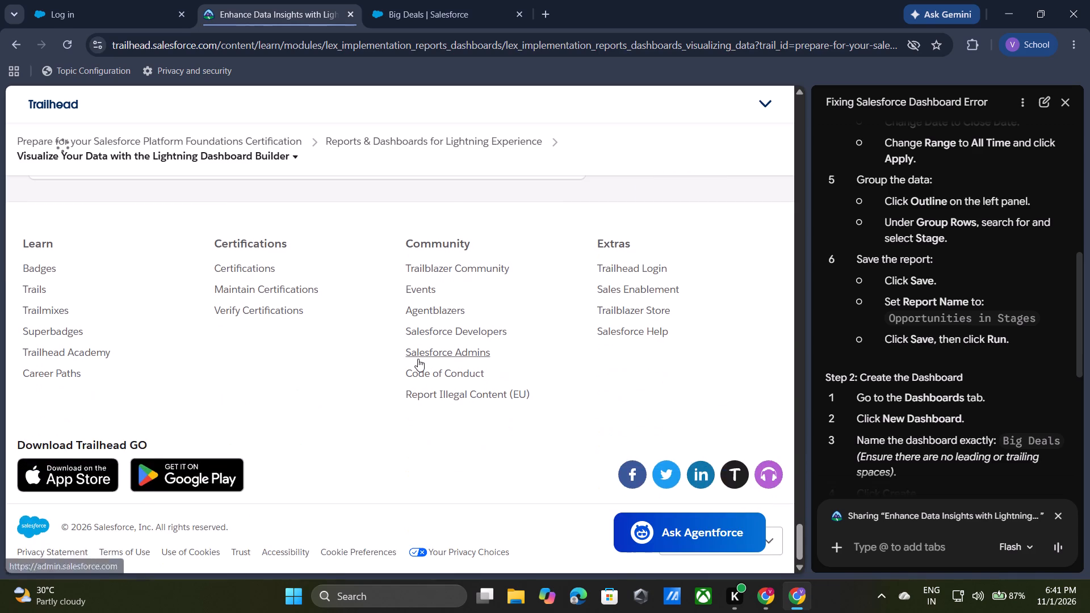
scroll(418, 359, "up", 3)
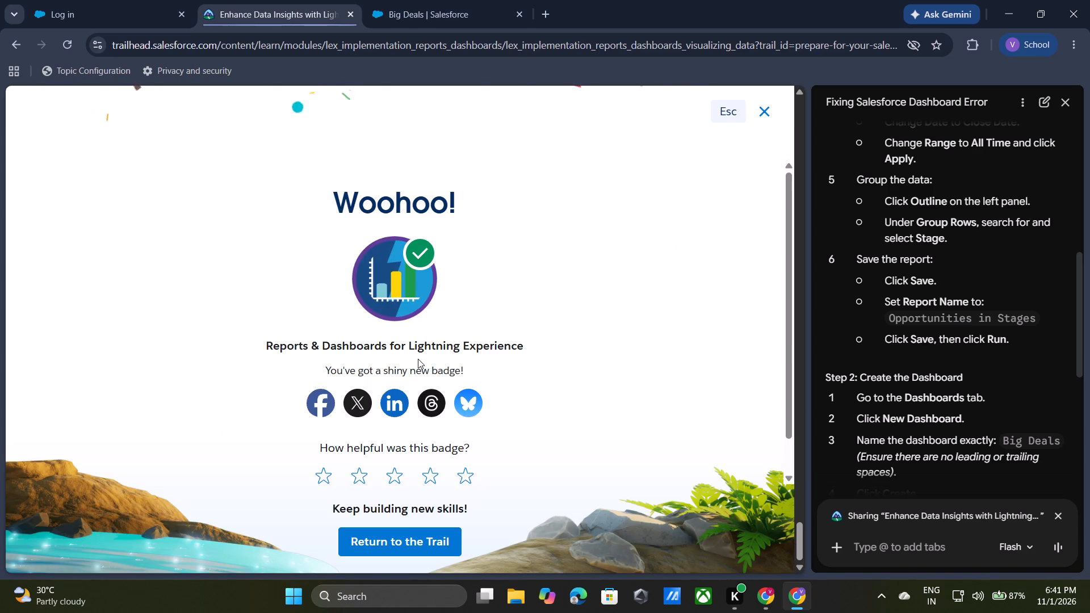
Return from the earned badge screen to the Prepare for your Salesforce Platform Foundations Certification trail.
left_click(401, 547)
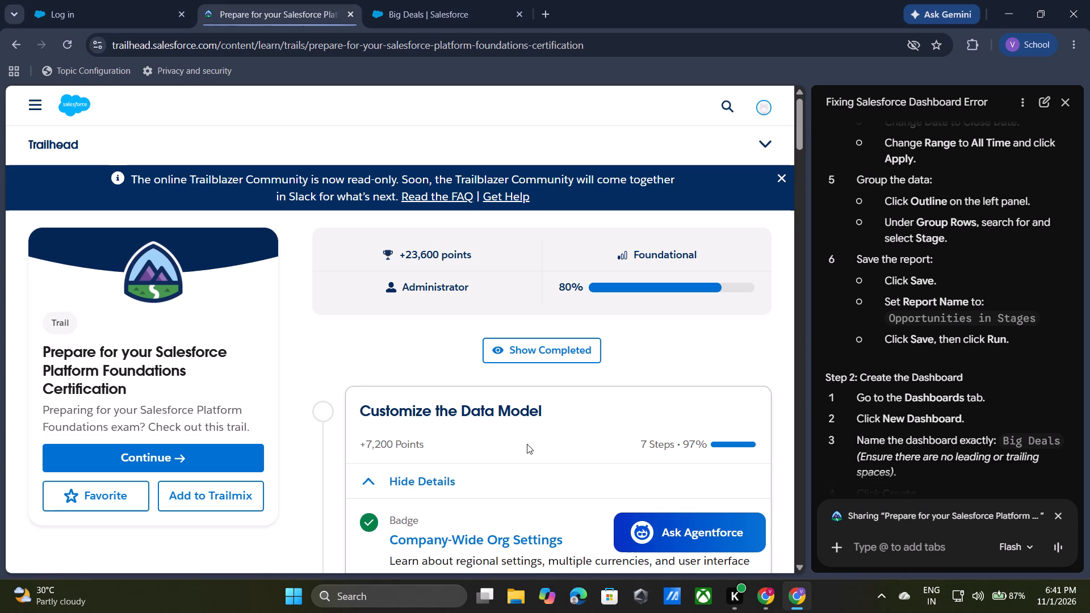
Look through the trail's badges for unfinished ones, and examine the step list of the Customize a Salesforce Object badge.
scroll(527, 444, "down", 1)
scroll(527, 444, "up", 1)
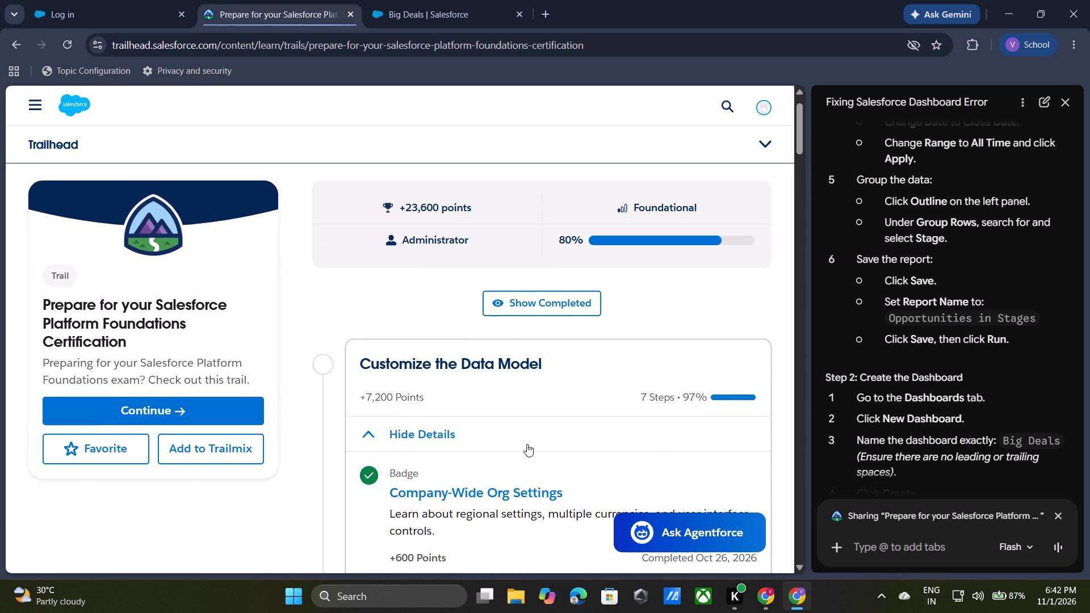
scroll(527, 444, "down", 11)
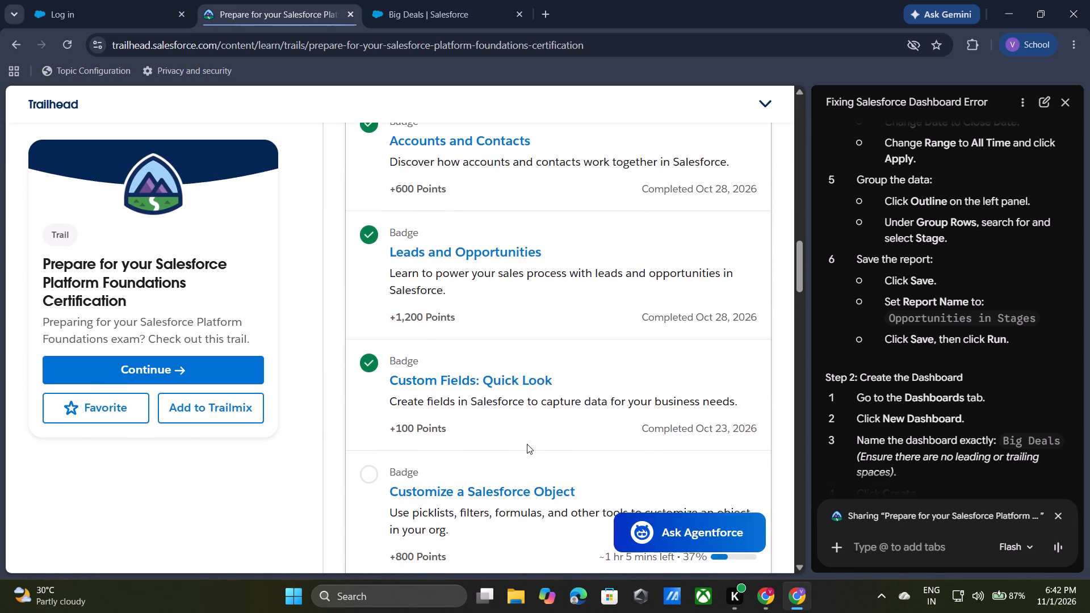
scroll(527, 444, "down", 6)
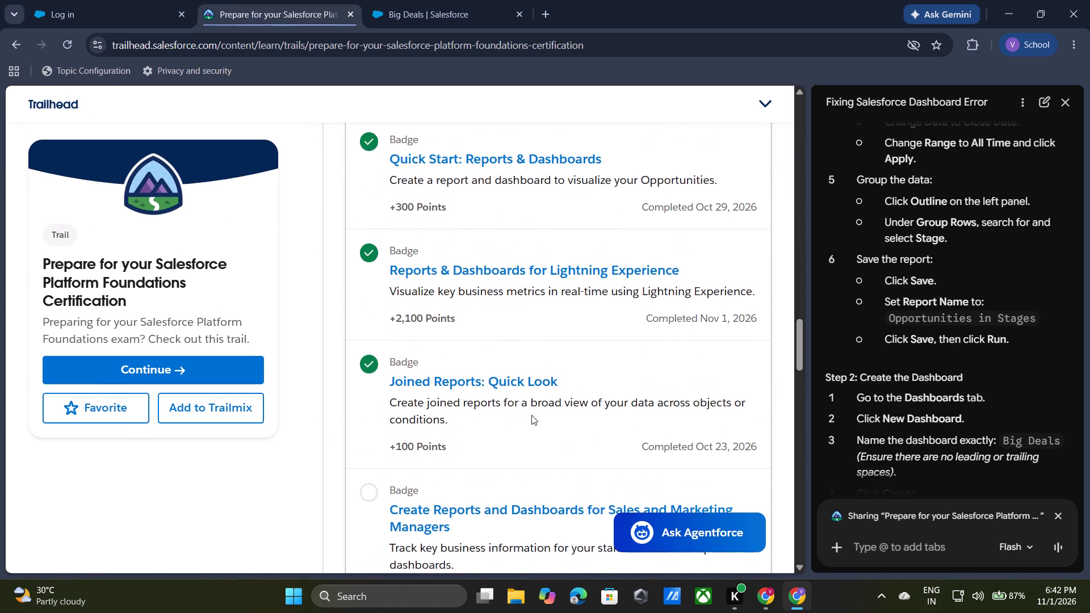
scroll(531, 415, "down", 2)
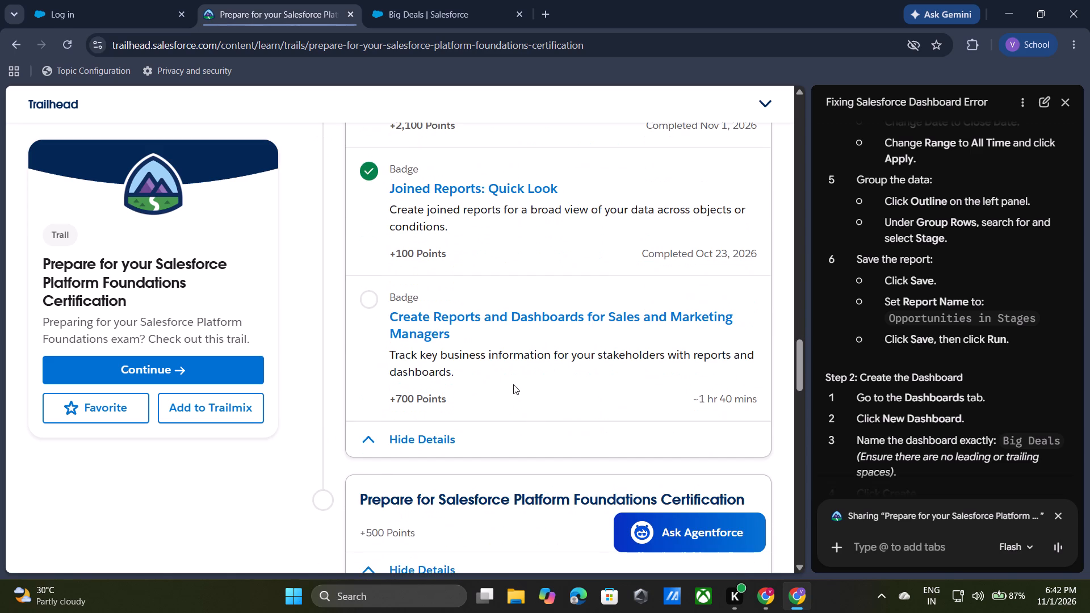
scroll(470, 323, "up", 5)
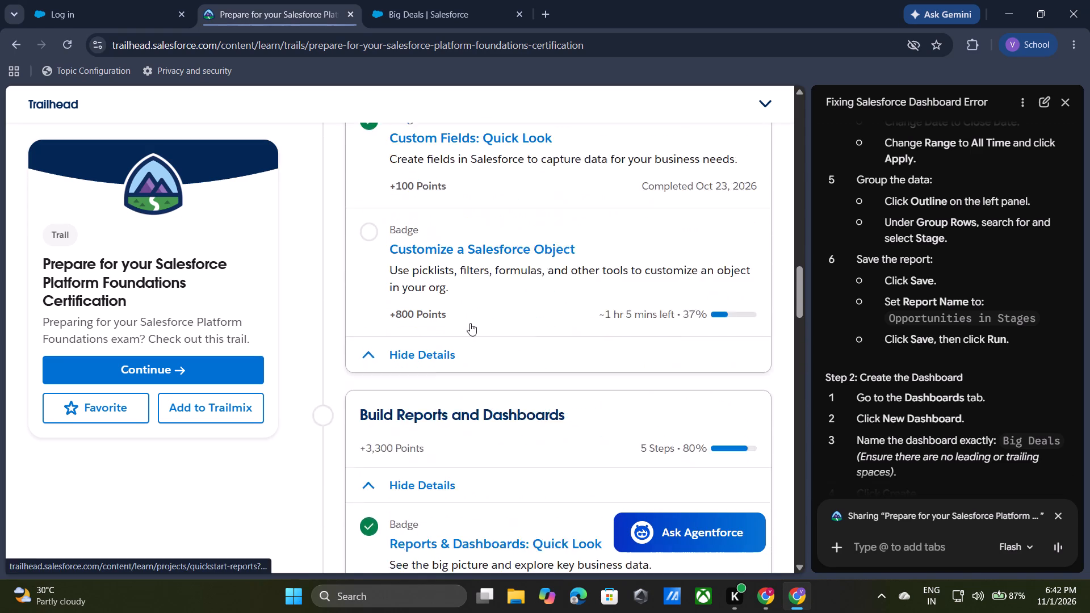
scroll(470, 323, "up", 3)
scroll(471, 420, "down", 1)
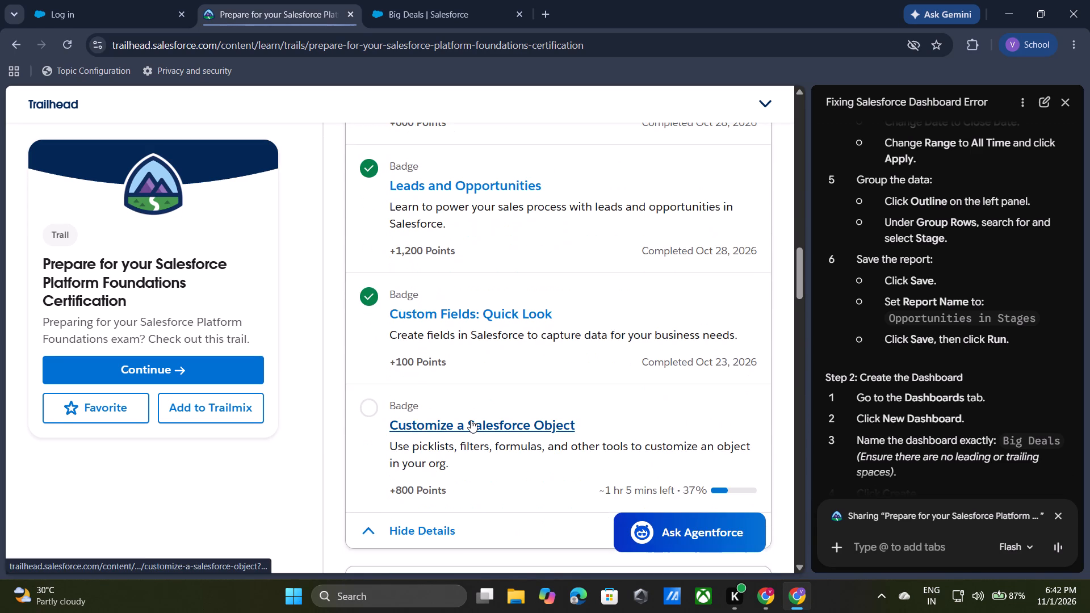
left_click(471, 420)
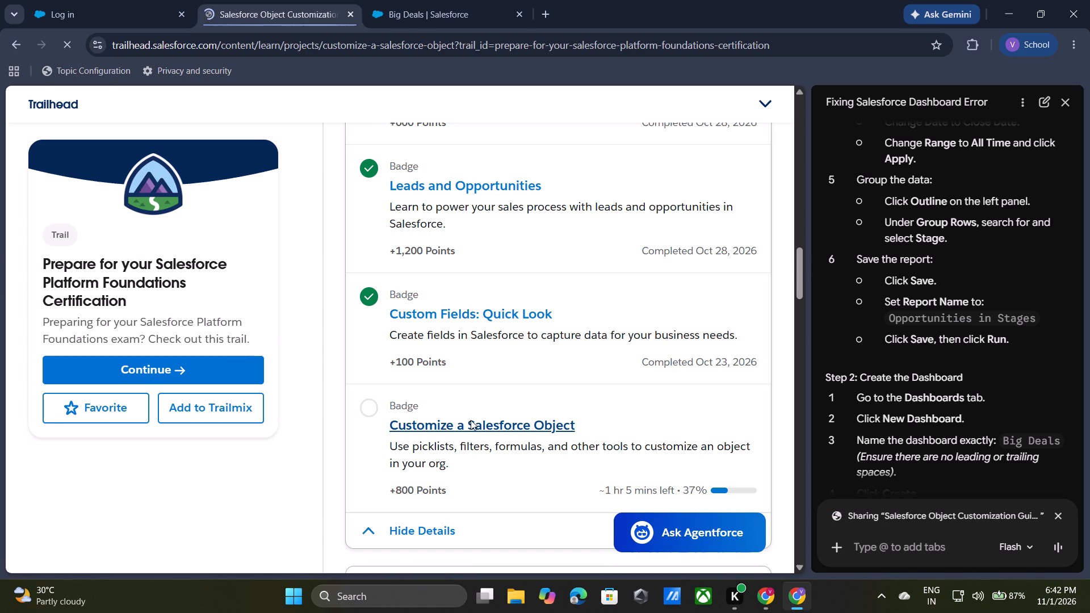
scroll(471, 420, "down", 2)
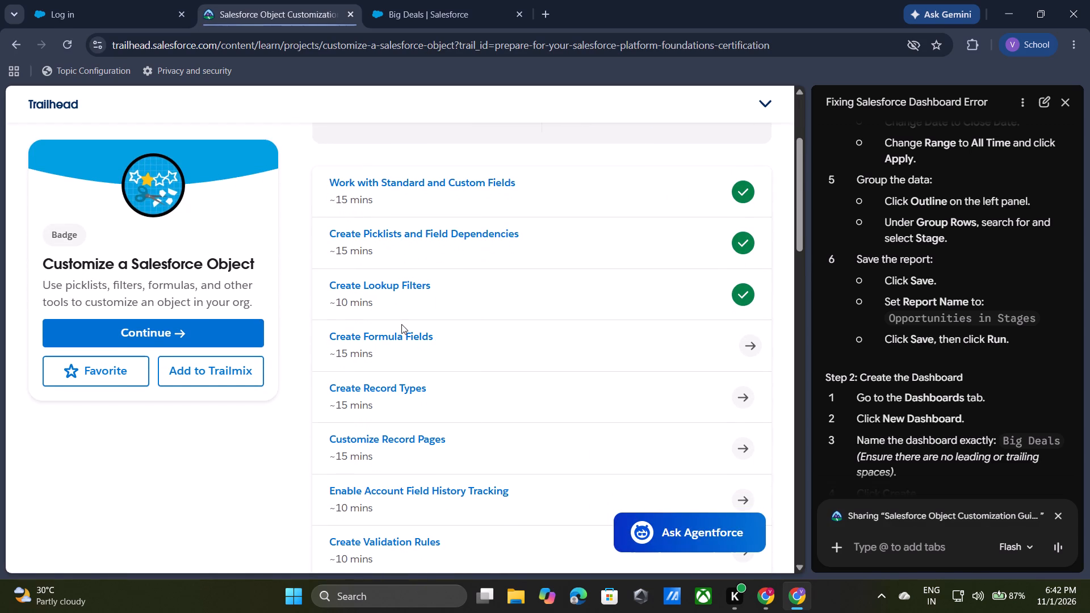
scroll(401, 324, "up", 4)
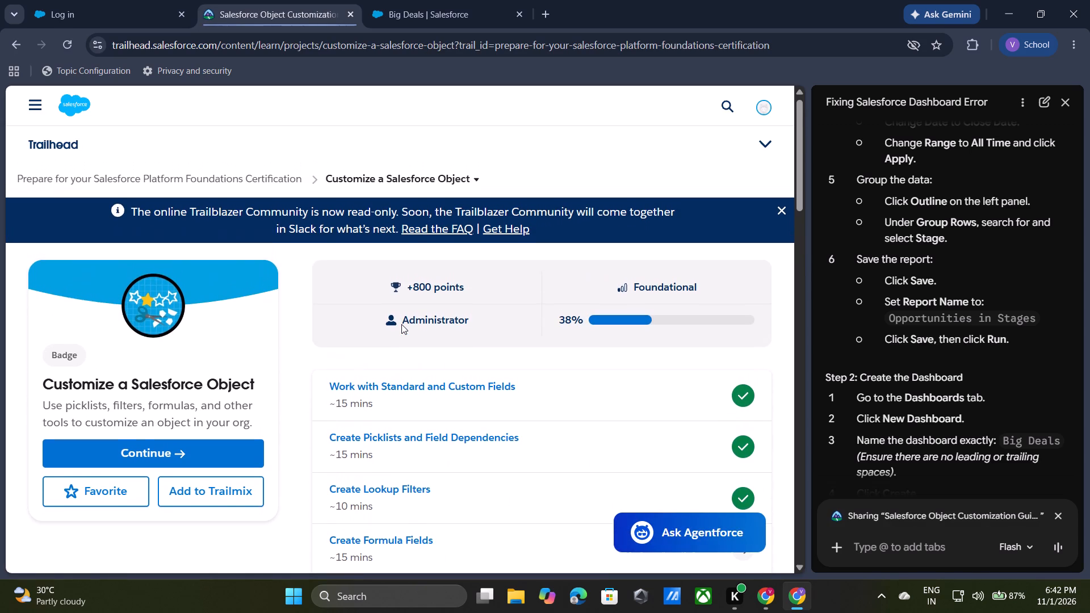
Go back to the trail overview and examine its remaining badges down to the certification prep section.
left_click(15, 40)
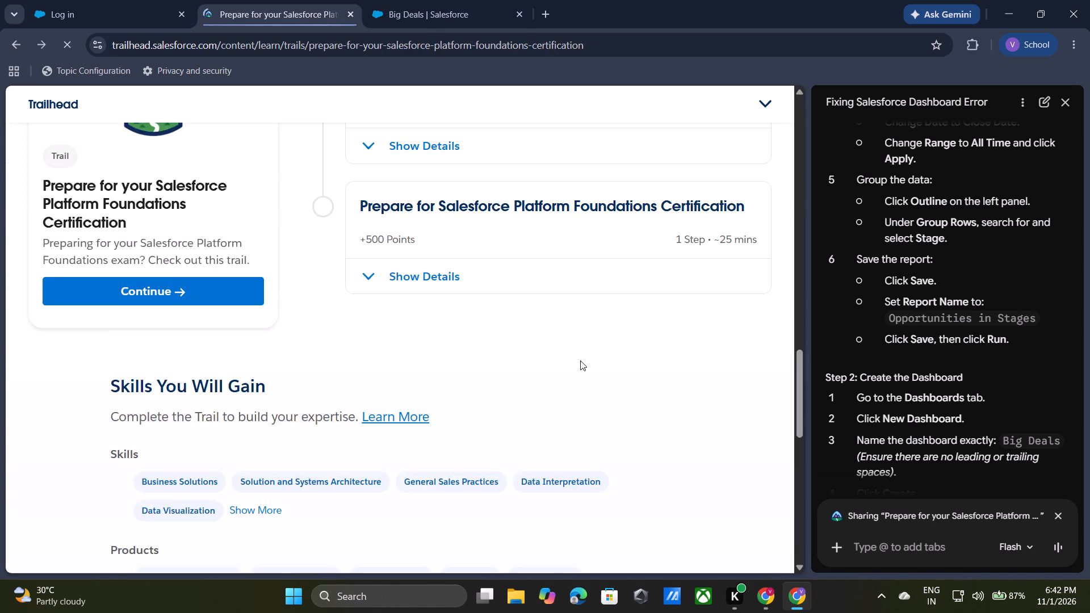
scroll(580, 360, "up", 5)
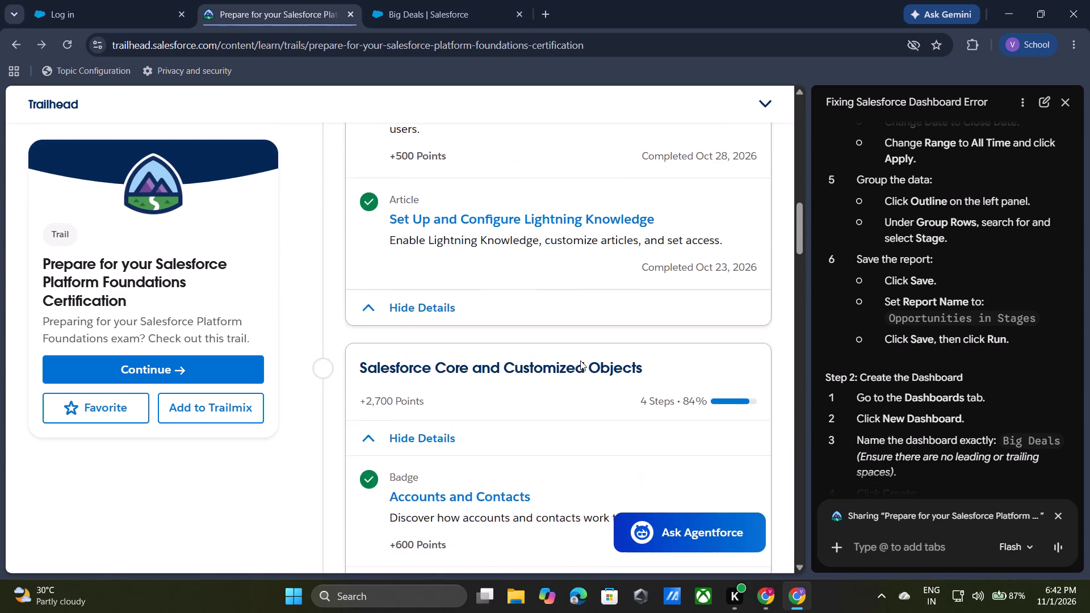
scroll(580, 360, "up", 3)
scroll(580, 360, "down", 6)
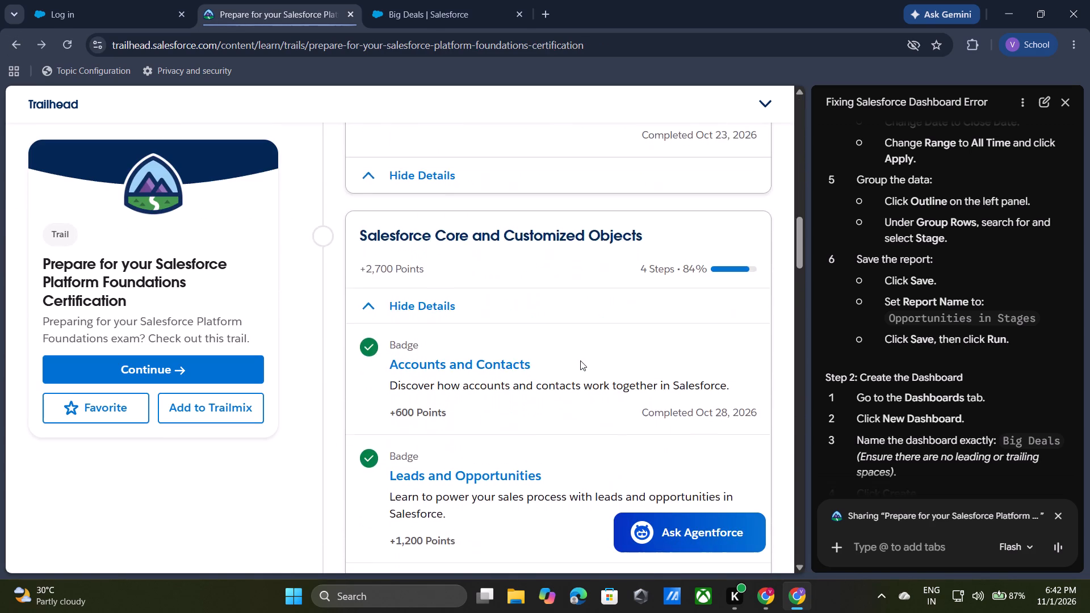
scroll(580, 360, "down", 3)
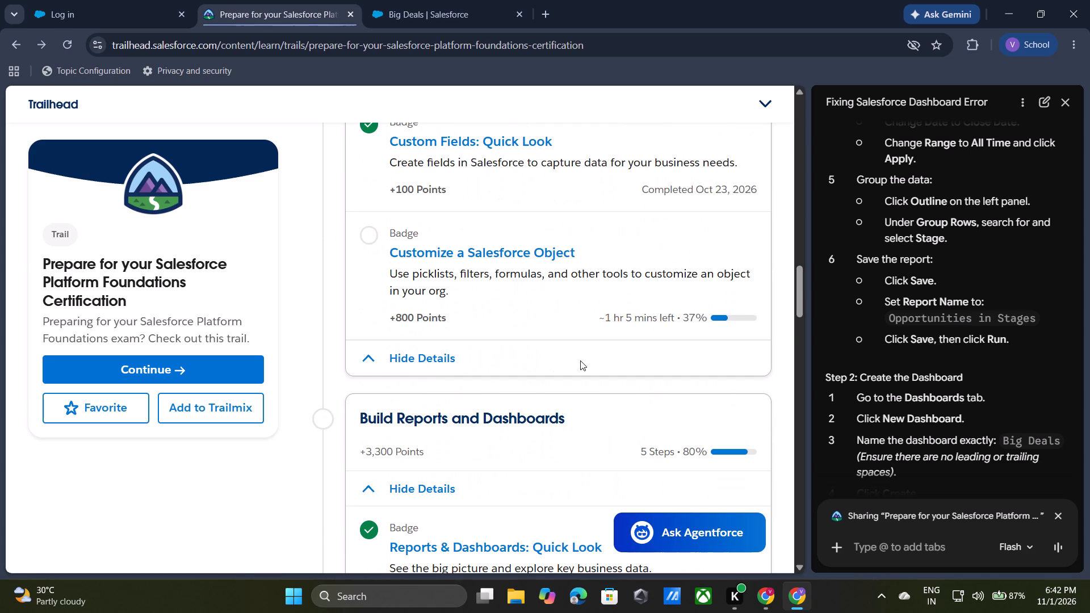
scroll(580, 360, "down", 6)
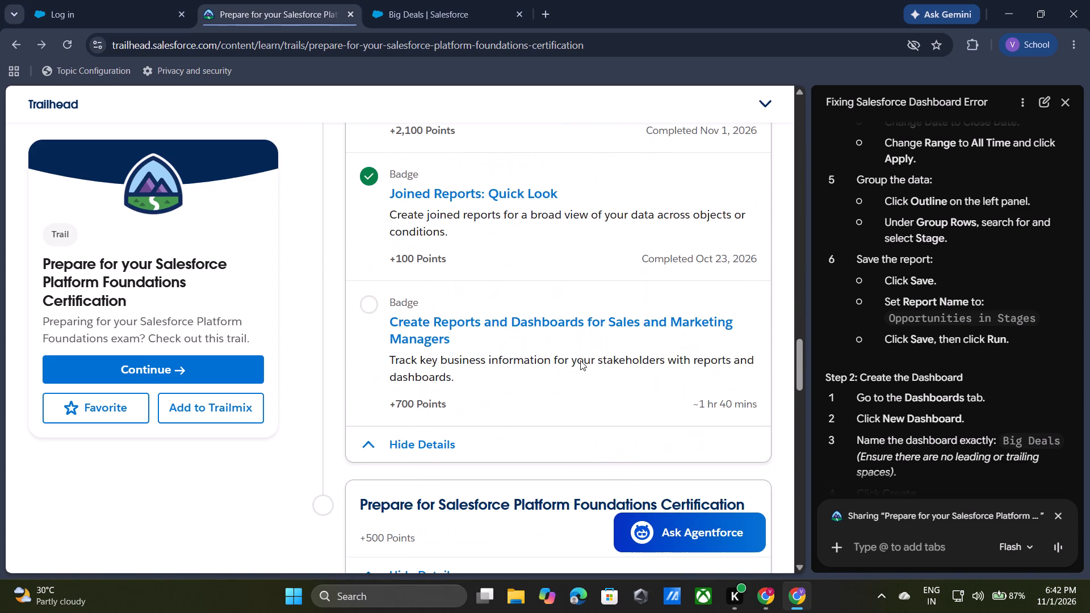
scroll(580, 360, "down", 2)
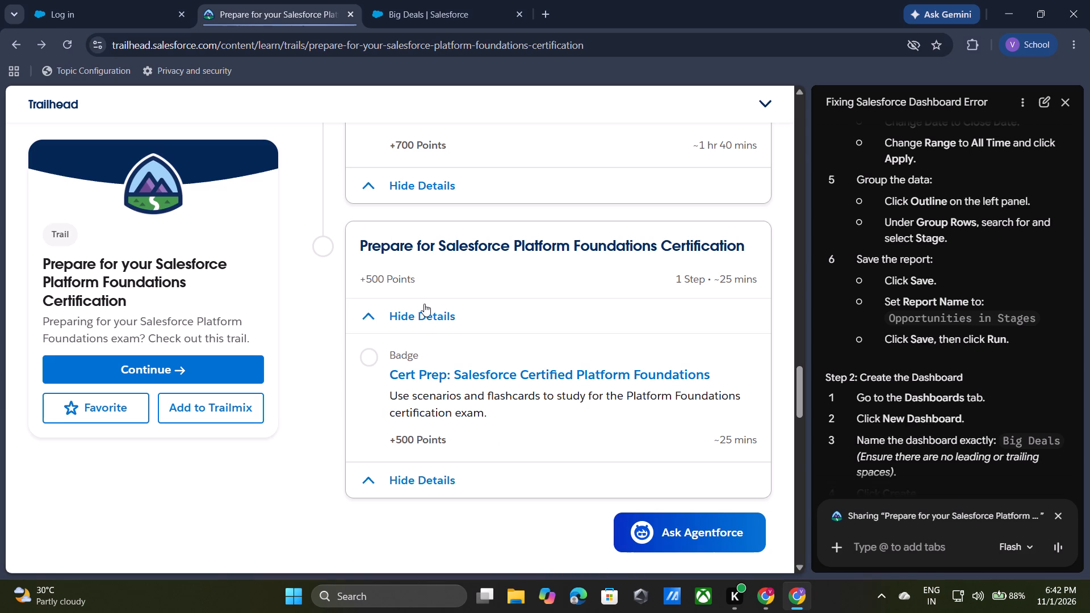
left_click(417, 317)
left_click(417, 317)
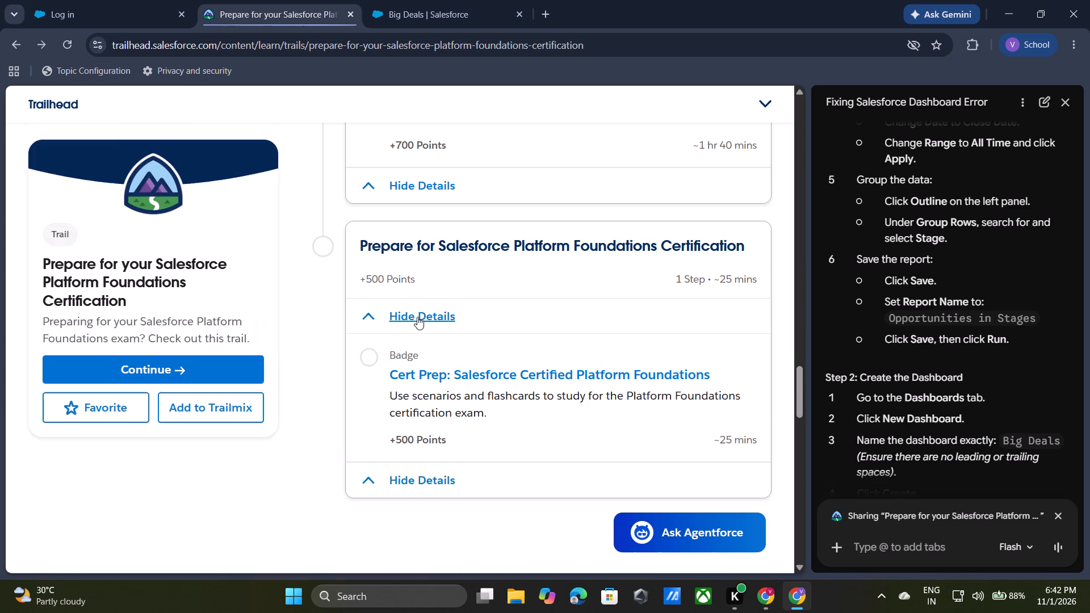
Open the Create Reports and Dashboards for Sales and Marketing Managers project at its first step, Create Report and Dashboard Folders.
scroll(556, 319, "up", 1)
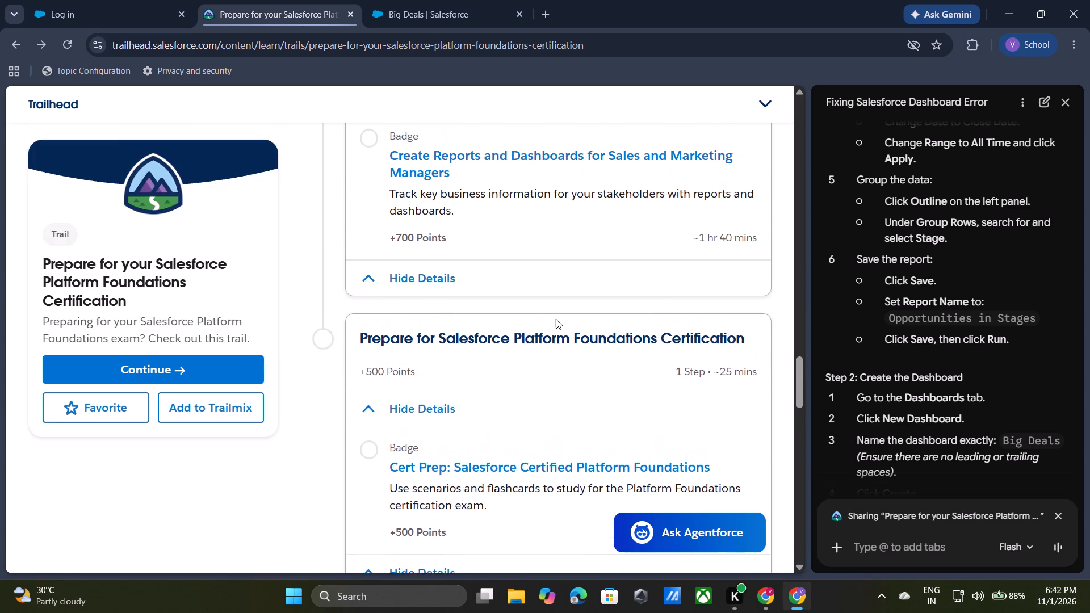
scroll(556, 319, "up", 3)
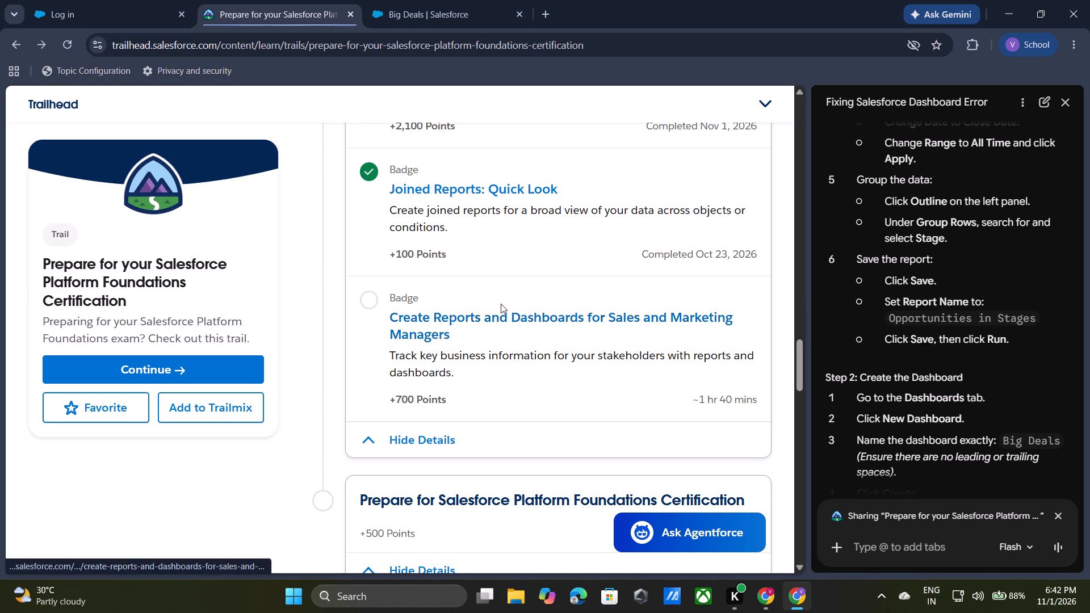
left_click(506, 323)
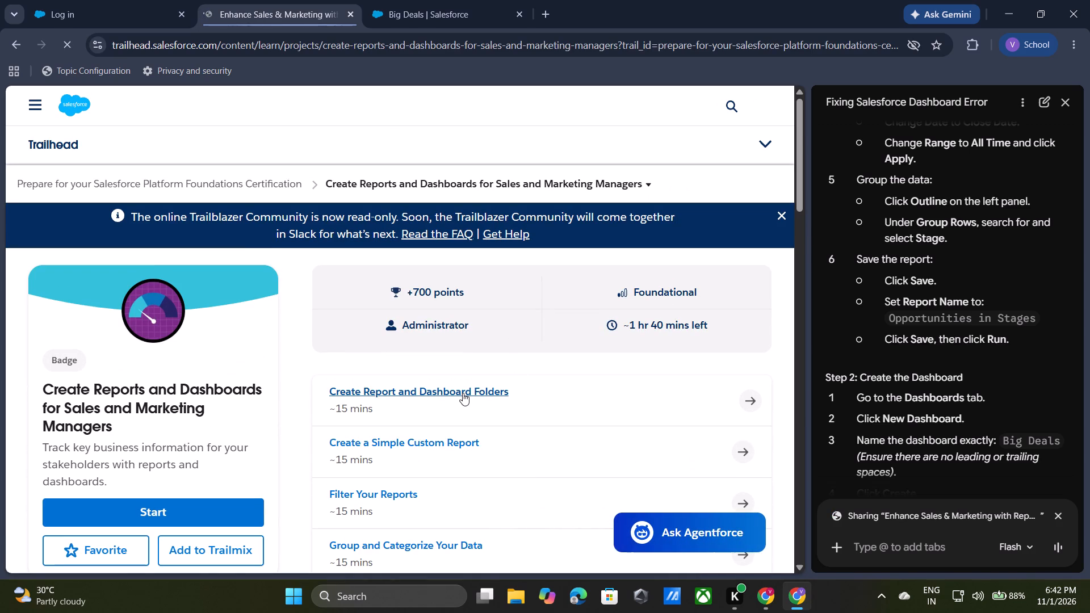
left_click(463, 393)
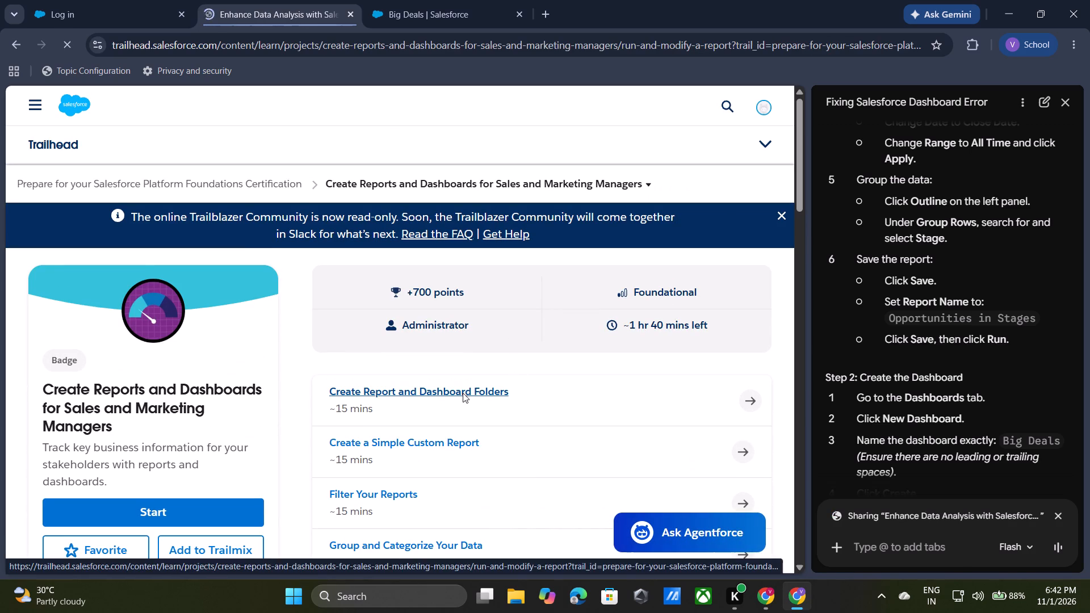
Examine the Create Report and Dashboard Folders instructions and the Verify Step section.
scroll(463, 393, "down", 14)
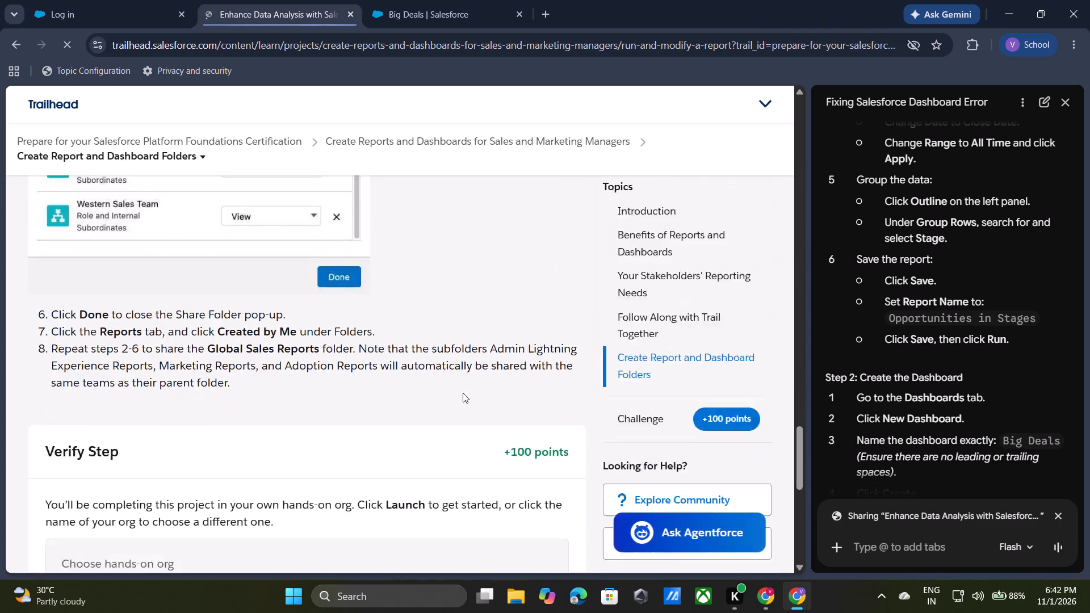
scroll(463, 393, "down", 1)
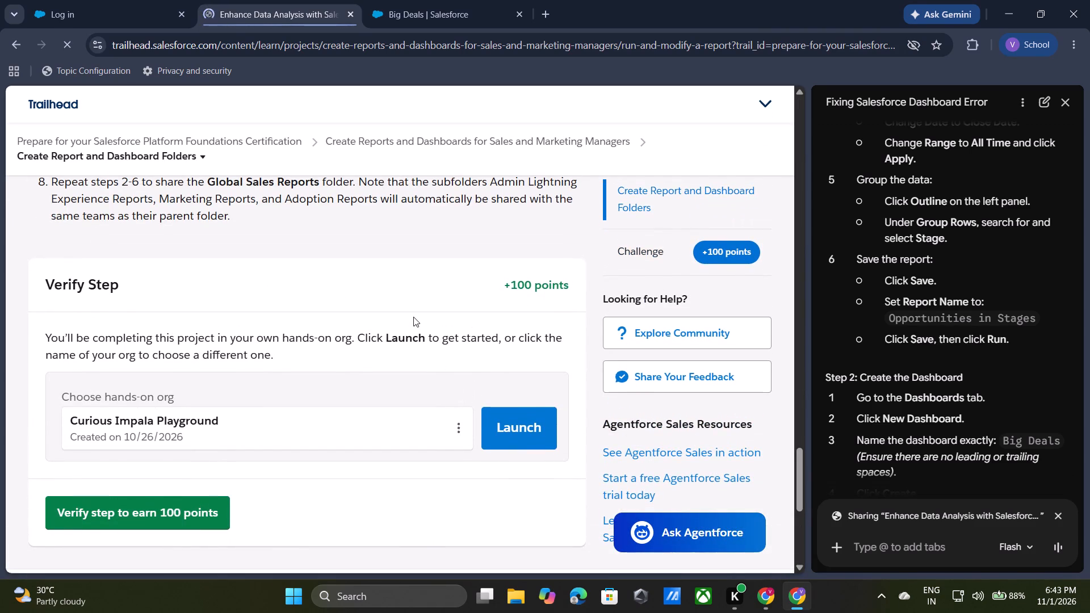
scroll(413, 317, "up", 14)
scroll(371, 433, "up", 13)
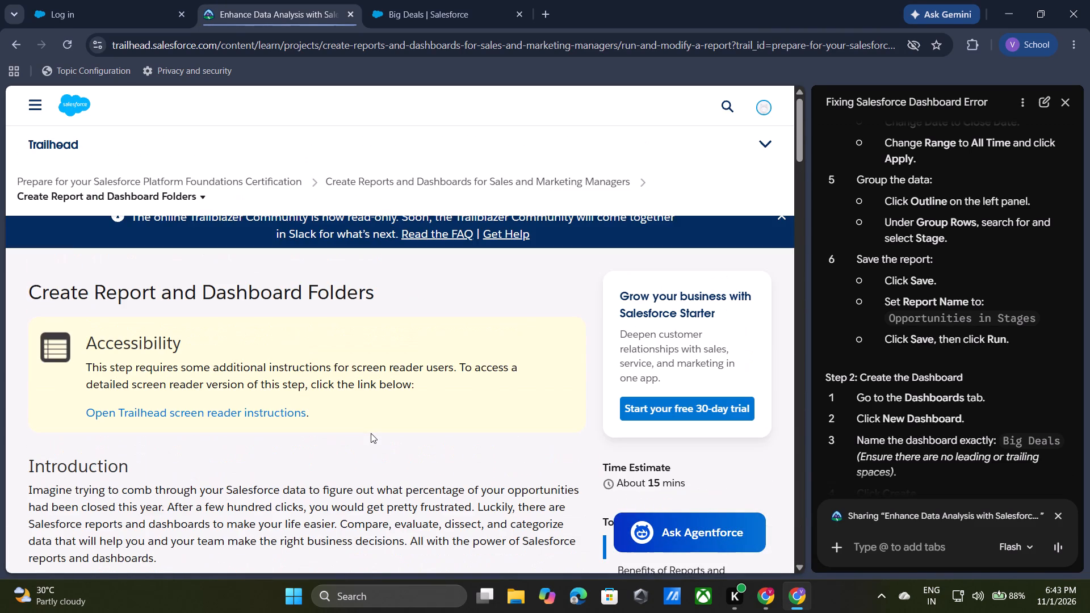
scroll(371, 433, "up", 1)
scroll(377, 377, "up", 4)
scroll(395, 328, "up", 1)
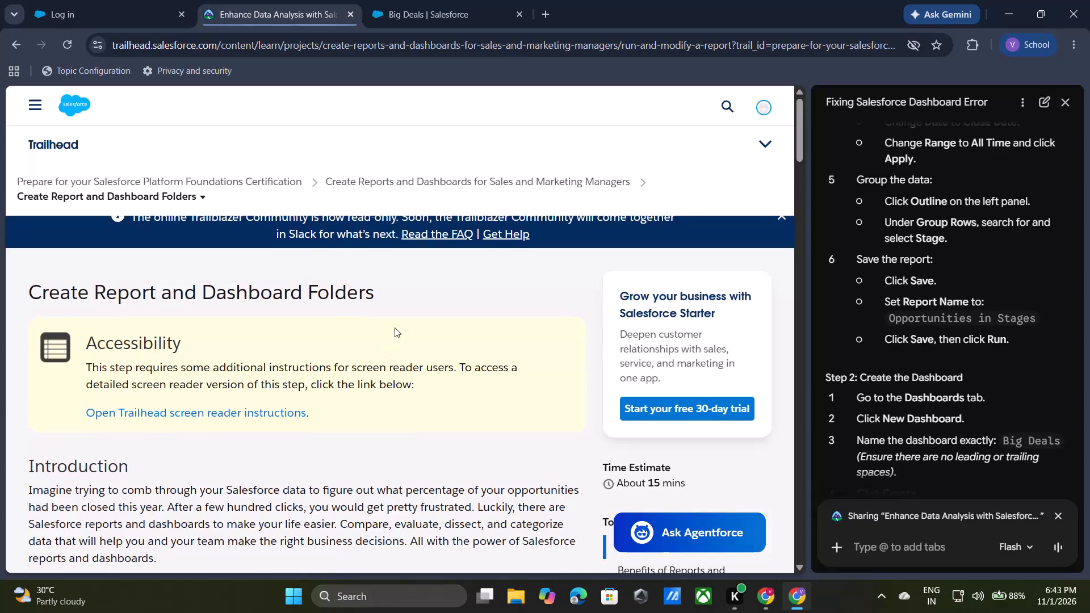
scroll(395, 328, "up", 1)
Go back to the Create Reports and Dashboards for Sales and Marketing Managers project overview.
left_click(402, 174)
left_click_drag(402, 174, 405, 182)
double_click(405, 182)
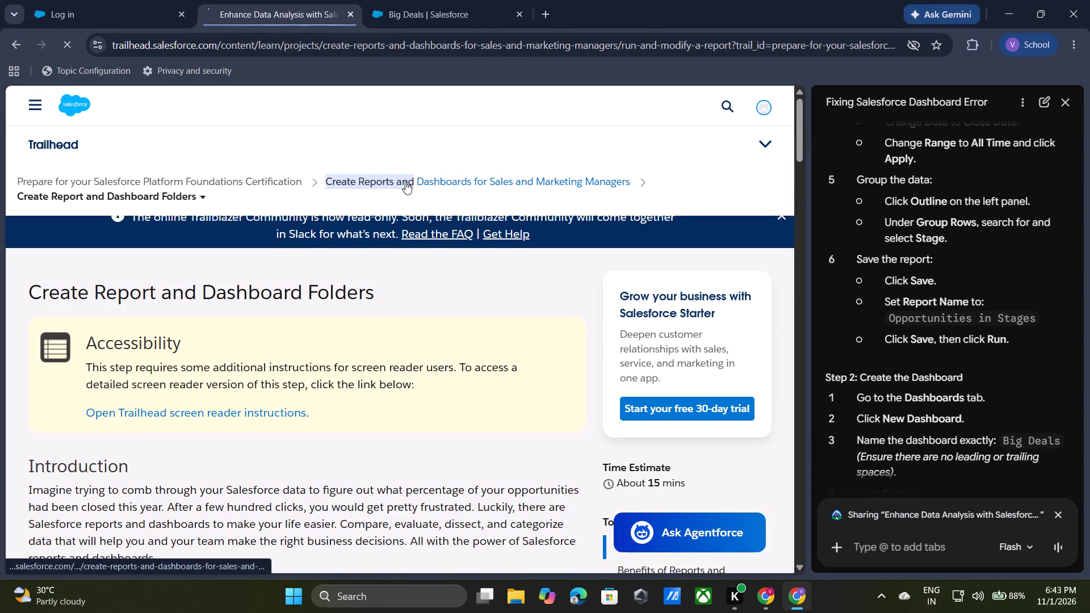
Go back to the Platform Foundations Certification trail overview and examine its badges down to the certification prep section.
double_click(258, 174)
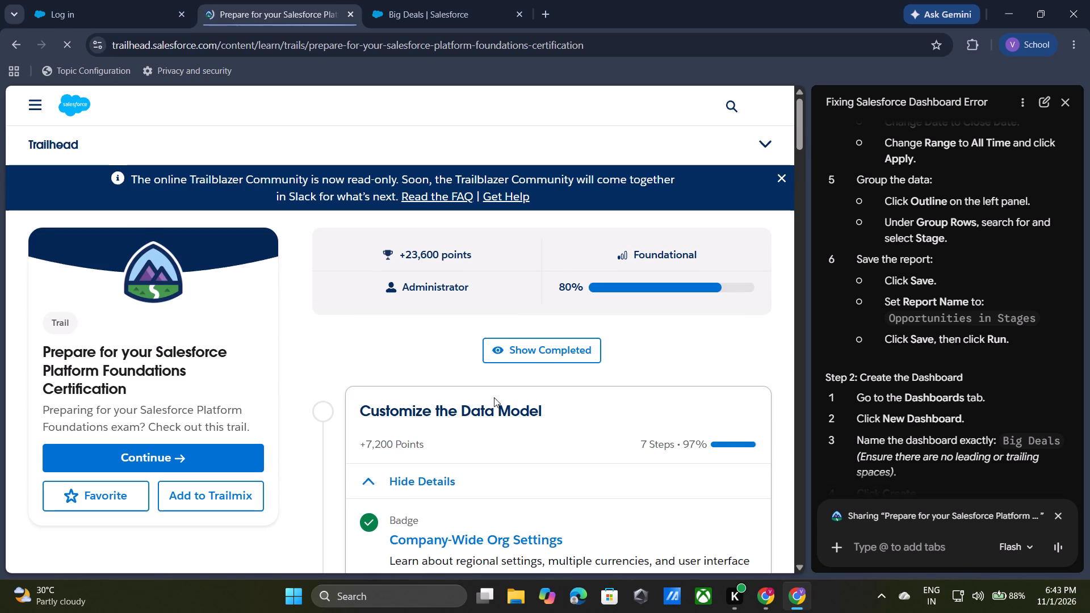
scroll(530, 477, "down", 7)
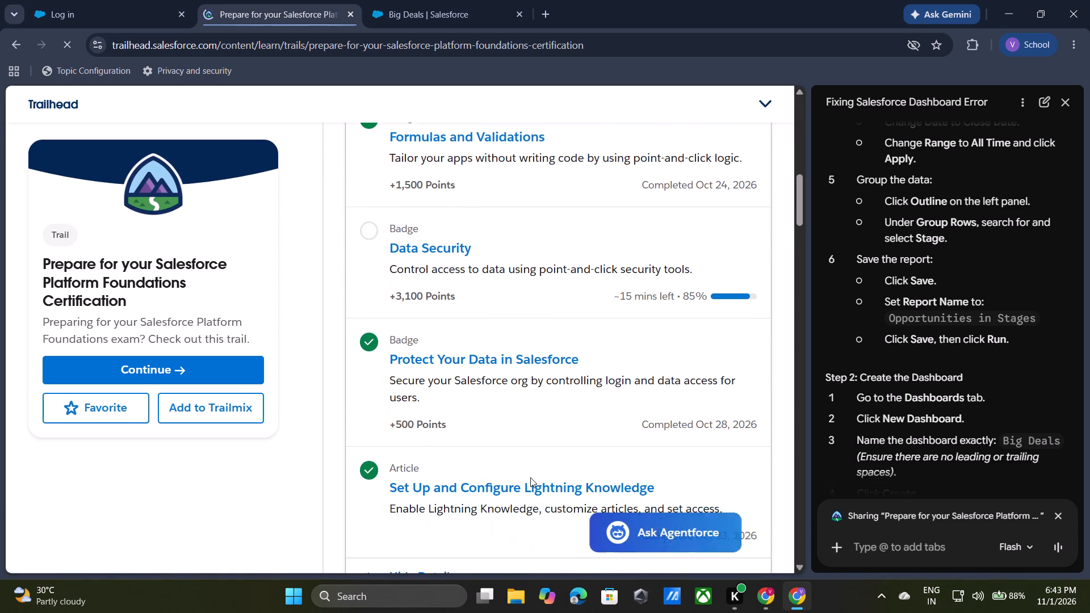
scroll(530, 477, "down", 5)
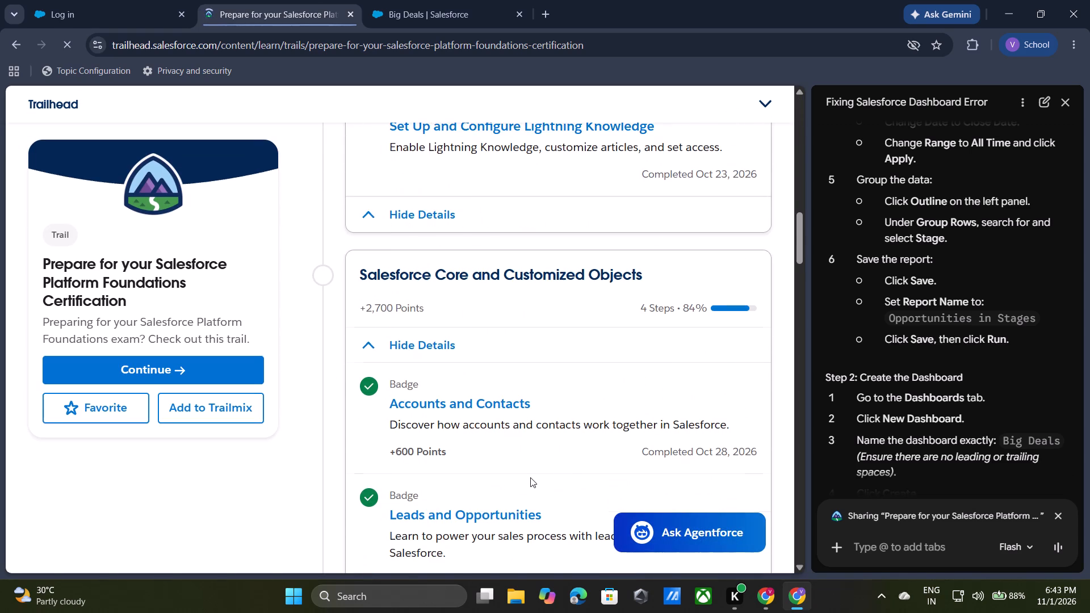
scroll(530, 477, "down", 4)
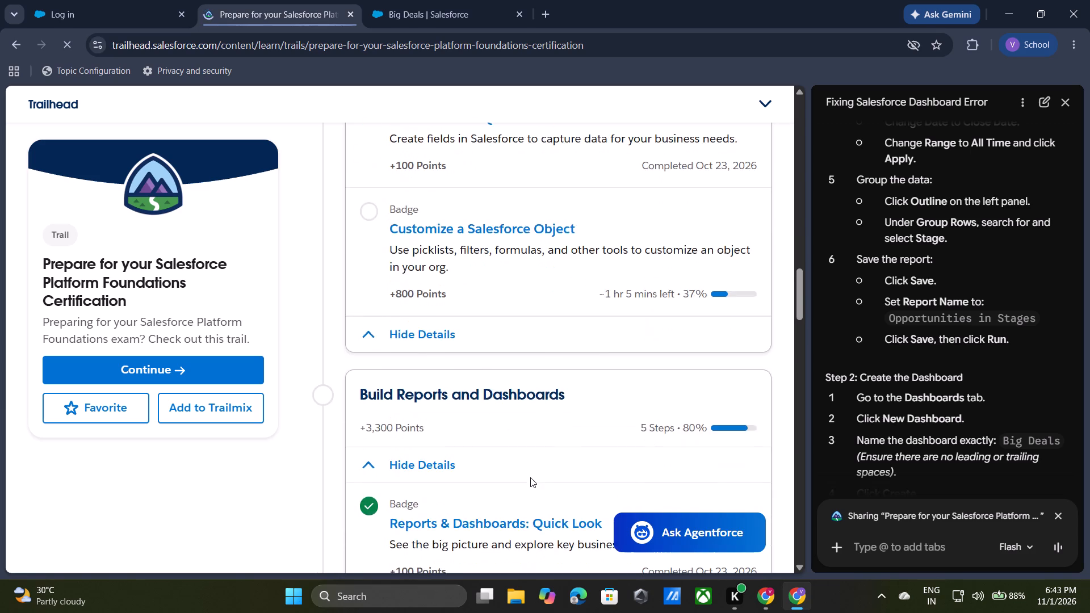
scroll(530, 477, "down", 9)
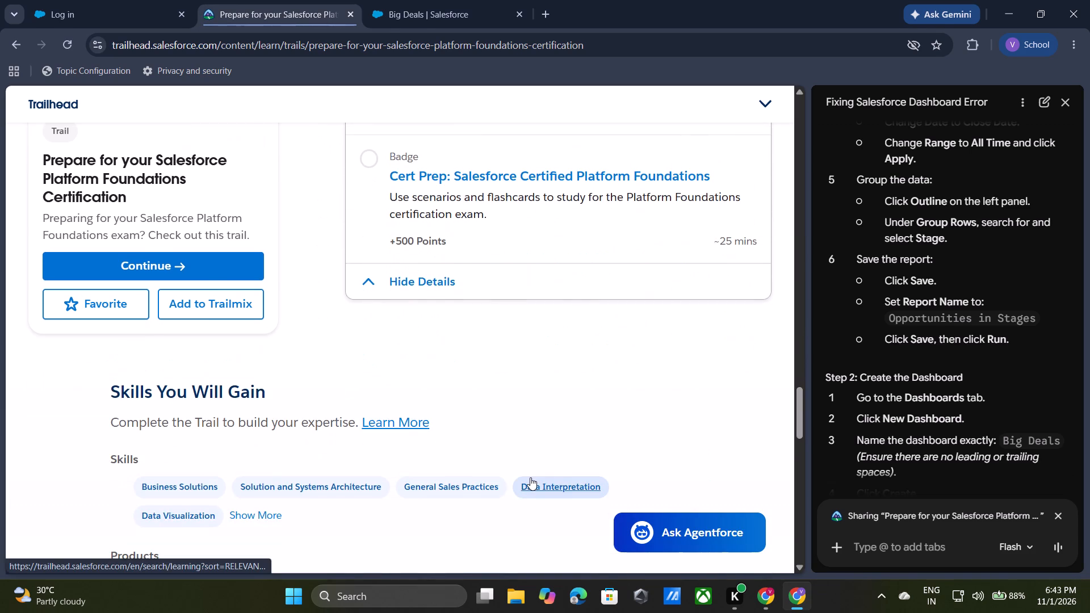
Review the progress of the trail's badges, from the Cert Prep section back to Customize the Data Model.
scroll(530, 477, "up", 2)
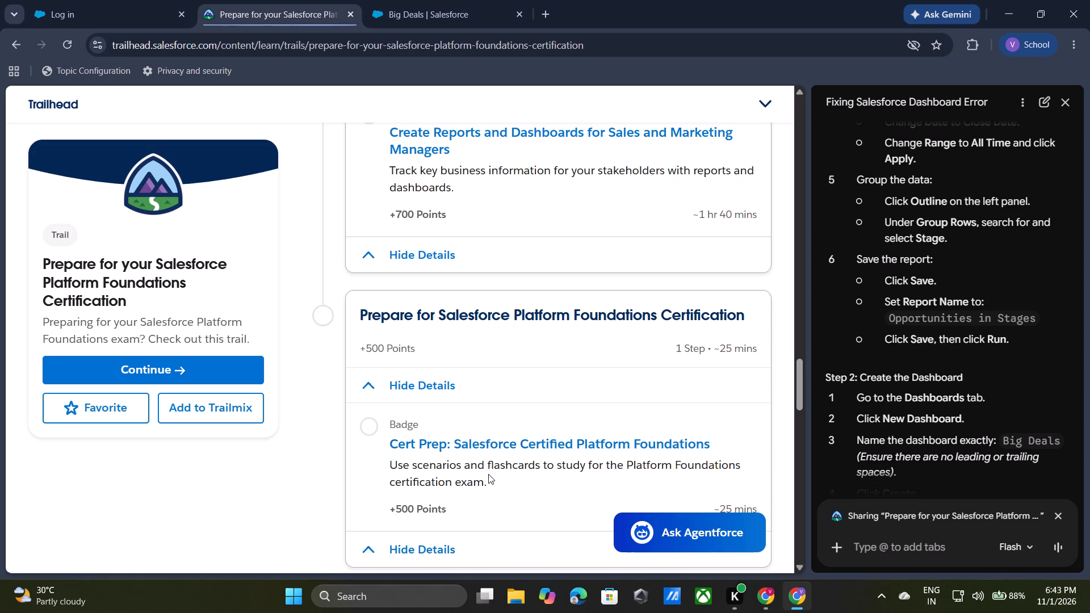
scroll(488, 474, "up", 1)
scroll(488, 474, "down", 1)
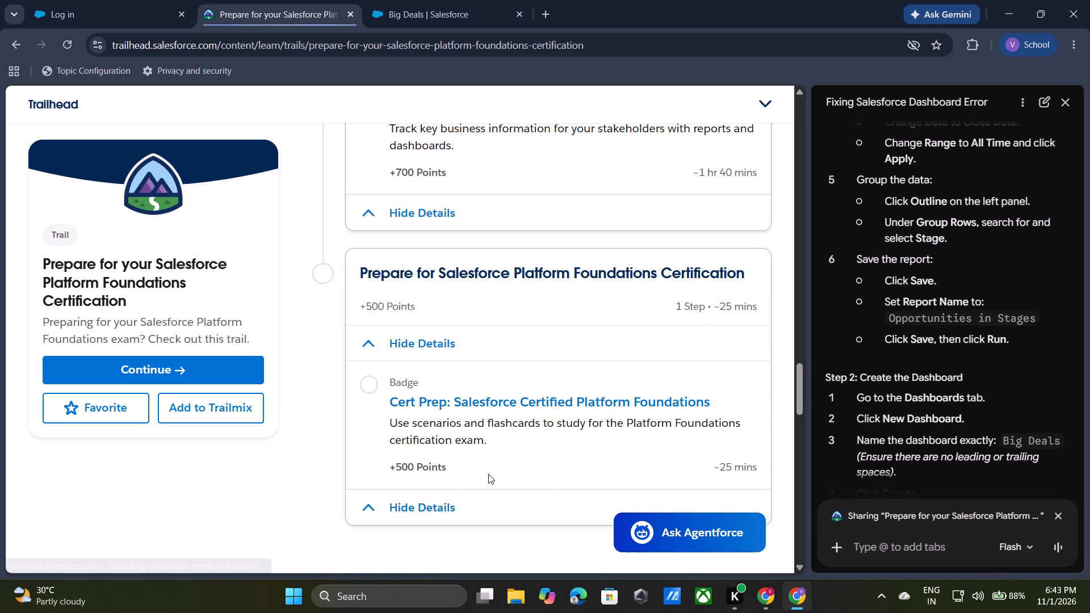
scroll(488, 474, "up", 1)
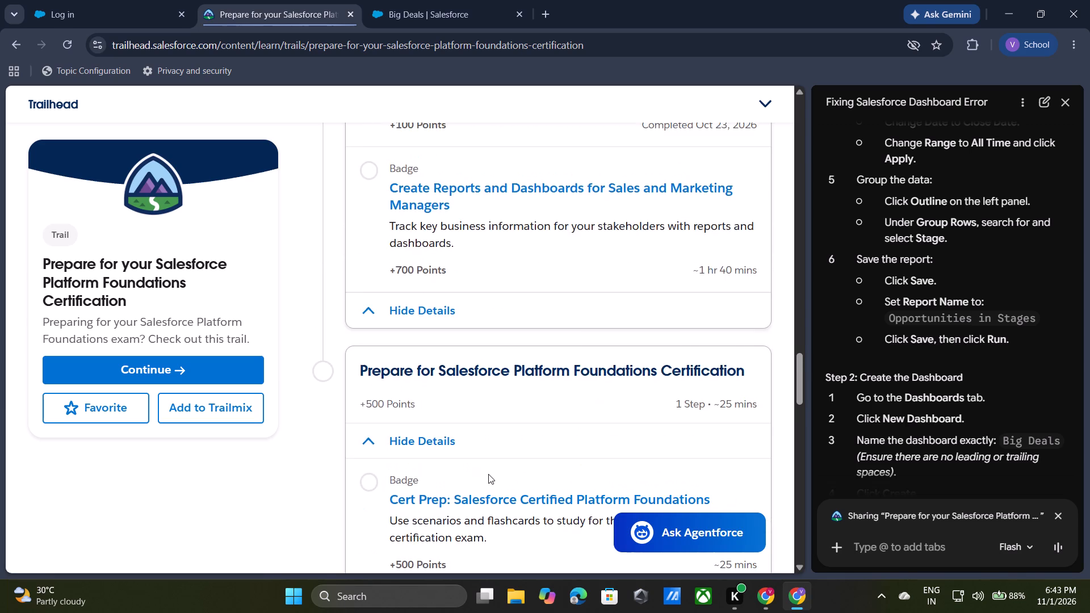
scroll(488, 474, "up", 11)
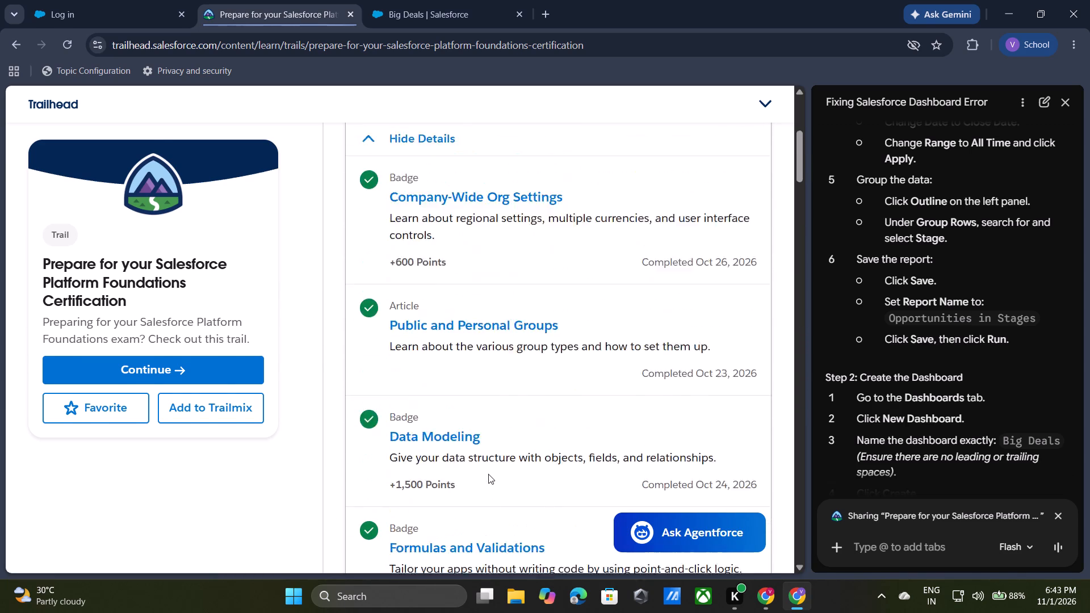
scroll(488, 474, "up", 6)
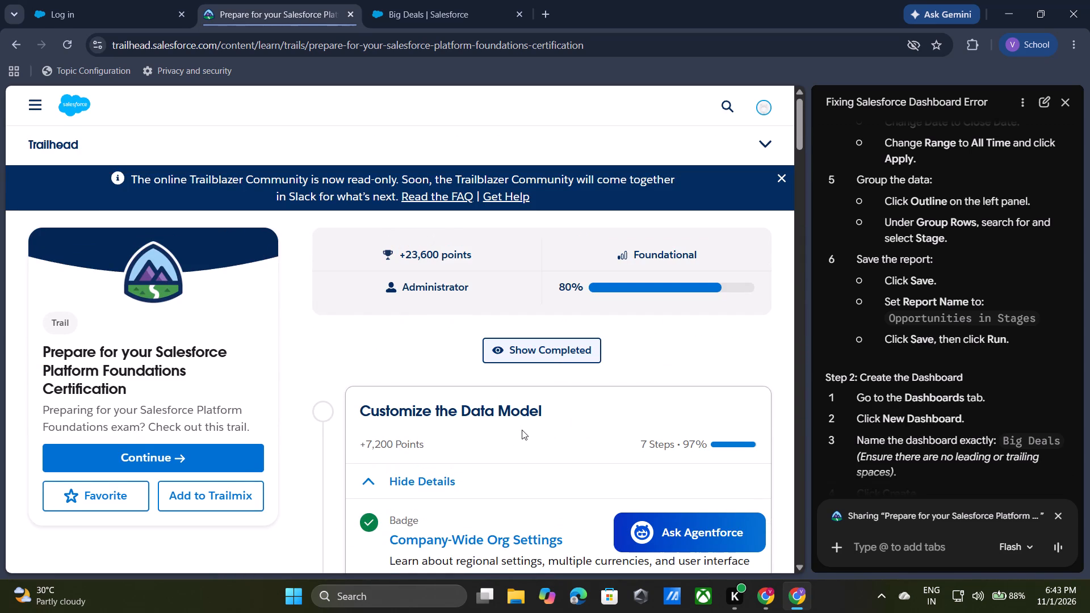
scroll(522, 430, "down", 7)
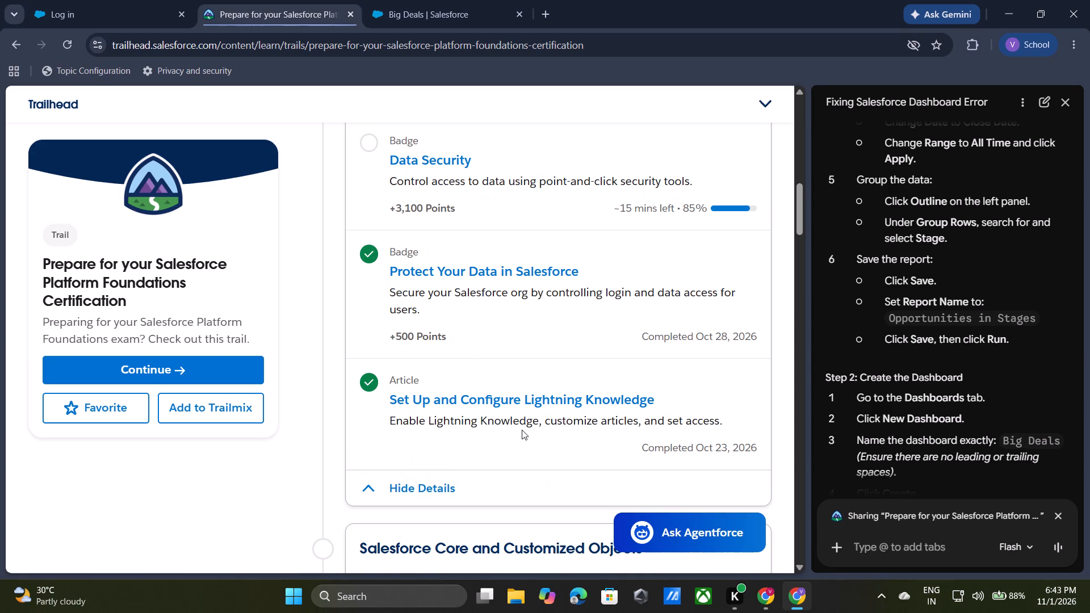
scroll(522, 430, "down", 3)
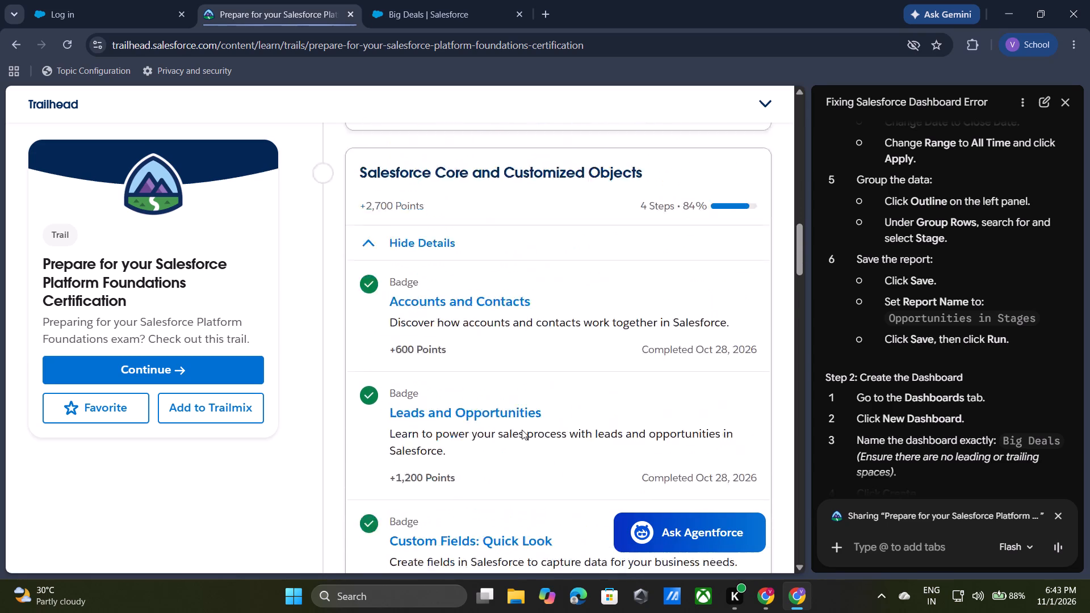
scroll(522, 430, "down", 3)
scroll(522, 430, "up", 7)
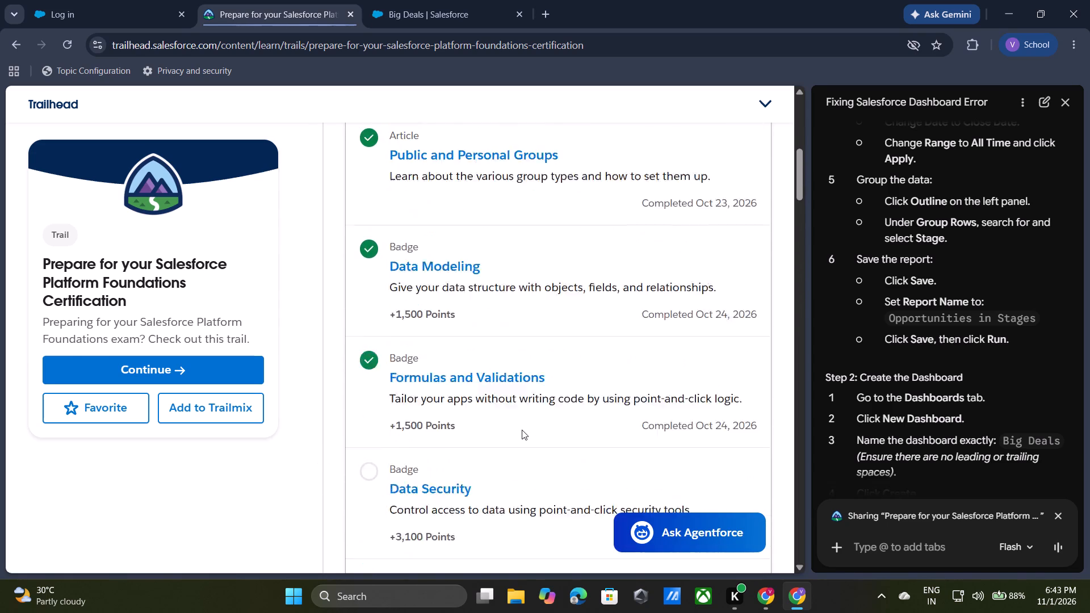
scroll(522, 430, "up", 6)
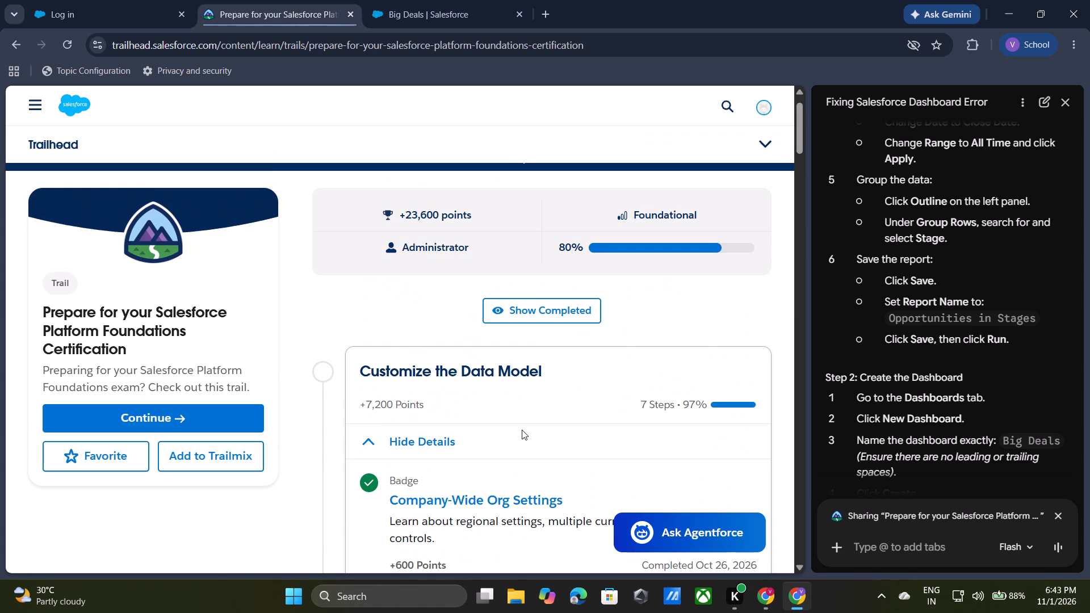
Open the Create Reports and Dashboards for Sales and Marketing Managers project at its Create Report and Dashboard Folders step.
scroll(540, 425, "down", 13)
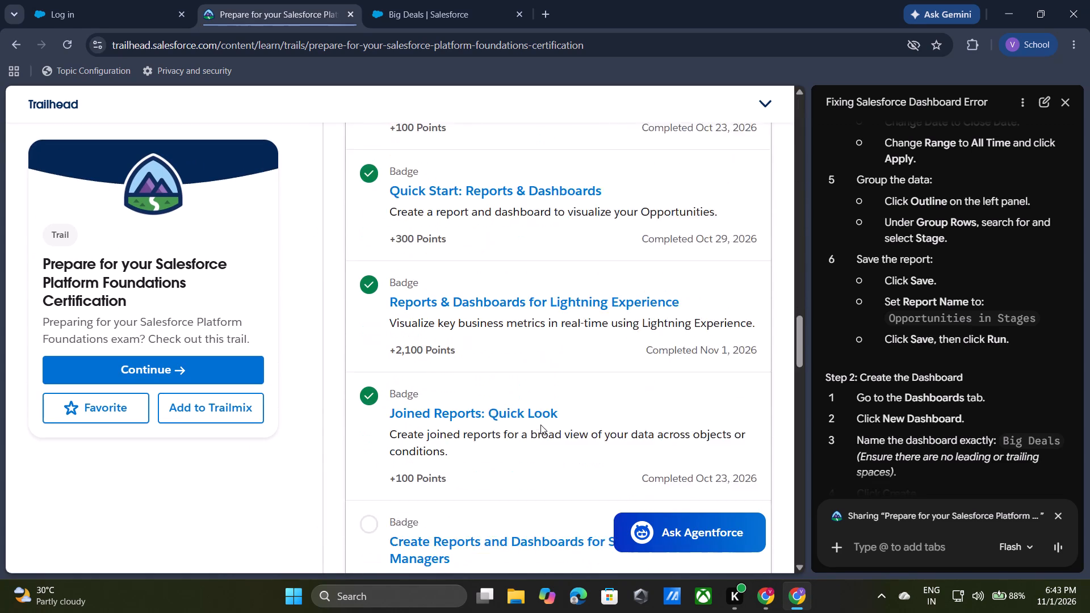
scroll(540, 425, "down", 5)
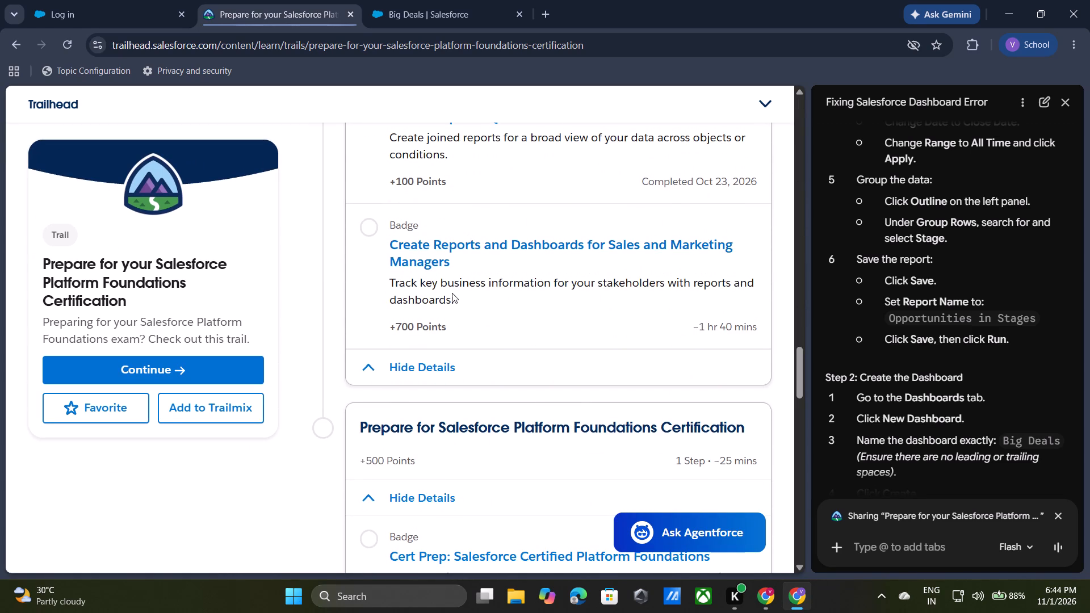
left_click(430, 258)
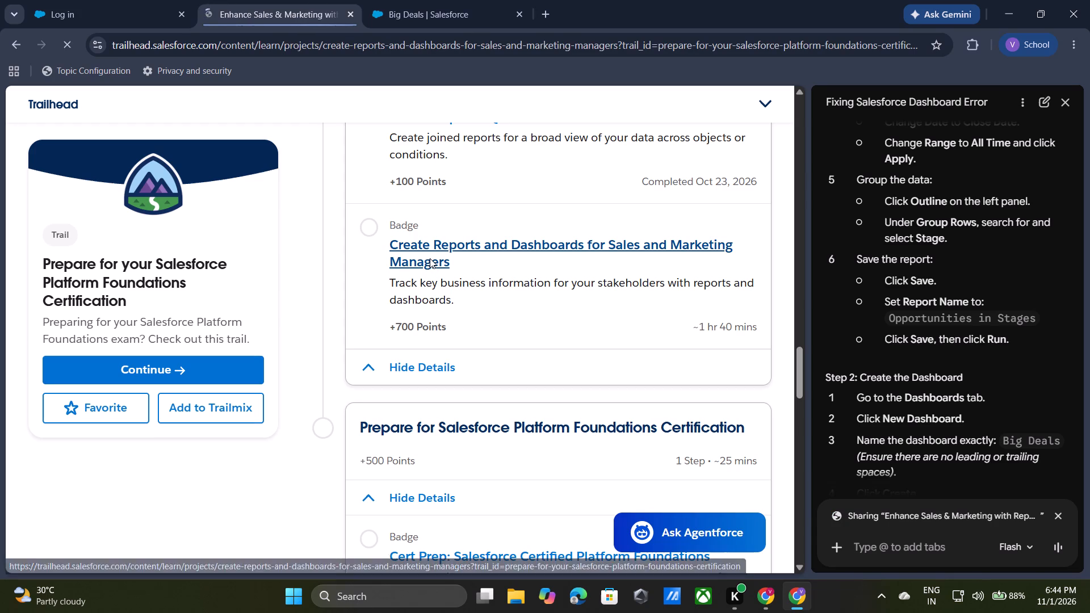
scroll(495, 417, "down", 4)
scroll(495, 417, "up", 1)
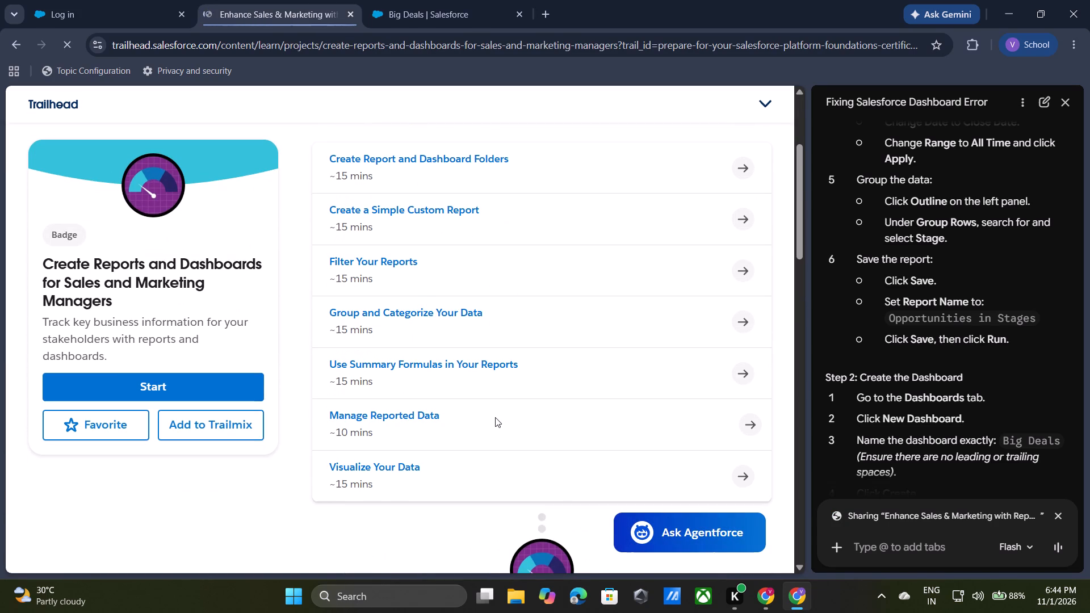
scroll(475, 328, "up", 2)
left_click(448, 318)
left_click(448, 318)
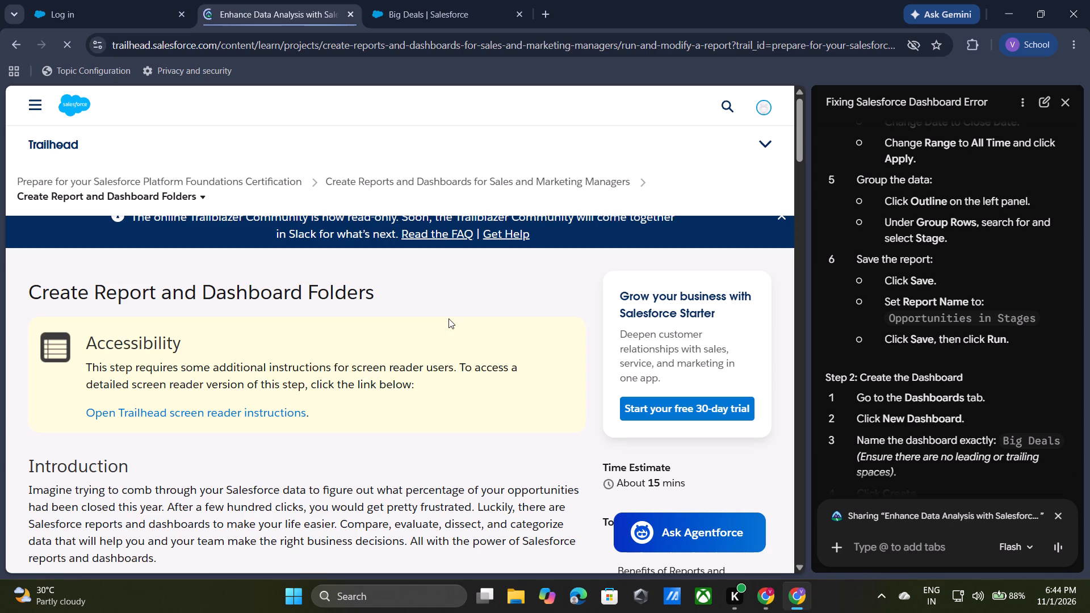
Examine the Create Report and Dashboard Folders instructions down to the Verify Step section.
scroll(439, 402, "down", 9)
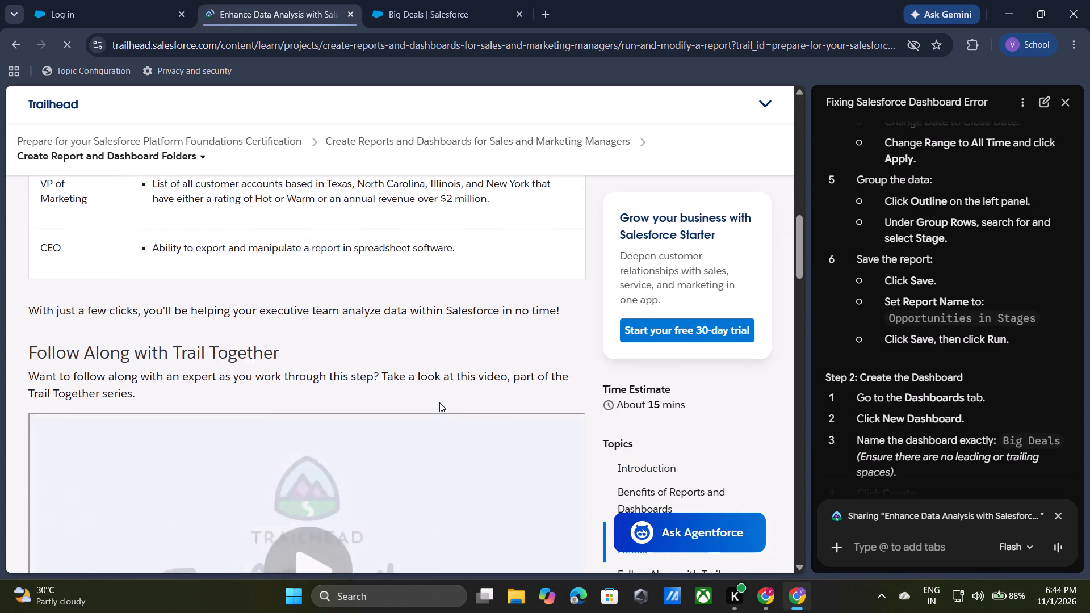
scroll(439, 402, "down", 14)
scroll(439, 402, "up", 3)
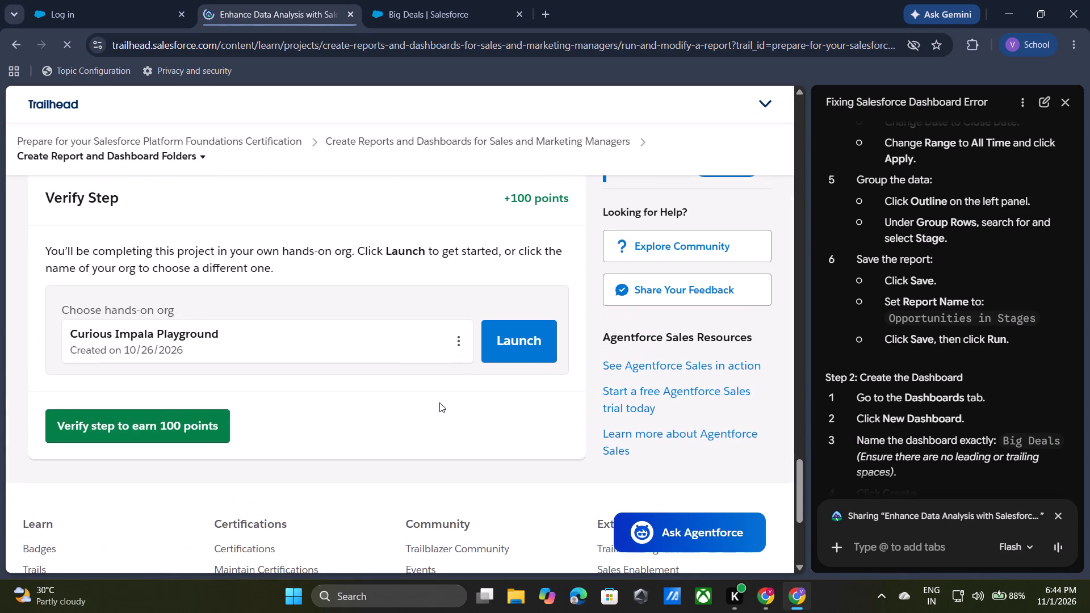
scroll(402, 463, "up", 20)
scroll(402, 463, "up", 1)
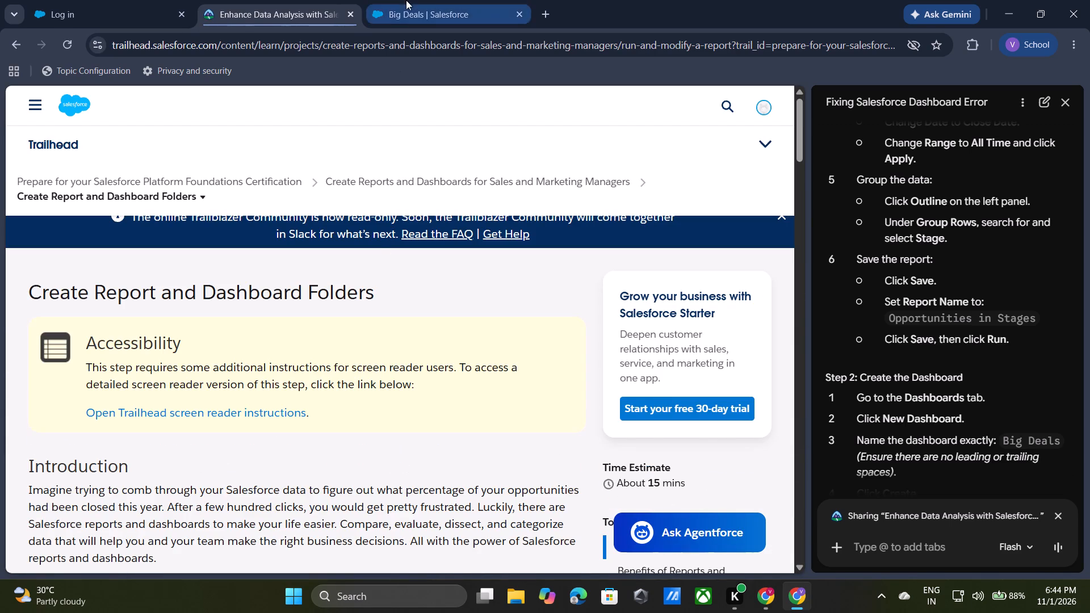
Leave the project step and go back to the Prepare for your Salesforce Platform Foundations Certification trail overview.
left_click(393, 180)
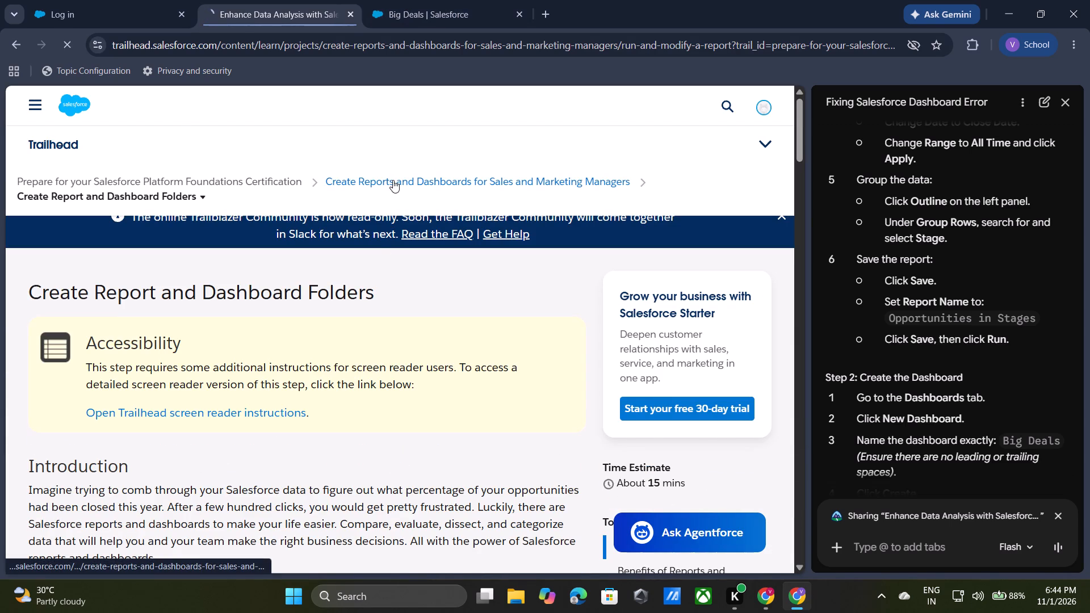
triple_click(249, 178)
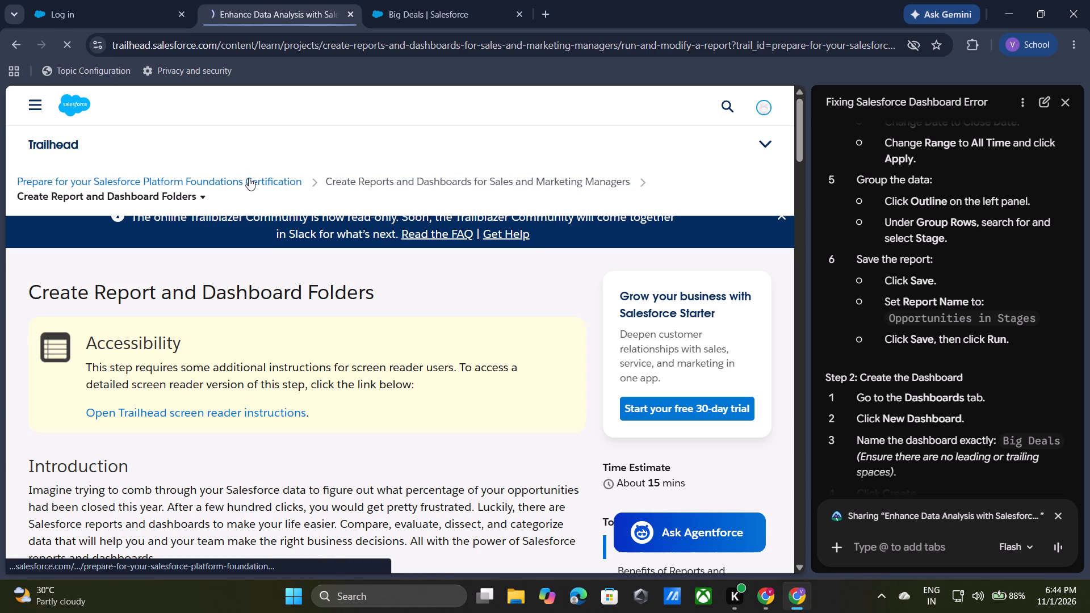
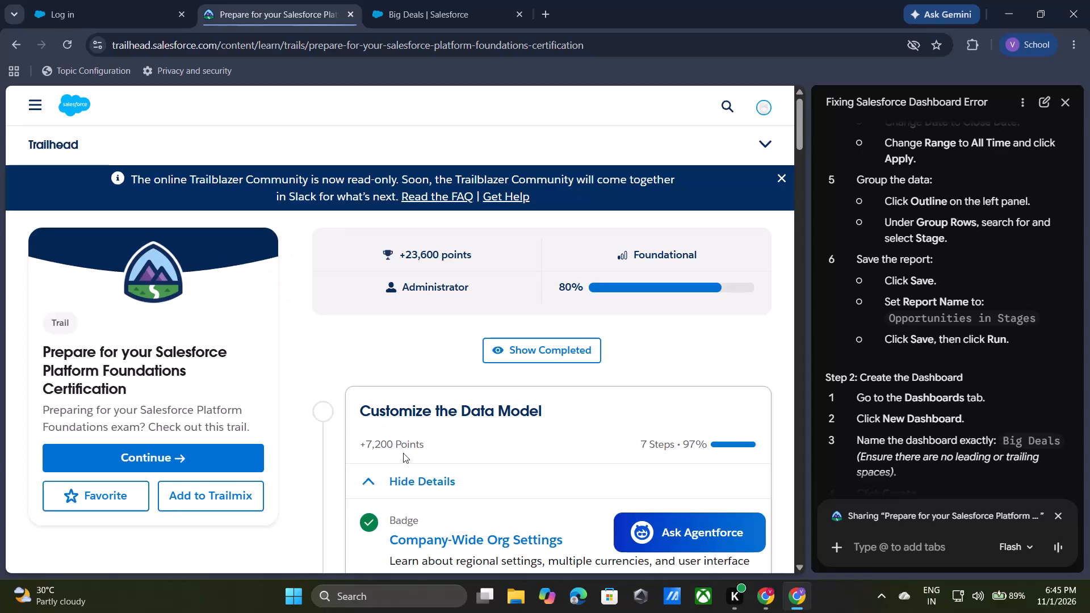
Review the progress of the trail's badges from Customize the Data Model through Build Reports and Dashboards.
scroll(403, 453, "down", 8)
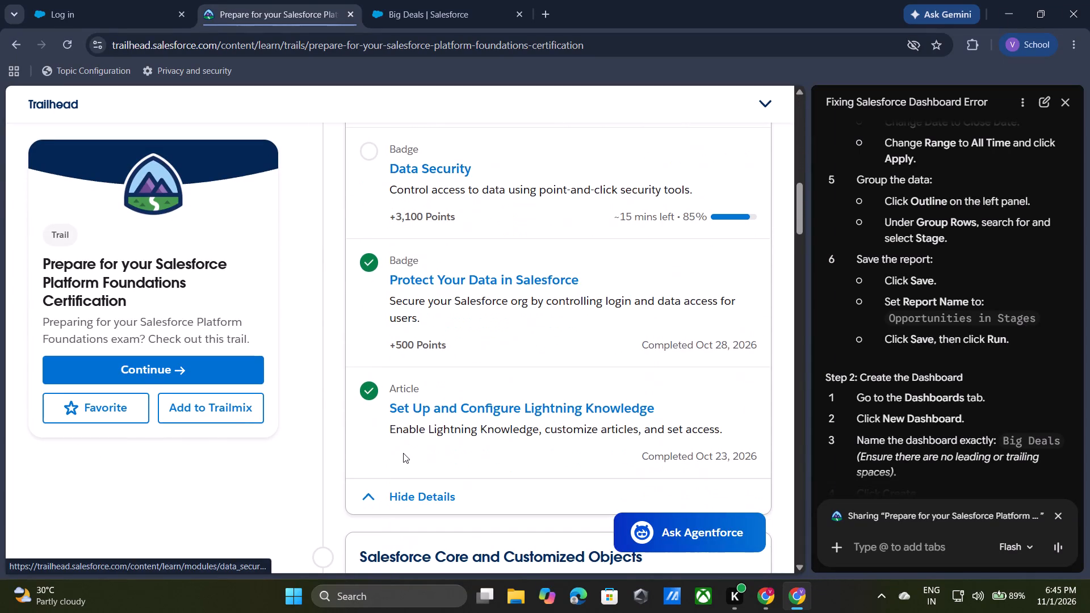
scroll(403, 453, "down", 6)
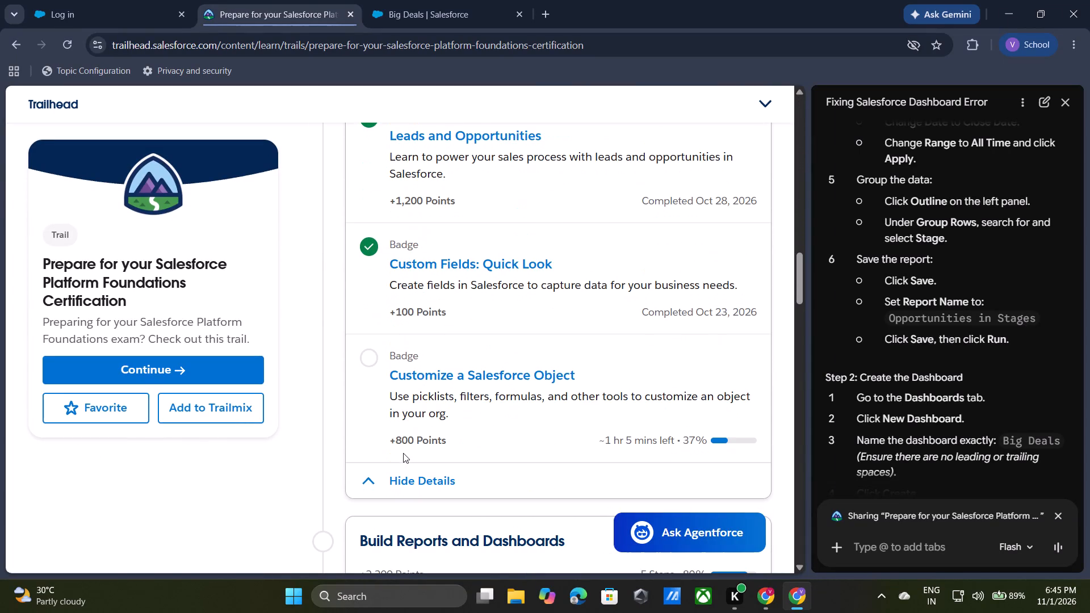
scroll(525, 461, "down", 4)
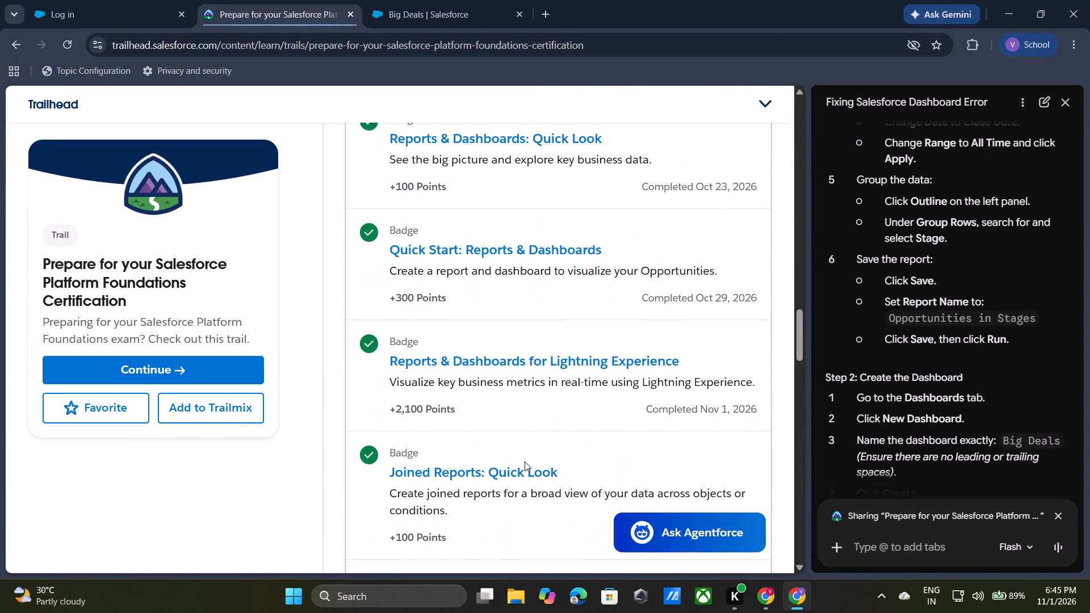
scroll(525, 461, "down", 1)
scroll(525, 461, "up", 3)
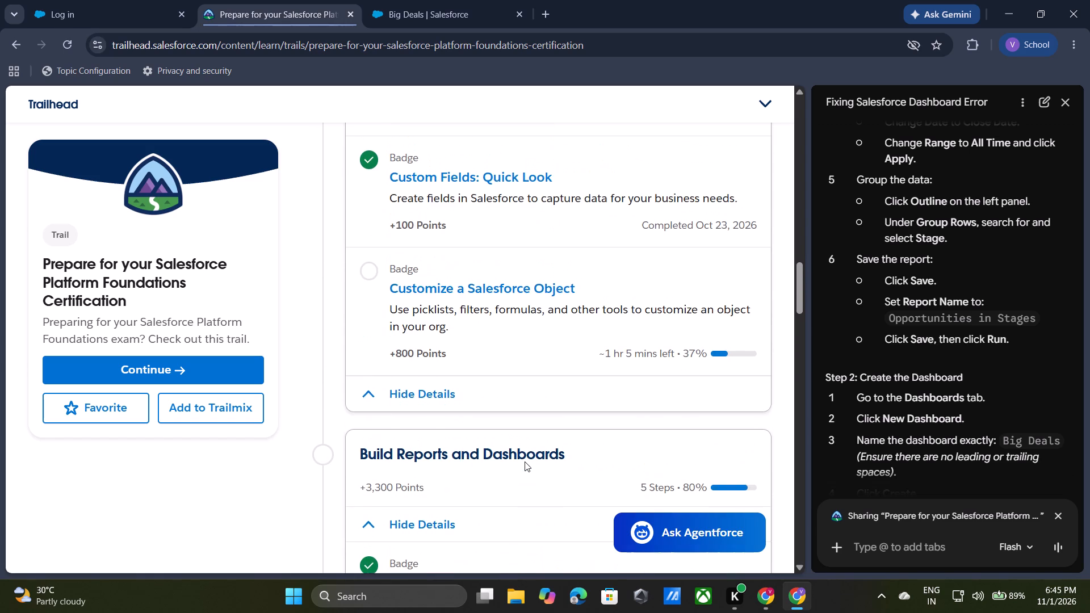
scroll(525, 461, "down", 2)
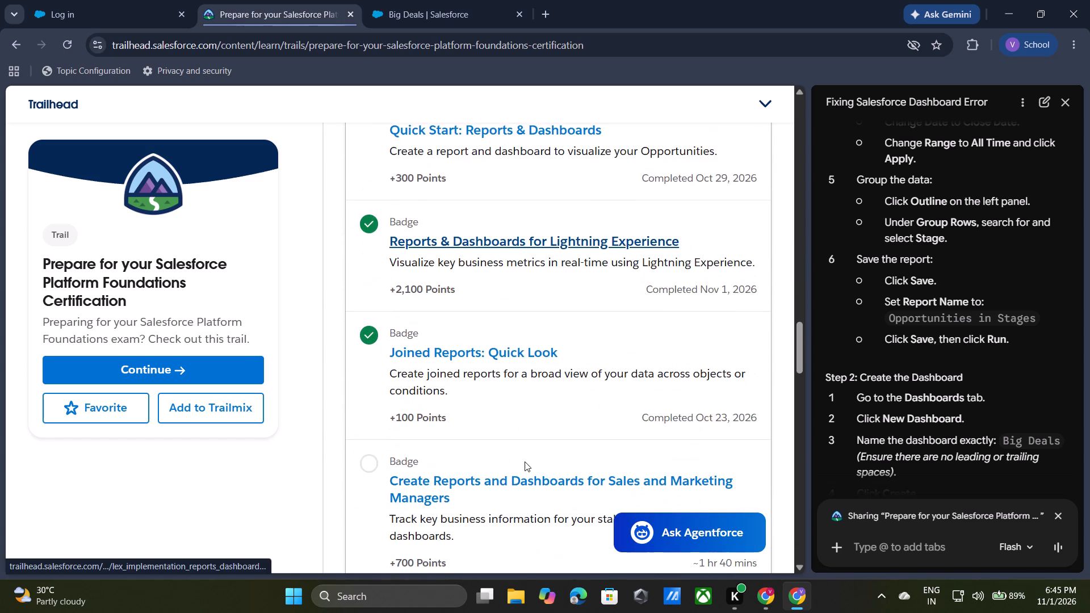
scroll(525, 461, "down", 1)
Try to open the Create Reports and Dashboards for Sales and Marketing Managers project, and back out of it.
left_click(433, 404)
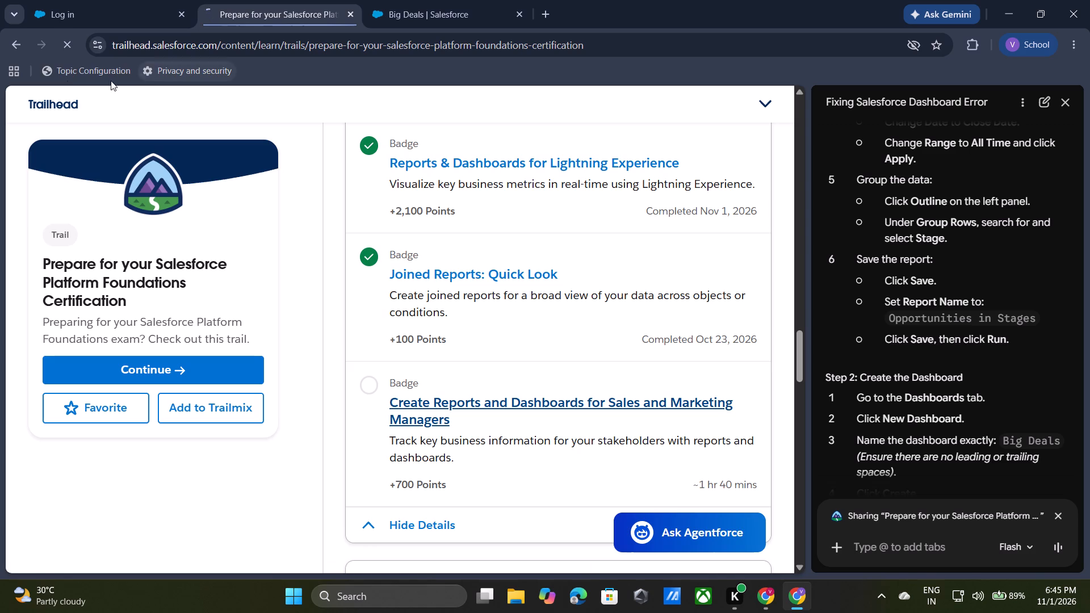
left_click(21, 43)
Open the Customize a Salesforce Object badge in the Salesforce Core and Customized Objects section.
scroll(549, 375, "up", 7)
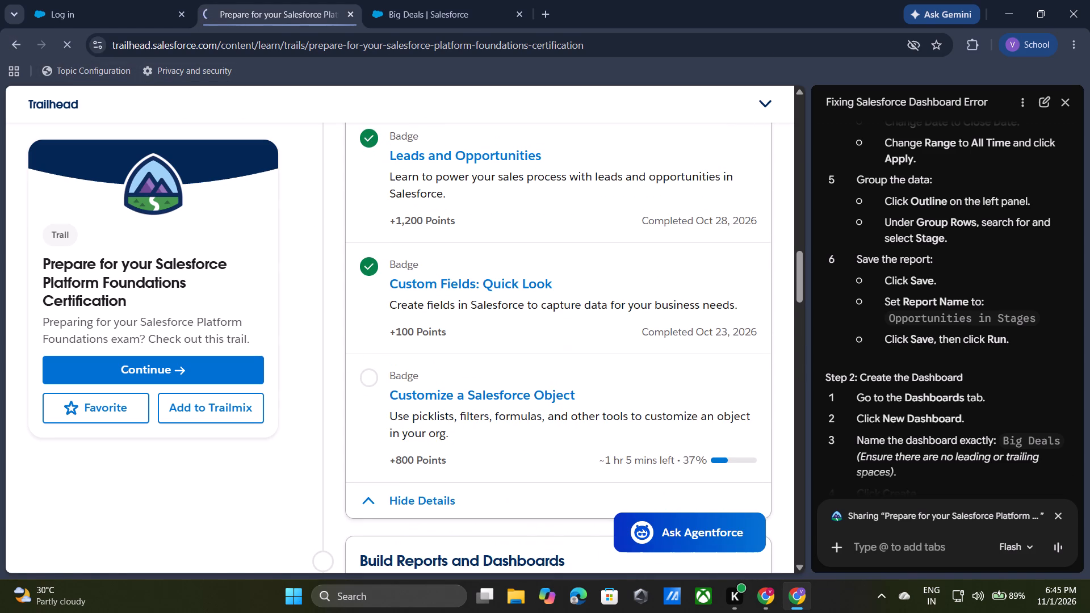
triple_click(437, 397)
double_click(437, 397)
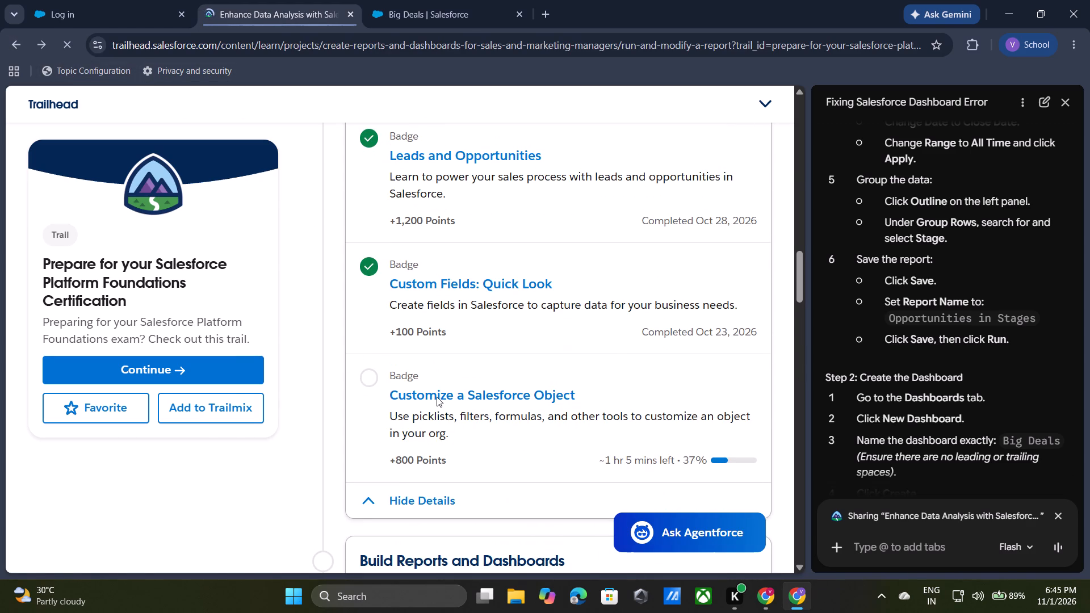
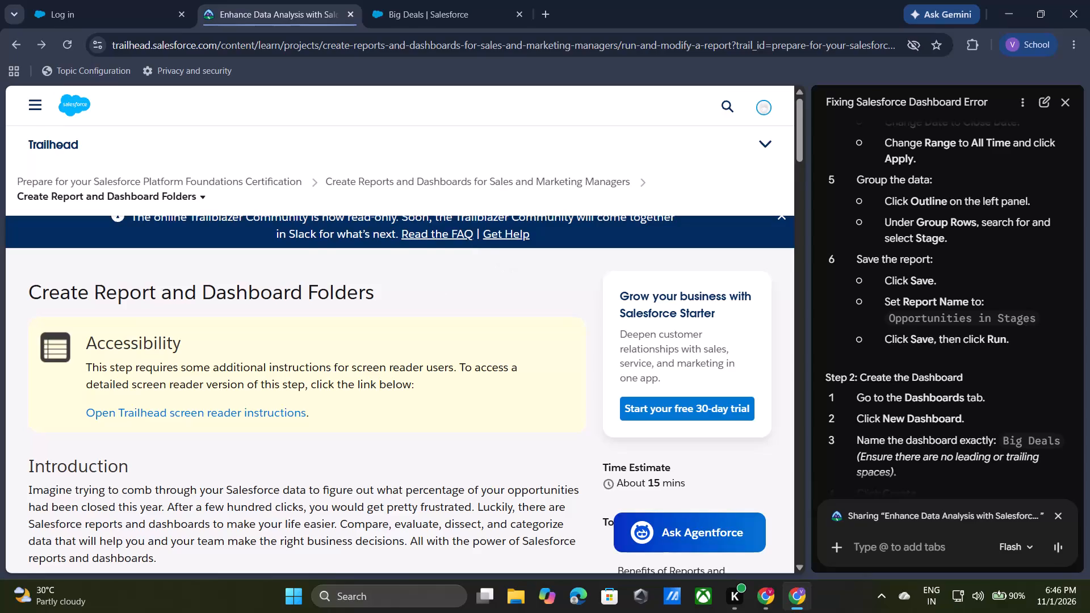
Leave the Create Report and Dashboard Folders step and return to the Salesforce Platform Foundations Certification trail page.
scroll(326, 372, "down", 2)
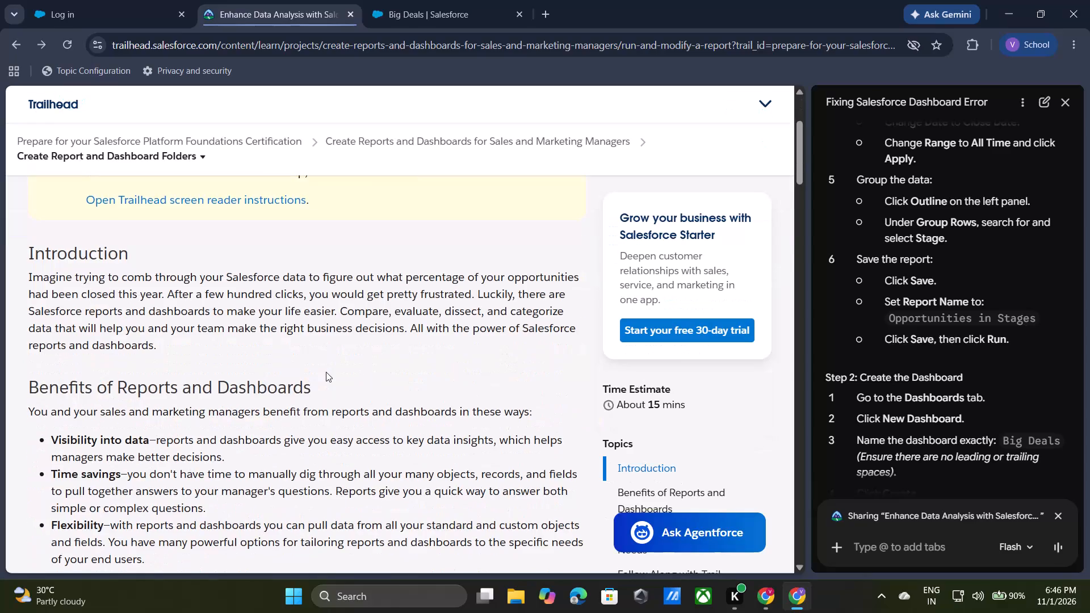
scroll(331, 436, "down", 1)
left_click(257, 145)
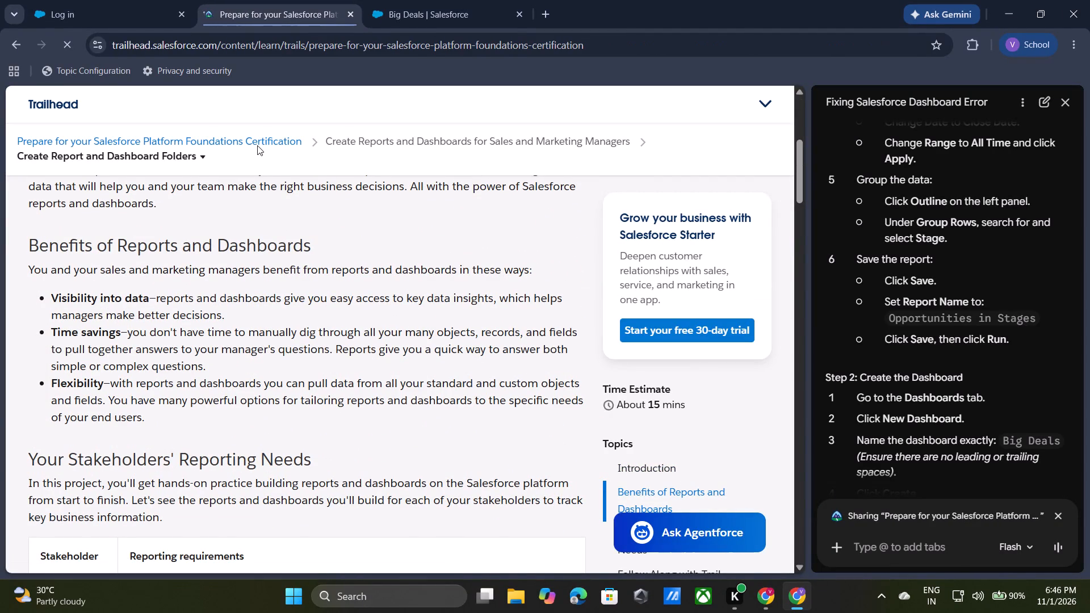
Find the incomplete Customize a Salesforce Object badge in the trail and open it.
scroll(577, 498, "down", 2)
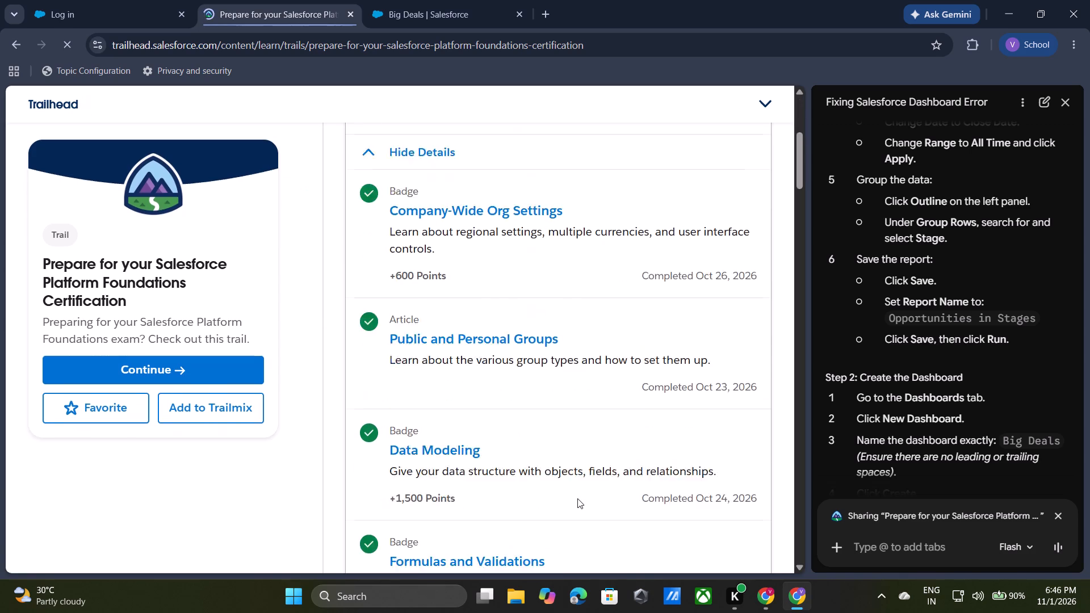
scroll(577, 498, "down", 10)
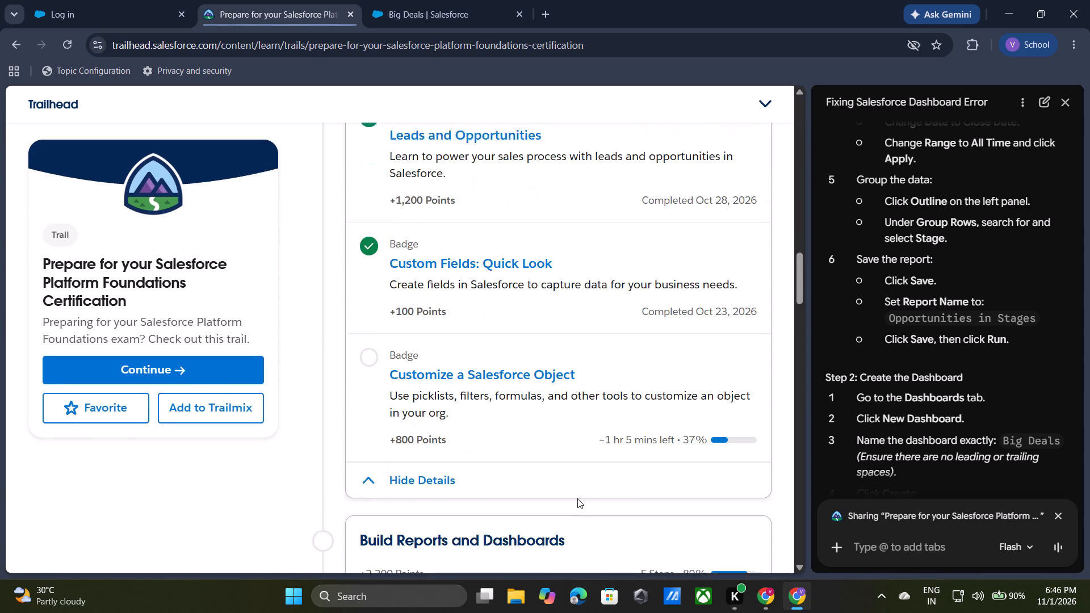
scroll(577, 498, "down", 1)
left_click(467, 352)
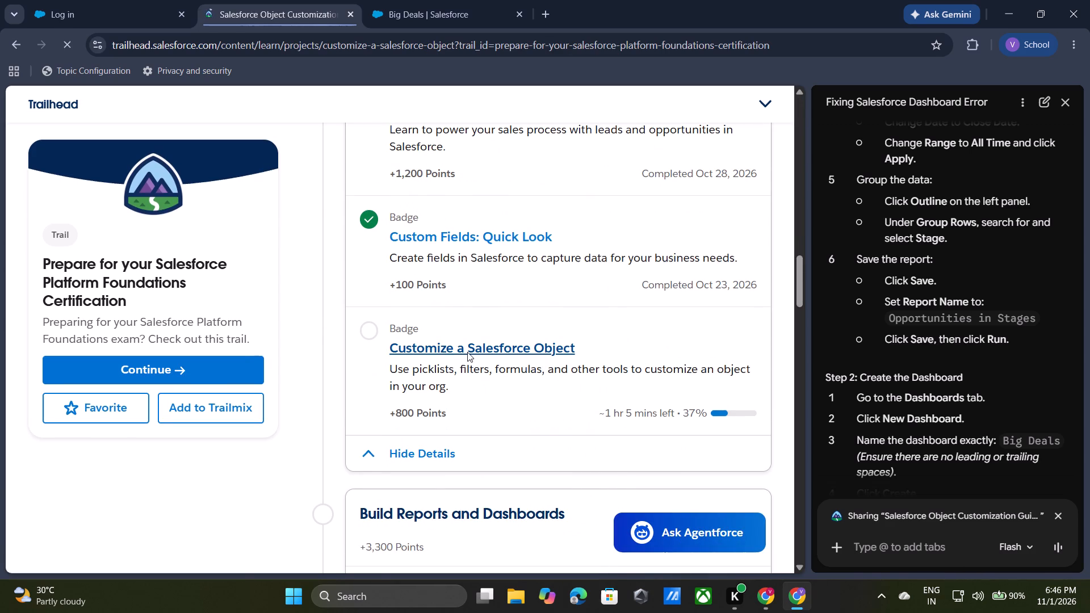
Open the Create Formula Fields unit of the Customize a Salesforce Object badge.
scroll(467, 352, "up", 1)
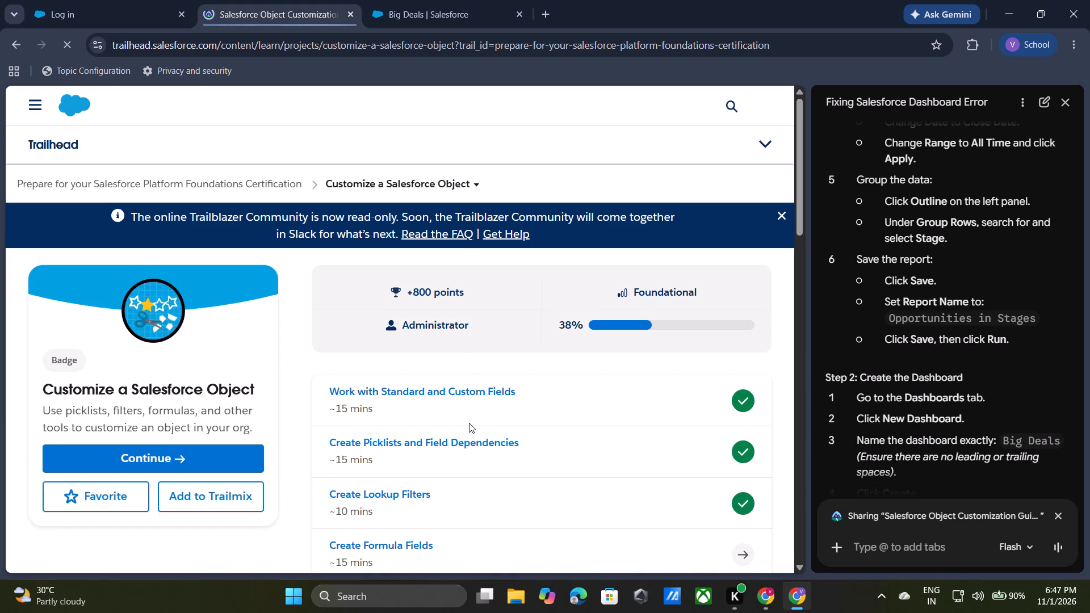
scroll(469, 423, "down", 2)
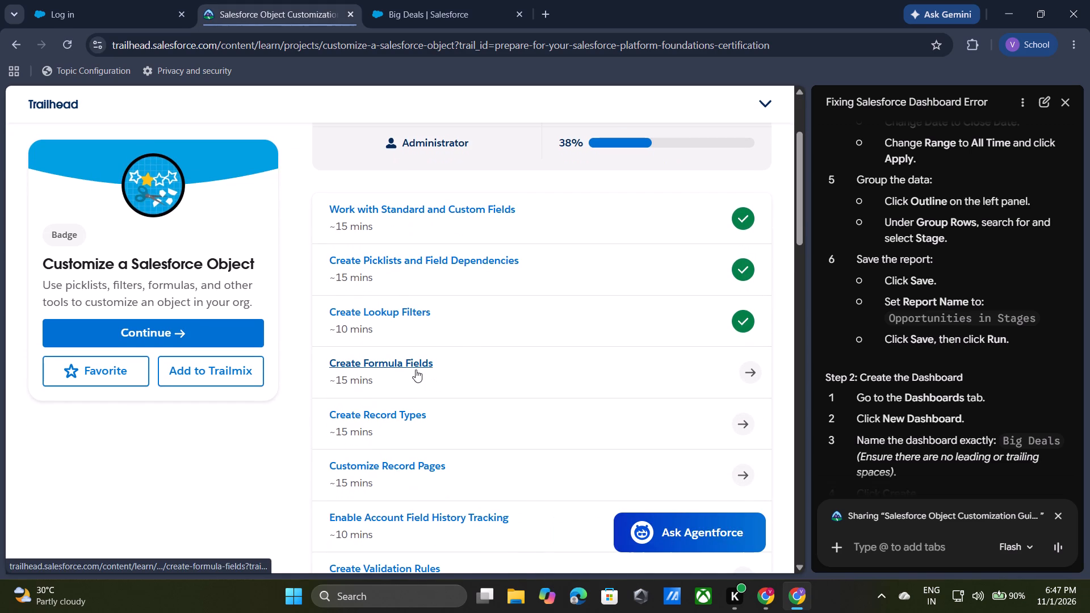
left_click_drag(416, 370, 414, 363)
left_click(414, 363)
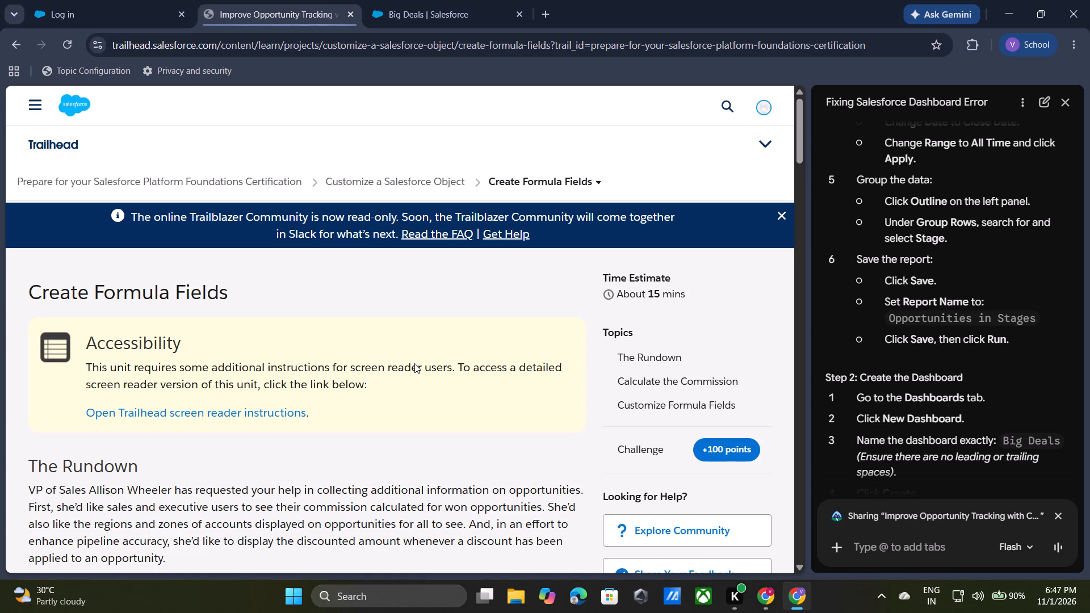
Examine the Create Formula Fields introduction, the Calculate the Commission instructions and the badge's unit list.
scroll(384, 427, "up", 1)
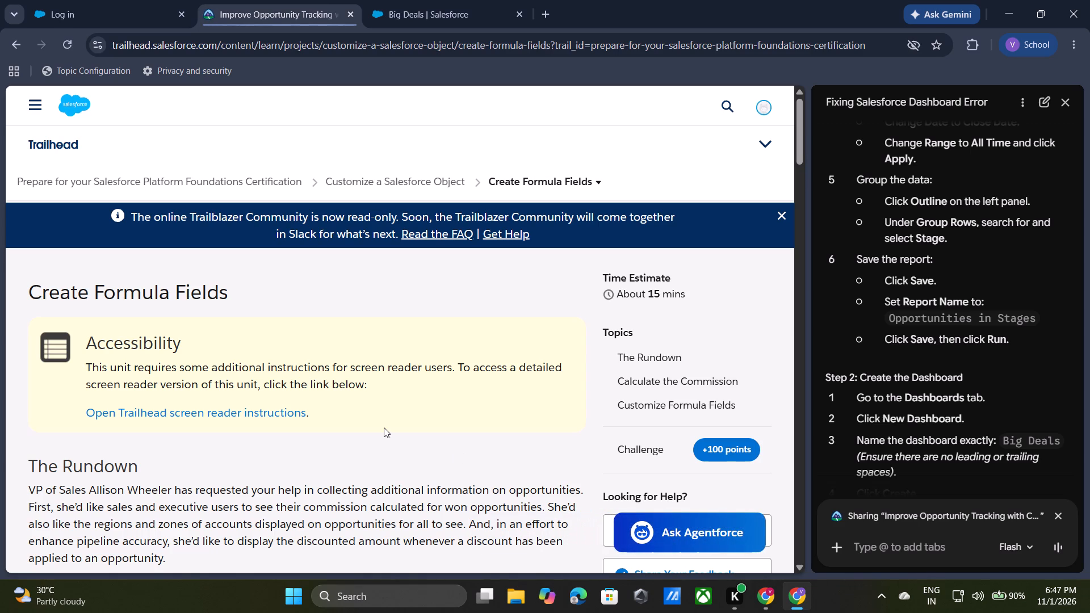
scroll(384, 427, "up", 2)
scroll(384, 427, "down", 3)
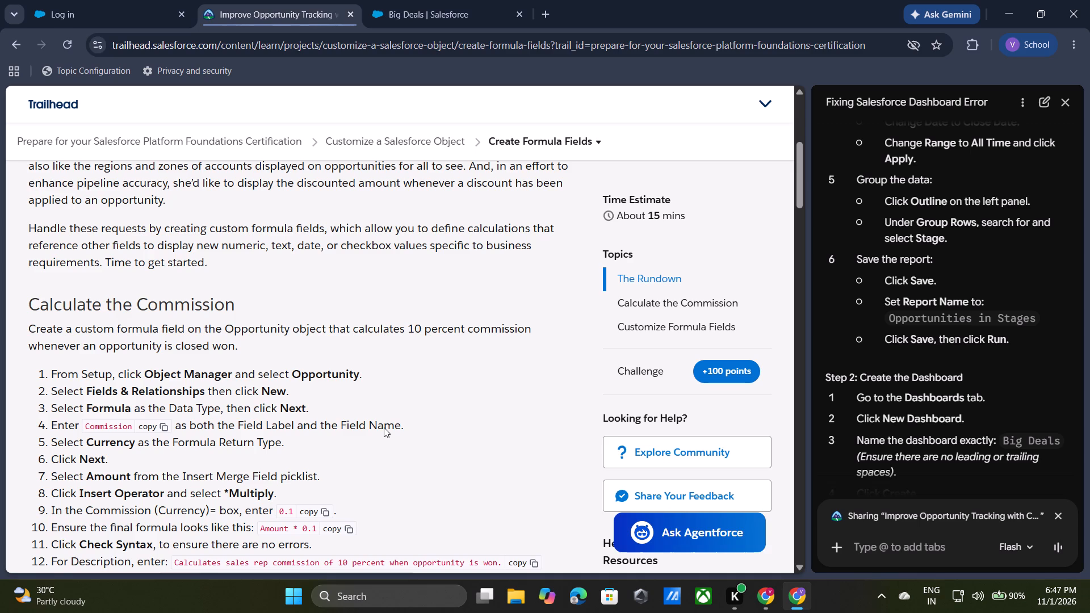
scroll(384, 427, "up", 2)
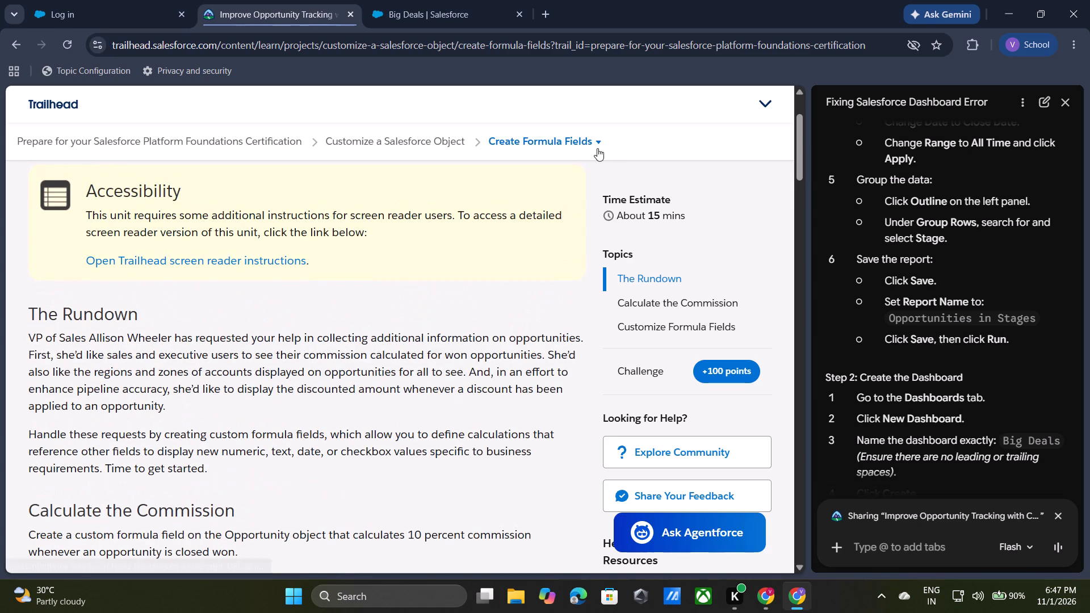
left_click(597, 148)
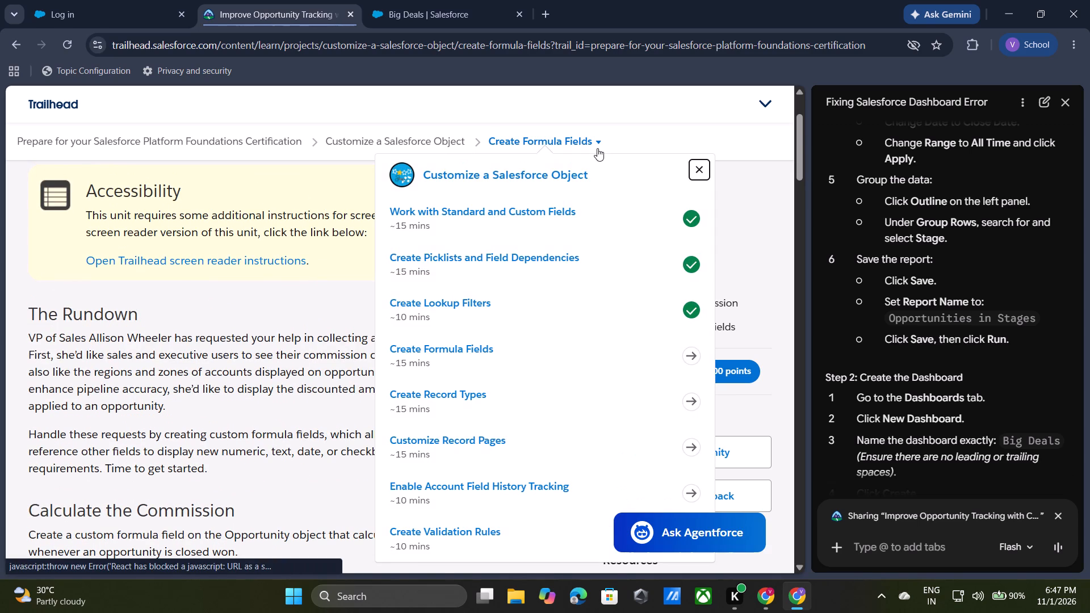
left_click(199, 421)
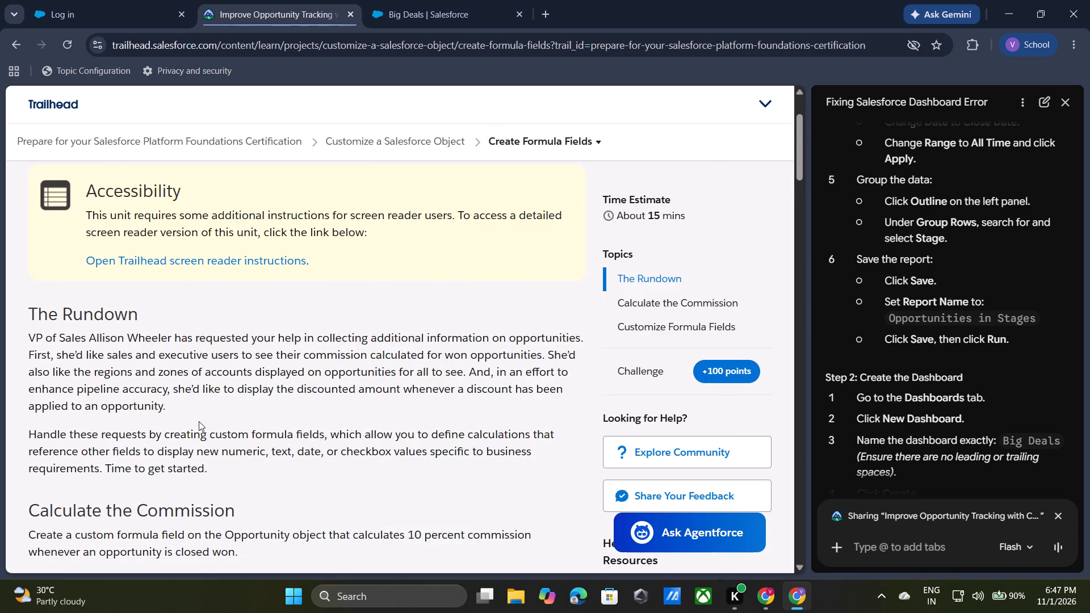
scroll(199, 421, "down", 1)
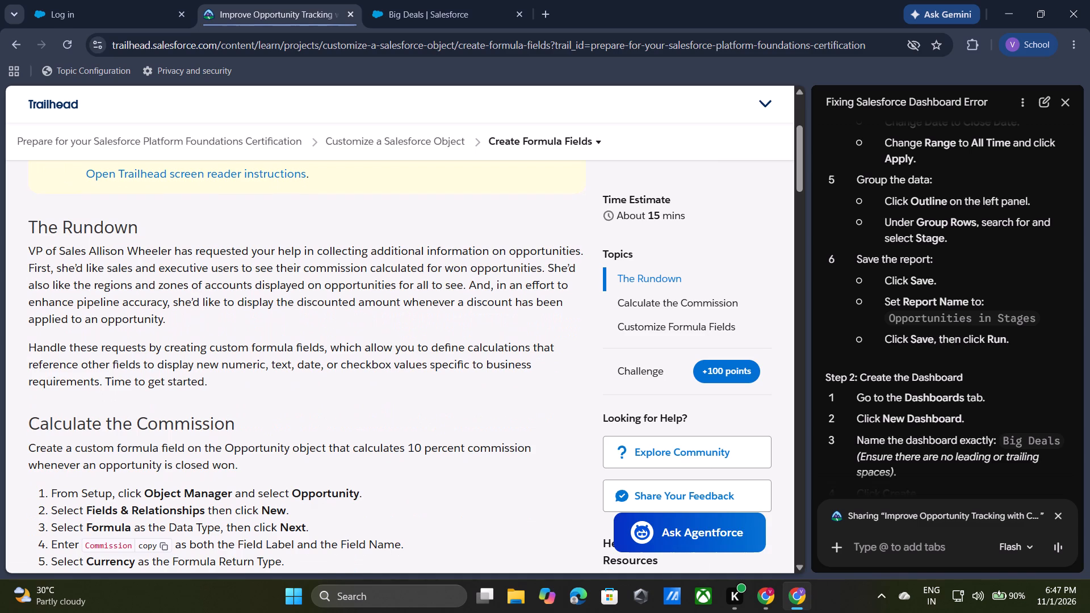
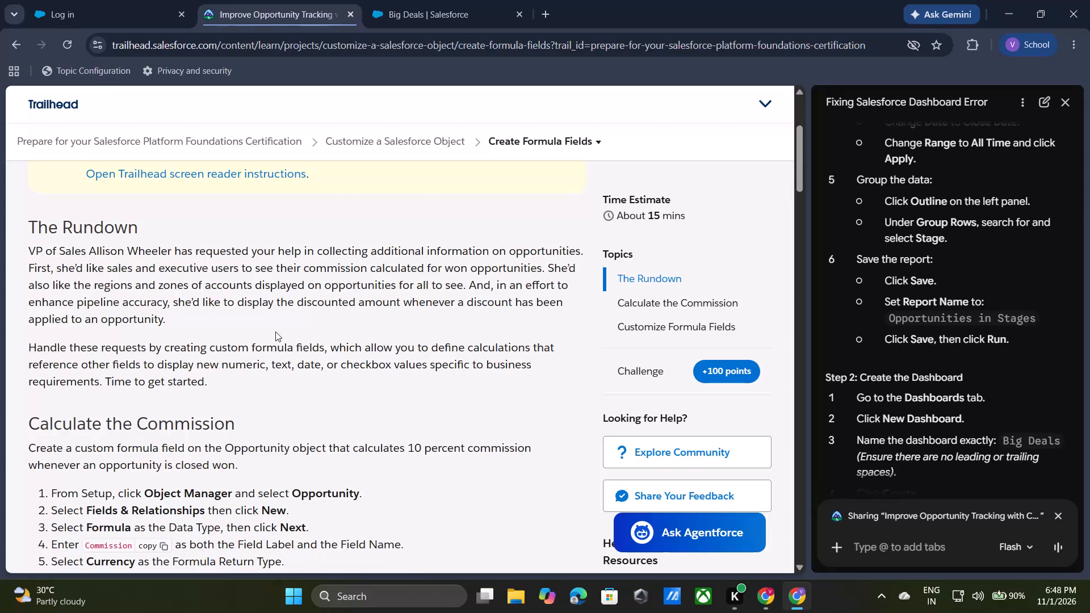
Review the Calculate the Commission instructions and copy the field label Commission from them.
scroll(275, 331, "down", 4)
scroll(275, 331, "up", 2)
scroll(275, 331, "down", 1)
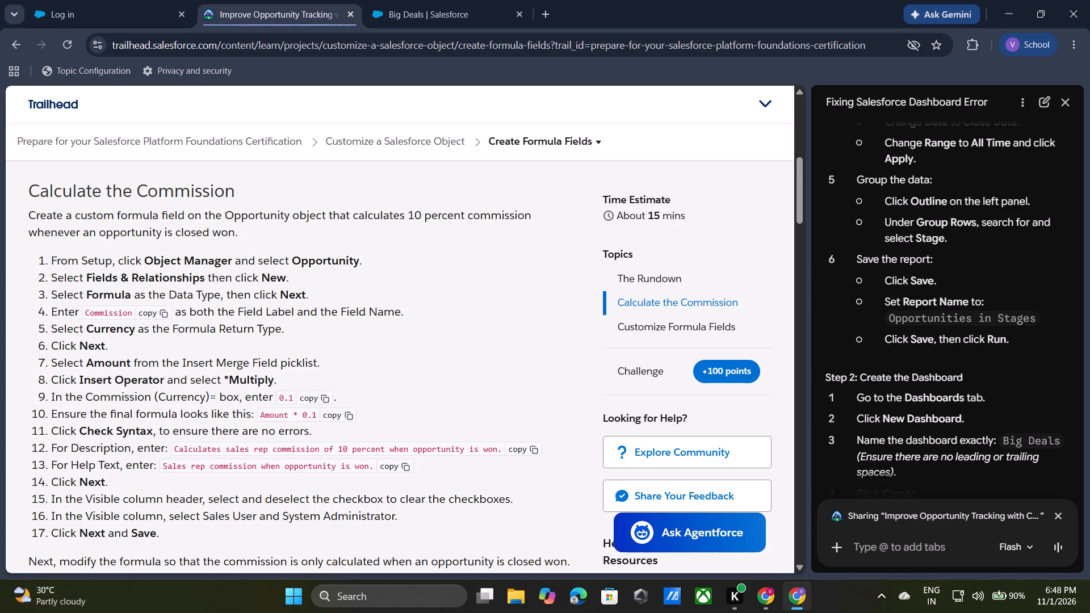
scroll(243, 351, "down", 2)
scroll(243, 351, "up", 1)
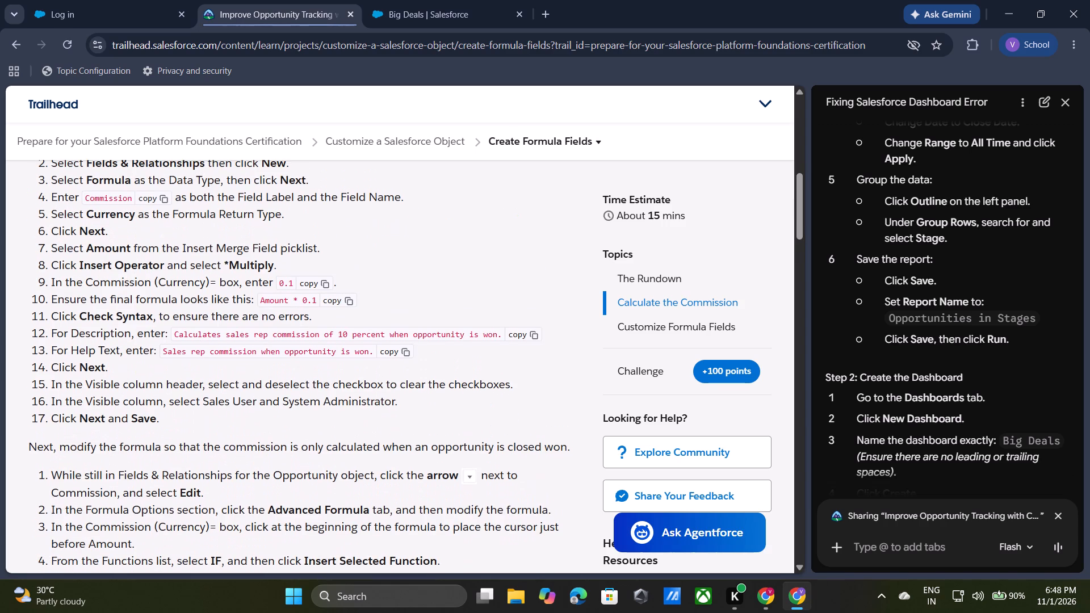
left_click(149, 204)
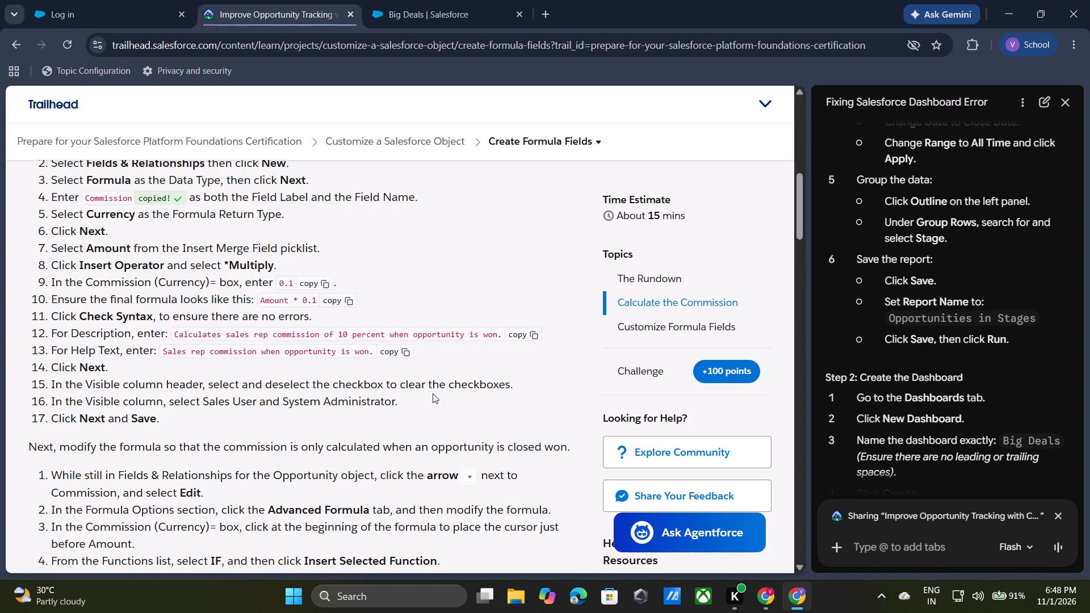
Launch the playground org from the Create Formula Fields unit and close the assistant and the old Big Deals page.
scroll(433, 393, "down", 5)
scroll(480, 341, "down", 5)
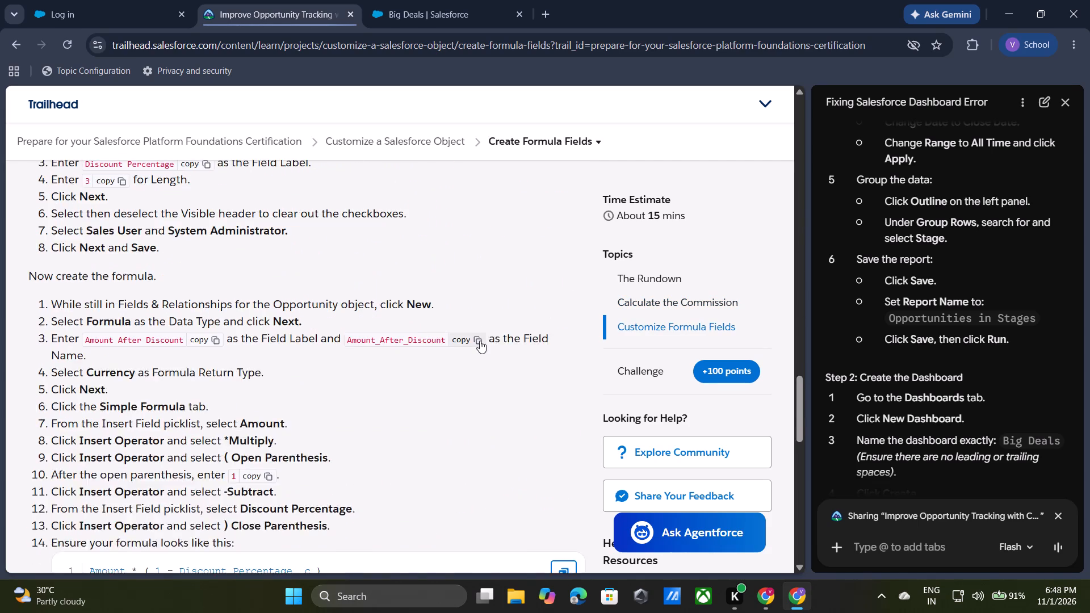
scroll(480, 341, "down", 7)
left_click(522, 225)
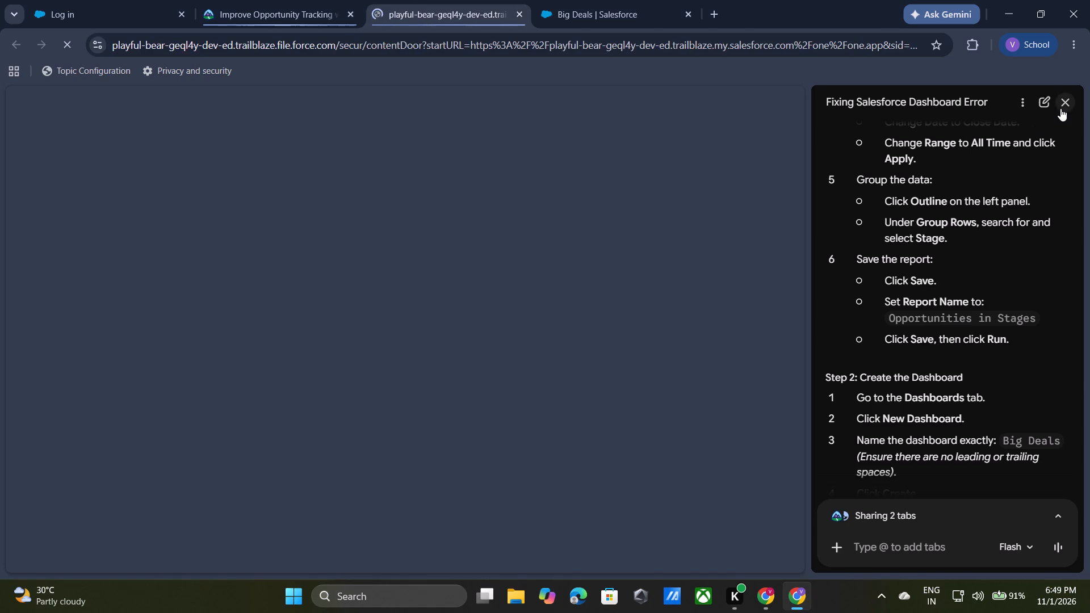
left_click(1060, 108)
scroll(754, 173, "up", 1)
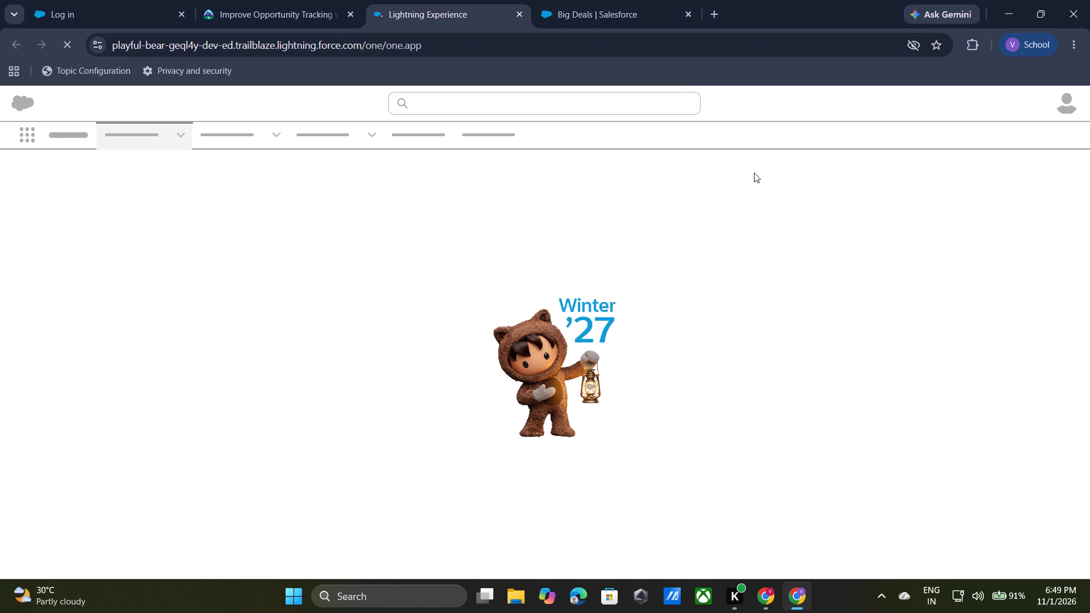
left_click(689, 15)
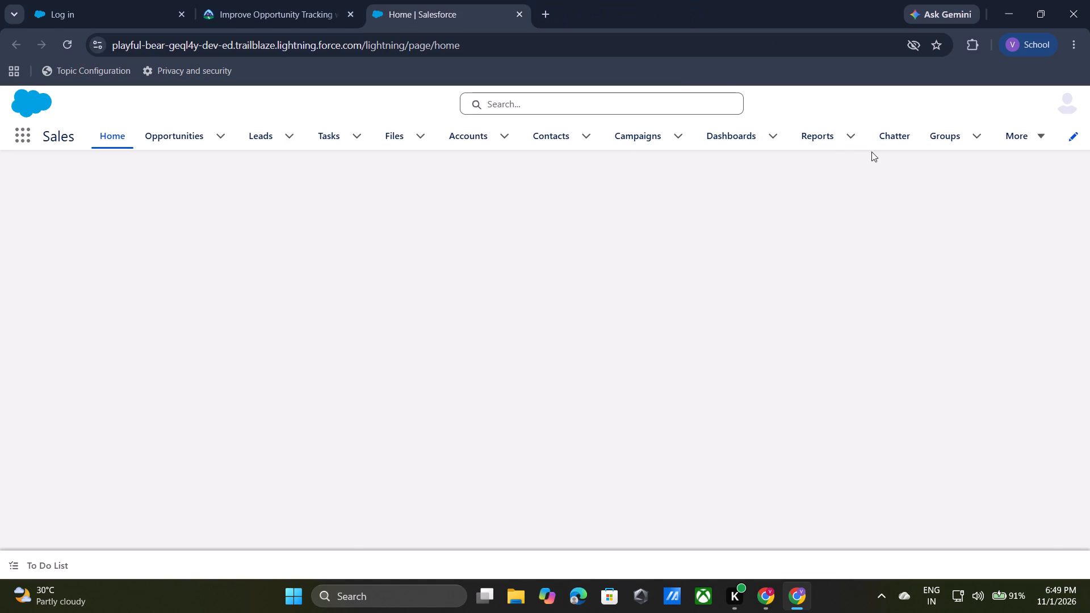
Open the Object Manager in the org's Setup.
left_click(990, 136)
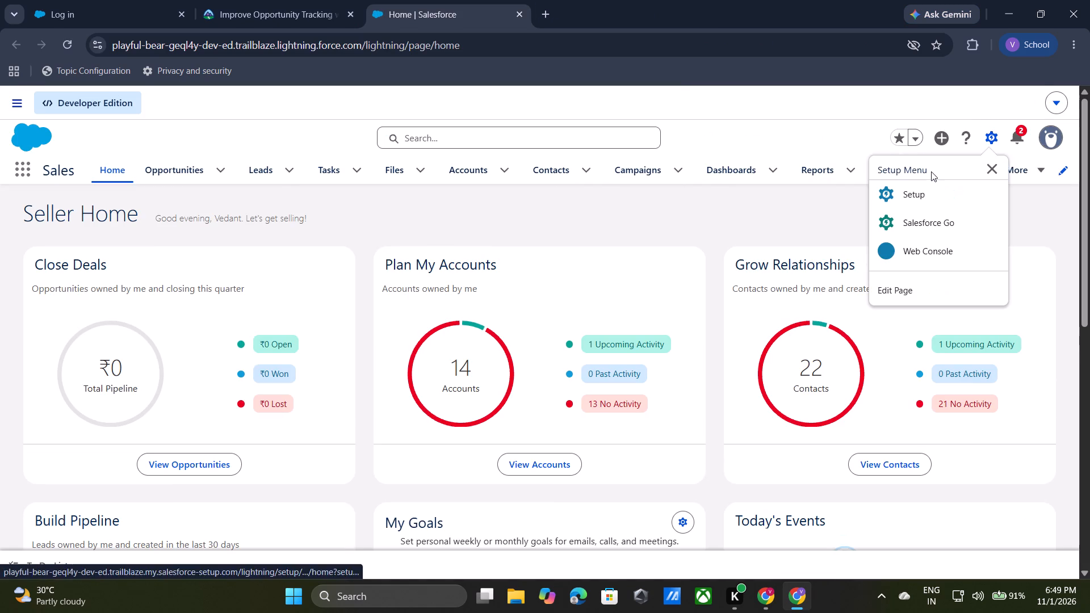
left_click(931, 171)
left_click(923, 187)
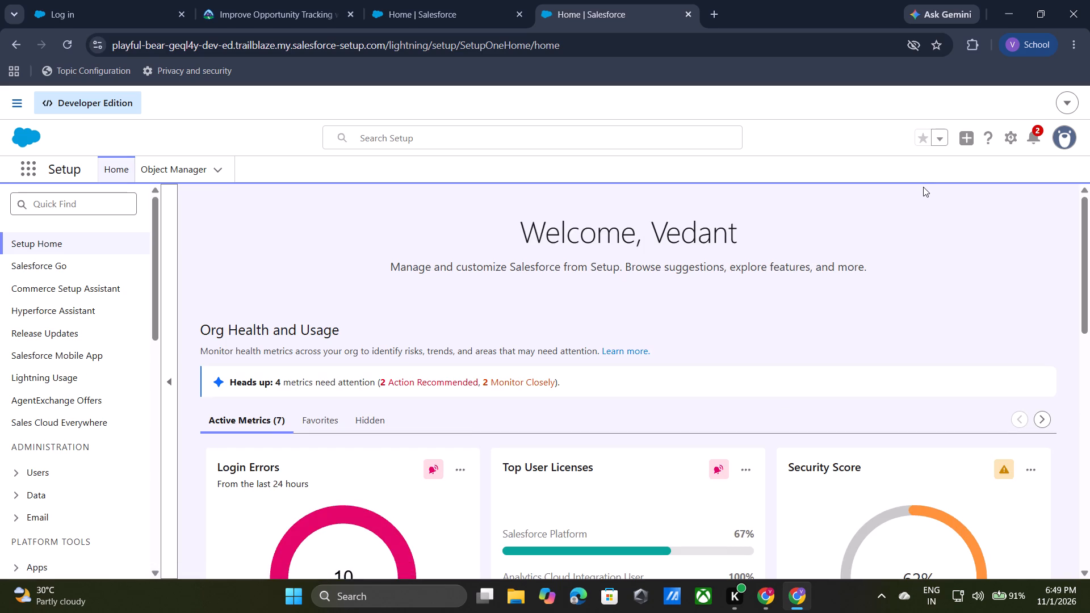
left_click(86, 204)
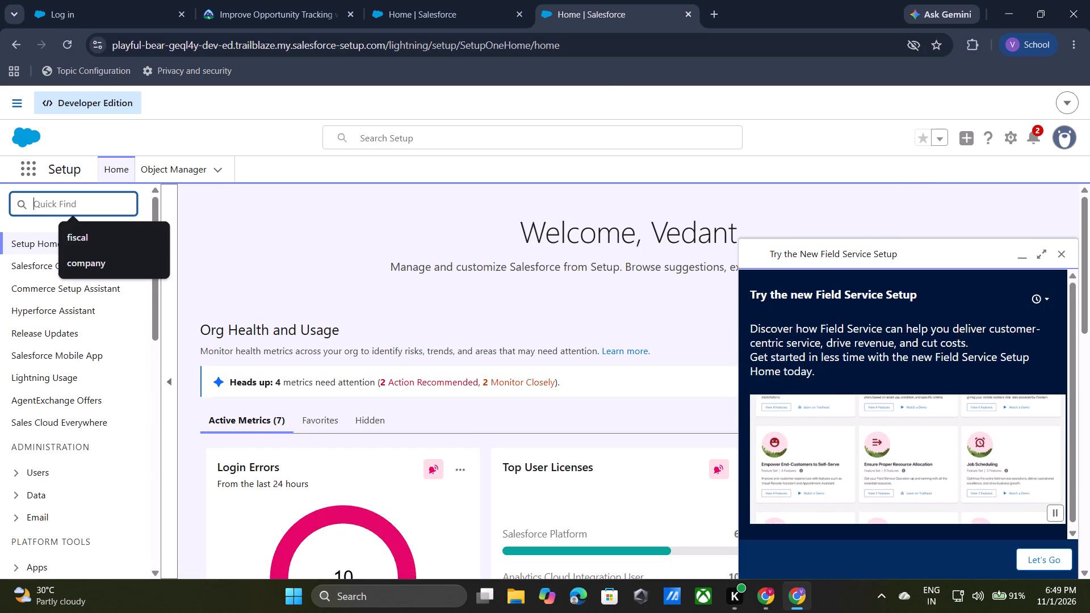
left_click(182, 167)
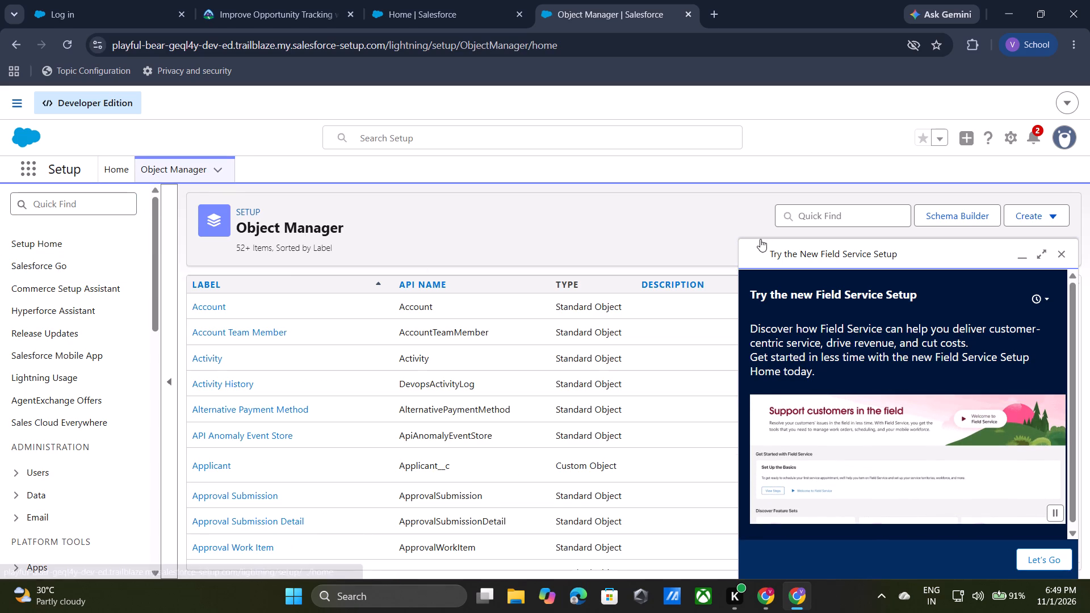
Find the Opportunity object and open its Fields & Relationships, dismissing the Field Service Setup pop-up.
left_click(820, 211)
type("Opp")
type("er")
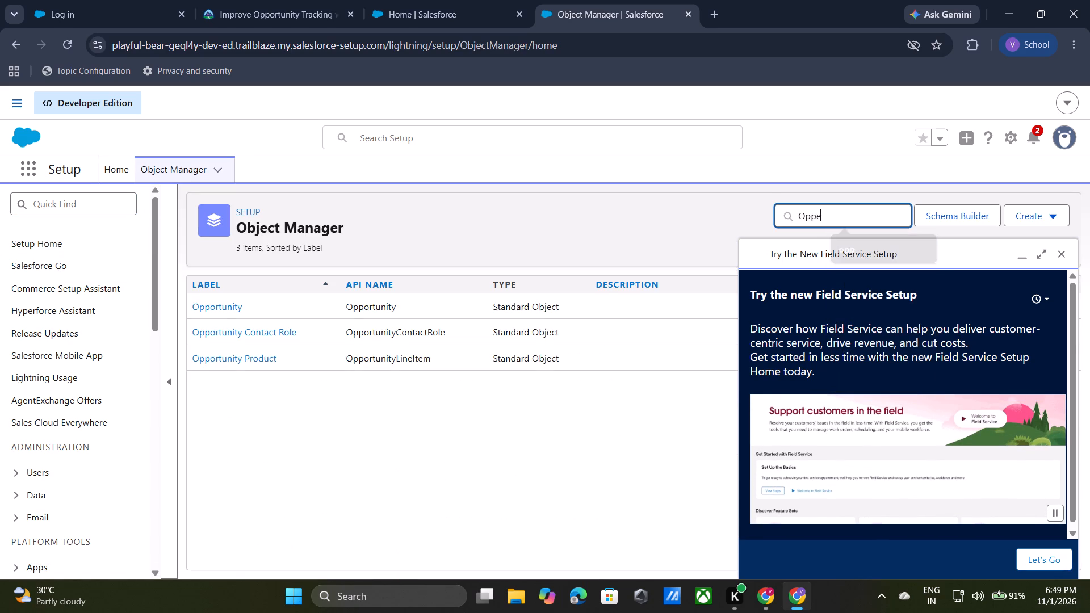
key("BackSpace")
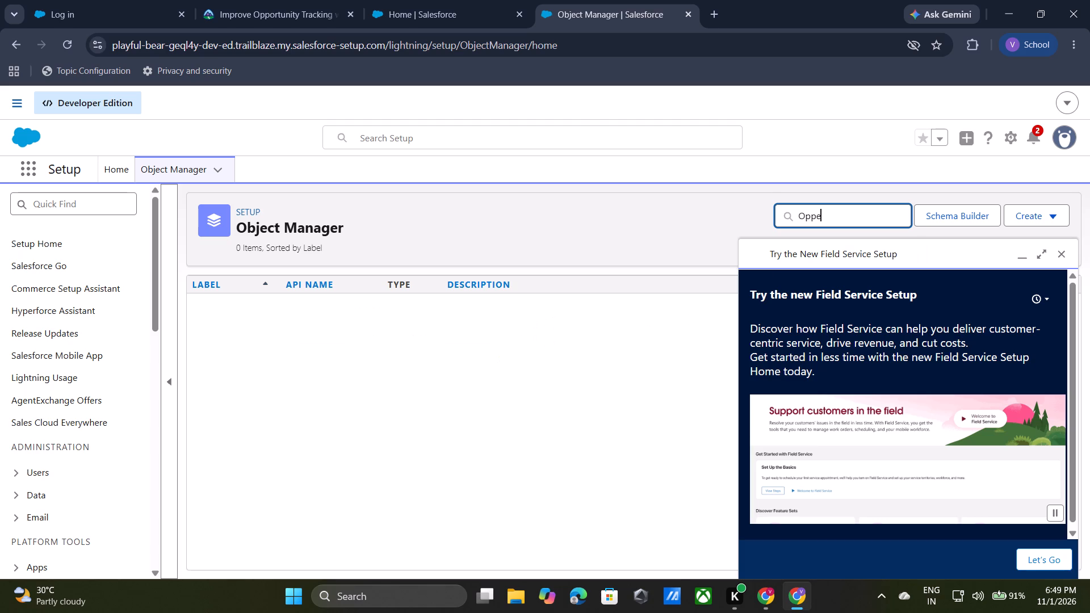
key("BackSpace")
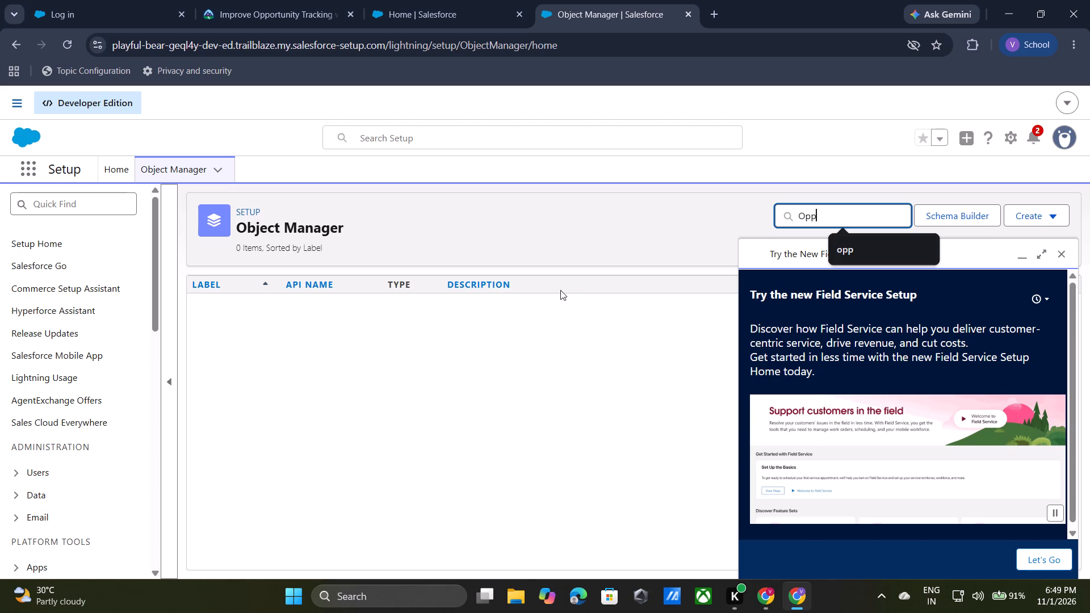
left_click(229, 308)
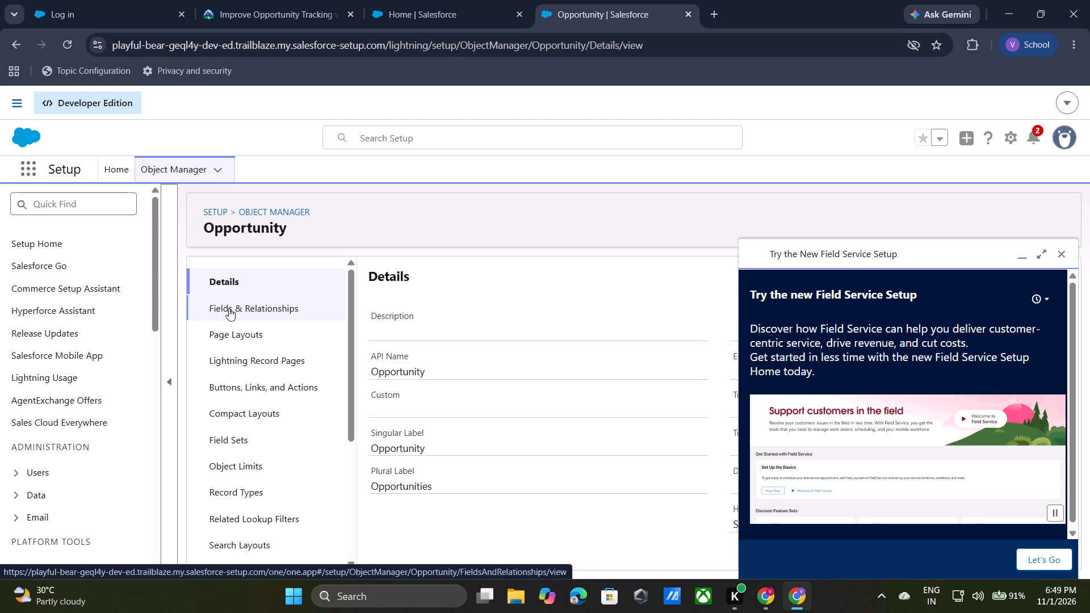
left_click(272, 306)
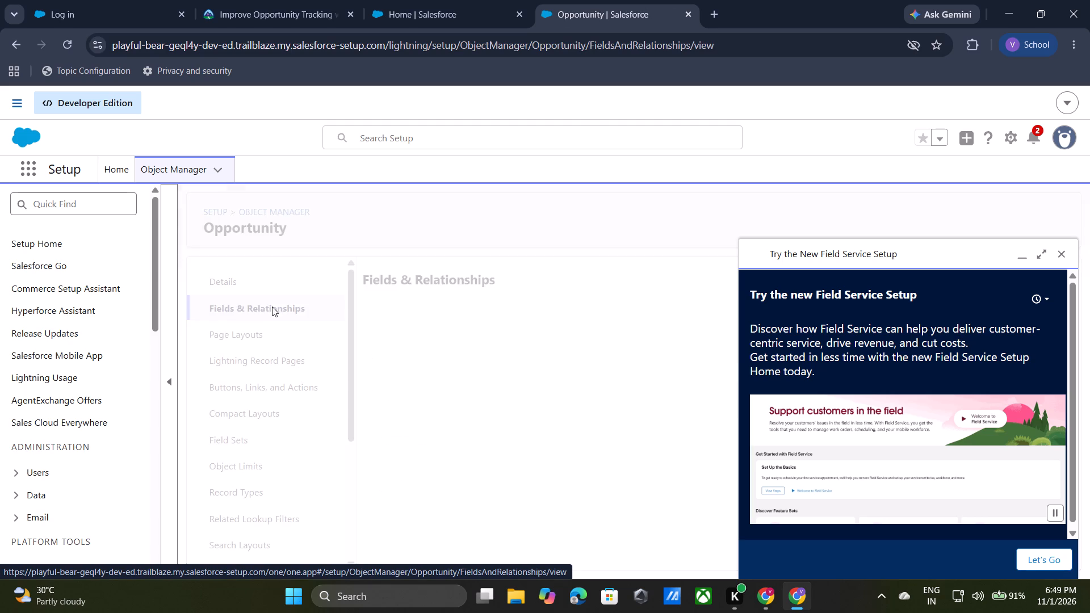
left_click(1061, 251)
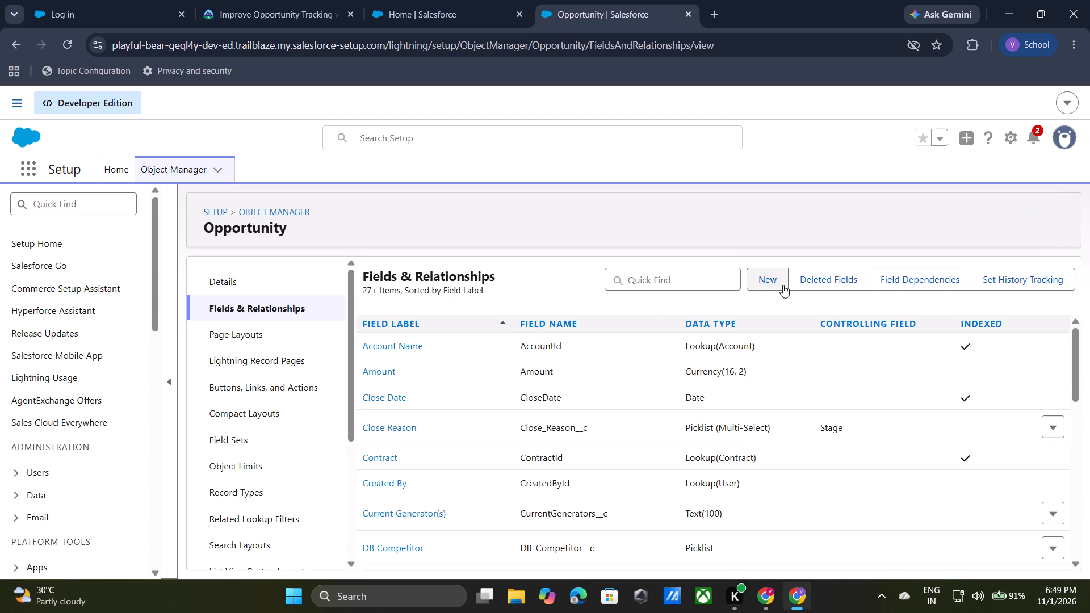
Start a new custom field on Opportunity with Formula as the data type.
left_click(775, 283)
scroll(536, 376, "down", 2)
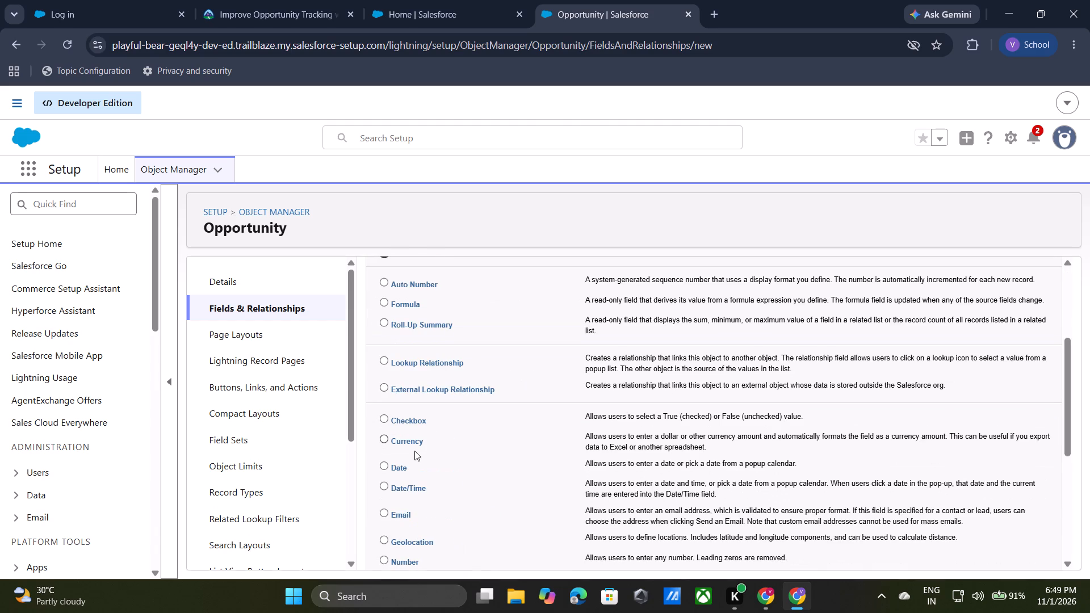
left_click(383, 305)
scroll(701, 313, "up", 6)
left_click(1012, 345)
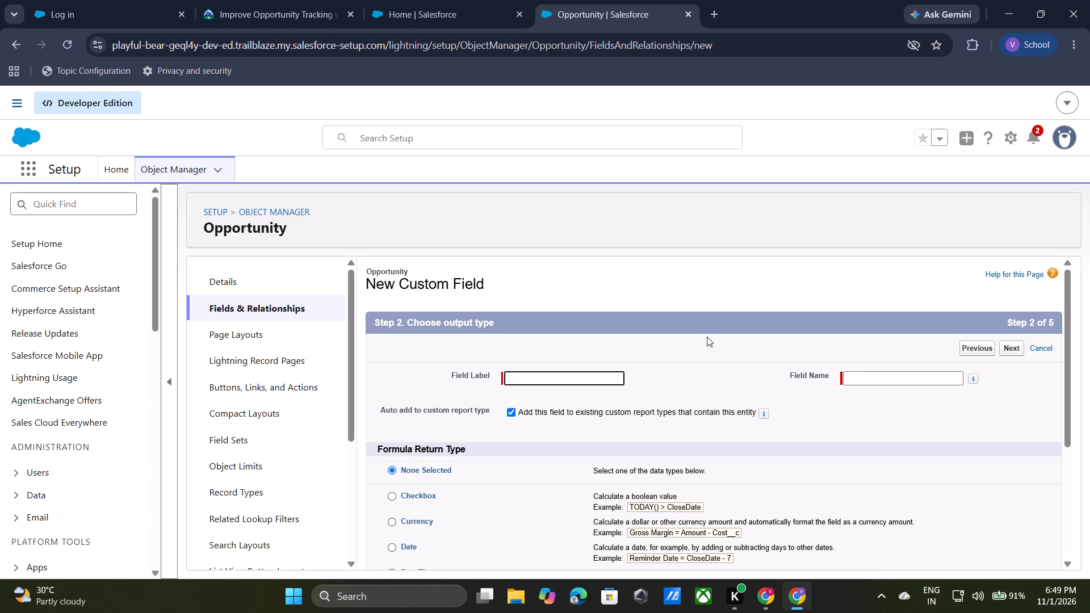
Label the formula field Commission, set its return type to Currency and proceed to formula entry.
key("ctrl+v")
left_click(821, 346)
scroll(765, 402, "down", 2)
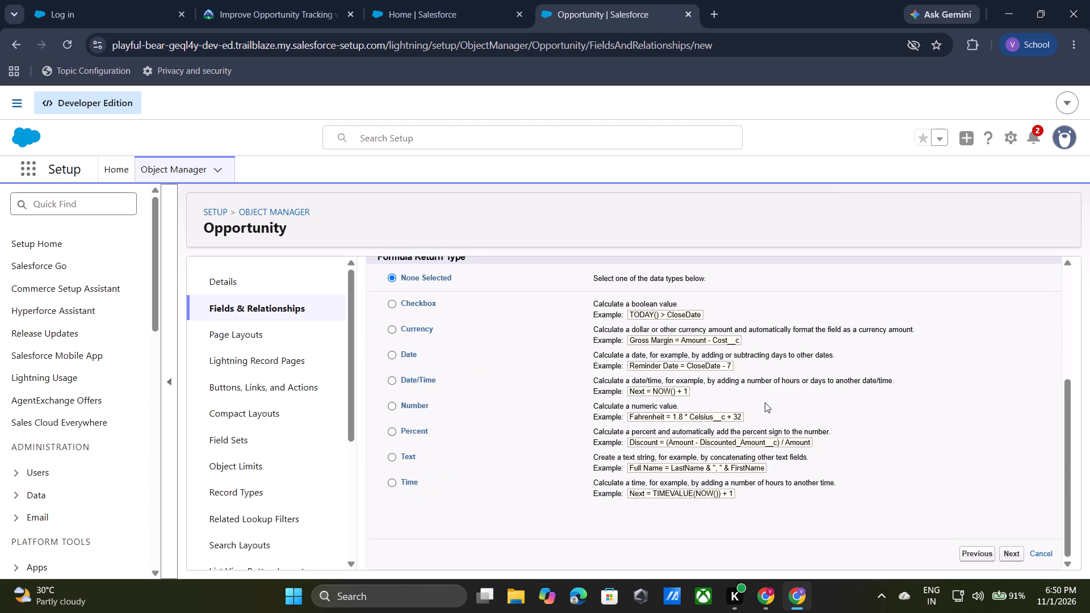
scroll(765, 402, "down", 2)
left_click(392, 329)
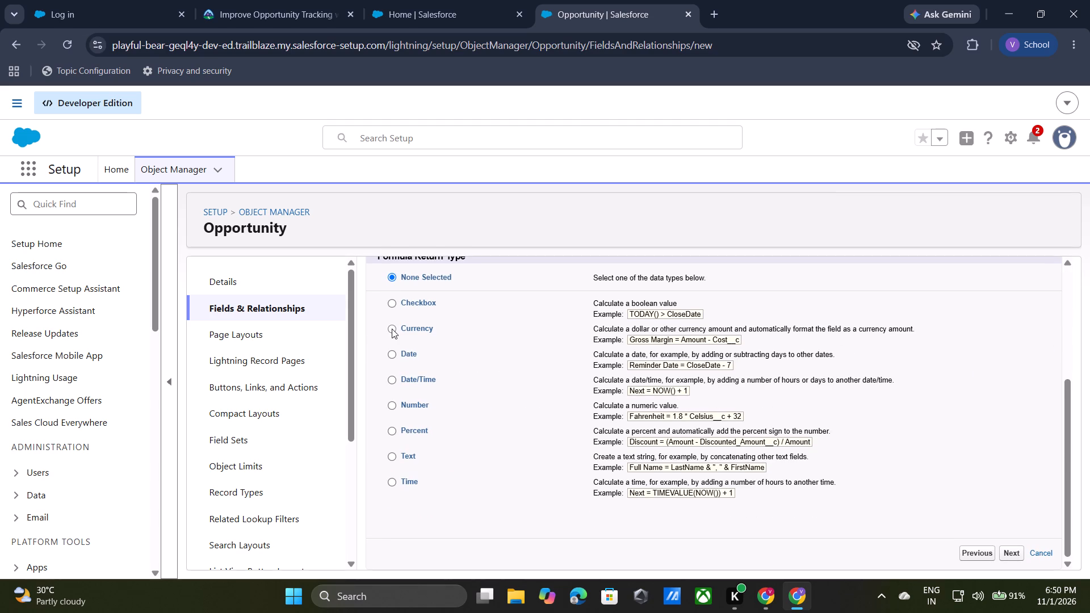
left_click(1021, 553)
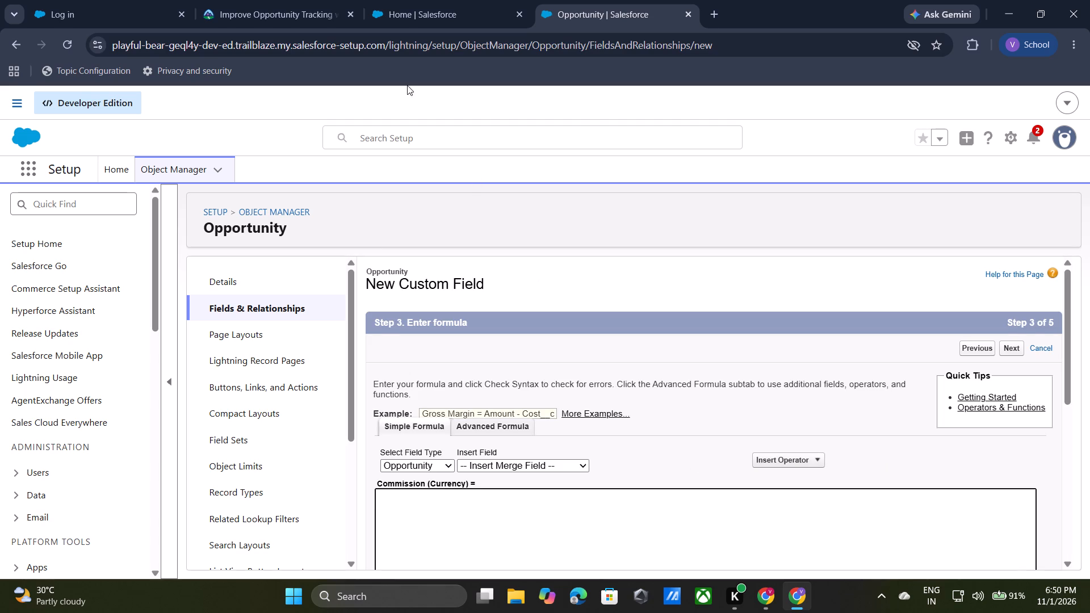
Return to the Trailhead commission instructions, close the assistant there and copy the final formula Amount * 0.1.
left_click(283, 4)
scroll(397, 317, "up", 7)
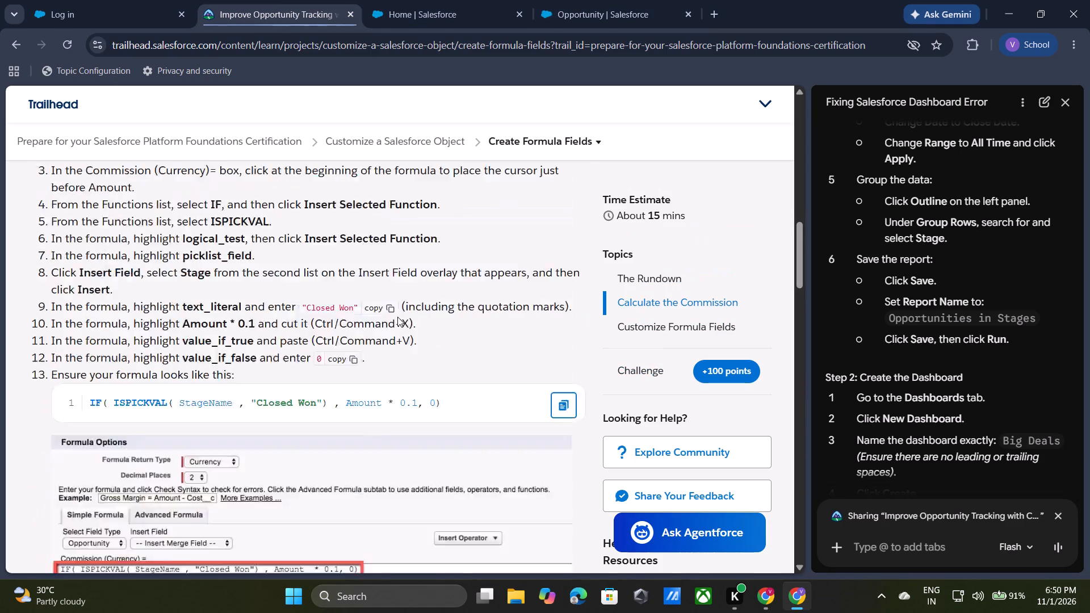
scroll(397, 317, "up", 9)
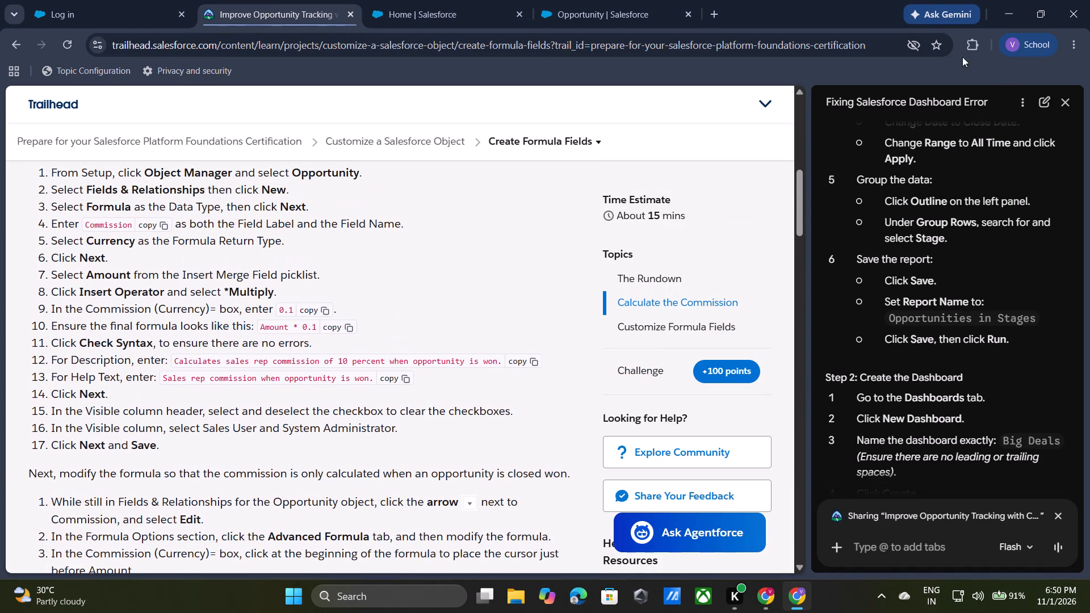
left_click_drag(1076, 106, 1064, 94)
left_click(1064, 94)
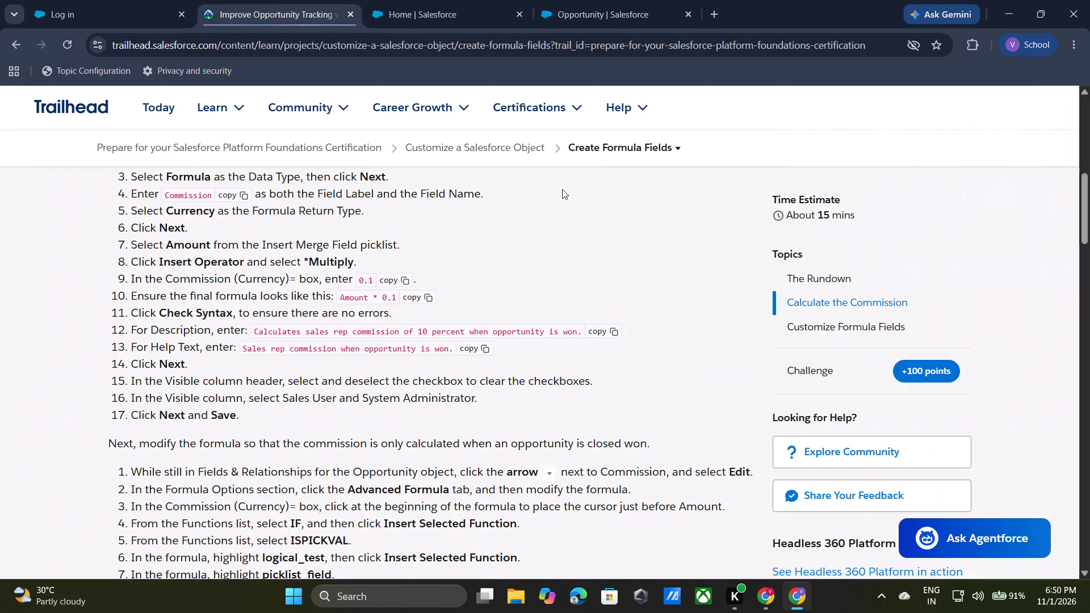
scroll(433, 197, "up", 1)
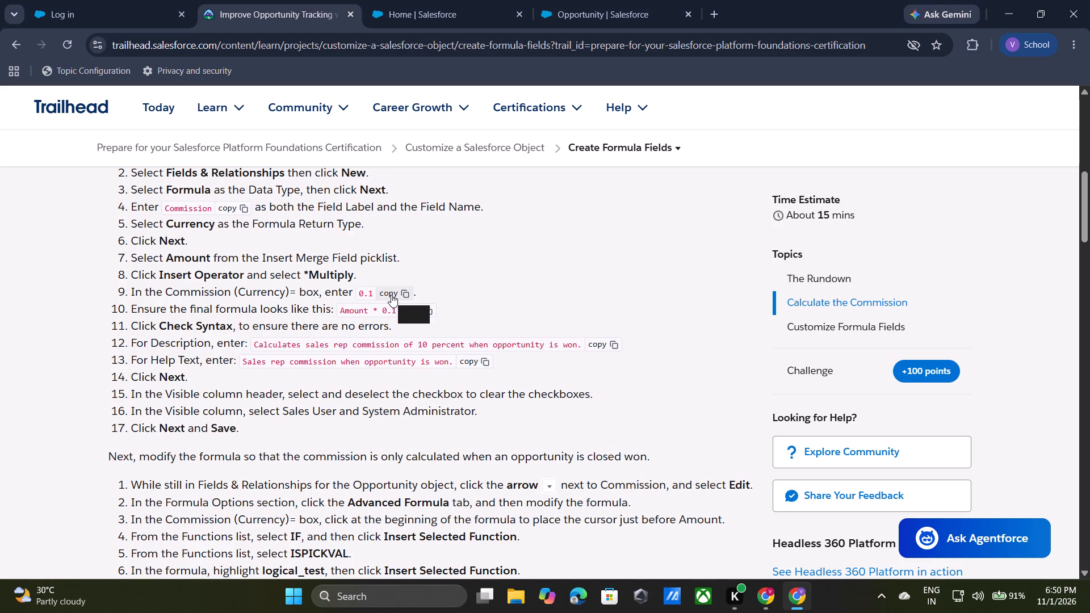
left_click_drag(339, 308, 399, 314)
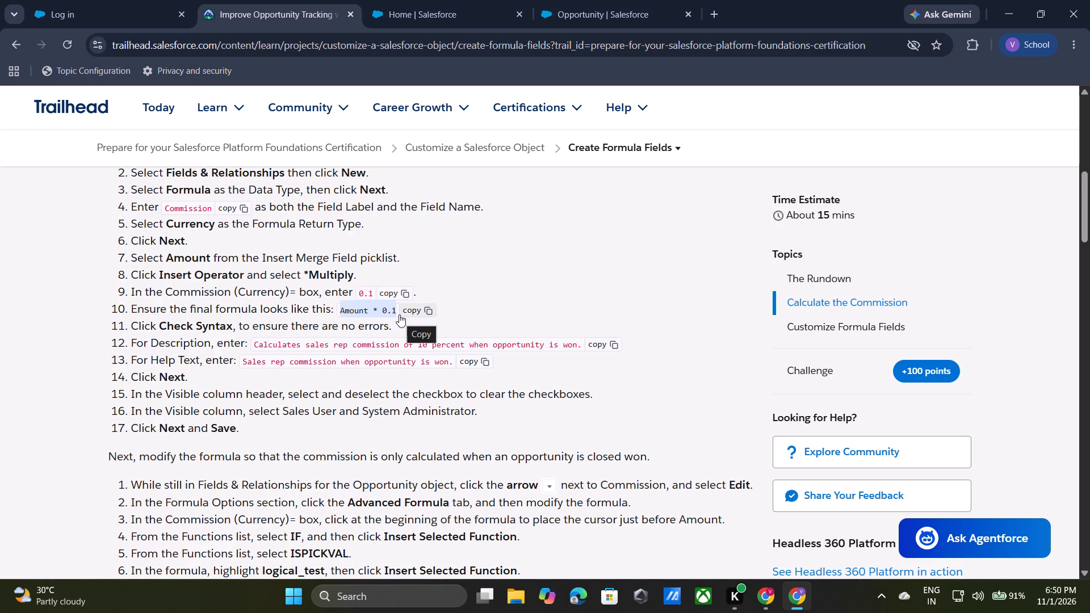
key("ctrl+c")
Enter Amount * 0.1 as the Commission field's formula in the Opportunity custom field setup.
left_click(563, 0)
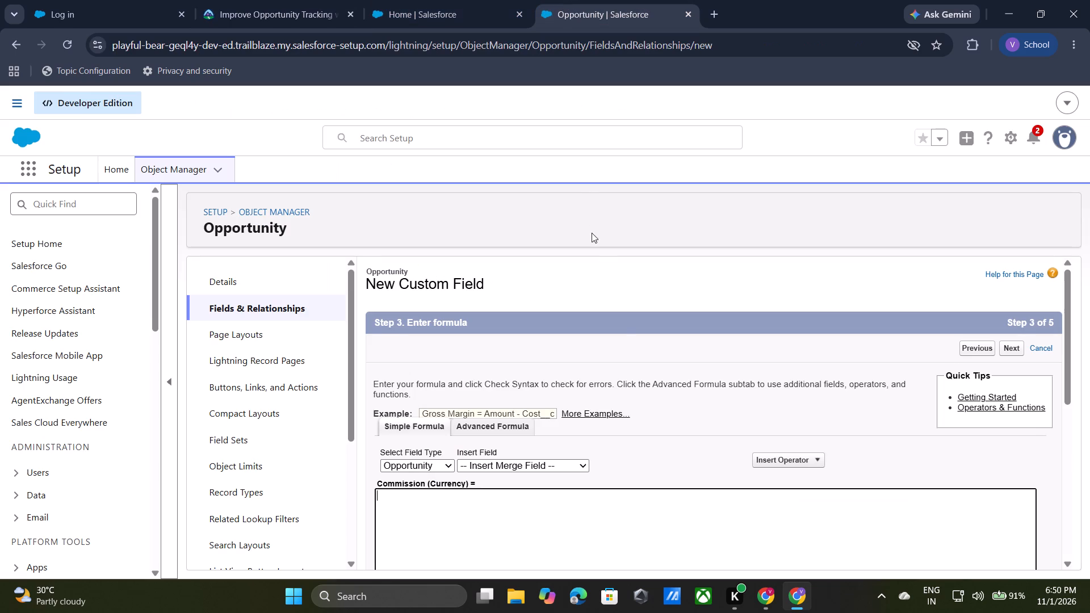
scroll(711, 405, "down", 1)
left_click(572, 417)
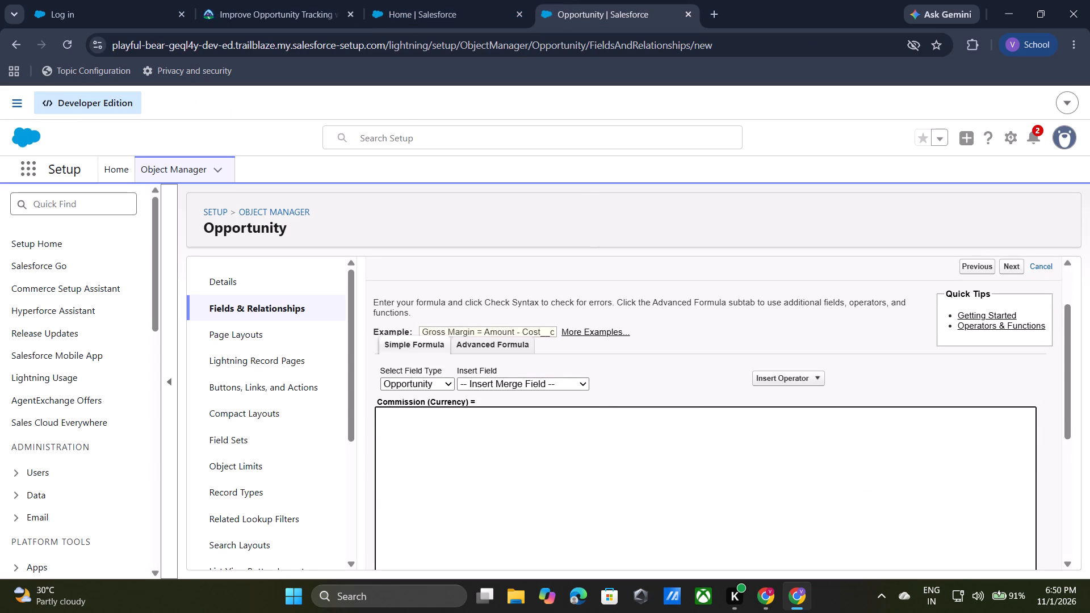
key("ctrl+v")
scroll(726, 324, "down", 1)
scroll(862, 337, "up", 1)
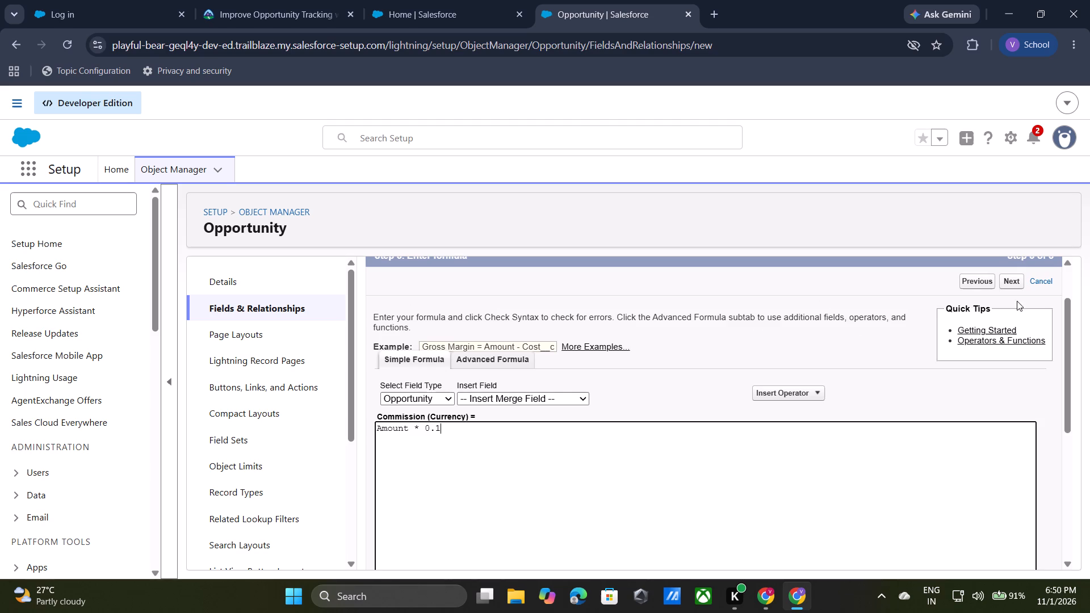
scroll(828, 406, "down", 3)
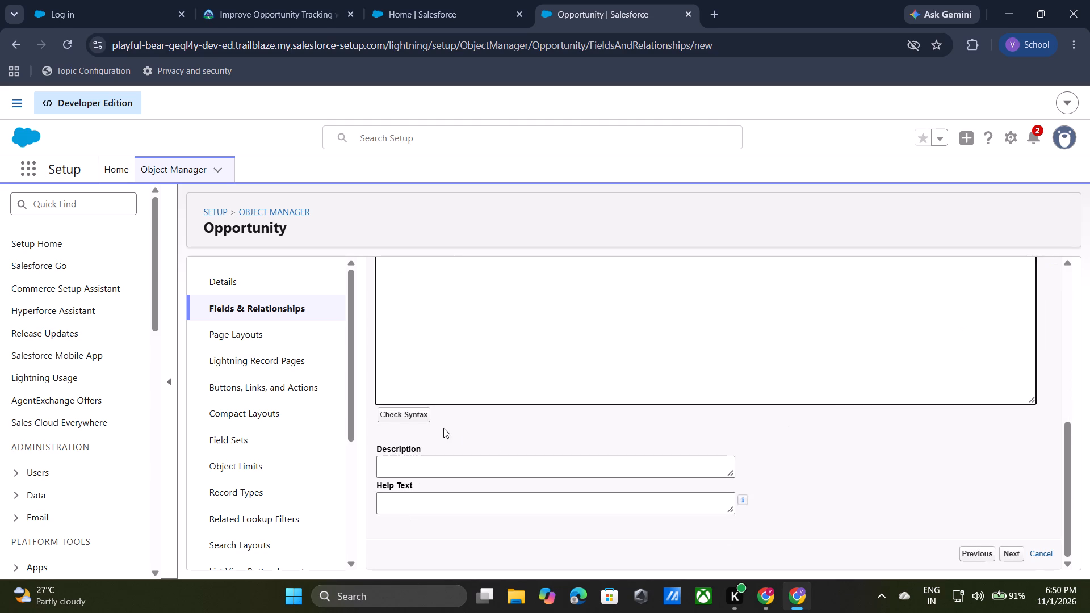
Check the syntax of the Commission field's formula.
left_click(420, 414)
scroll(579, 467, "down", 2)
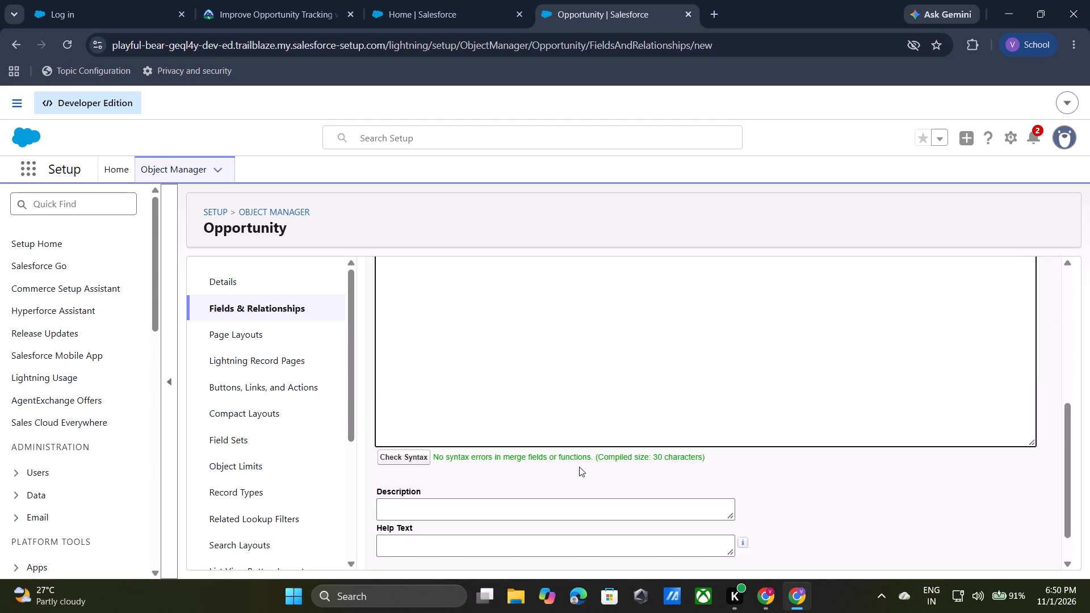
scroll(579, 467, "down", 1)
scroll(731, 457, "down", 1)
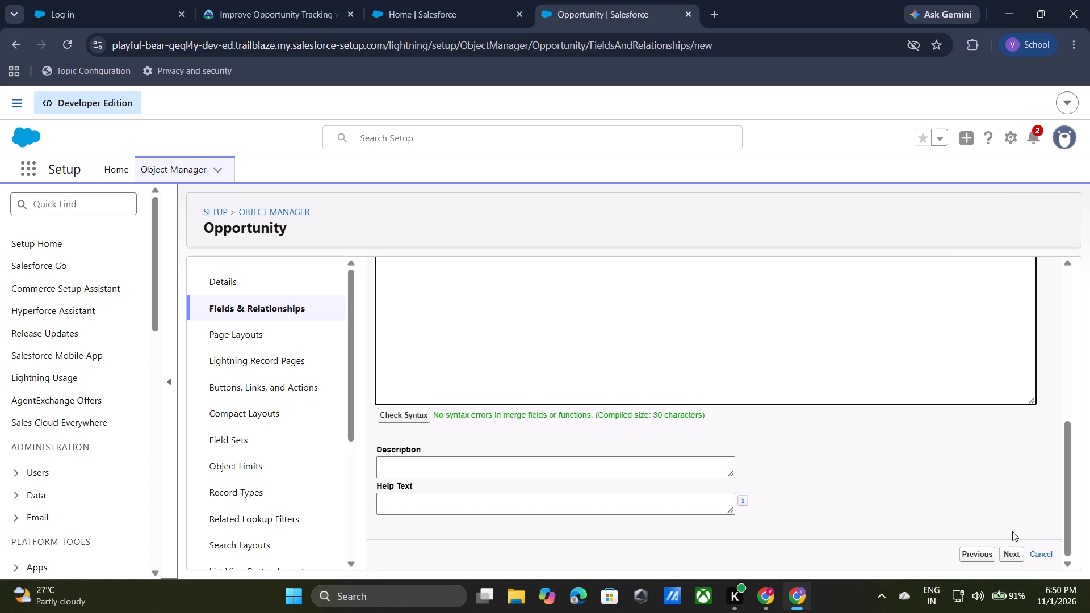
Copy the description from the Trailhead instructions into the Commission field's Description: "Calculates sales rep commission of 10 percent when opportunity is won.".
left_click(313, 1)
left_click_drag(313, 1, 469, 16)
left_click(280, 303)
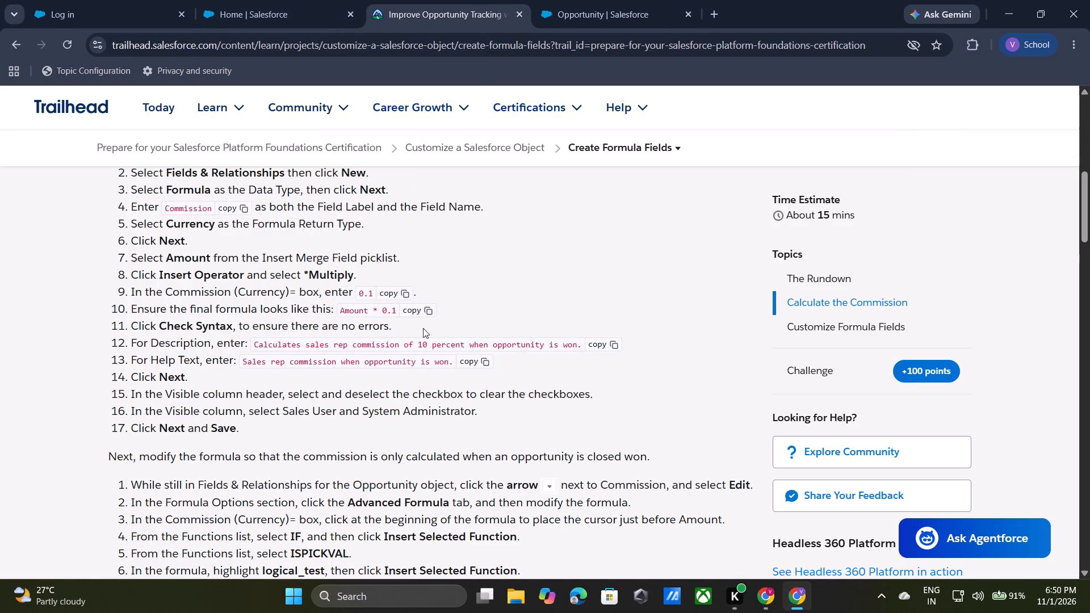
left_click(600, 351)
left_click(601, 347)
left_click(592, 0)
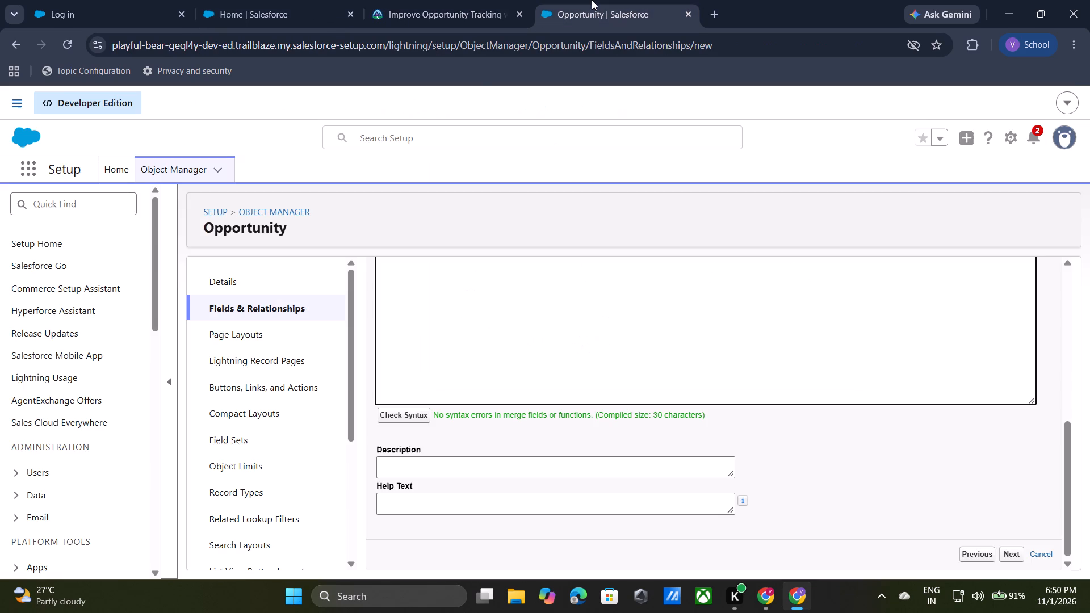
left_click(554, 462)
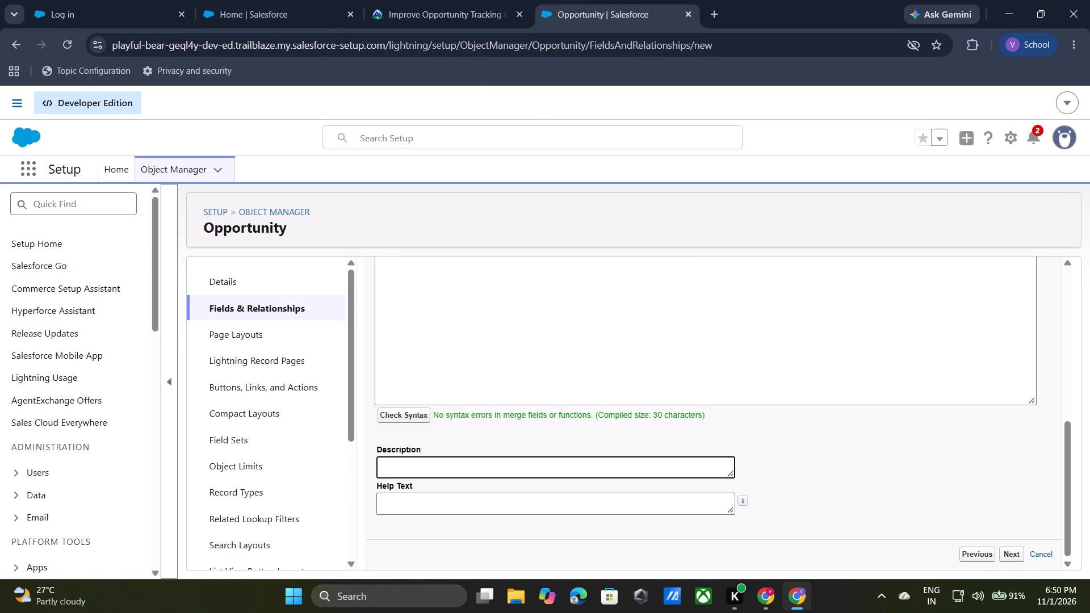
key("ctrl+v")
Copy "Sales rep commission when opportunity is won." from Trailhead into the Commission field's Help Text and proceed to field-level security.
left_click(375, 0)
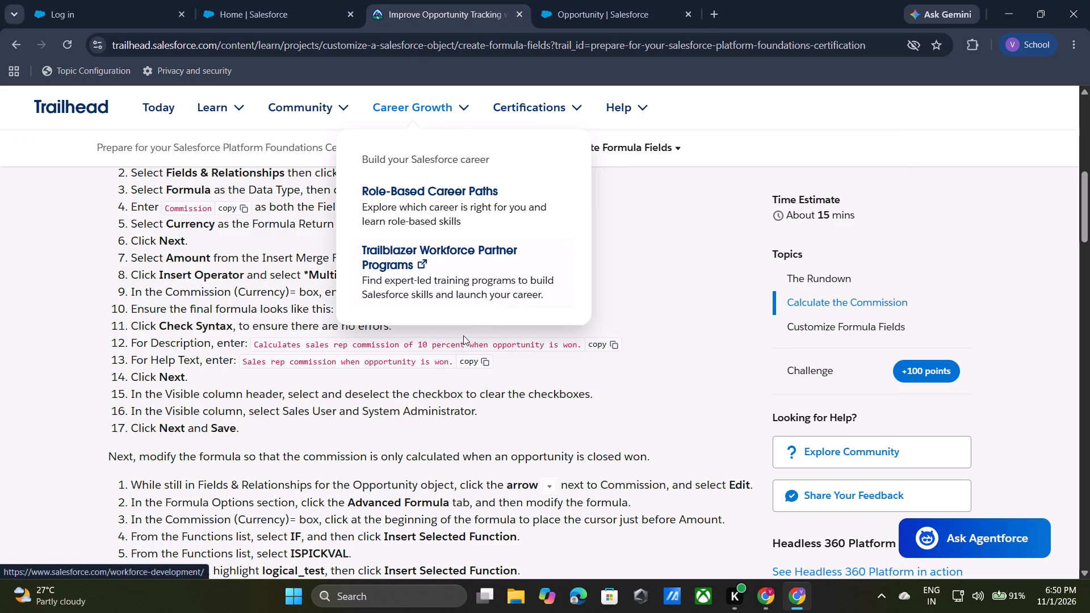
left_click(481, 359)
left_click(582, 0)
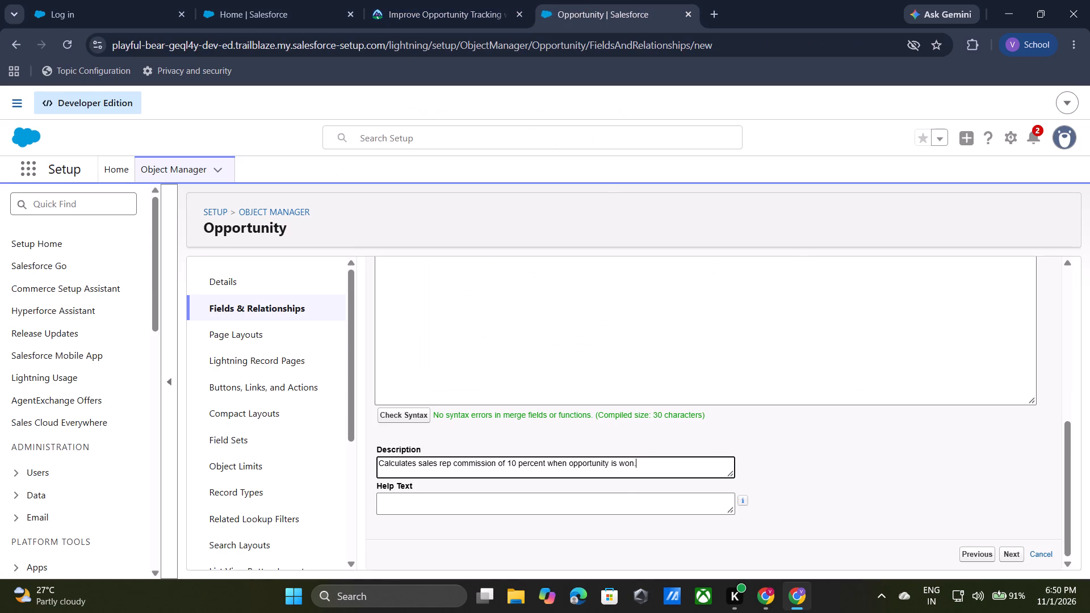
left_click_drag(619, 492, 621, 504)
left_click(621, 504)
key("ctrl+v")
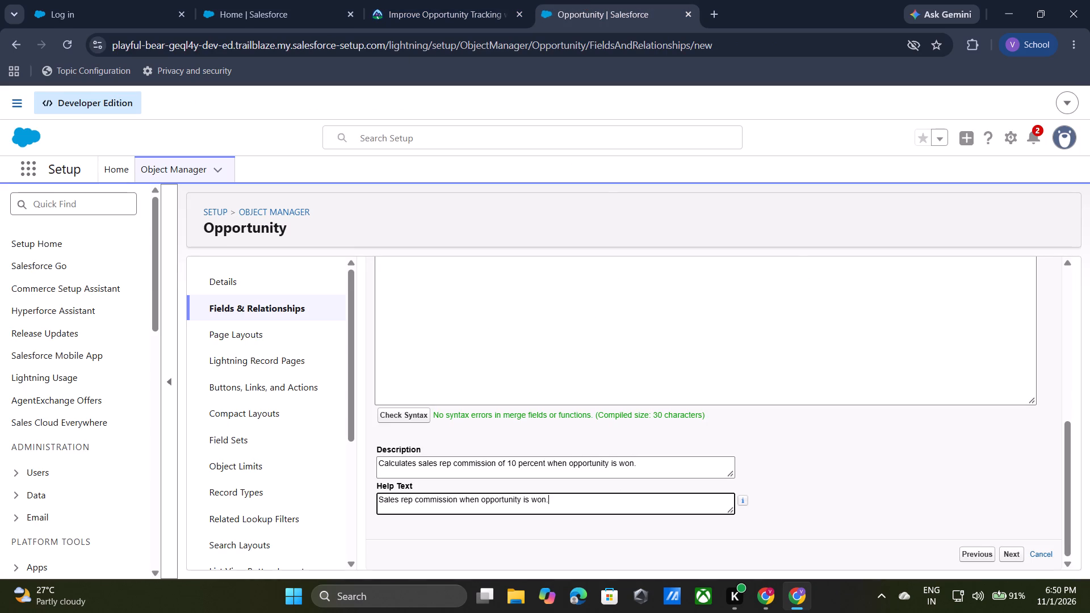
left_click(1007, 554)
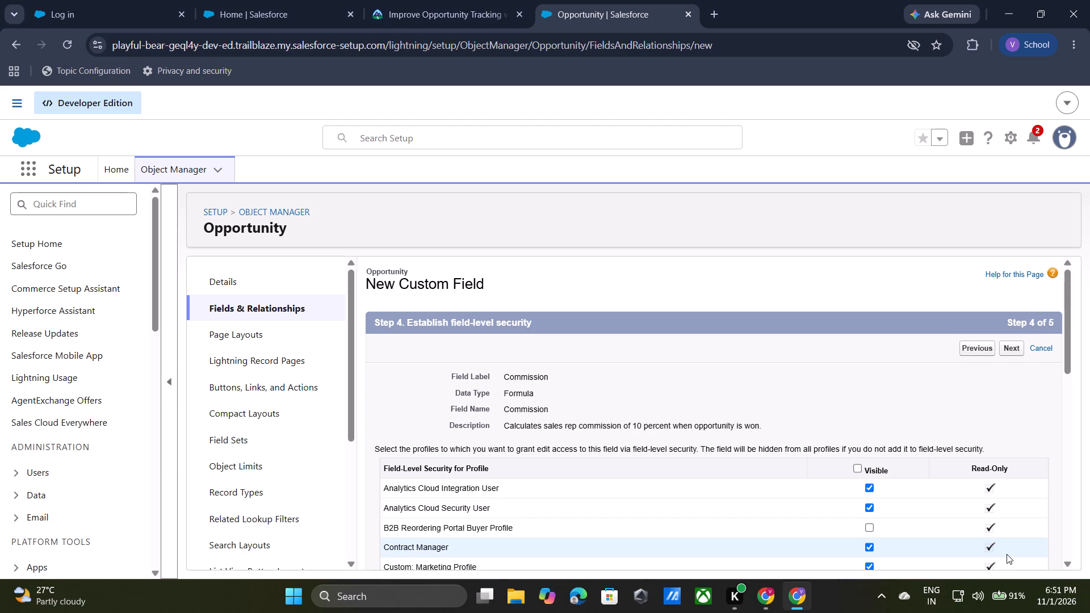
Make the Commission field visible only to Sales User and System Administrator, keep the default page layouts and save the field.
scroll(766, 423, "down", 1)
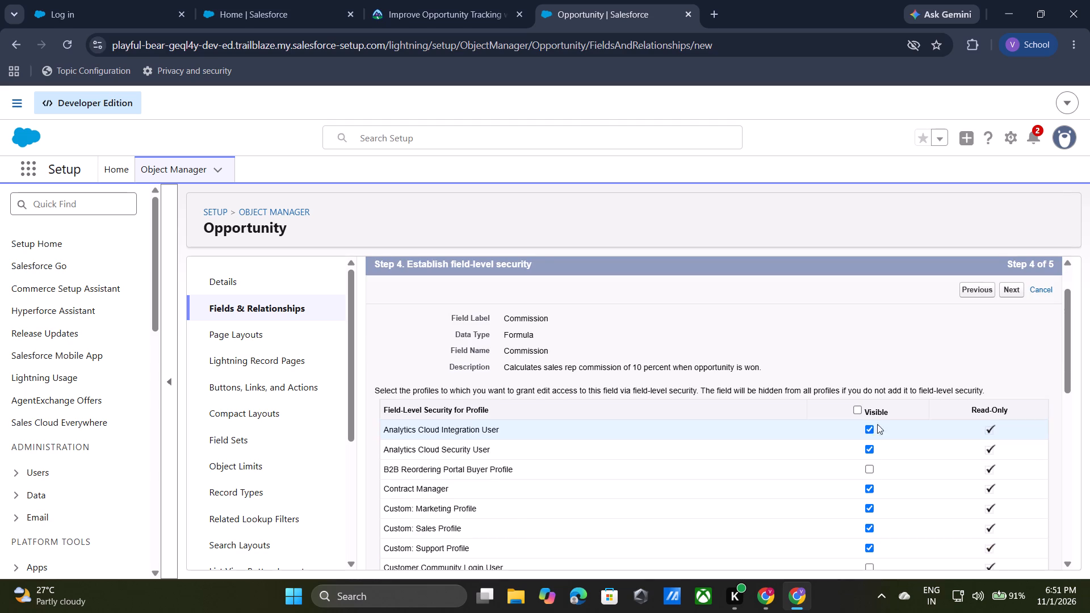
left_click(856, 410)
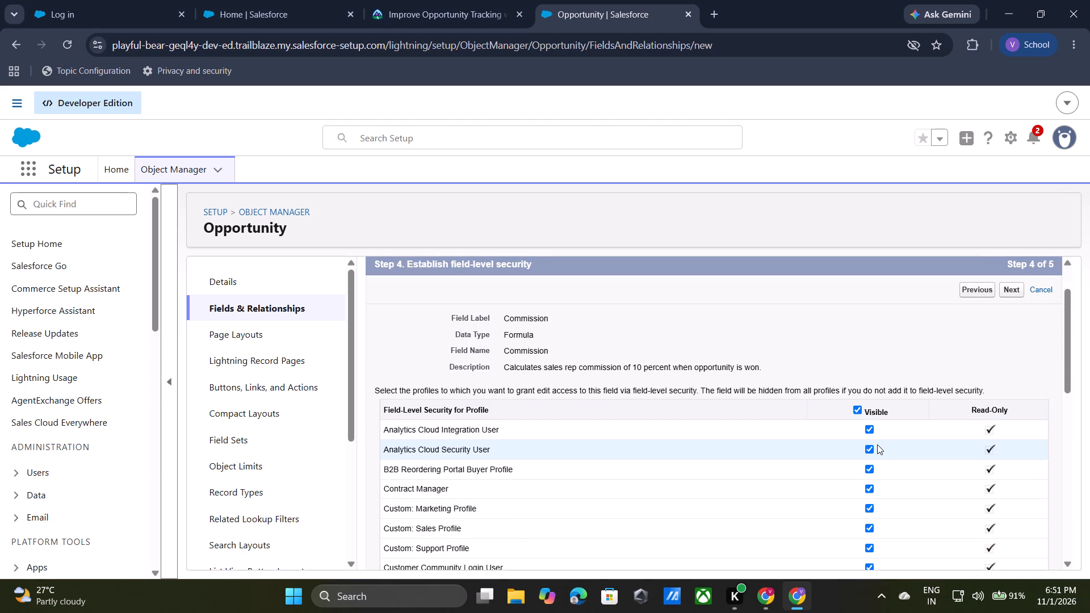
left_click(857, 409)
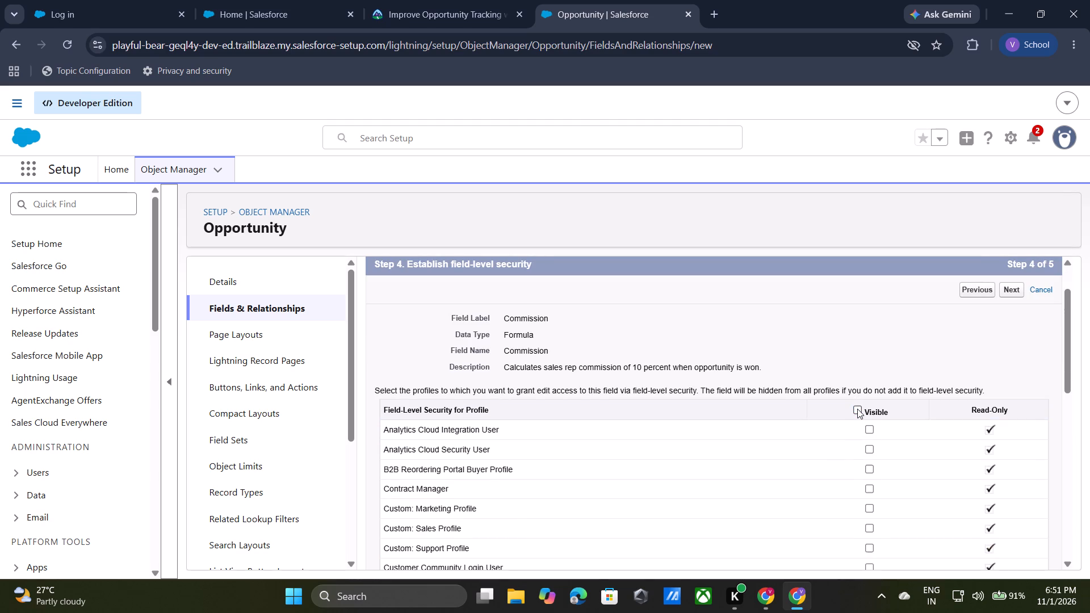
scroll(896, 413, "down", 3)
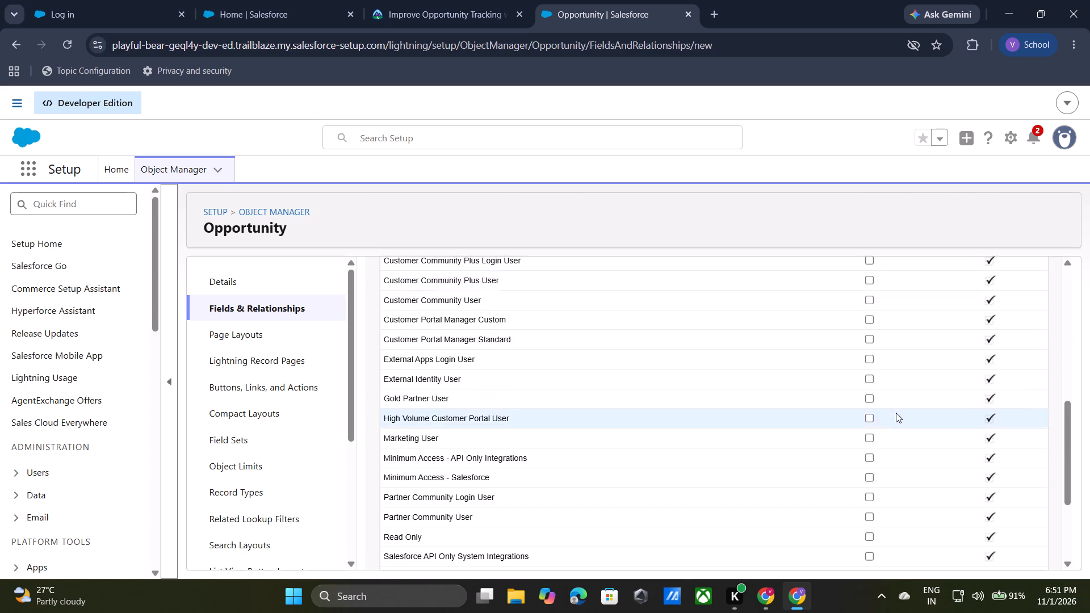
scroll(896, 413, "down", 3)
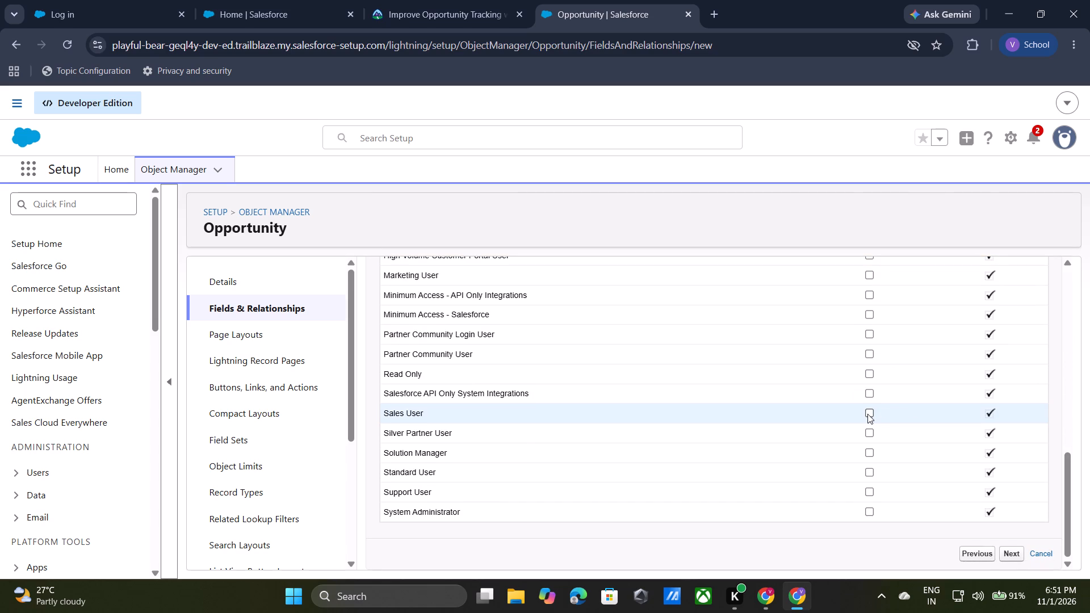
left_click(867, 414)
scroll(945, 431, "down", 1)
scroll(964, 527, "down", 1)
left_click(870, 511)
left_click(1011, 558)
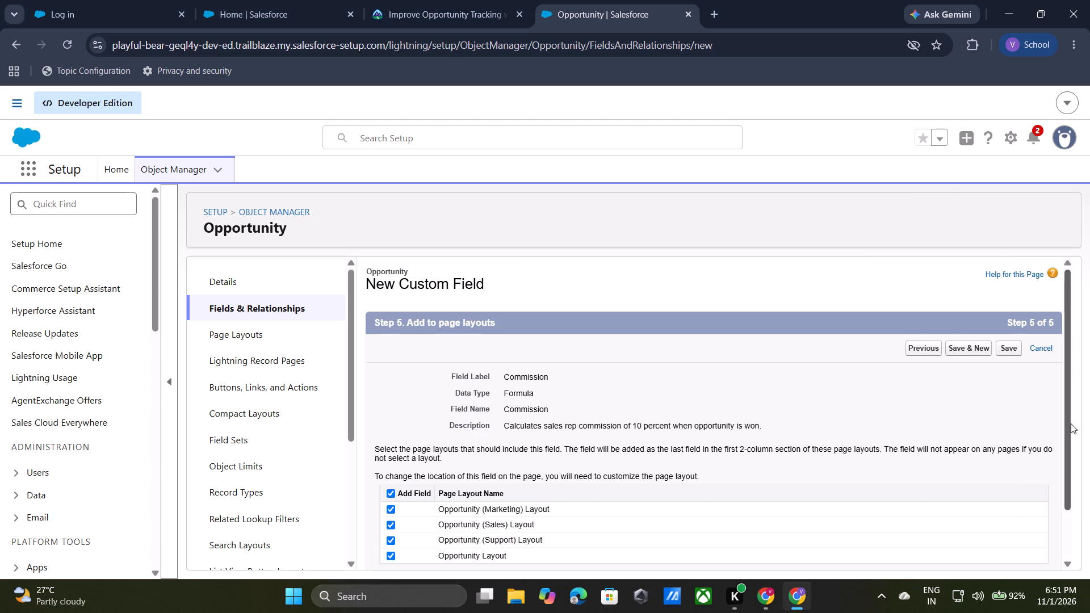
left_click(1008, 343)
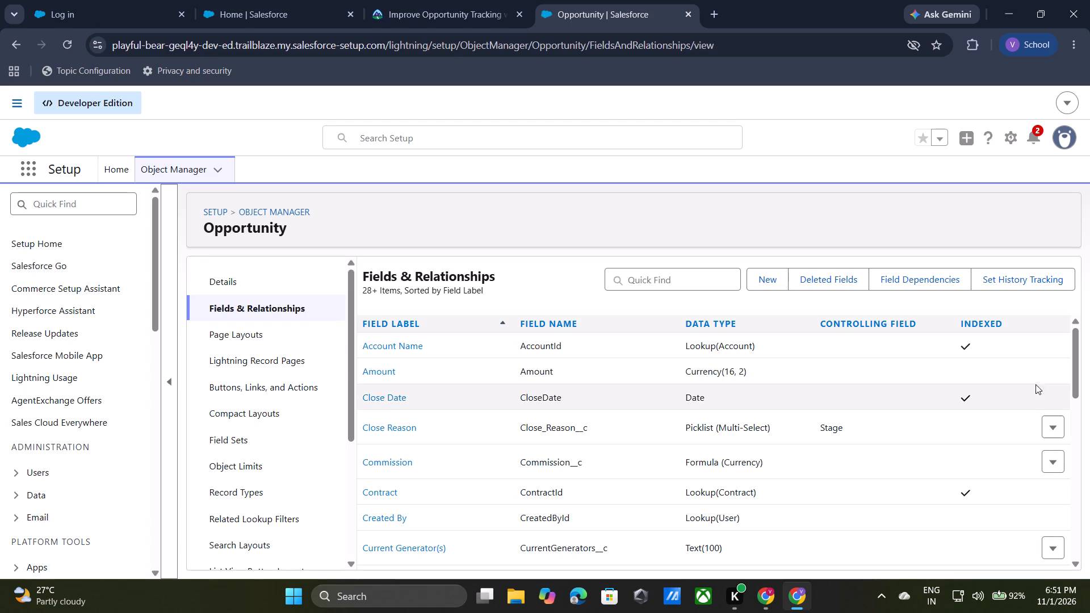
Open the Commission field's definition for editing from Opportunity's Fields & Relationships.
left_click(1047, 460)
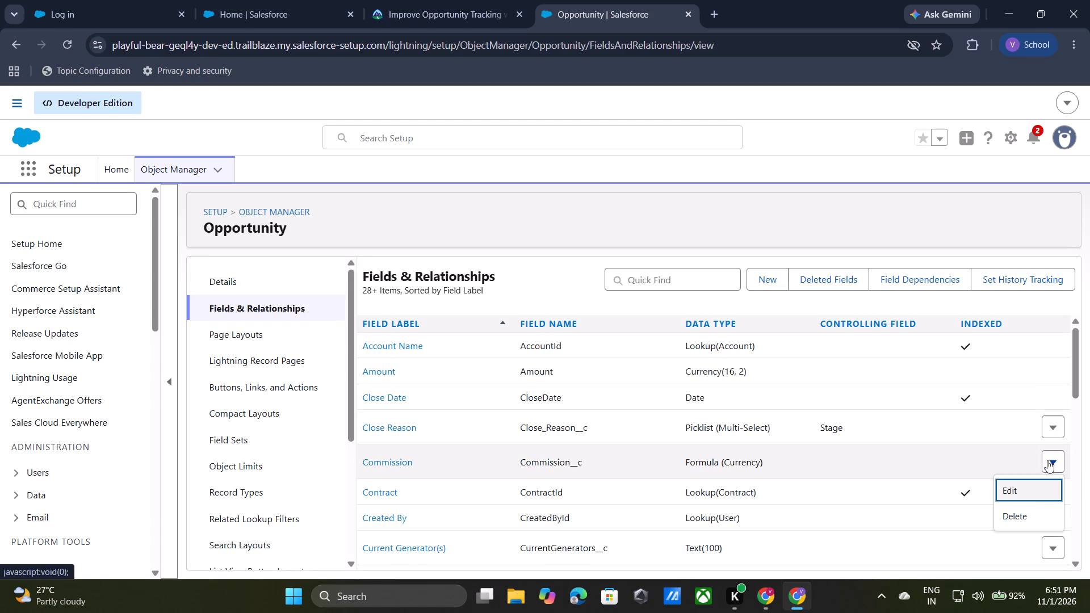
left_click(1021, 488)
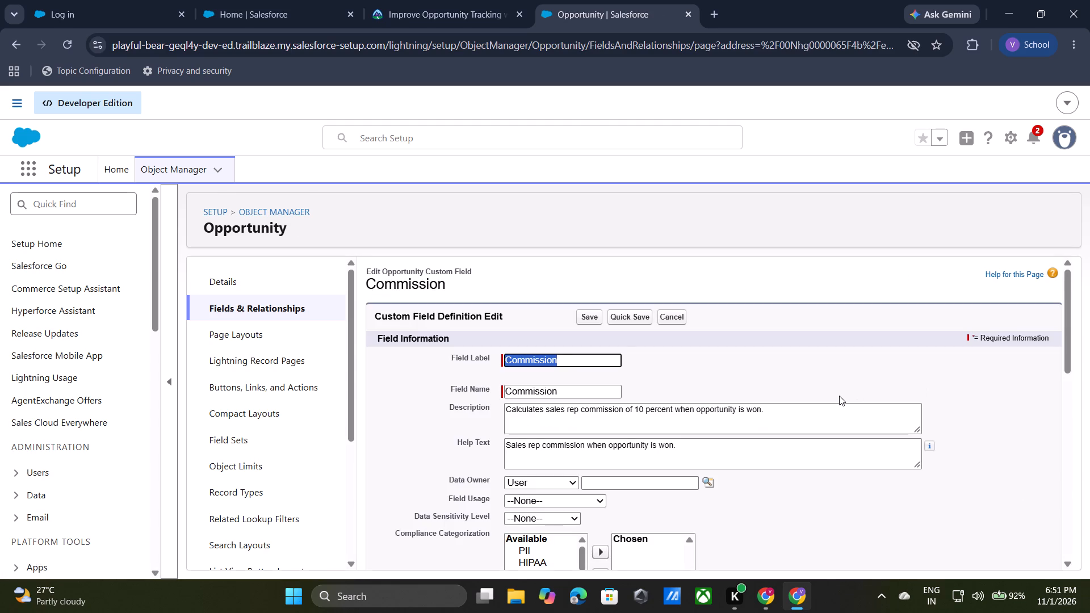
left_click(839, 396)
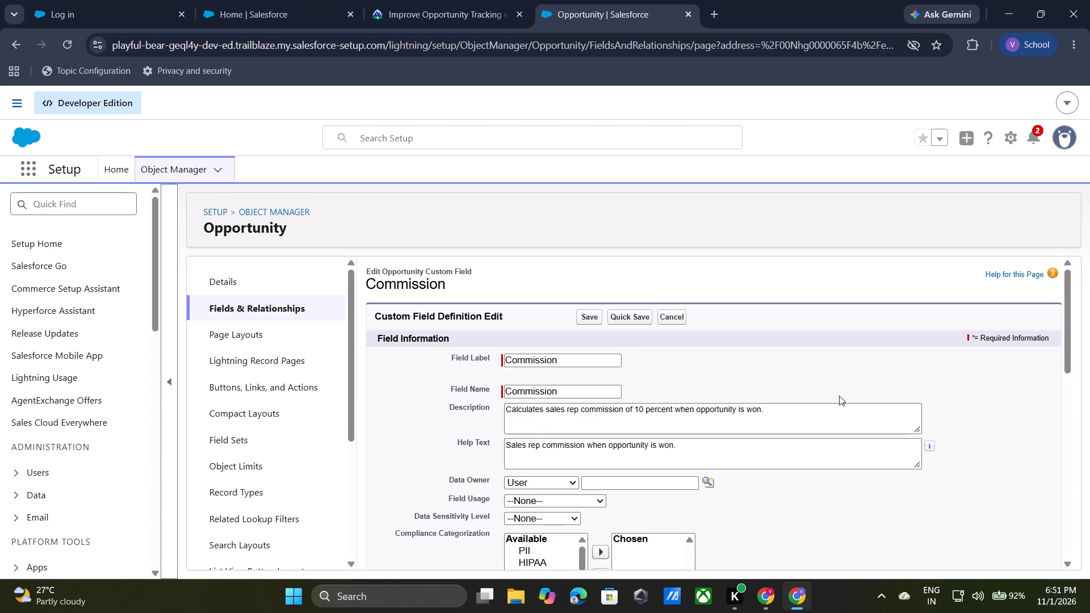
Return to the Trailhead instructions and copy the modified formula IF( ISPICKVAL( StageName , "Closed Won") , Amount * 0.1, 0).
left_click(431, 0)
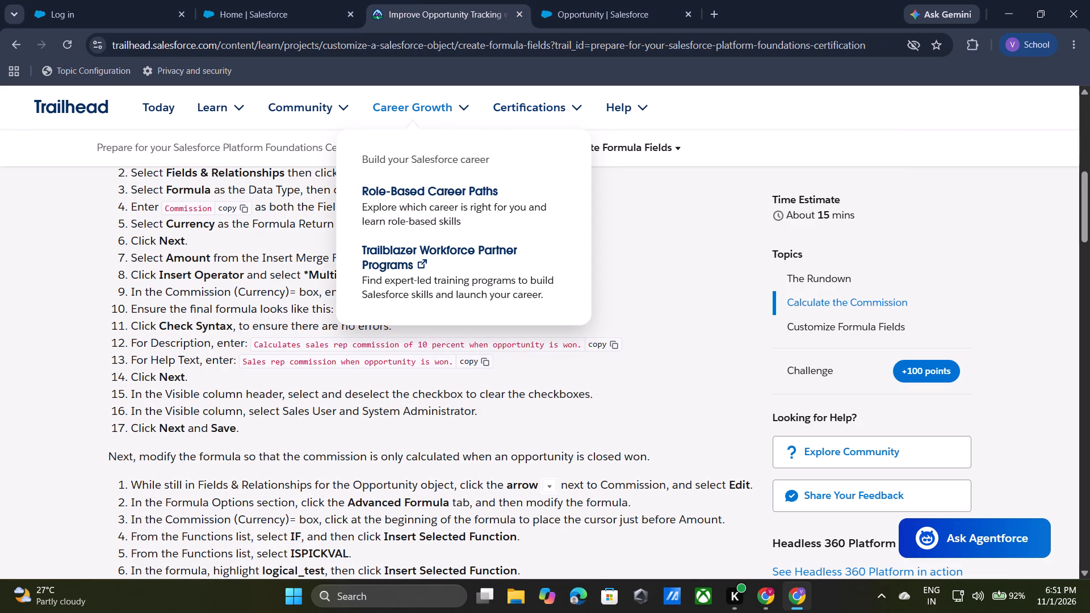
left_click(294, 371)
scroll(294, 371, "down", 4)
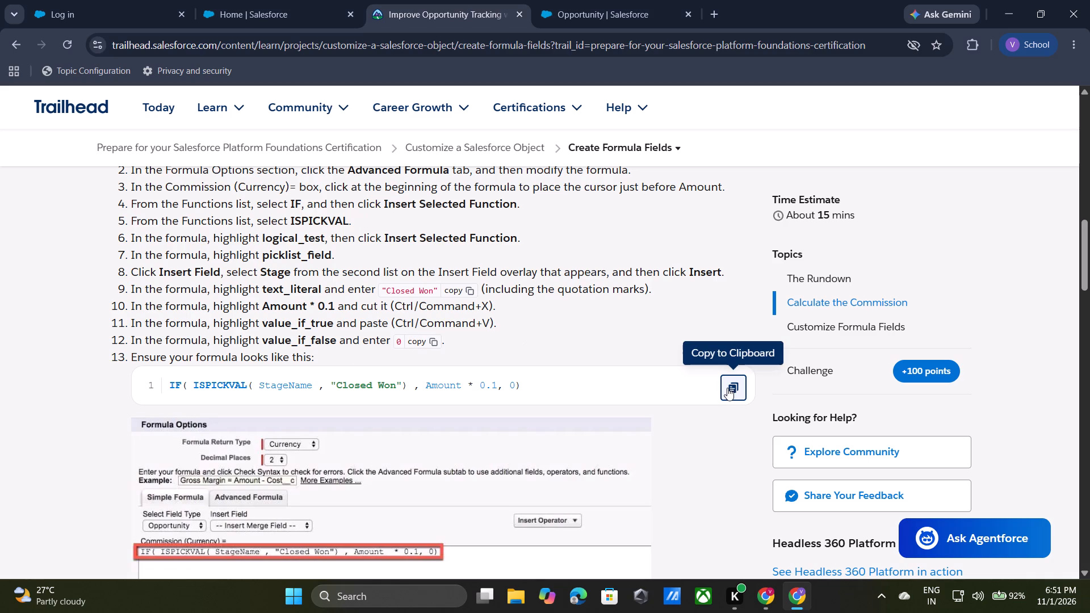
left_click(740, 388)
Replace the Commission field's formula in the Opportunity setup with IF( ISPICKVAL( StageName , "Closed Won") , Amount * 0.1, 0).
left_click(609, 0)
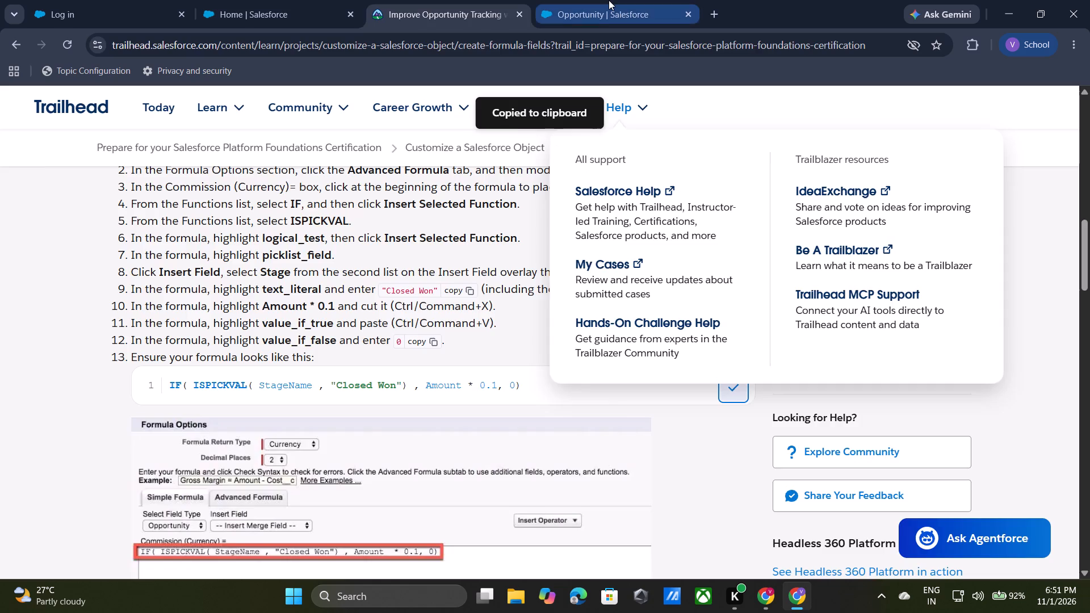
scroll(613, 404, "down", 3)
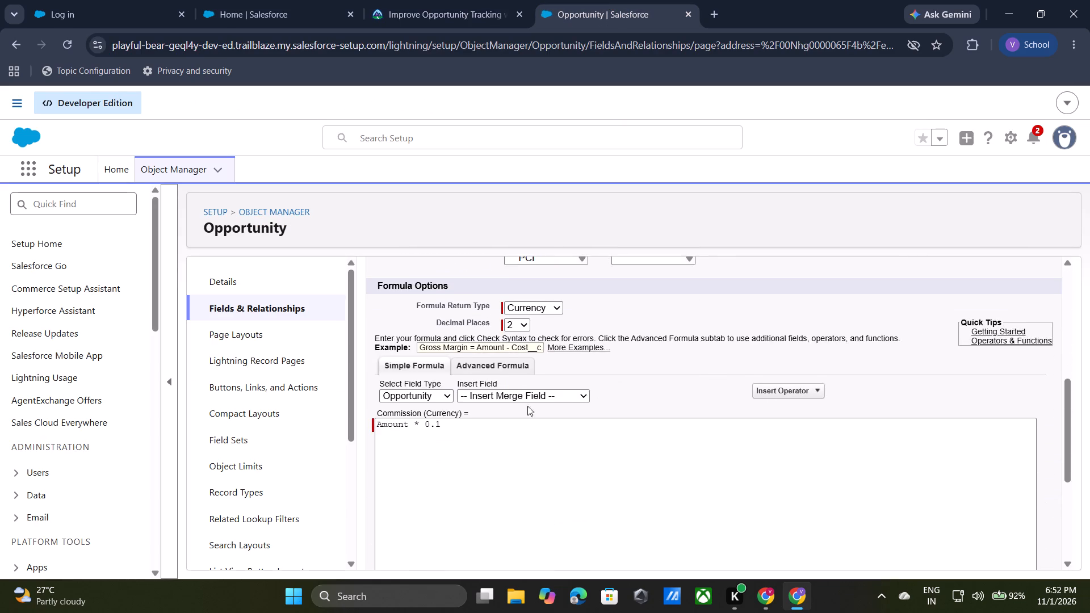
triple_click(457, 420)
key("ctrl+v")
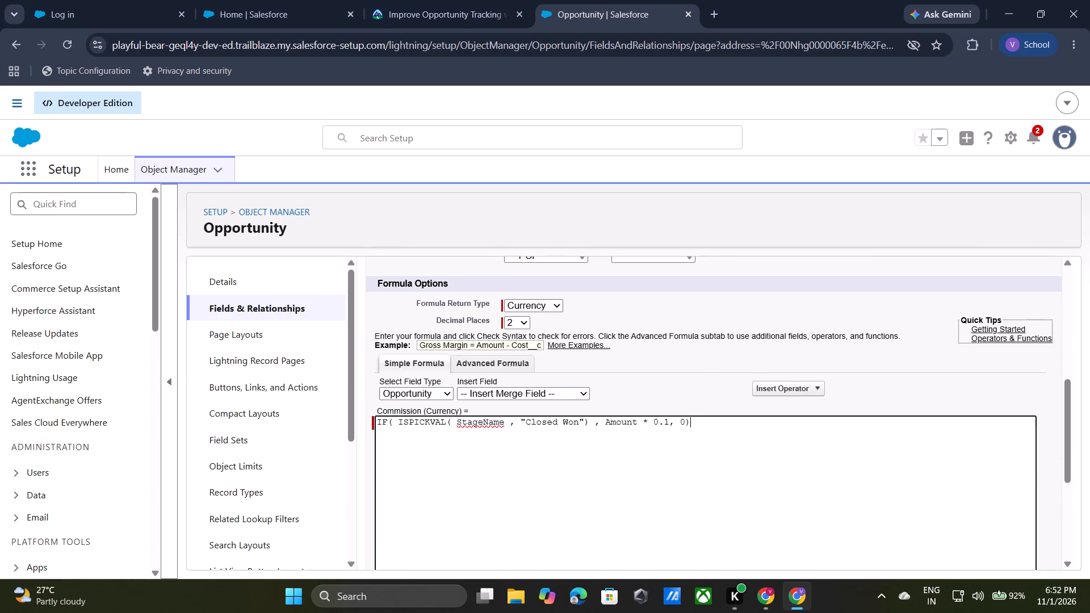
Check the syntax of the modified Commission formula and save the field.
left_click(630, 503)
scroll(630, 503, "down", 3)
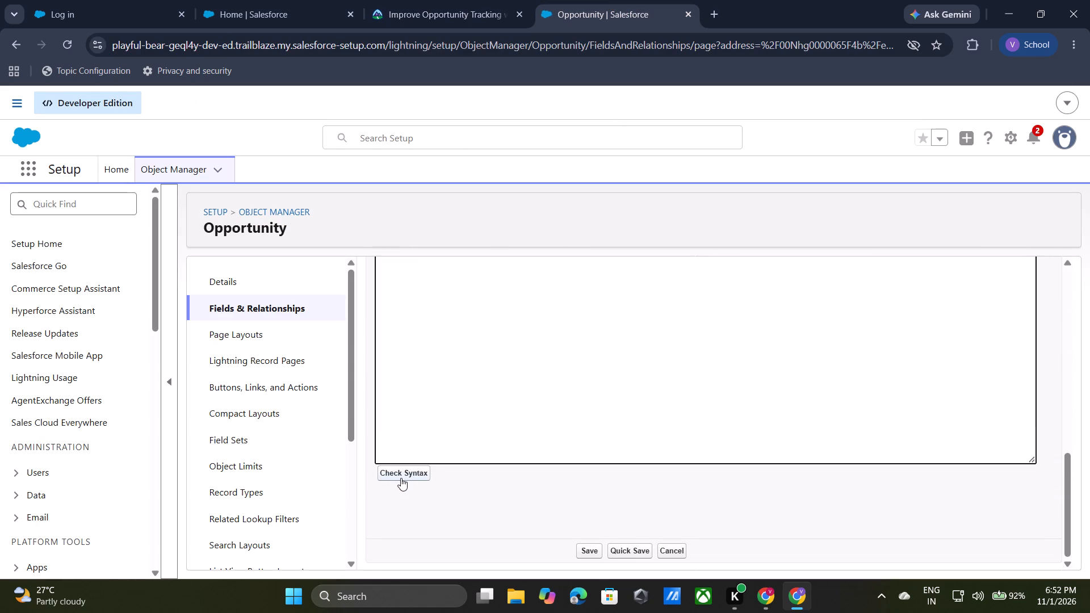
left_click(401, 478)
scroll(401, 478, "down", 2)
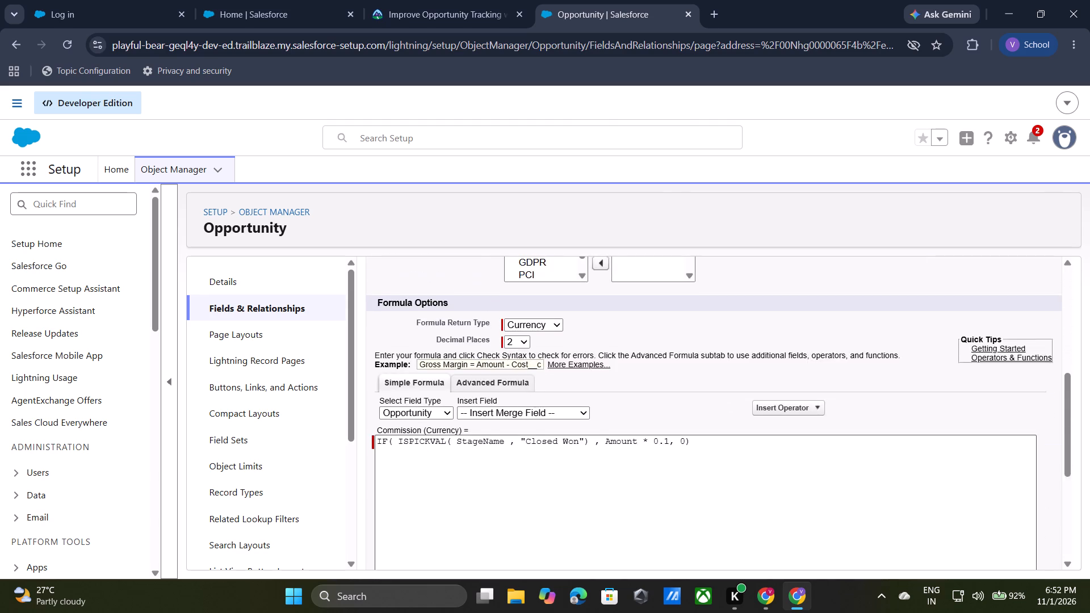
scroll(401, 478, "down", 4)
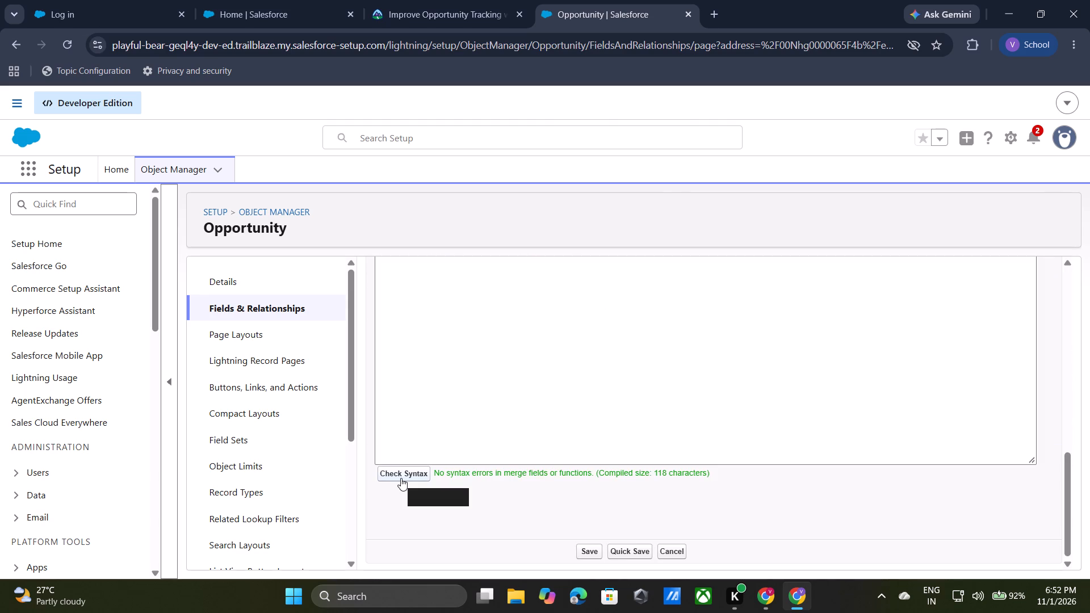
left_click(593, 556)
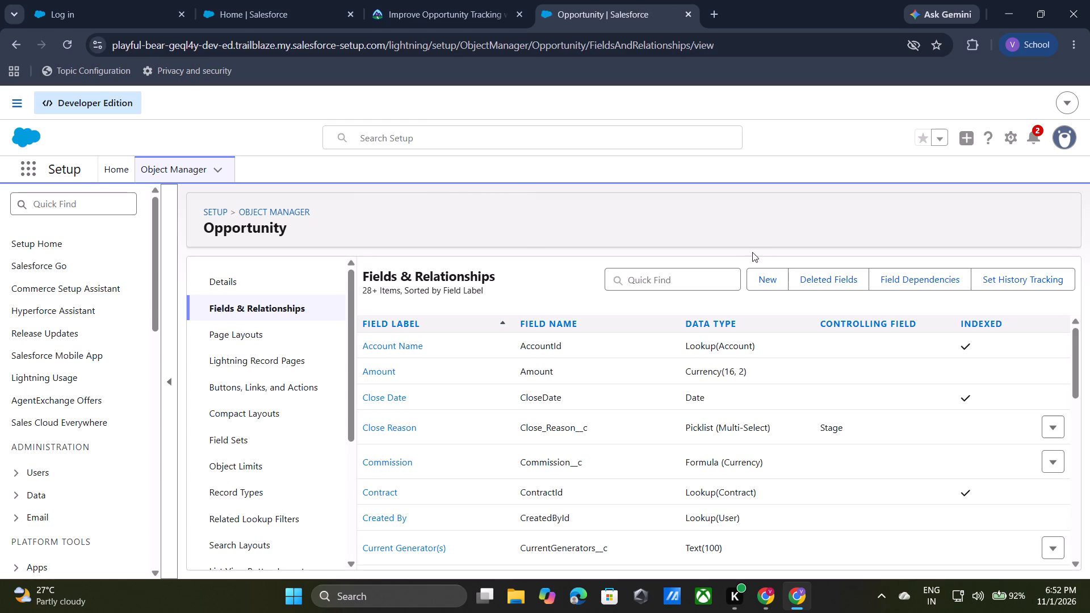
Start a new custom field on the Opportunity object with Formula as its data type.
left_click(773, 283)
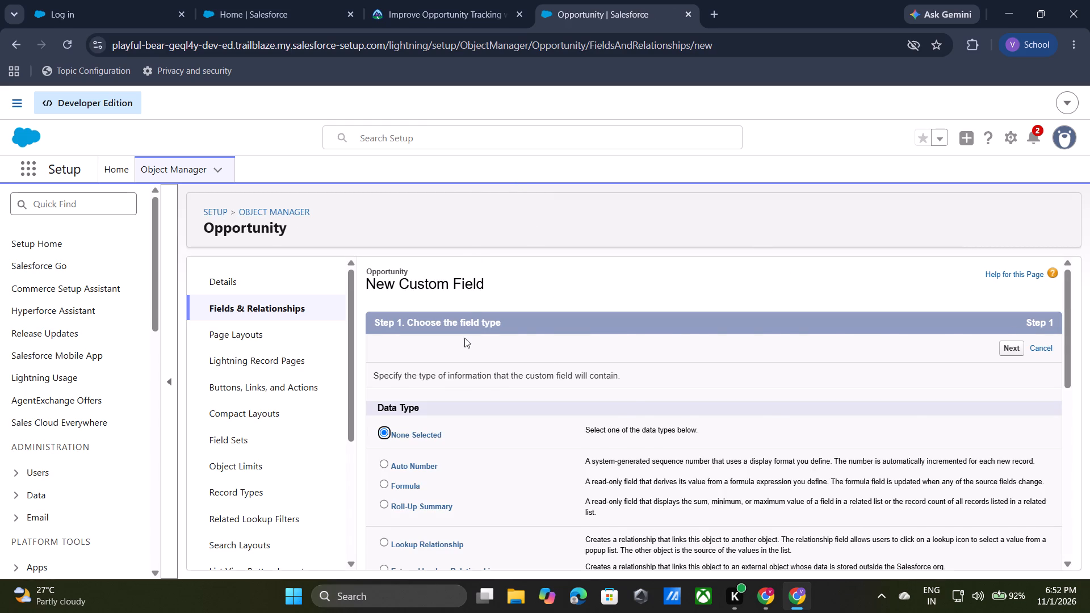
scroll(464, 338, "down", 3)
scroll(445, 344, "up", 2)
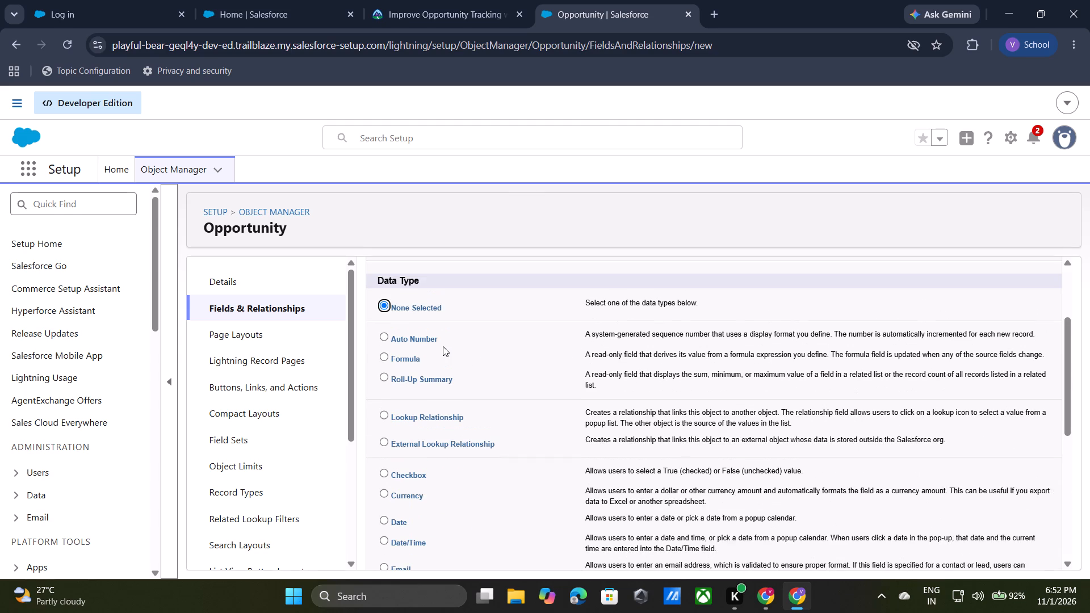
left_click(382, 359)
scroll(782, 339, "up", 2)
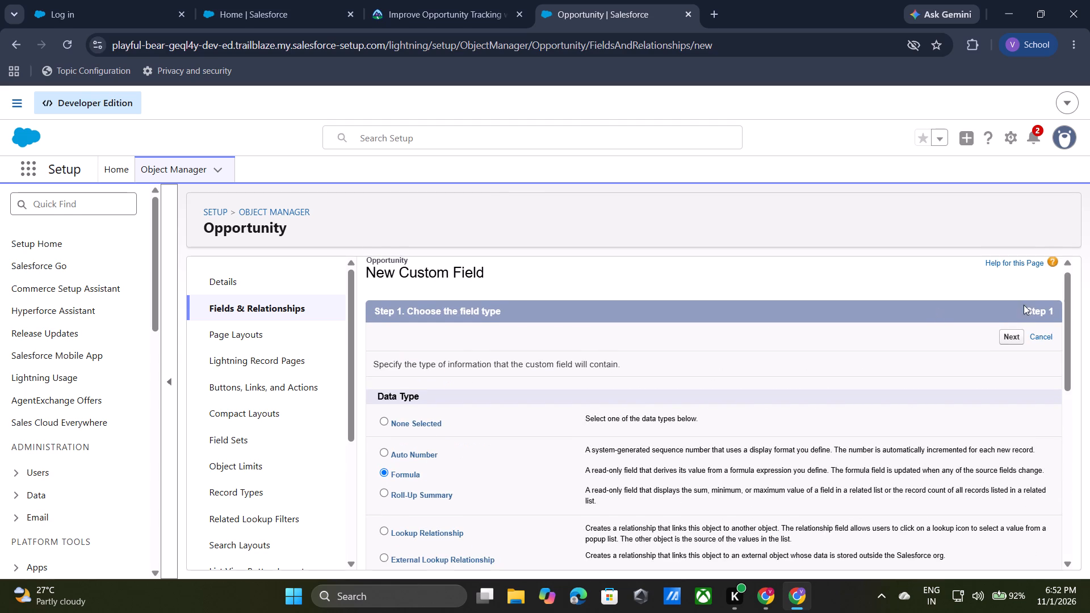
left_click(1012, 346)
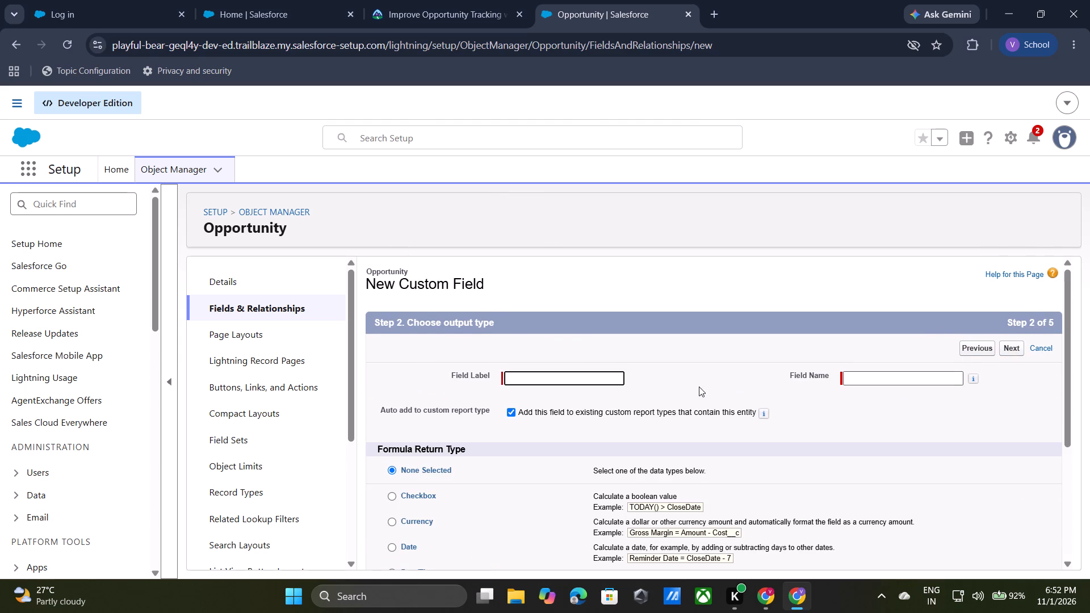
Copy the label Region/Zone from the Trailhead instructions and enter it as the new Opportunity field's label.
left_click(441, 16)
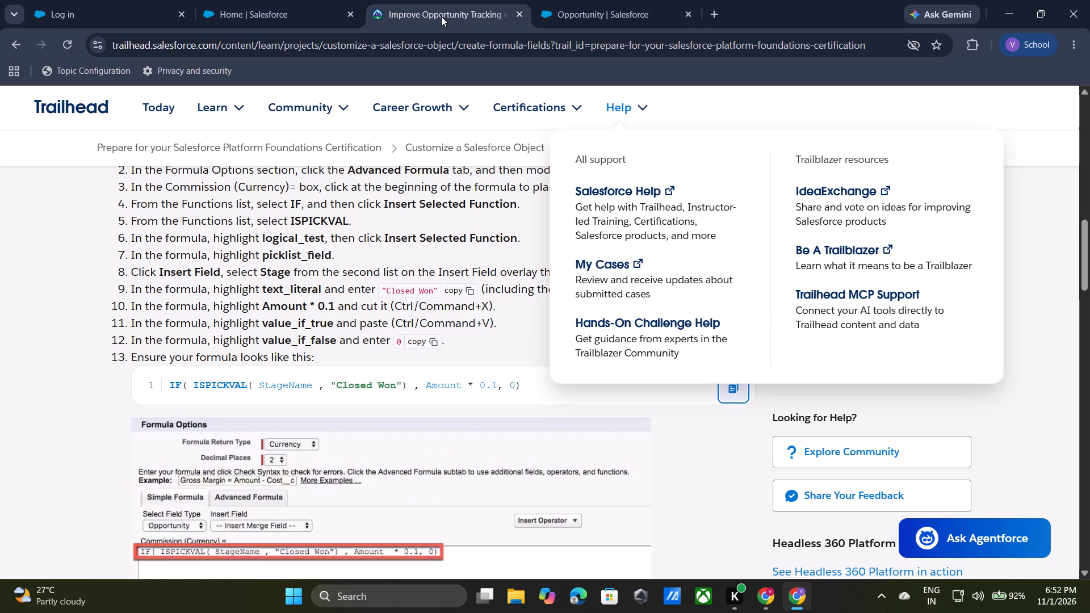
scroll(414, 426, "down", 1)
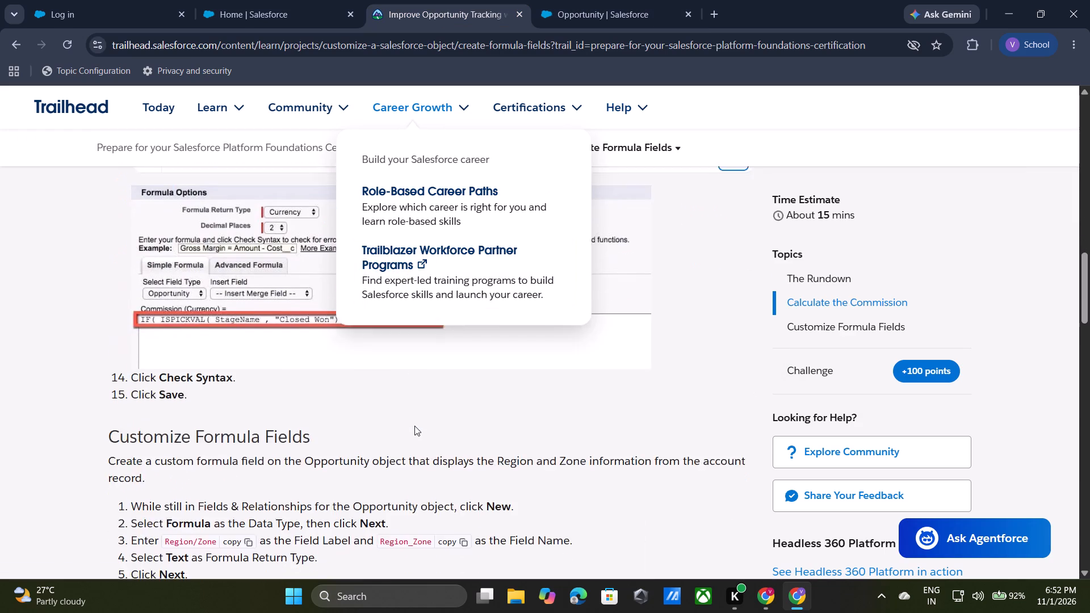
scroll(414, 426, "down", 2)
left_click(414, 426)
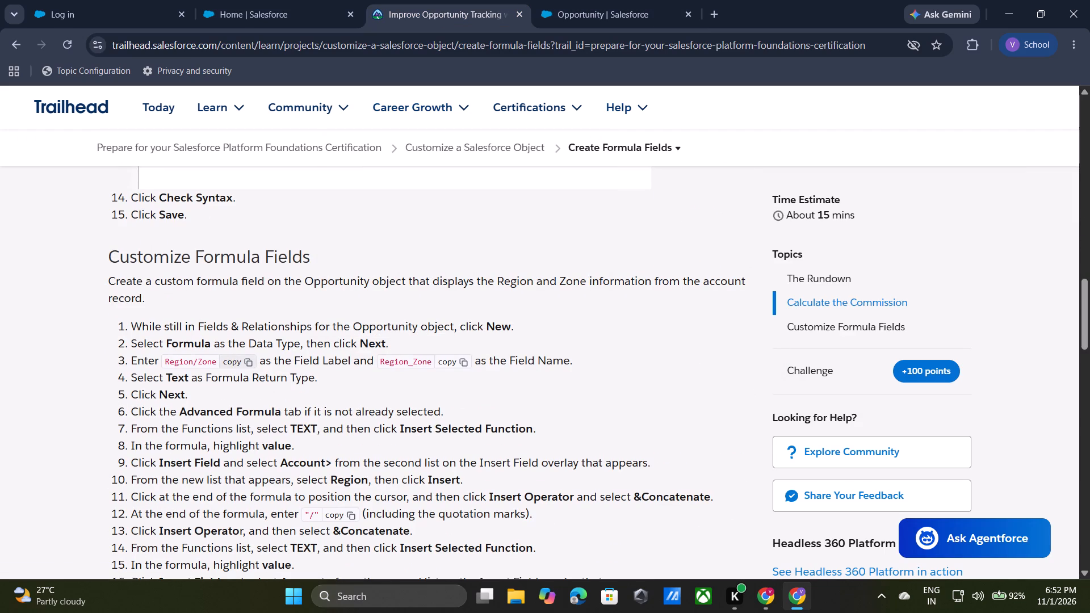
left_click(245, 365)
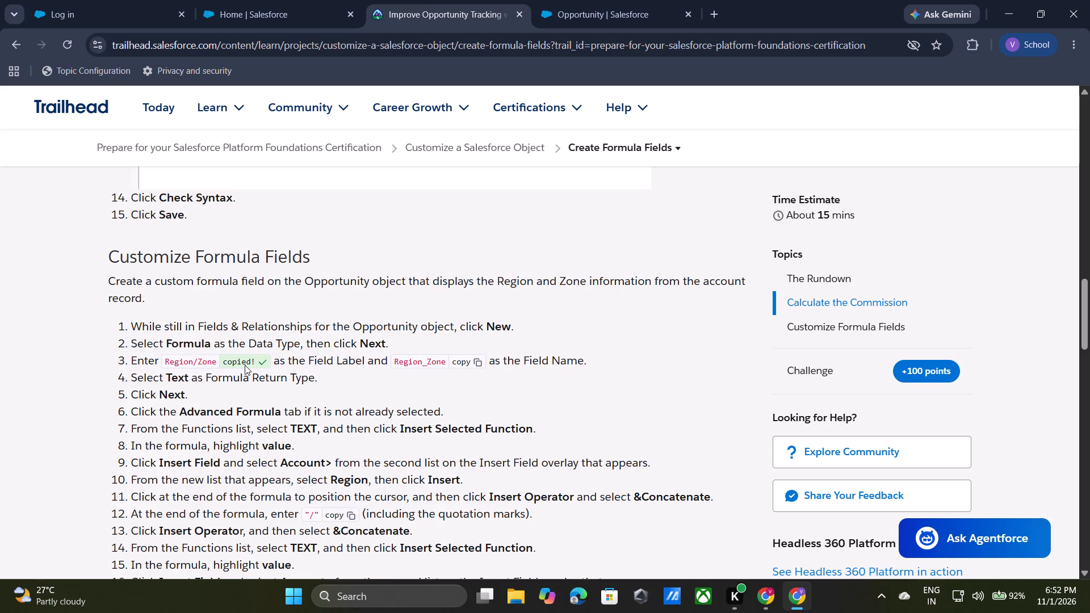
left_click(535, 15)
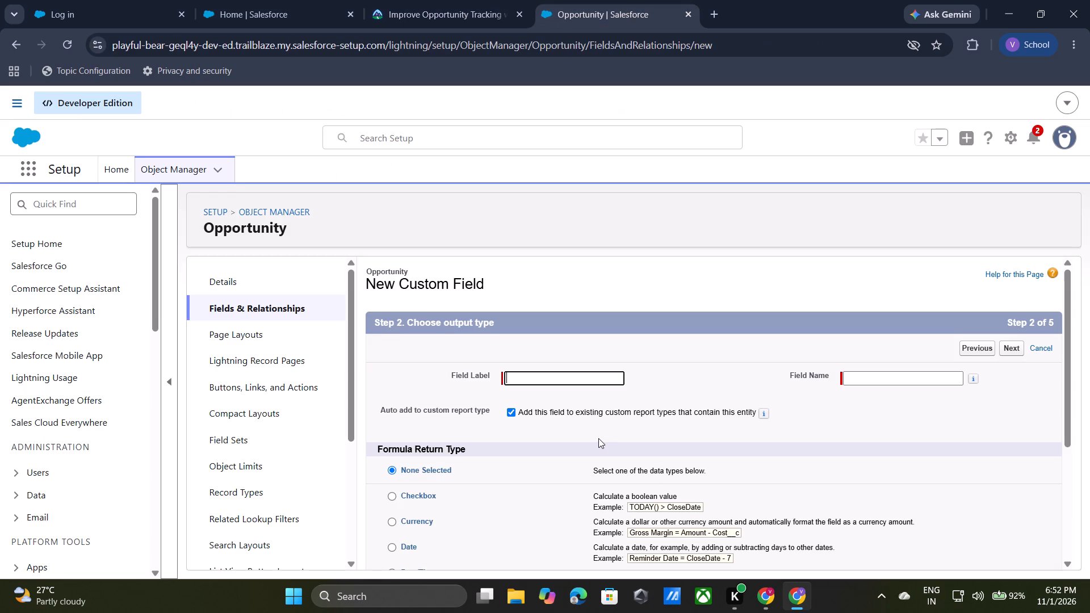
key("ctrl+v")
left_click(697, 391)
Set the Region/Zone field's formula return type to Text and continue to the formula entry.
scroll(697, 391, "down", 1)
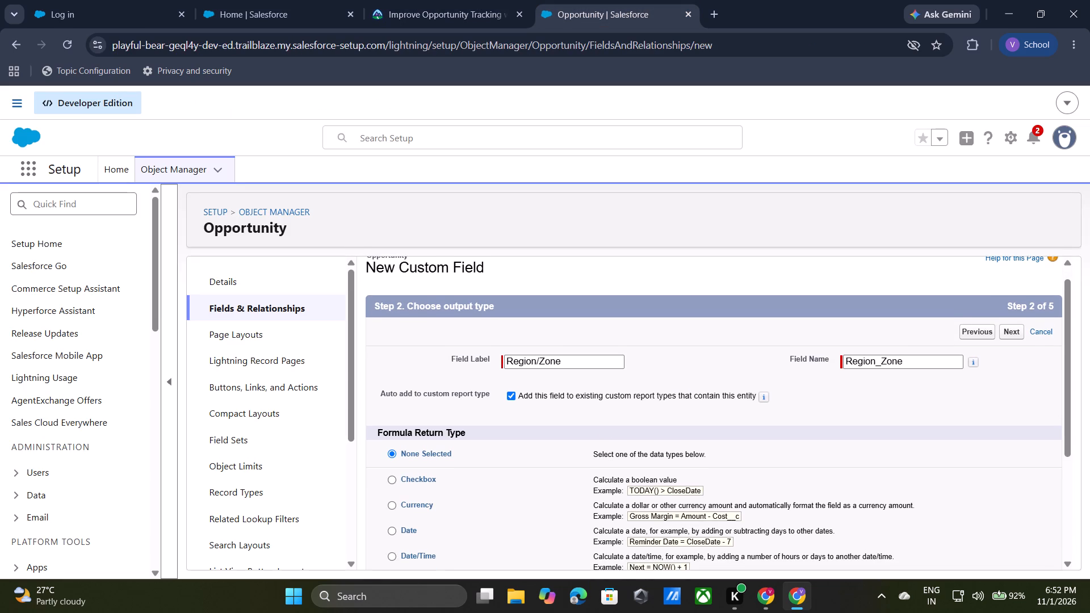
scroll(697, 391, "down", 2)
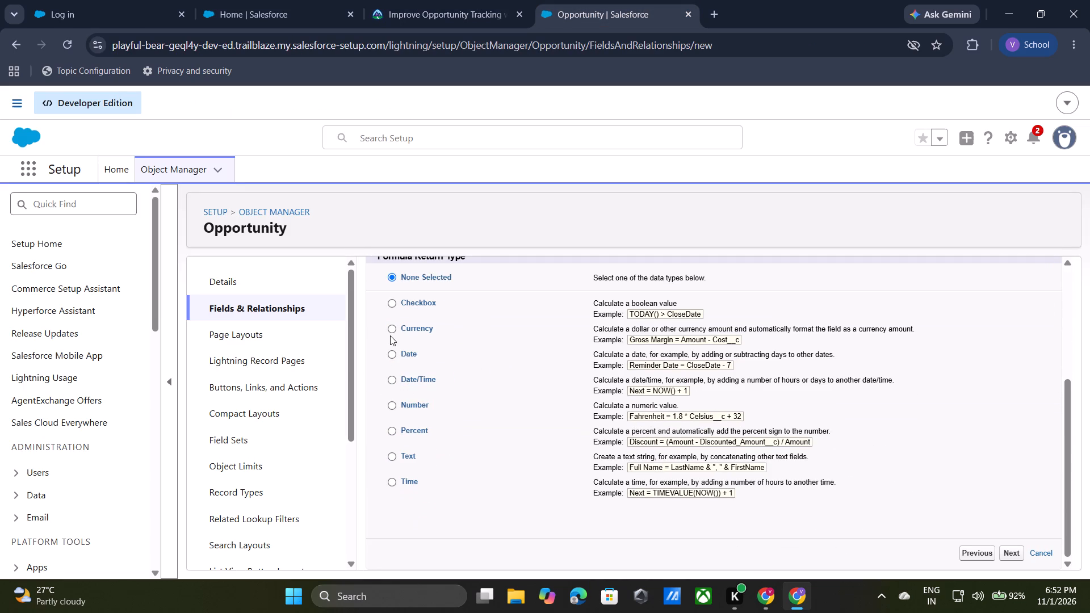
left_click(388, 457)
scroll(808, 536, "down", 1)
left_click(1018, 554)
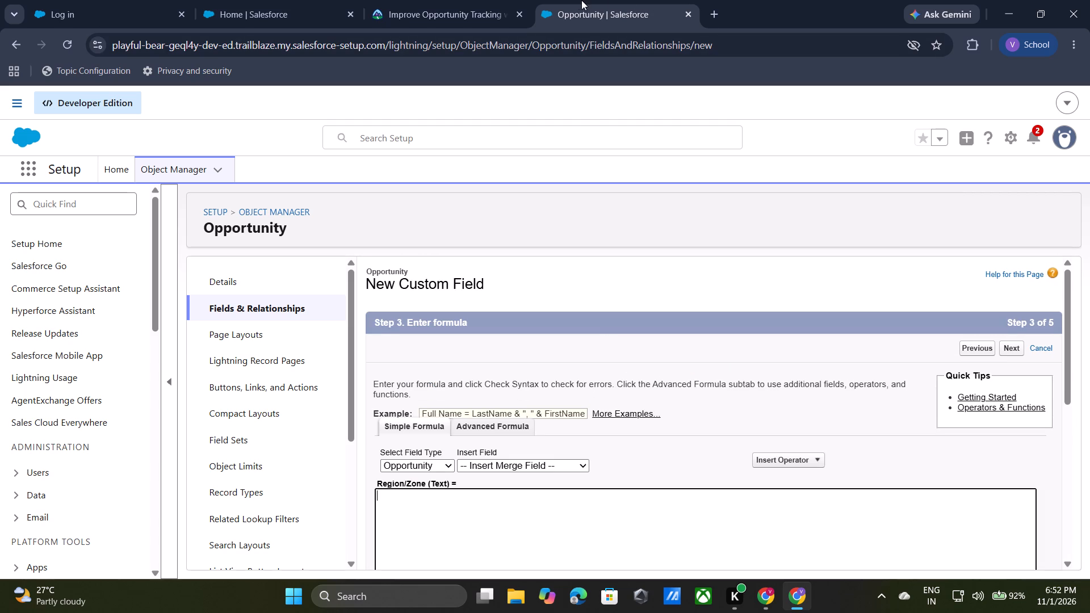
Return to the Trailhead instructions and copy the formula TEXT( Account.Region__c ) & "/" & TEXT( Account.Zone__c ).
left_click(438, 0)
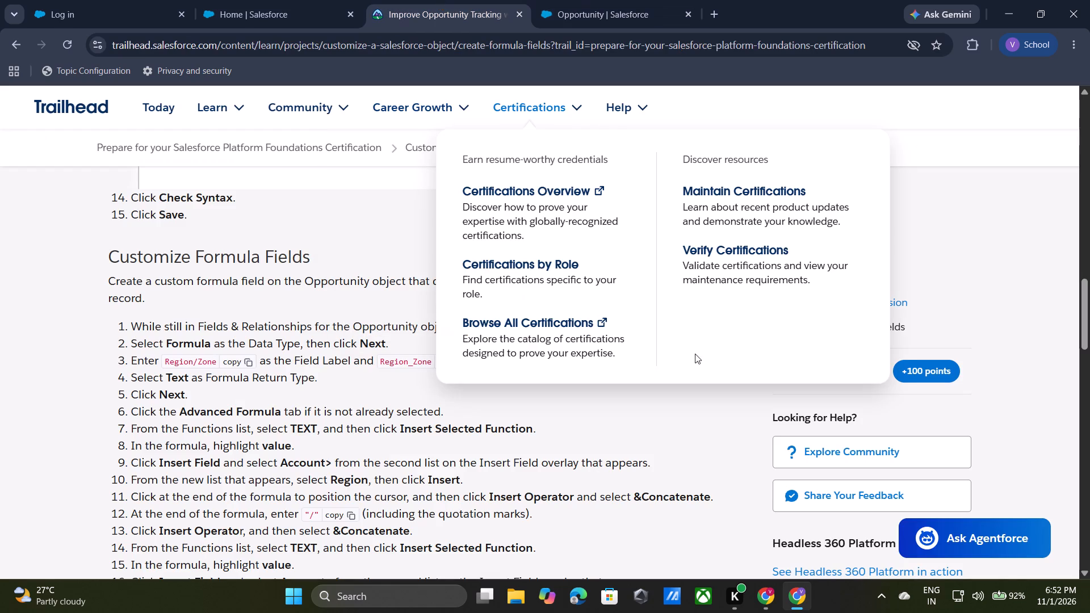
left_click(580, 426)
scroll(580, 426, "down", 2)
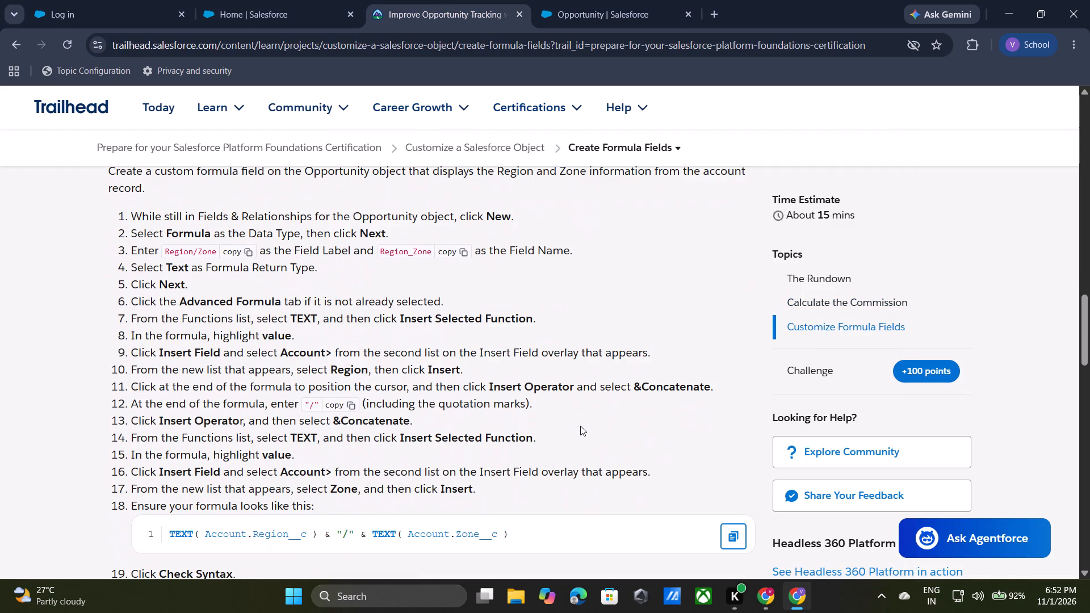
scroll(580, 426, "down", 1)
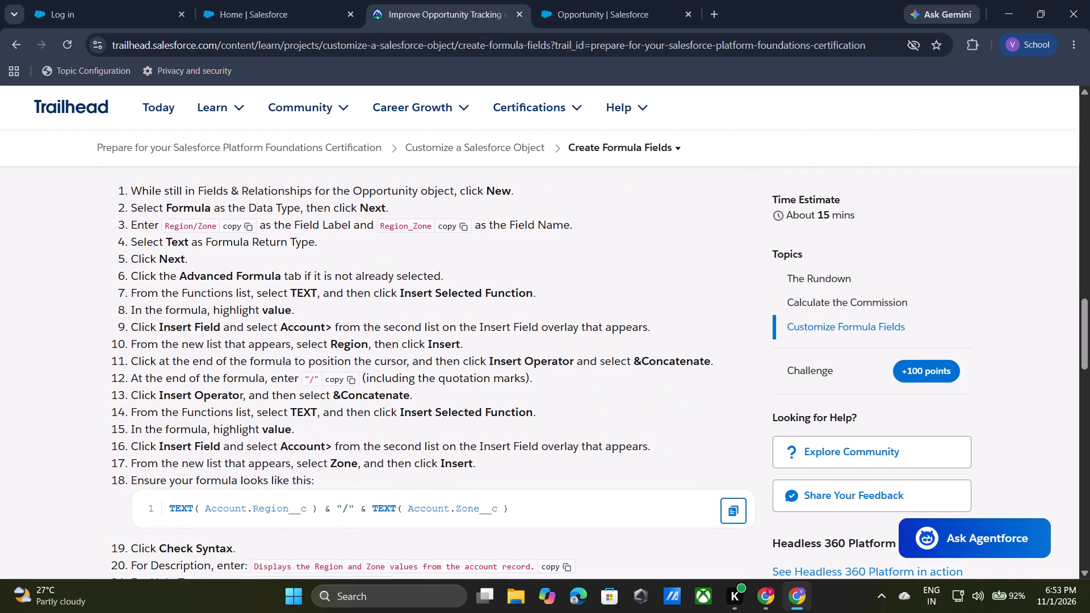
scroll(413, 417, "down", 1)
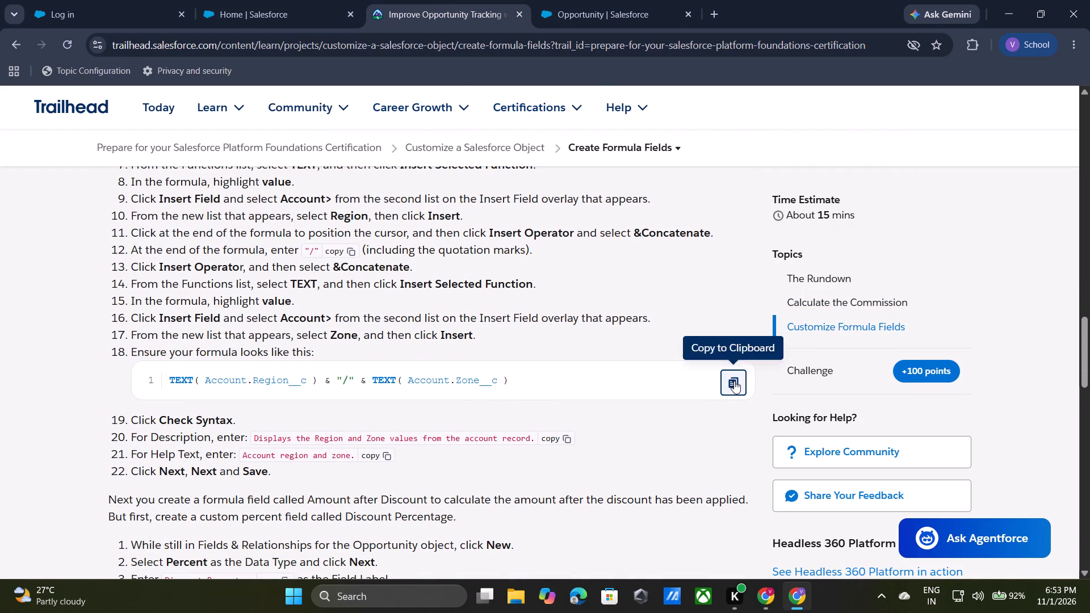
left_click(734, 381)
Enter TEXT( Account.Region__c ) & "/" & TEXT( Account.Zone__c ) as the Region/Zone formula in the Opportunity setup and check its syntax.
left_click(535, 0)
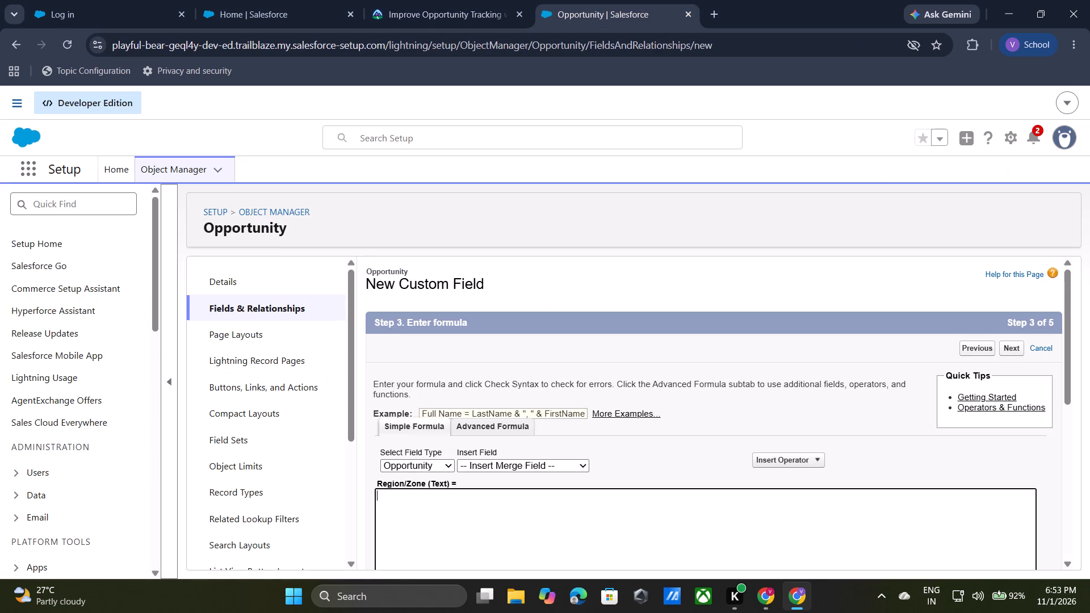
left_click(589, 497)
key("ctrl+v")
scroll(624, 493, "down", 1)
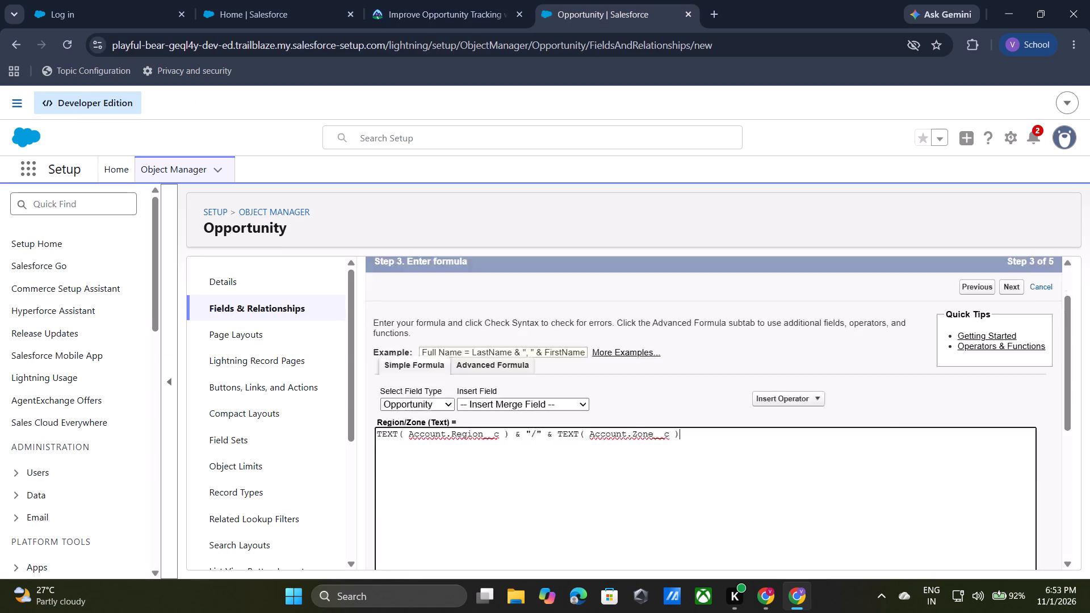
scroll(624, 493, "down", 1)
left_click(407, 505)
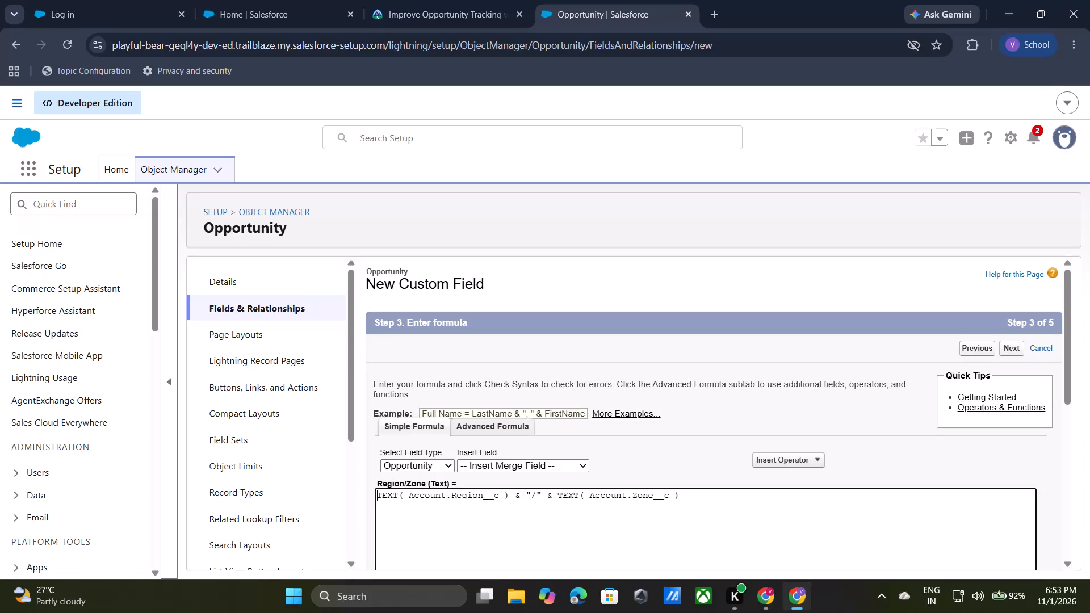
Copy "Displays the Region and Zone values from the account record." from Trailhead into the Region/Zone field's description.
scroll(407, 505, "down", 3)
scroll(591, 488, "down", 2)
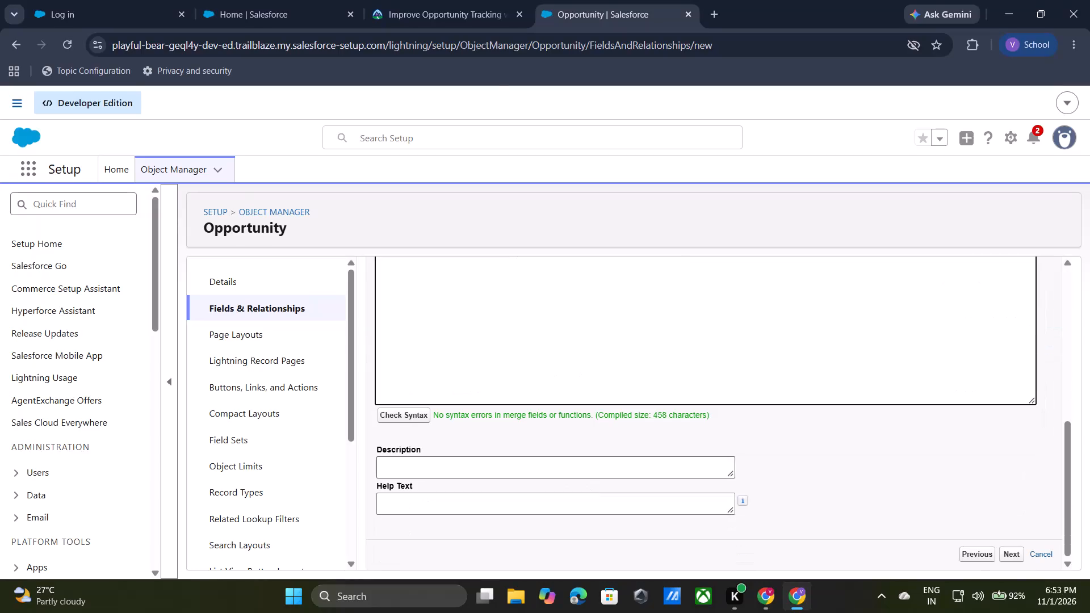
left_click(490, 0)
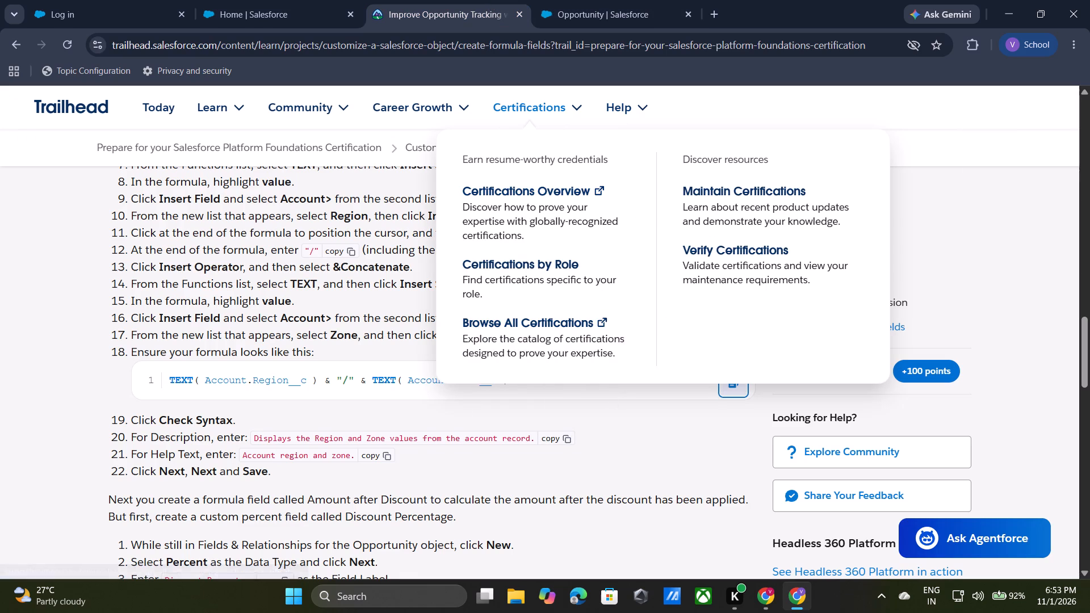
left_click_drag(534, 442, 565, 430)
left_click_drag(565, 430, 565, 441)
left_click(565, 441)
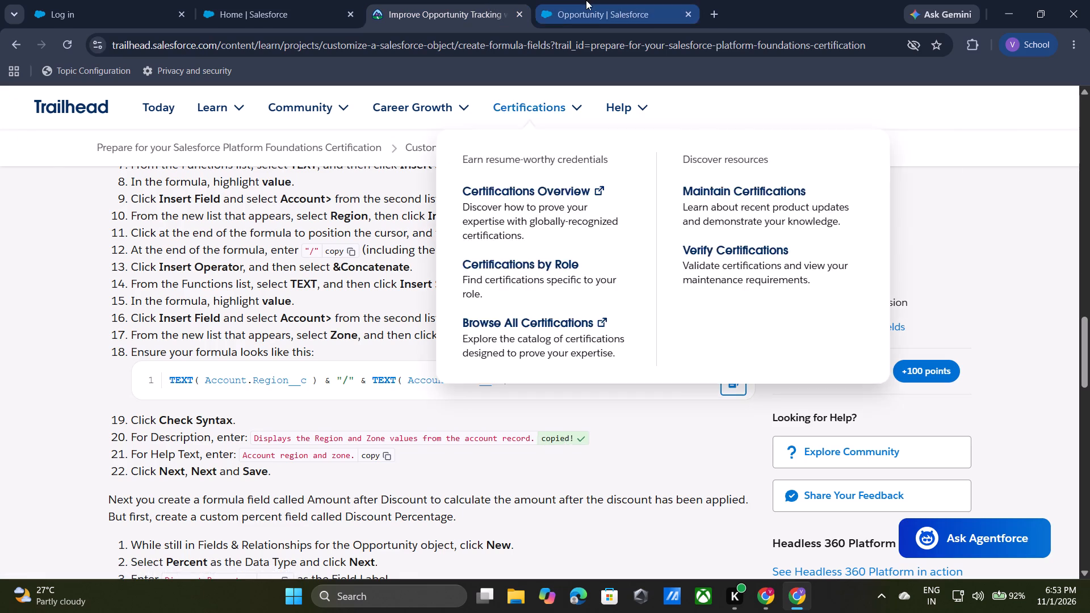
left_click(586, 0)
left_click(496, 459)
key("ctrl+v")
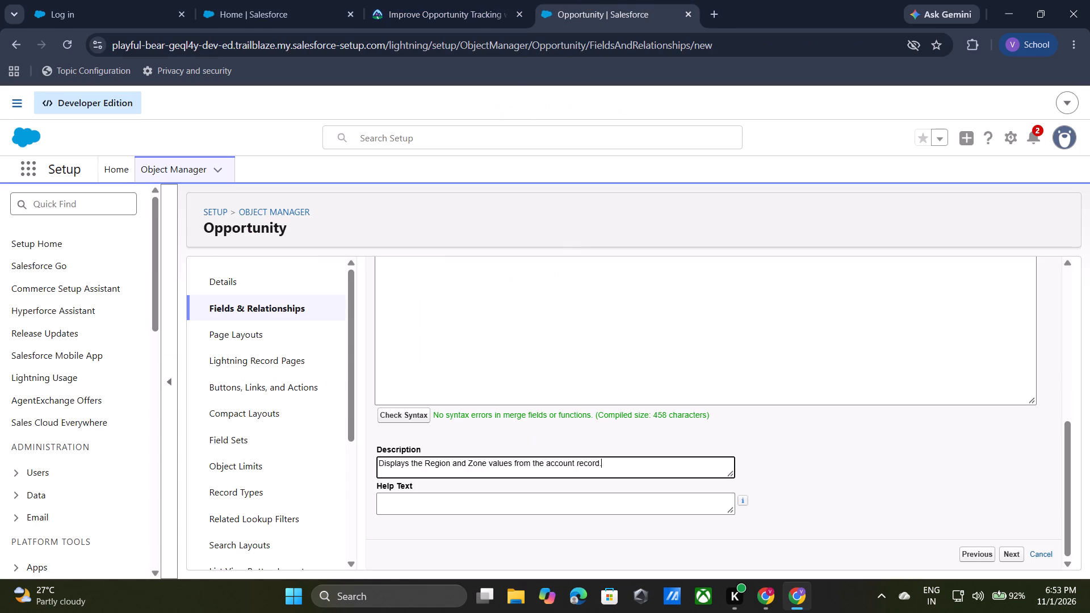
Copy "Account region and zone." from the Trailhead instructions into the Region/Zone field's help text.
left_click(486, 6)
left_click(574, 454)
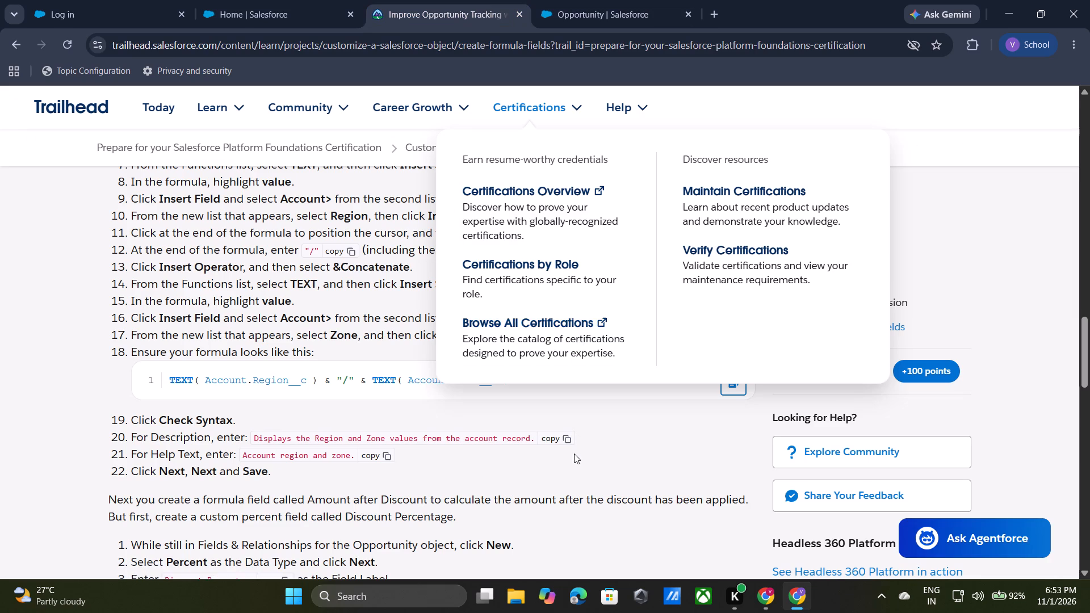
scroll(574, 454, "down", 1)
left_click(372, 343)
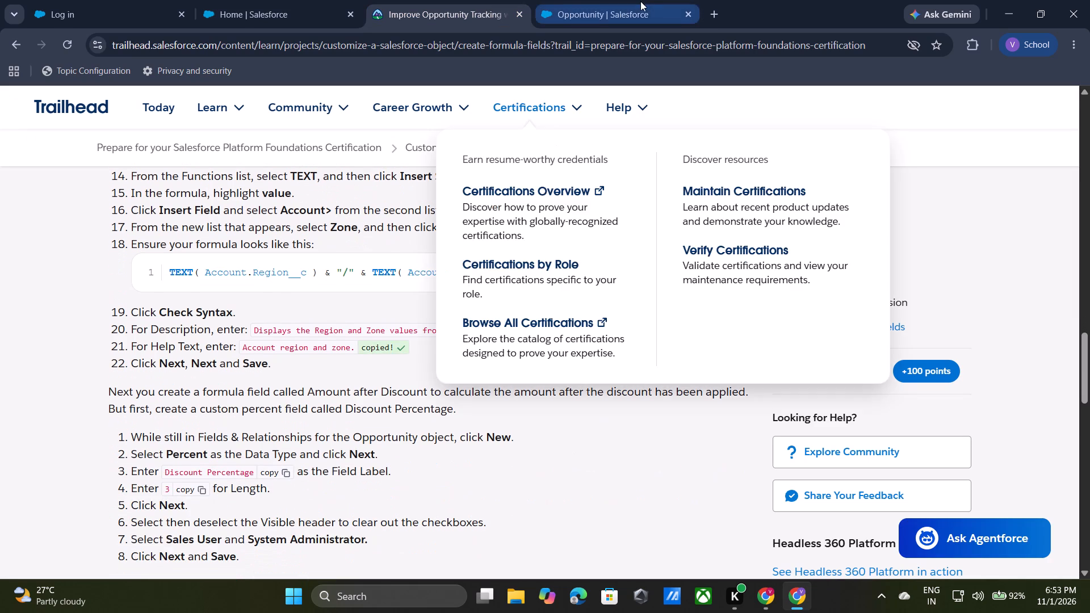
left_click(636, 11)
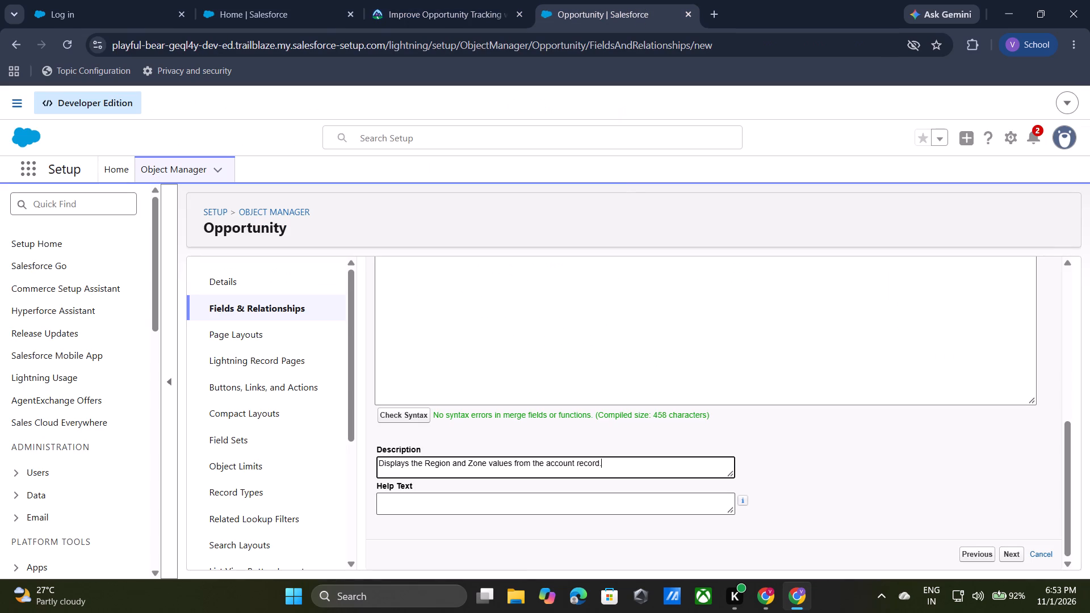
left_click(508, 496)
key("ctrl+v")
left_click(886, 447)
Accept the default field-level security and page layouts for the Region/Zone field and save it.
scroll(886, 447, "down", 1)
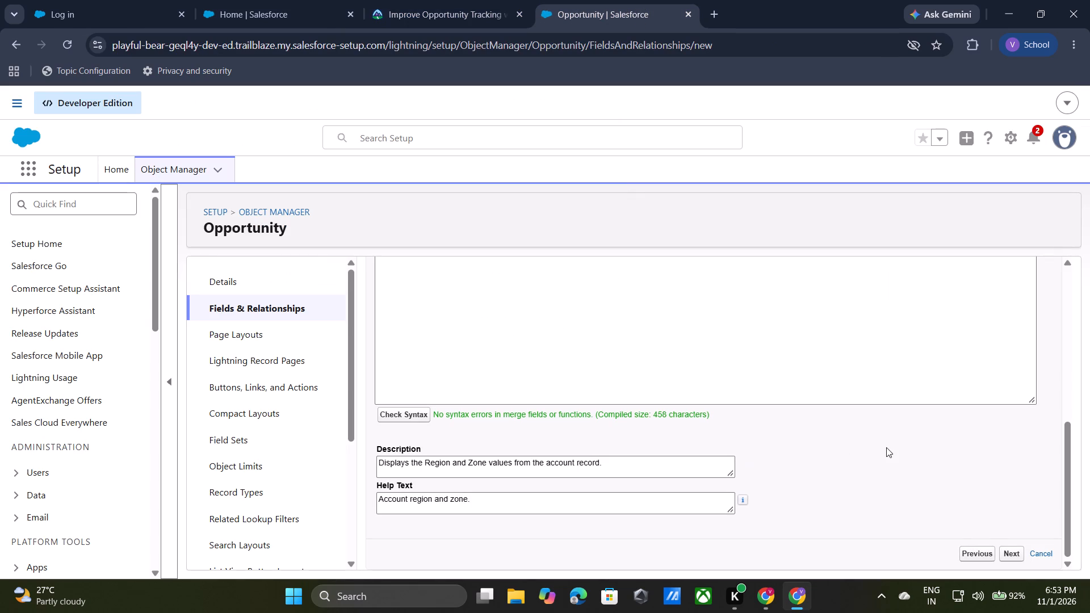
left_click(1012, 550)
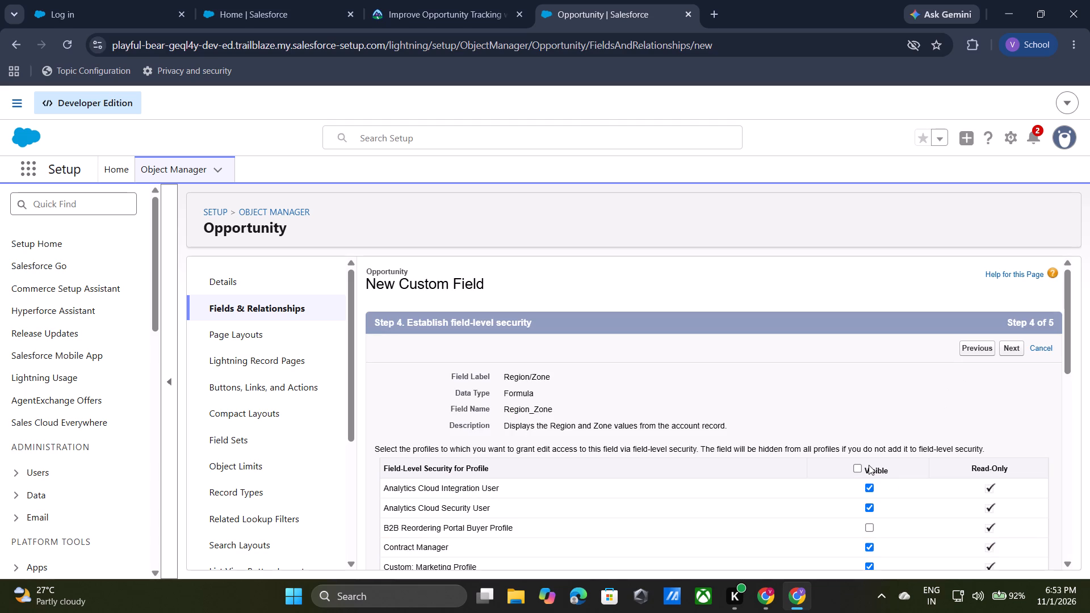
left_click(1019, 348)
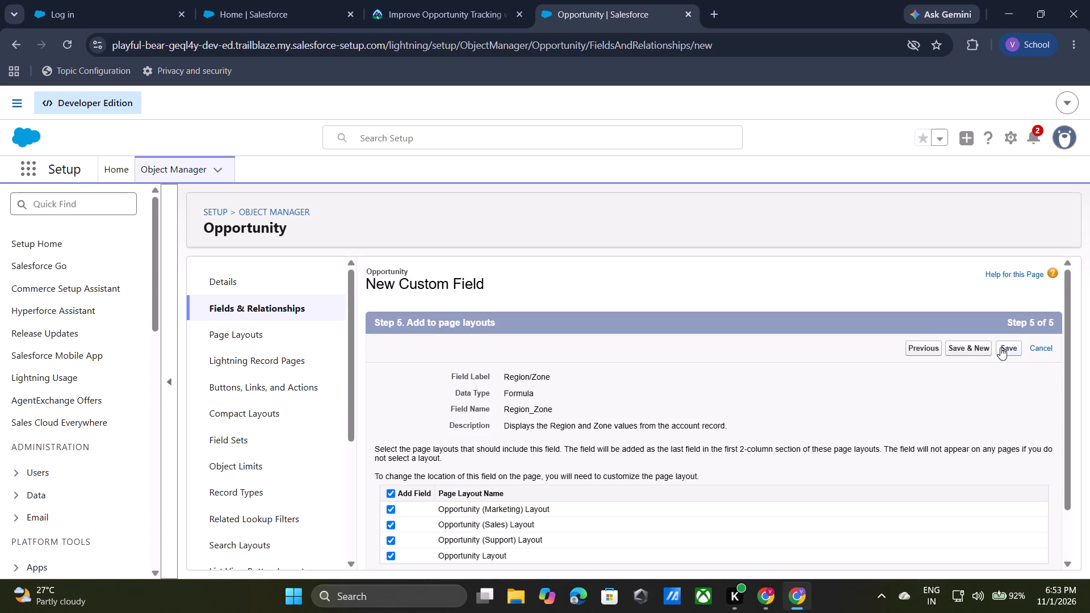
left_click(1007, 351)
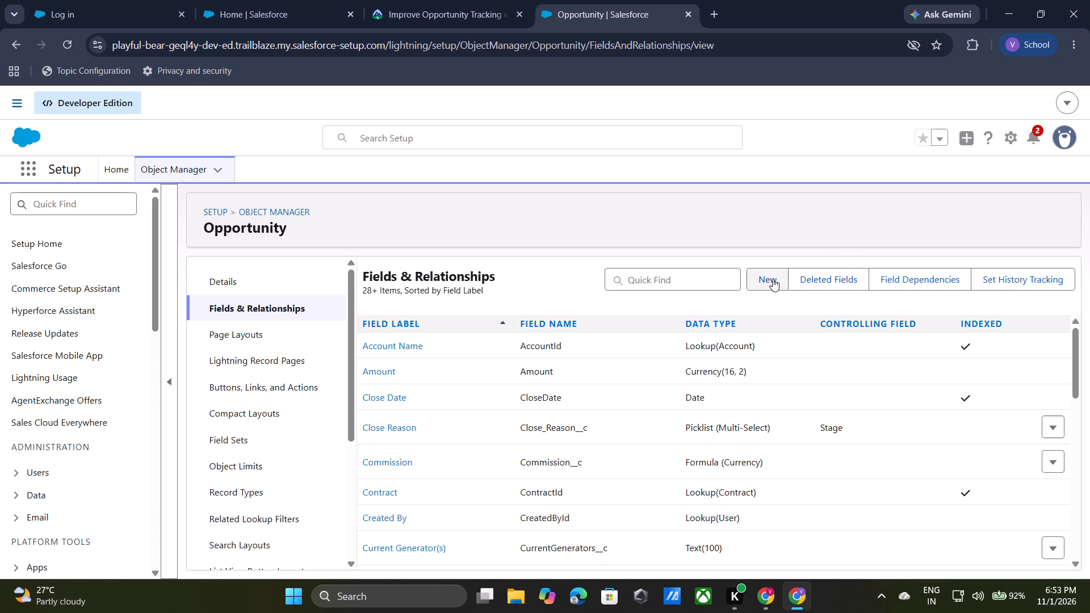
Start a new custom field on the Opportunity object with Percent as its data type.
left_click(773, 279)
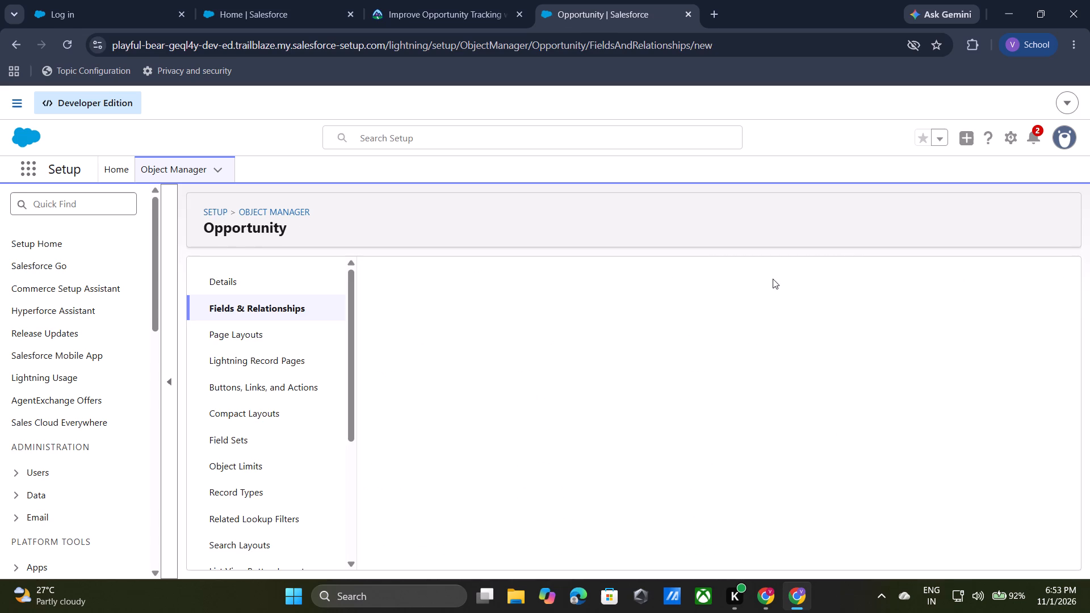
scroll(476, 467, "down", 2)
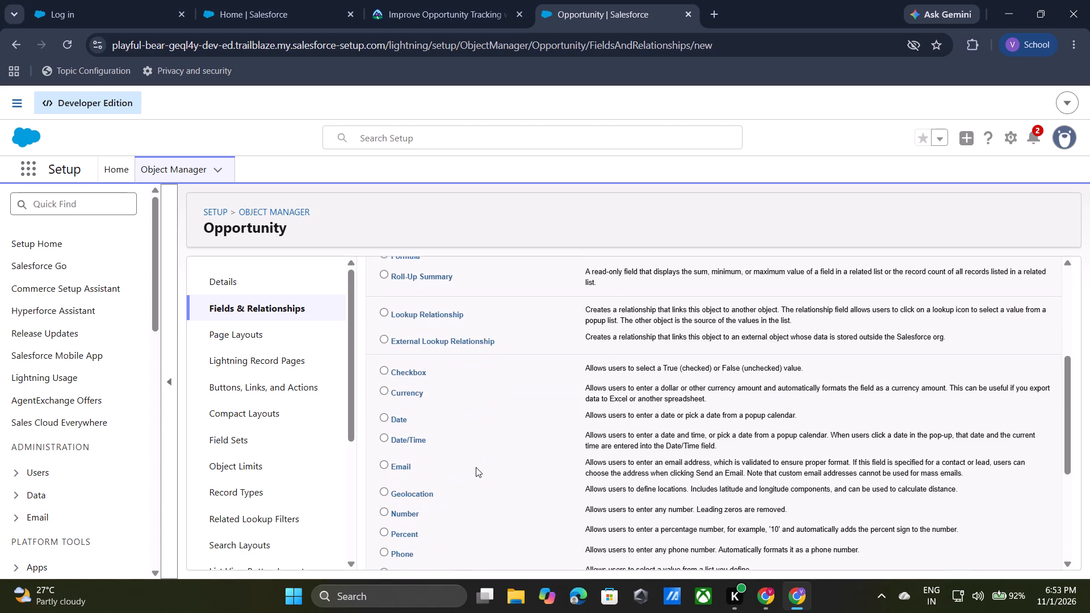
scroll(476, 467, "down", 1)
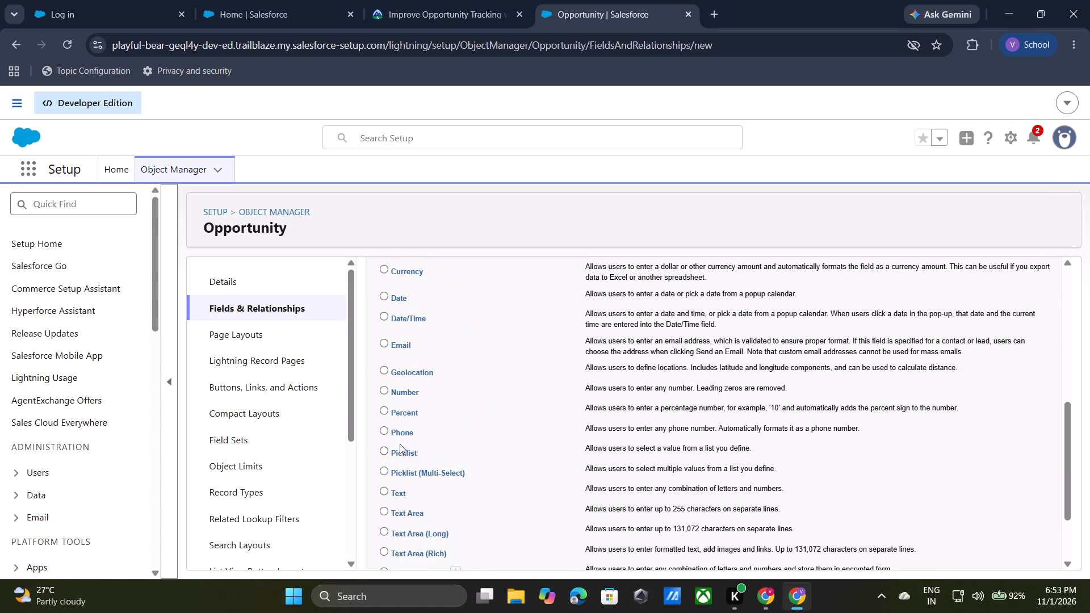
left_click(383, 411)
scroll(840, 413, "up", 5)
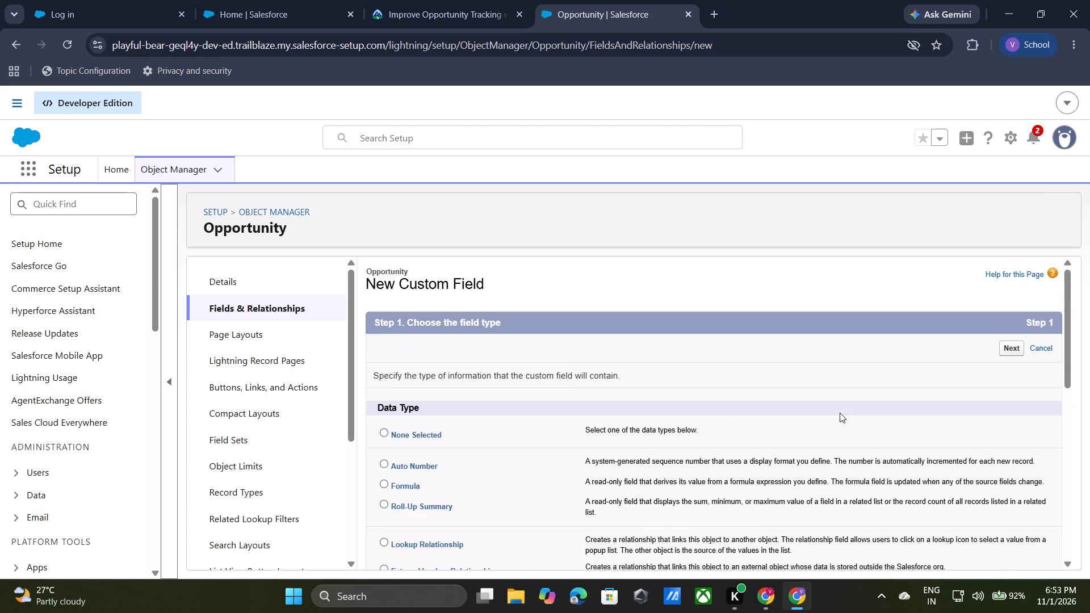
left_click(1021, 345)
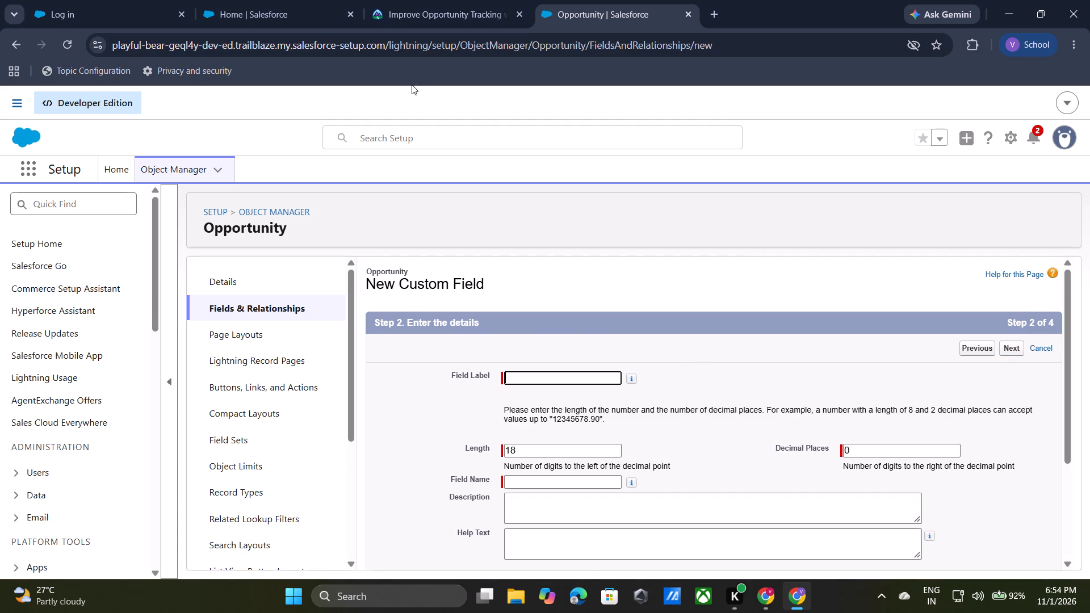
Copy "Discount Percentage" from the Trailhead instructions into the new percent field's label in the Opportunity setup.
left_click(405, 0)
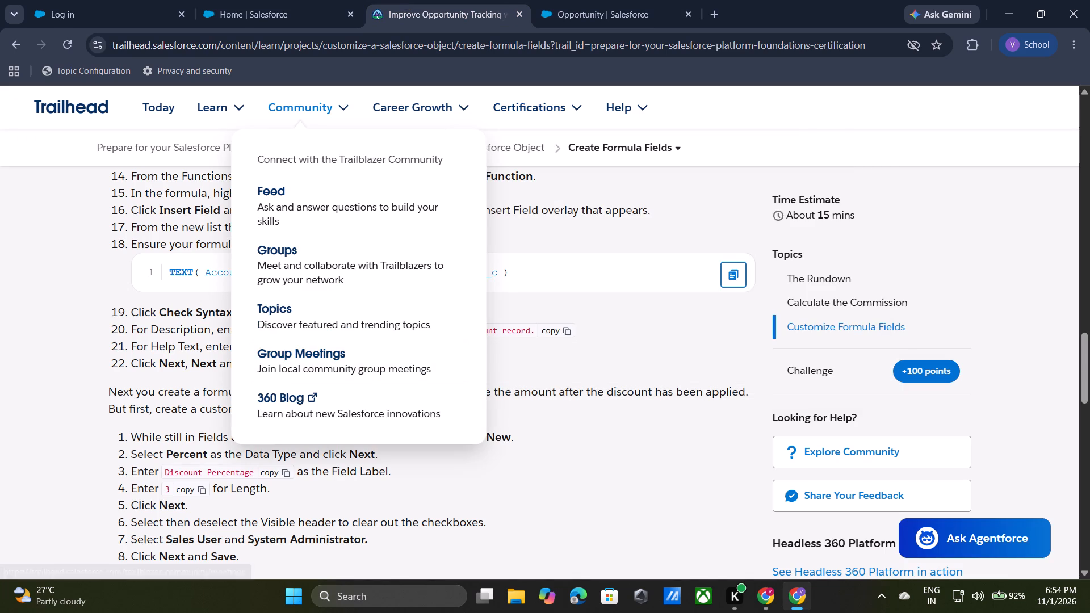
left_click(187, 361)
scroll(187, 361, "down", 2)
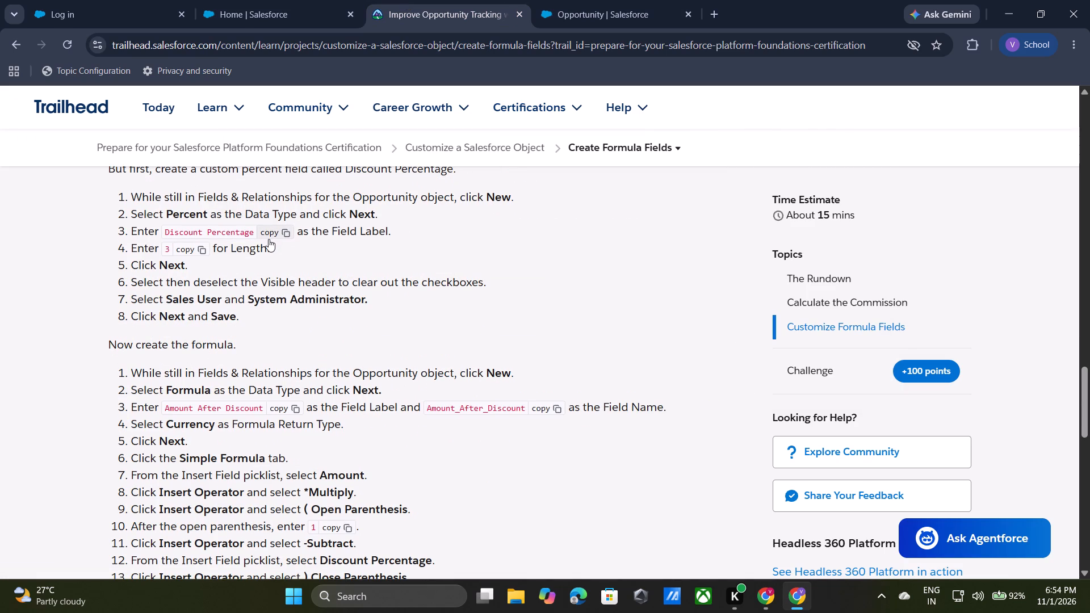
left_click(269, 239)
left_click(279, 229)
left_click(623, 19)
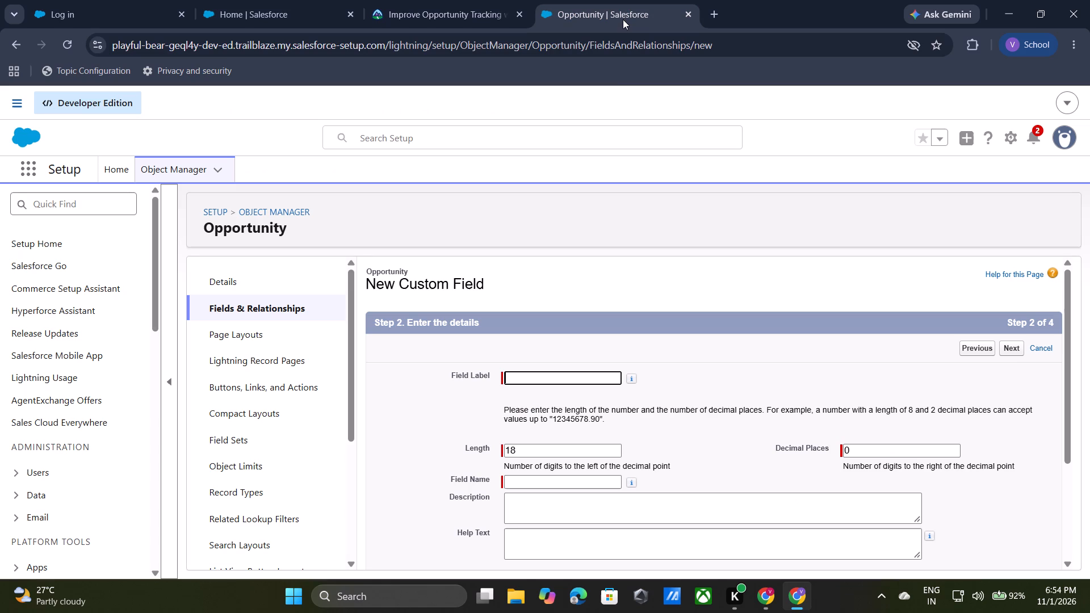
key("ctrl+v")
left_click(669, 366)
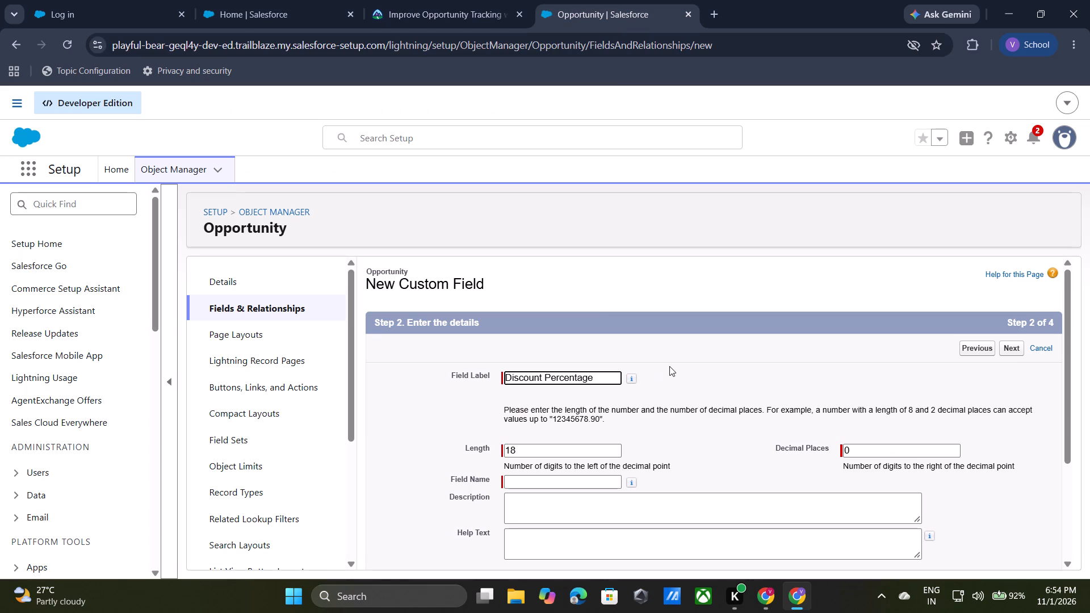
Set the Discount Percentage field's length to 3 and continue to field-level security.
scroll(669, 366, "down", 1)
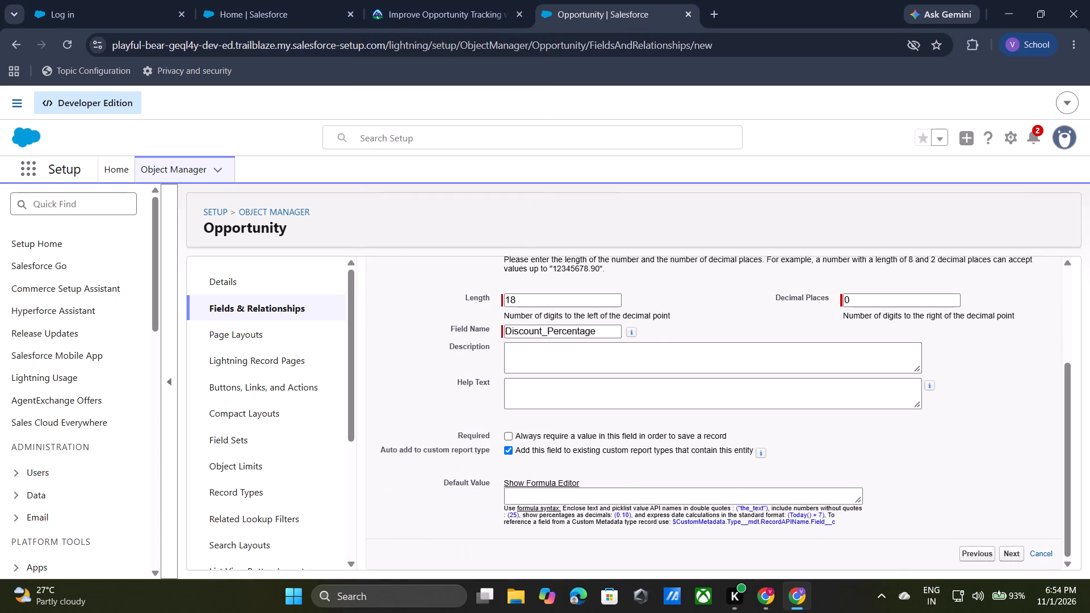
left_click(542, 302)
key("BackSpace")
key("BackSpace")
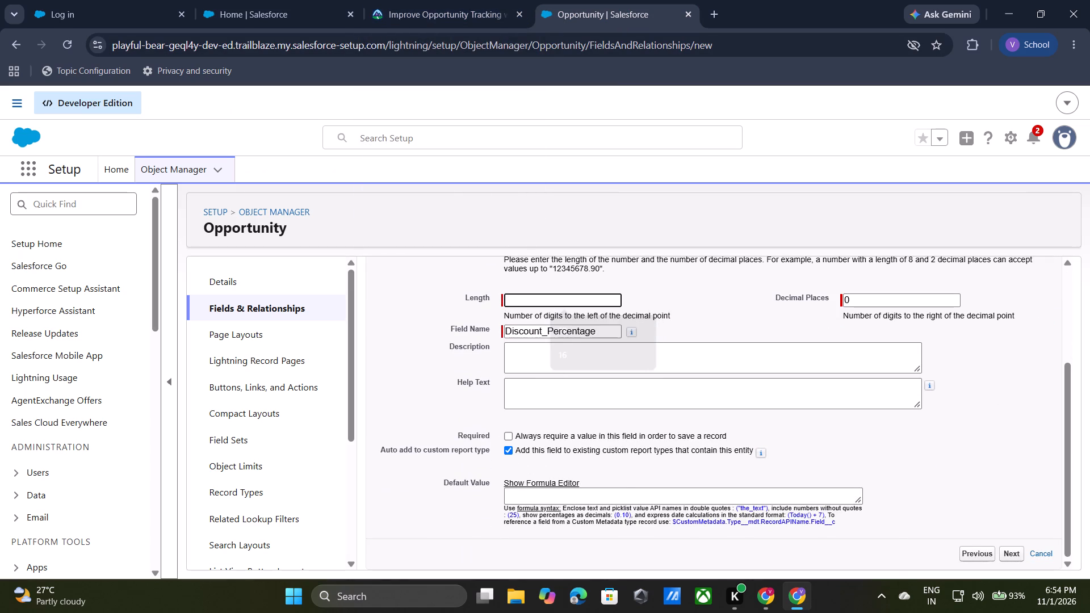
key("3")
left_click(686, 323)
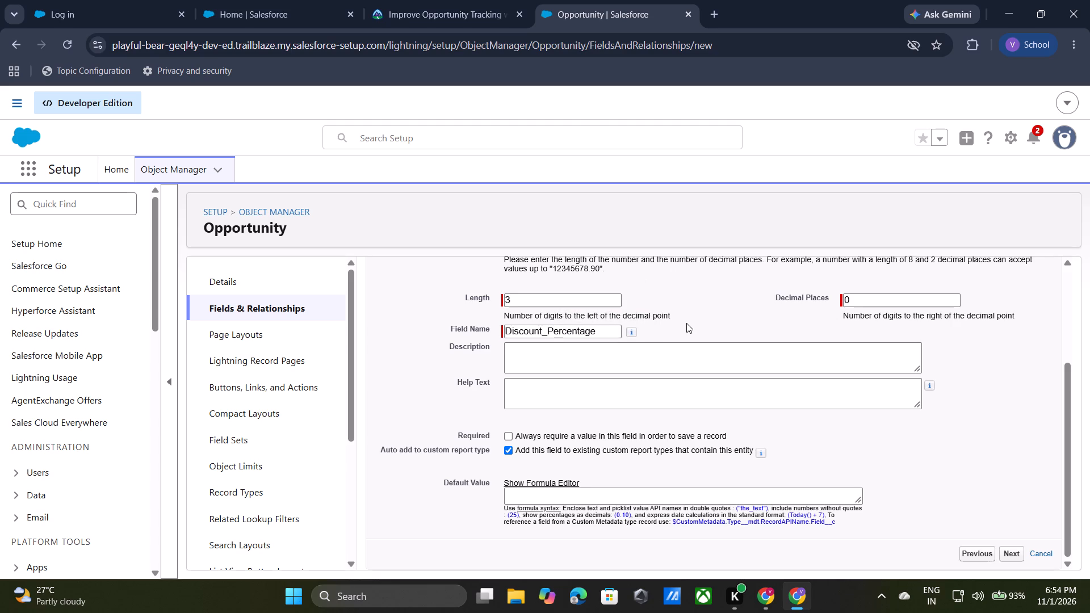
left_click(1021, 553)
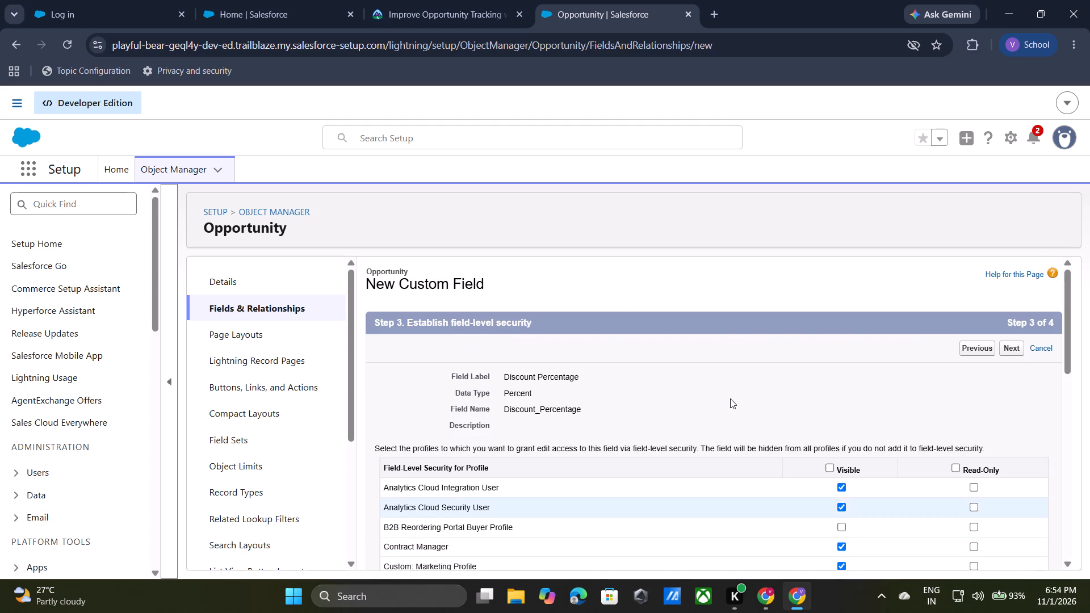
Clear visibility for all profiles, make Discount Percentage visible only to Sales User and System Administrator, and continue to page layouts.
scroll(730, 398, "down", 1)
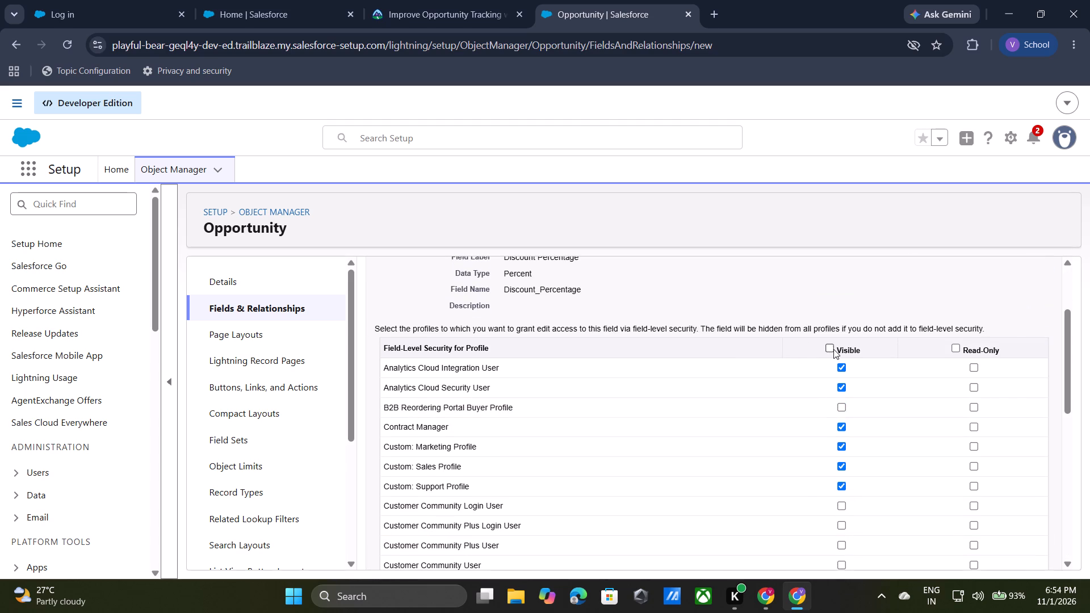
left_click(828, 350)
left_click(828, 350)
scroll(839, 430, "down", 1)
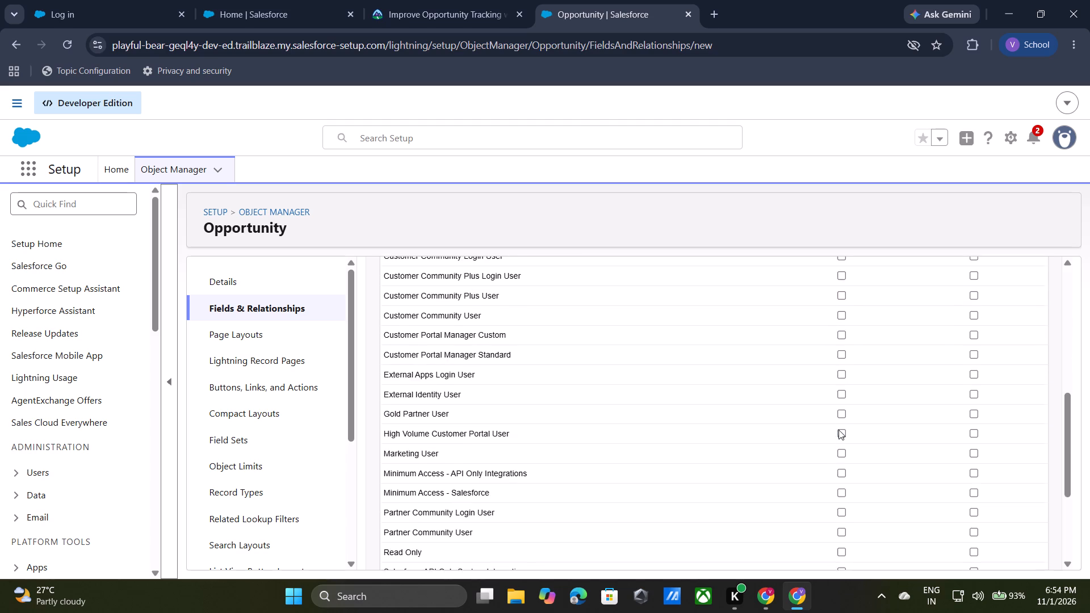
scroll(839, 430, "down", 3)
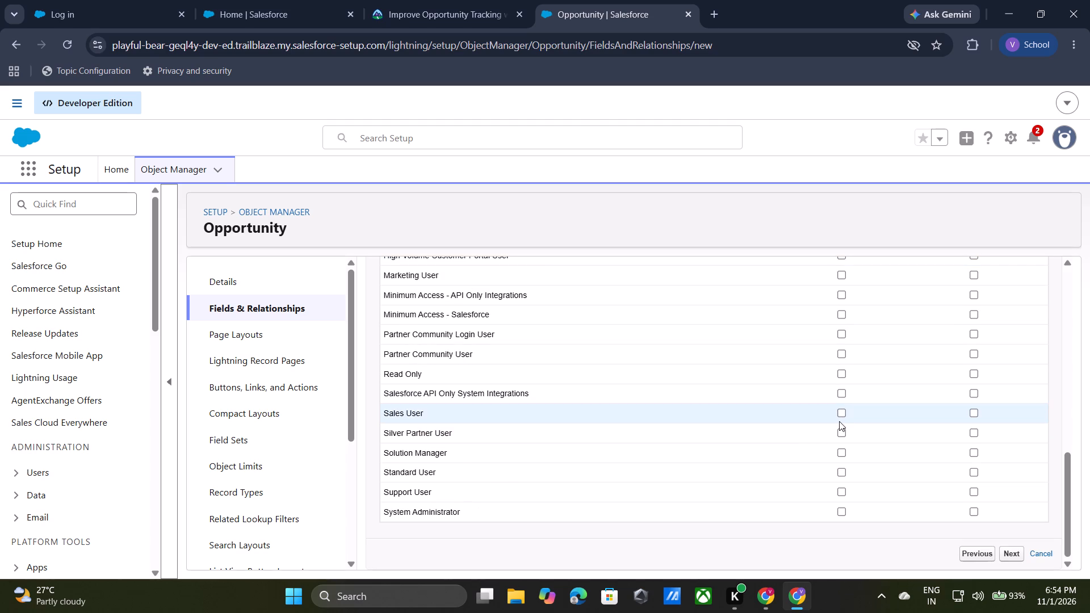
left_click(842, 415)
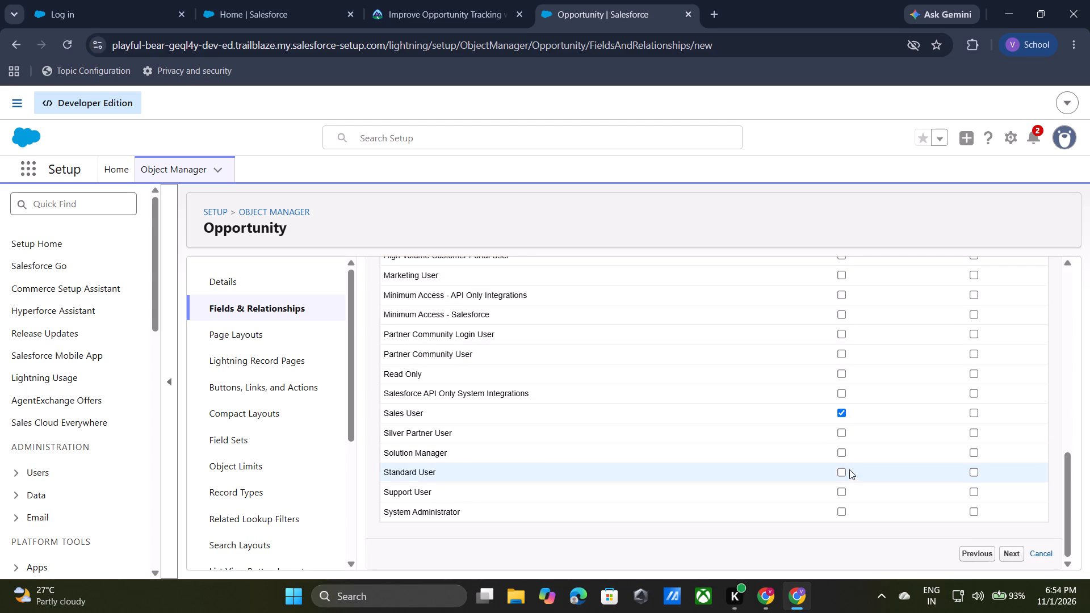
left_click(838, 514)
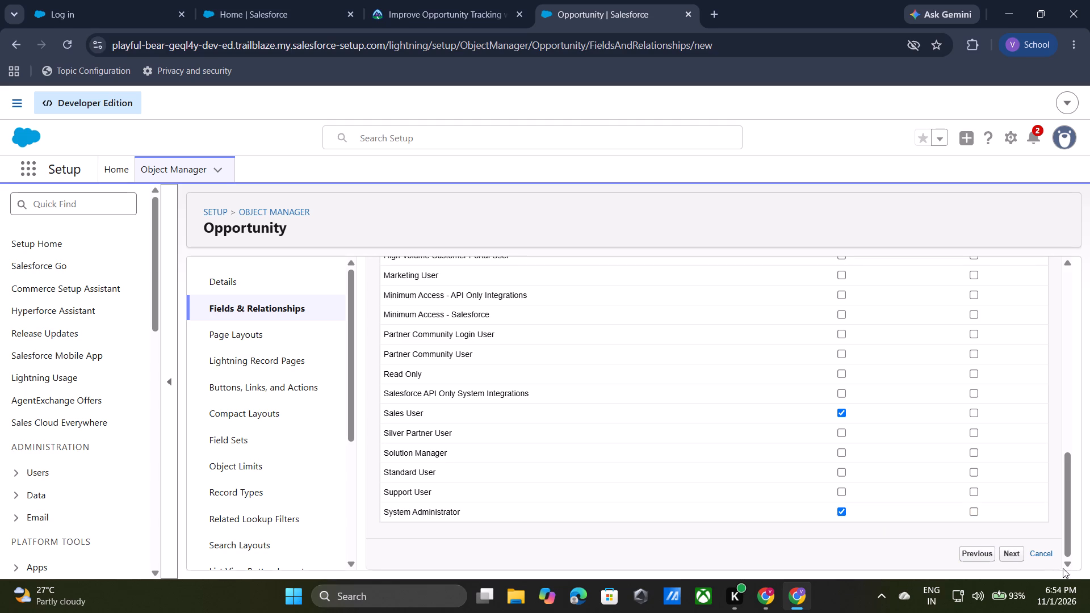
left_click(1008, 553)
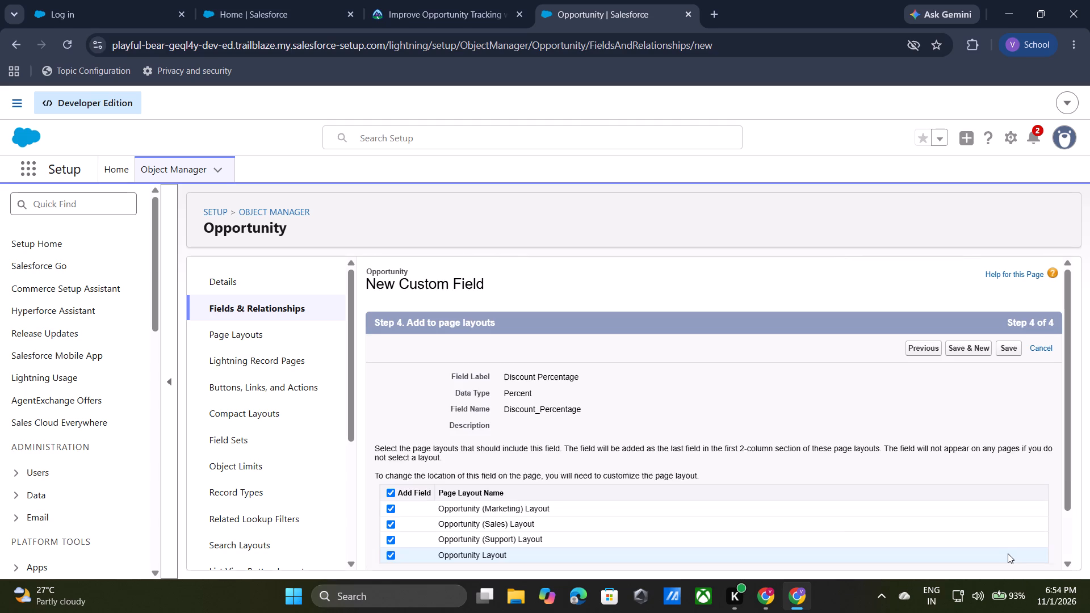
Save the Discount Percentage field with the default page layouts and begin another new field.
left_click(982, 348)
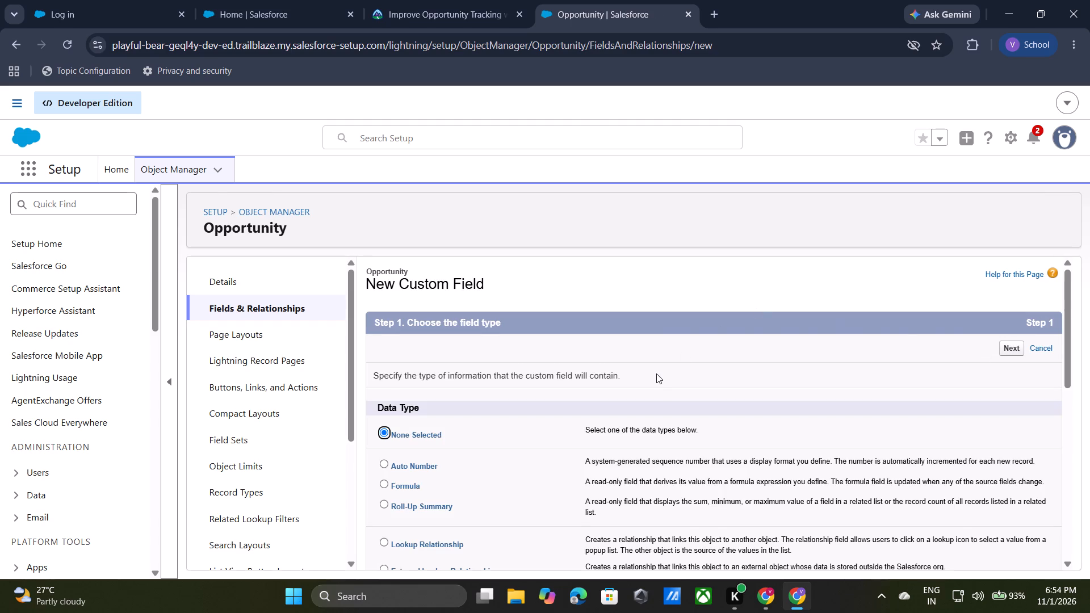
Choose Formula as the data type for the new Opportunity field and continue to the output type.
scroll(656, 373, "down", 2)
scroll(468, 333, "up", 1)
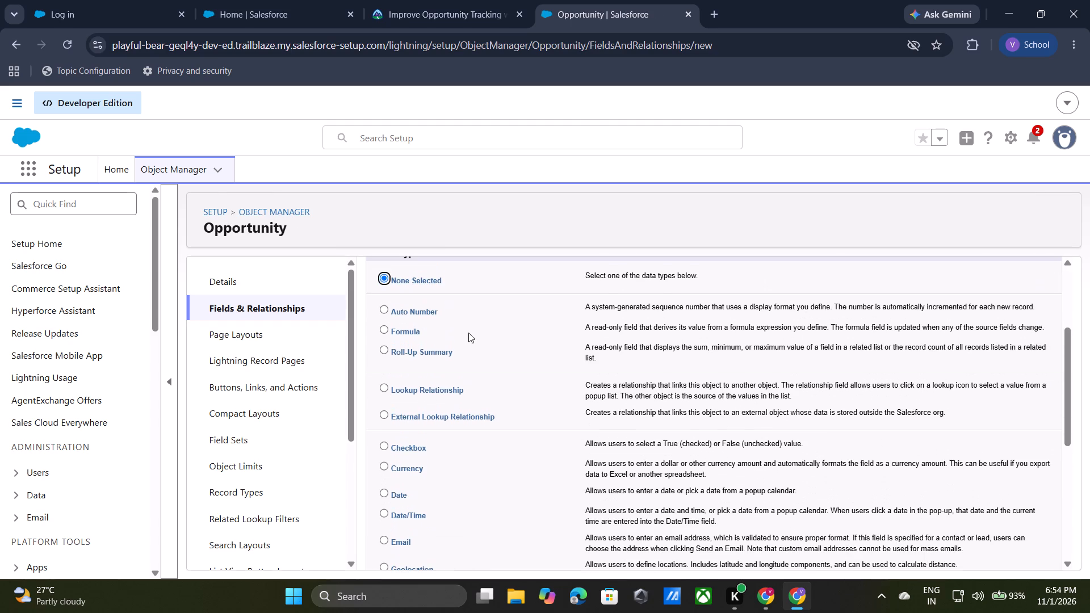
left_click(381, 334)
scroll(937, 360, "up", 1)
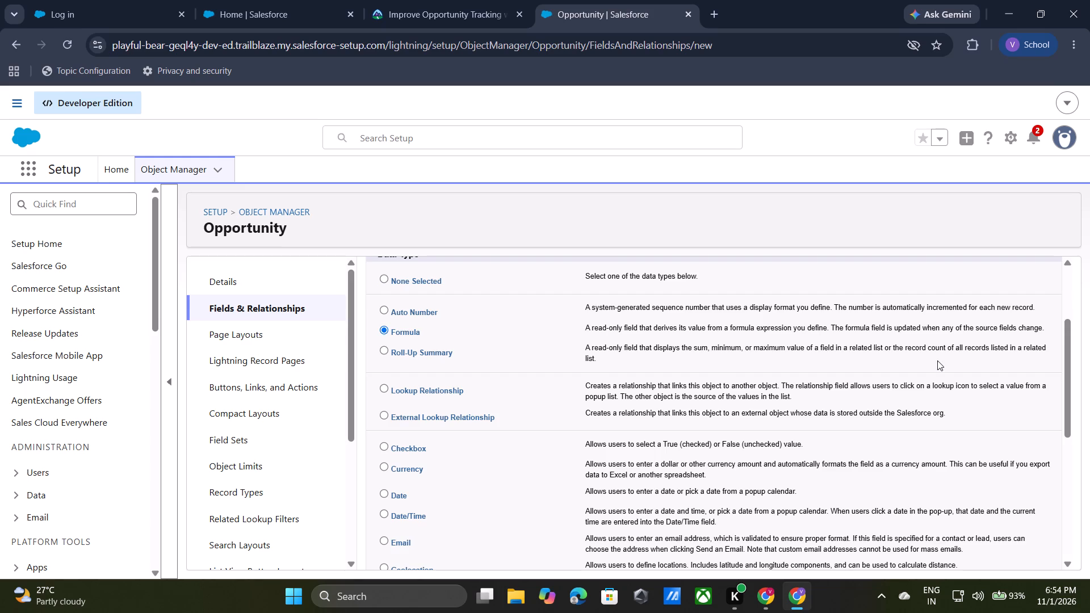
scroll(937, 360, "up", 1)
left_click(1024, 328)
left_click(1020, 326)
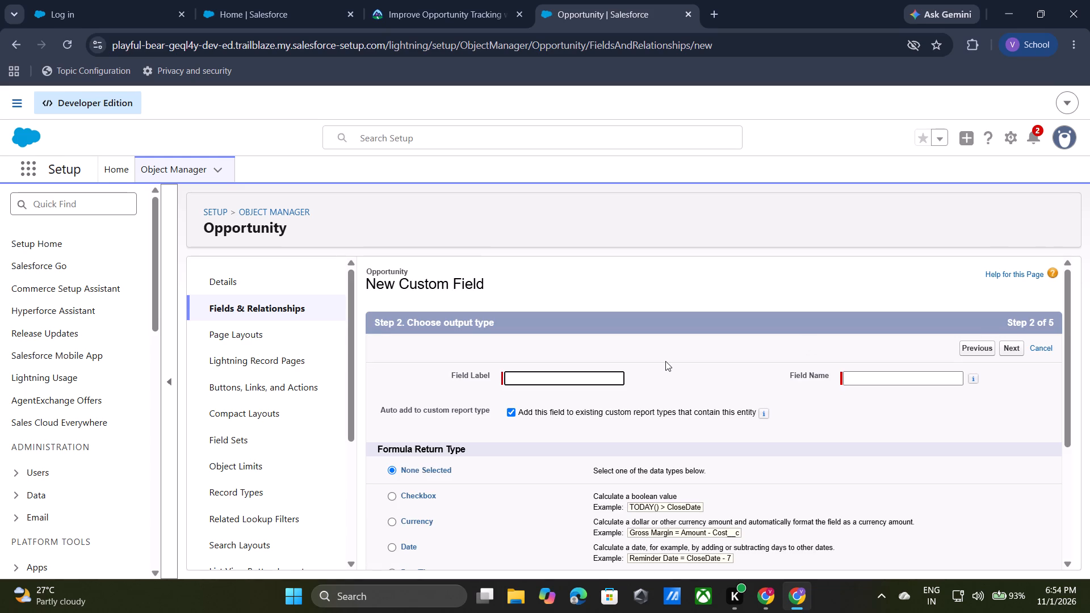
Copy "Amount After Discount" from Trailhead into the formula field's label, with Amount_After_Discount as the field name.
left_click(387, 0)
left_click(209, 283)
scroll(209, 283, "down", 1)
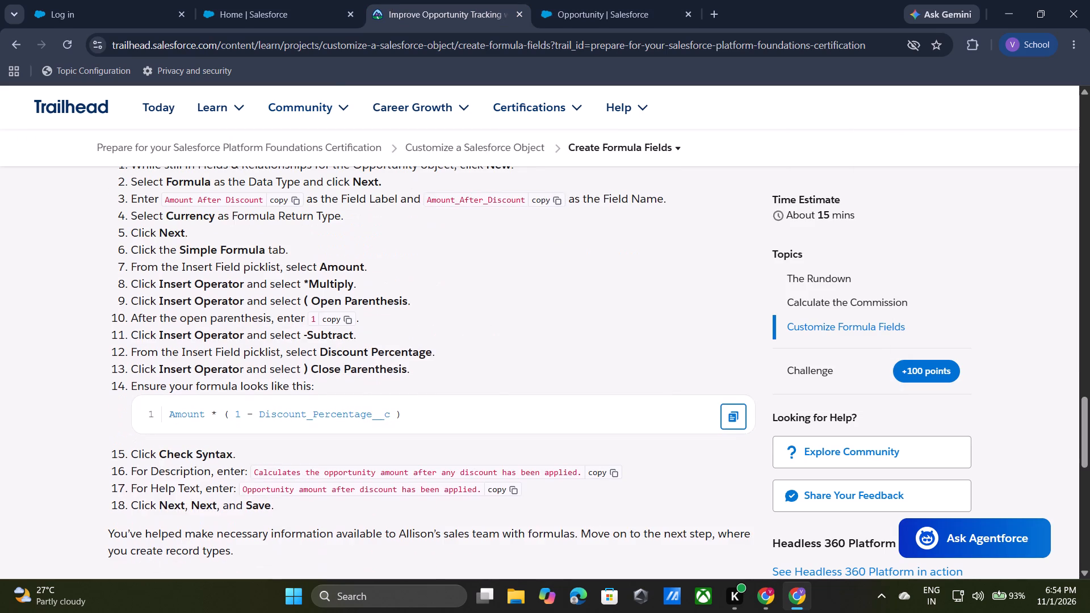
scroll(209, 283, "down", 1)
scroll(628, 355, "down", 1)
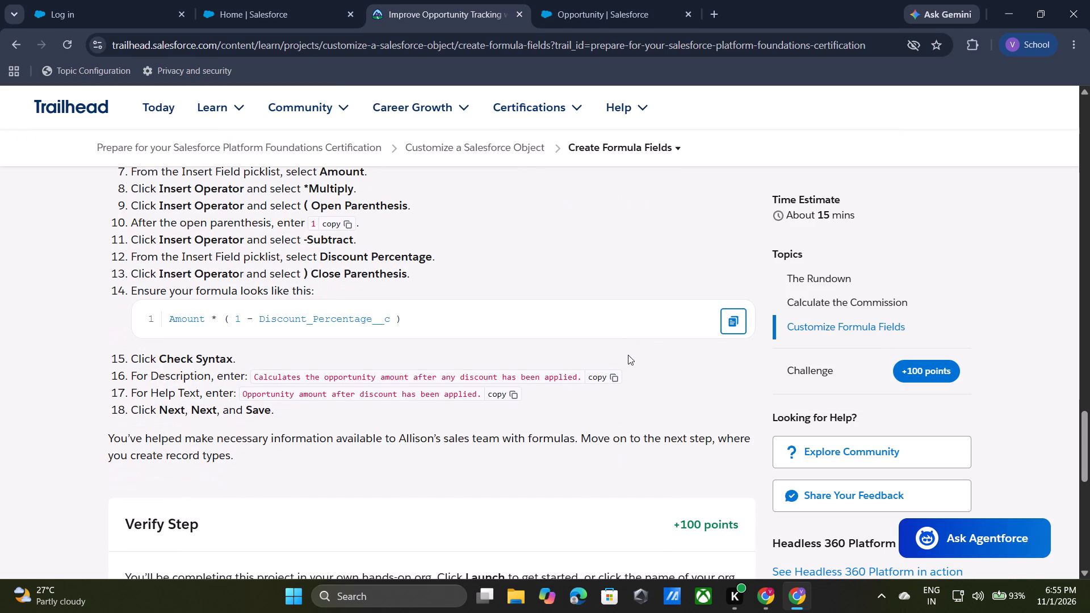
scroll(537, 356, "up", 1)
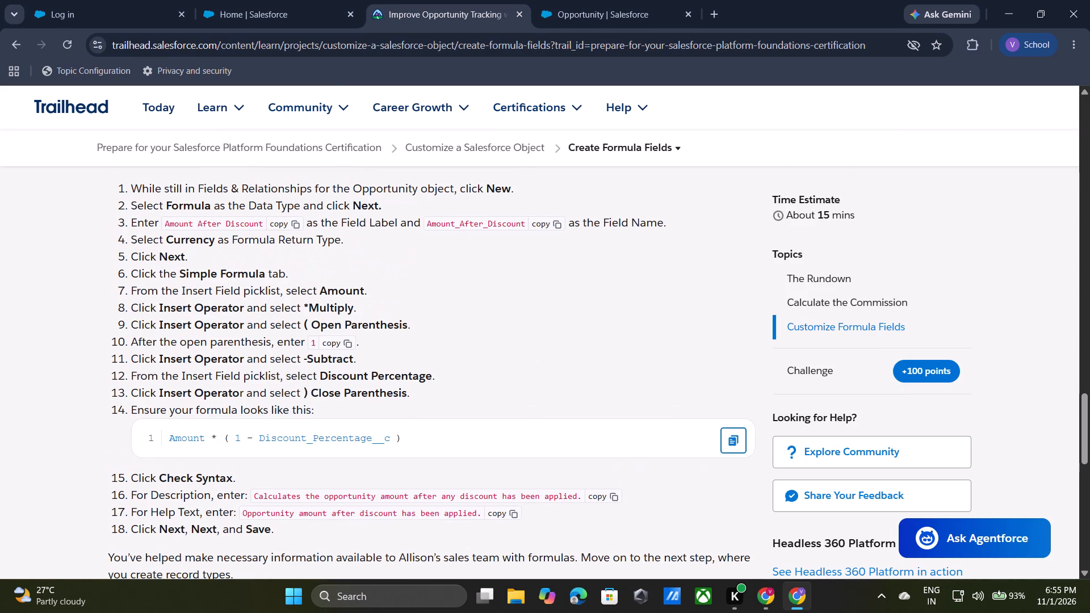
left_click(284, 221)
left_click(618, 18)
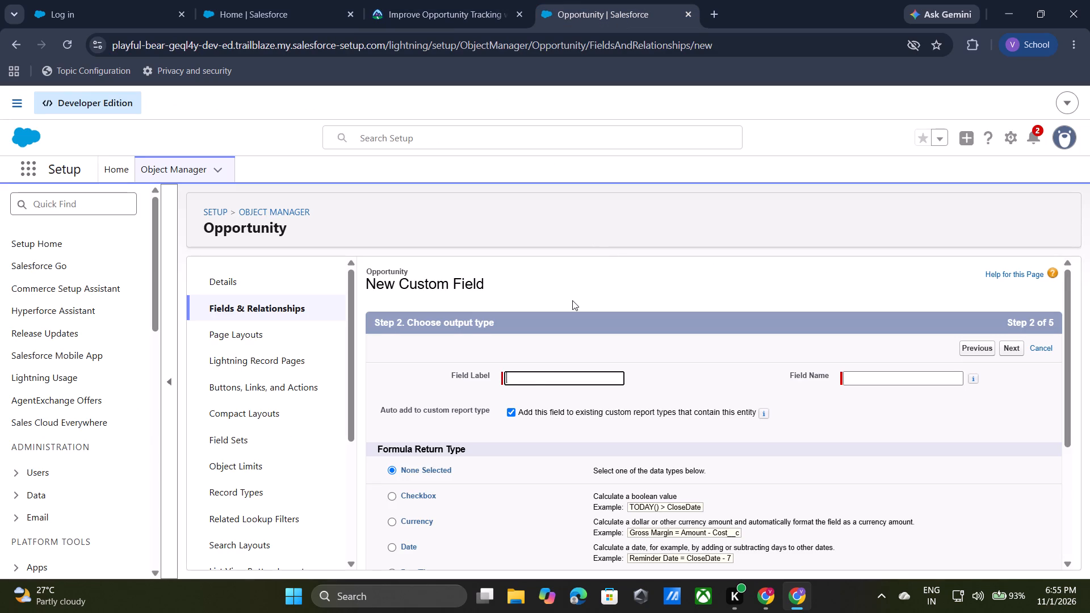
key("ctrl+v")
left_click(624, 347)
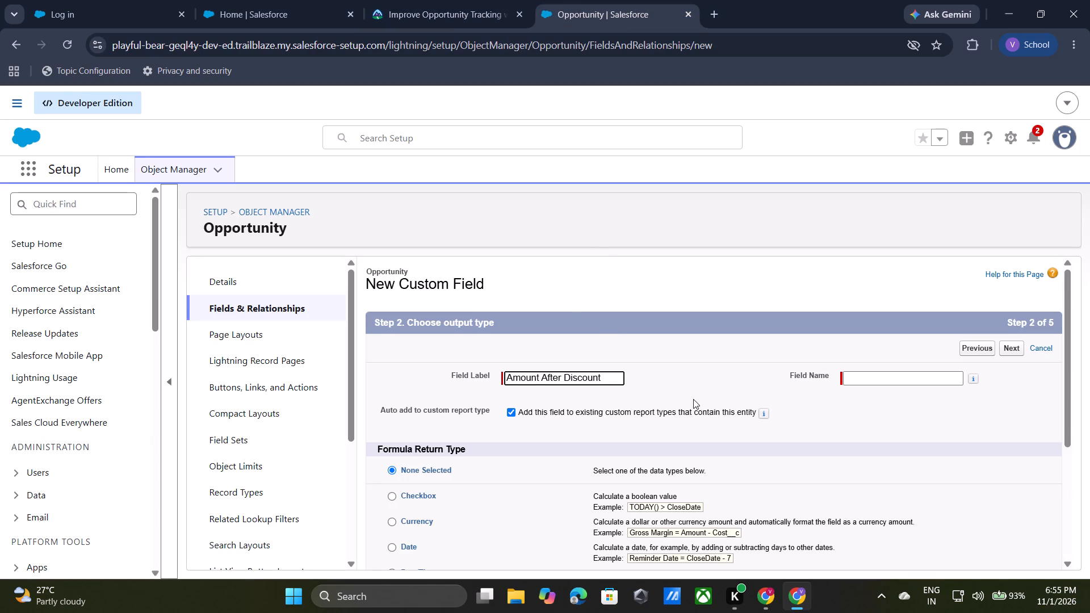
left_click(693, 399)
Select Currency as the formula return type for Amount After Discount and continue to the formula editor.
scroll(529, 441, "down", 1)
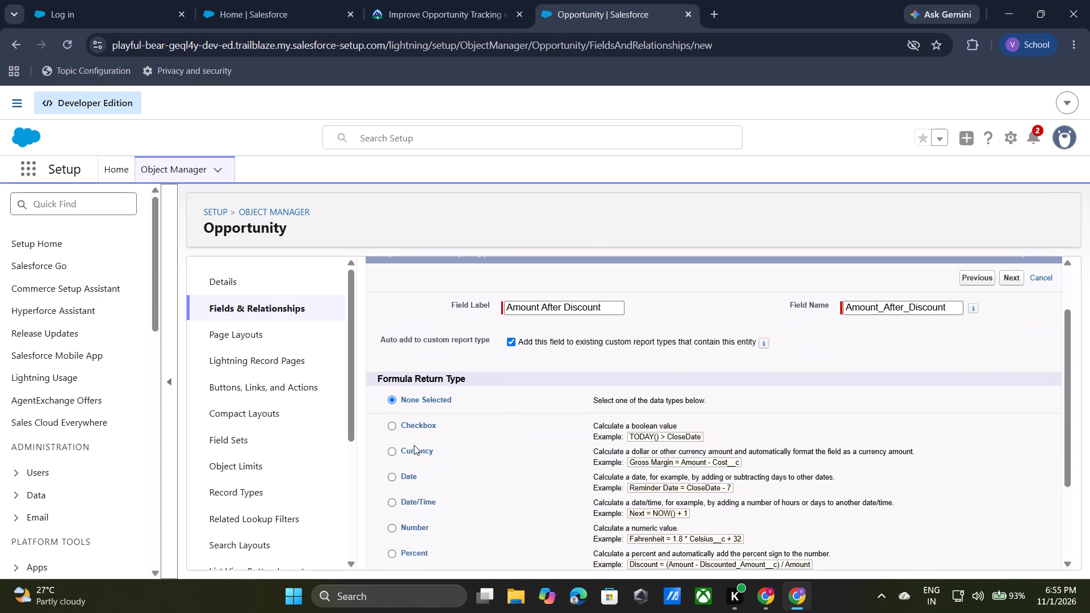
left_click(389, 451)
scroll(747, 398, "down", 2)
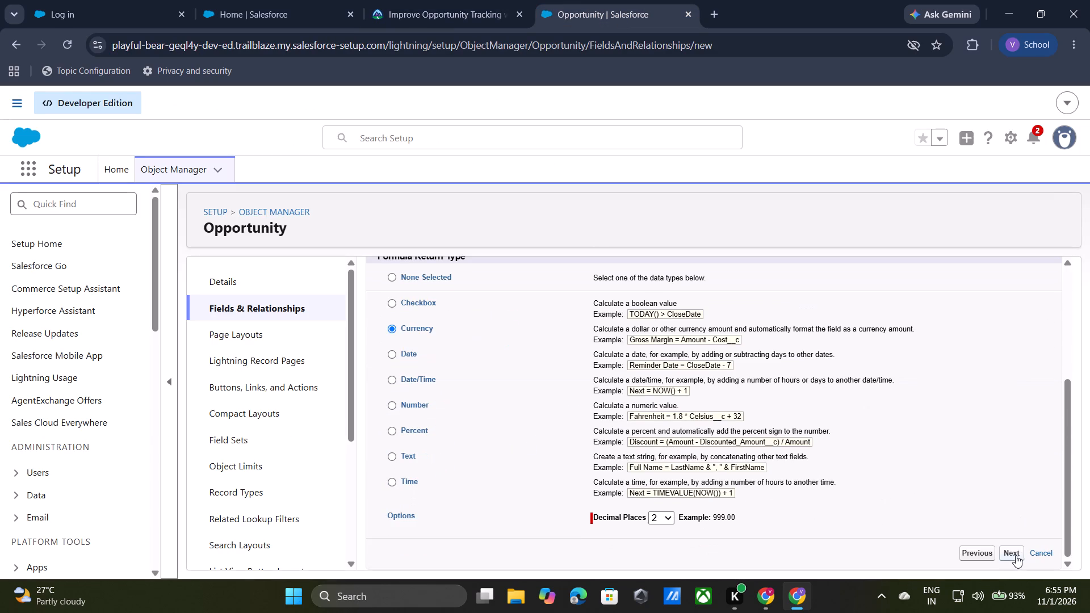
left_click(1015, 556)
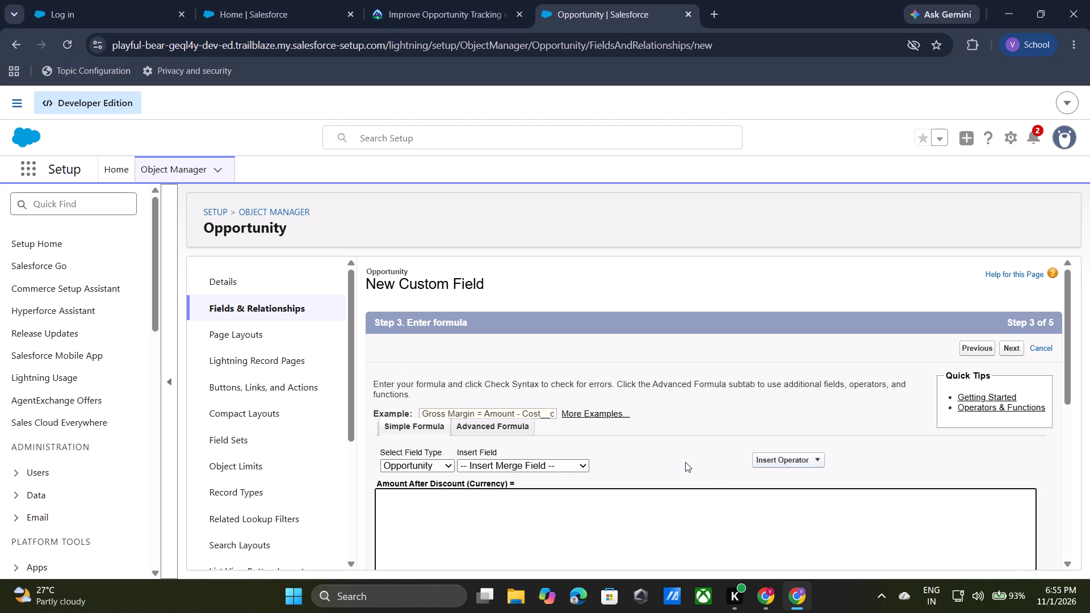
Copy the formula Amount * ( 1 - Discount_Percentage__c ) from Trailhead into the Amount After Discount formula editor.
scroll(716, 472, "down", 1)
left_click(397, 0)
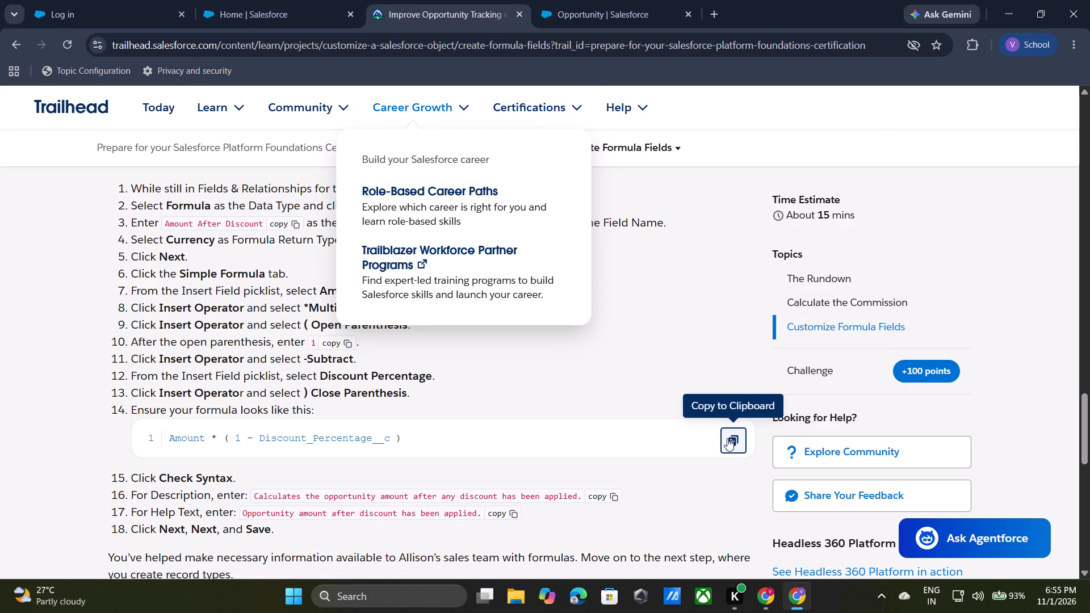
left_click(727, 438)
left_click(601, 11)
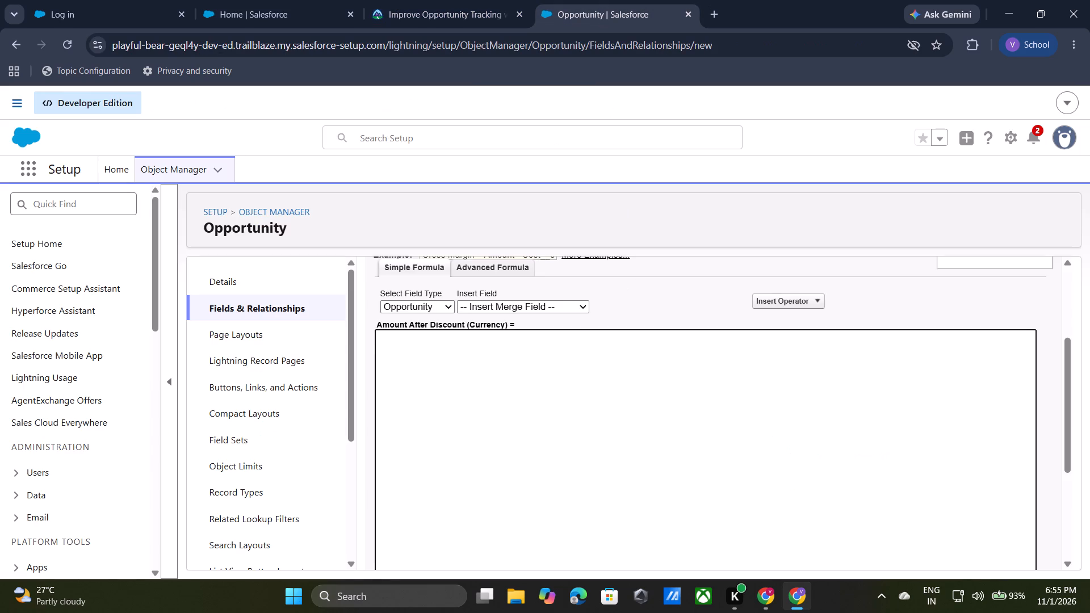
key("ctrl+v")
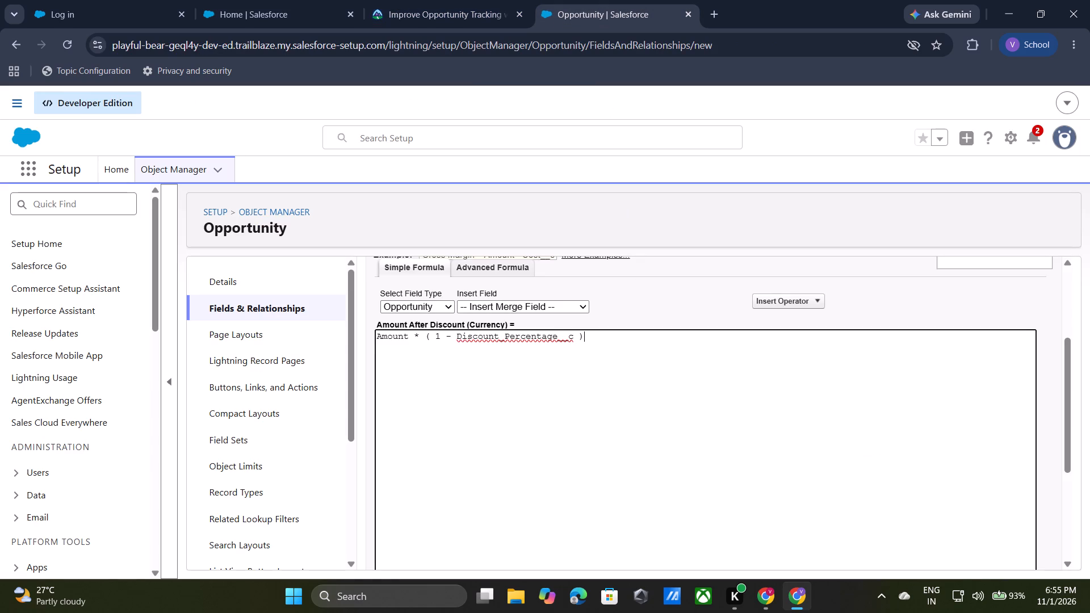
Check the syntax of the Amount After Discount formula.
scroll(871, 448, "down", 3)
left_click(871, 448)
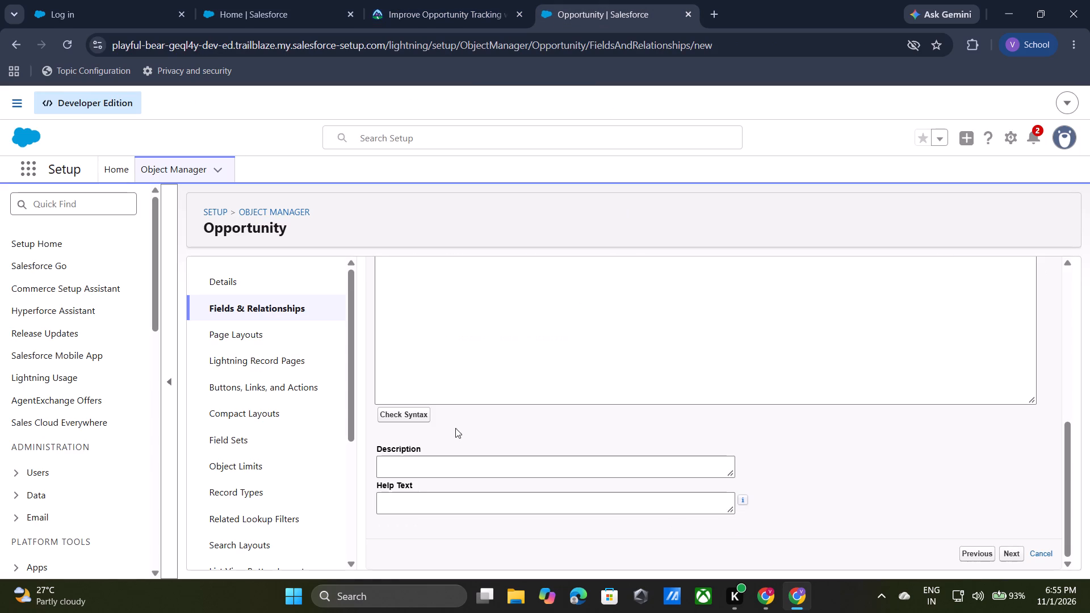
left_click_drag(419, 423, 417, 410)
left_click(417, 410)
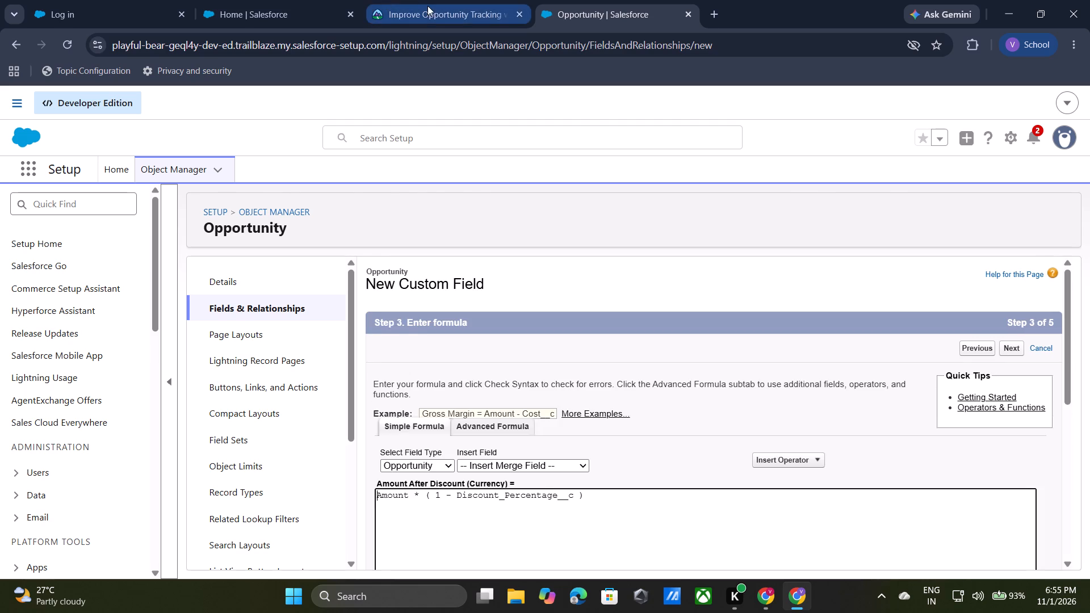
Copy the description "Calculates the opportunity amount after any discount has been applied." from Trailhead into the formula field's description.
left_click(429, 6)
scroll(553, 400, "down", 2)
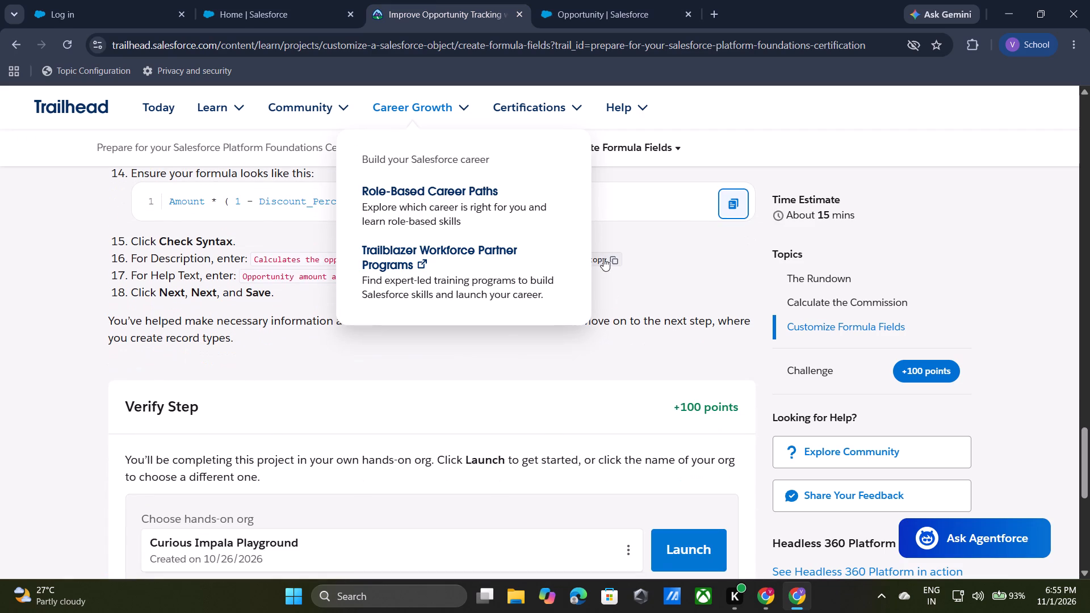
left_click(603, 256)
left_click(623, 0)
scroll(612, 492, "down", 1)
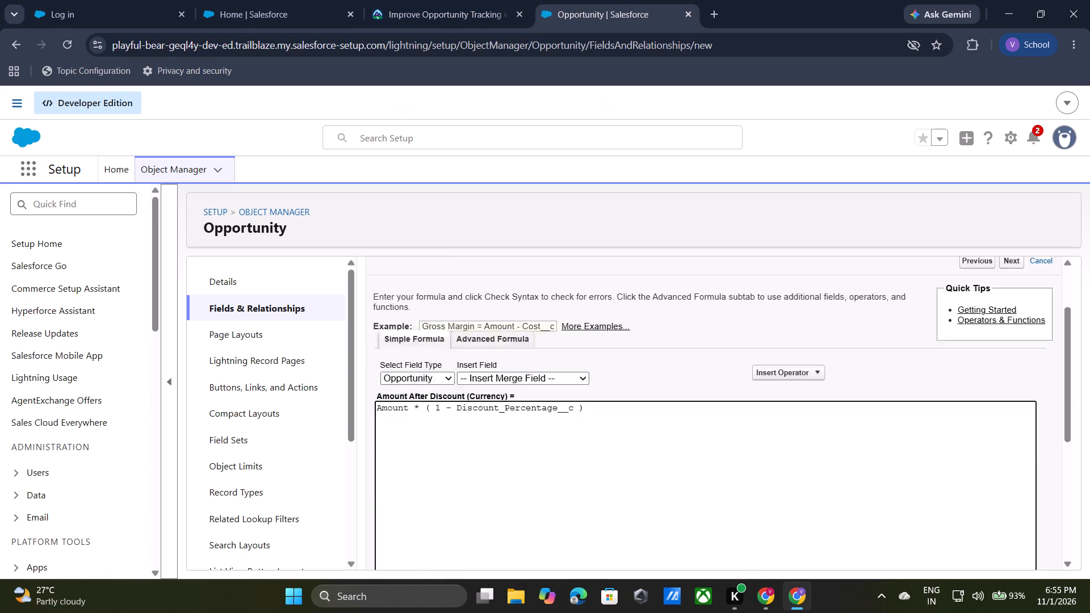
scroll(612, 492, "down", 2)
left_click(562, 498)
key("ctrl+v")
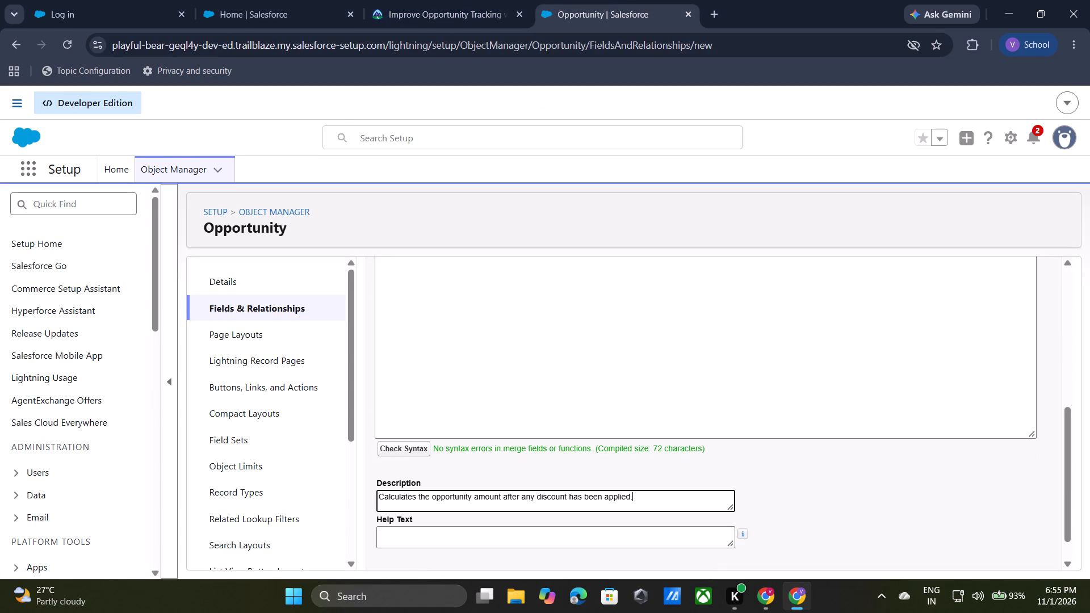
Copy the help text "Opportunity amount after discount has been applied." from Trailhead into the field and continue to field-level security.
left_click(467, 20)
left_click(430, 296)
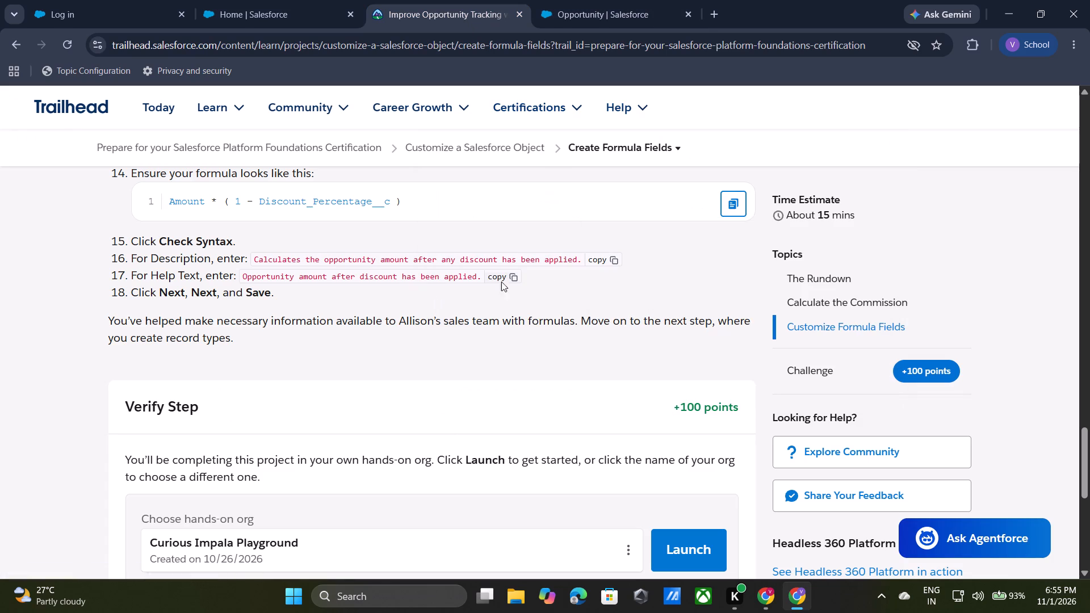
left_click(515, 275)
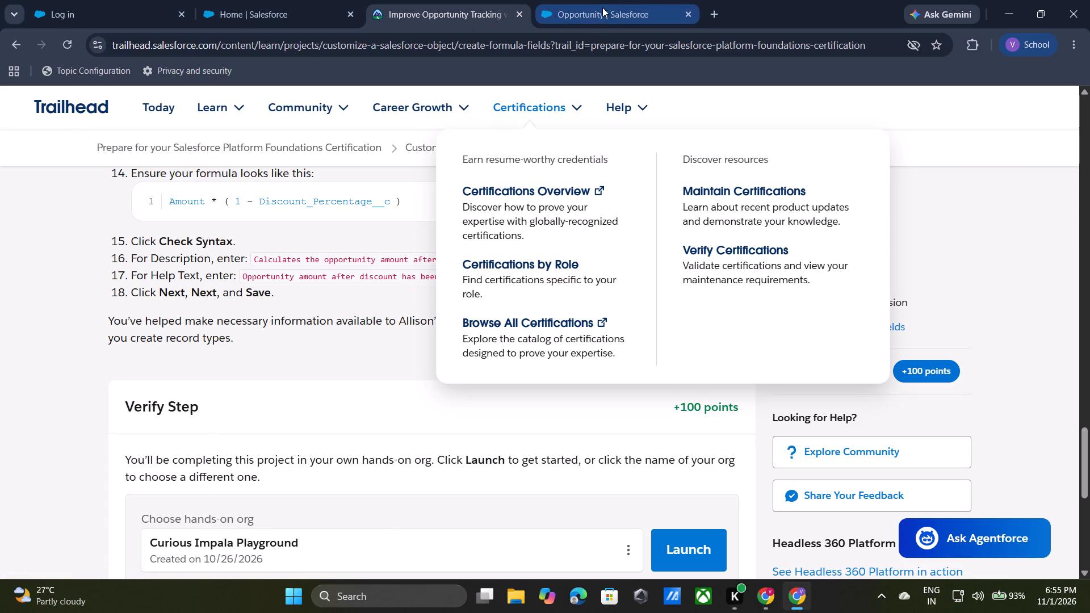
left_click(602, 7)
scroll(685, 469, "down", 1)
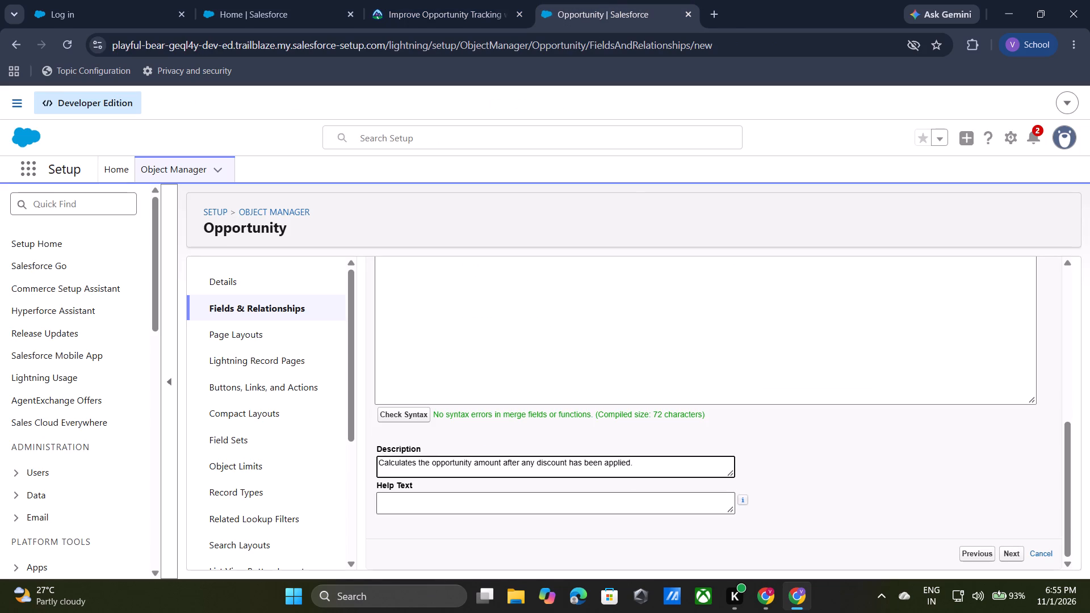
left_click(610, 505)
key("ctrl+v")
left_click(1020, 555)
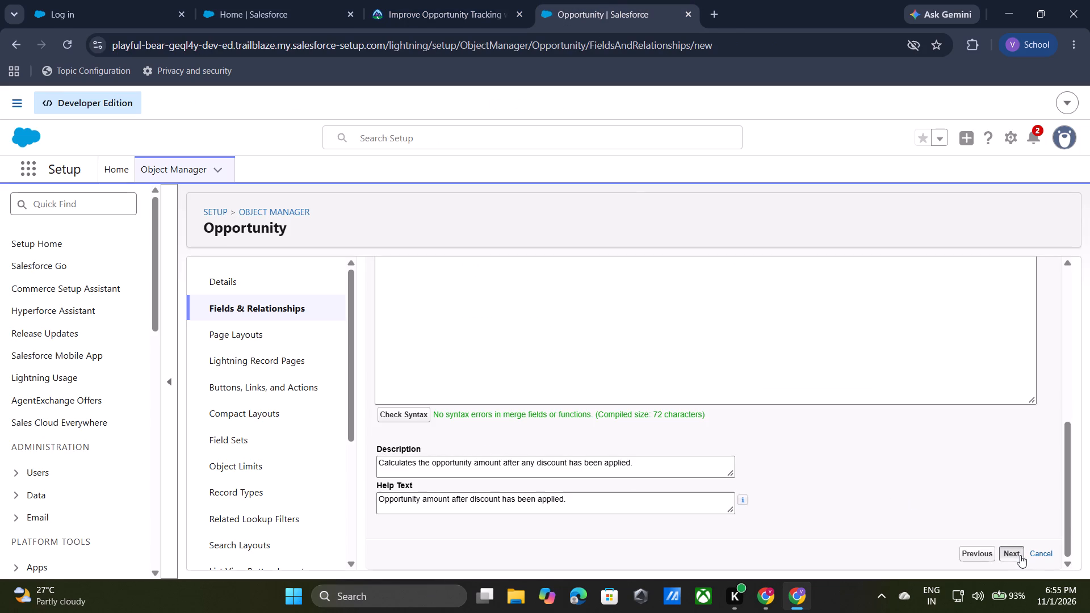
Accept the default field-level security and page layouts for Amount After Discount, and save the field.
left_click(492, 0)
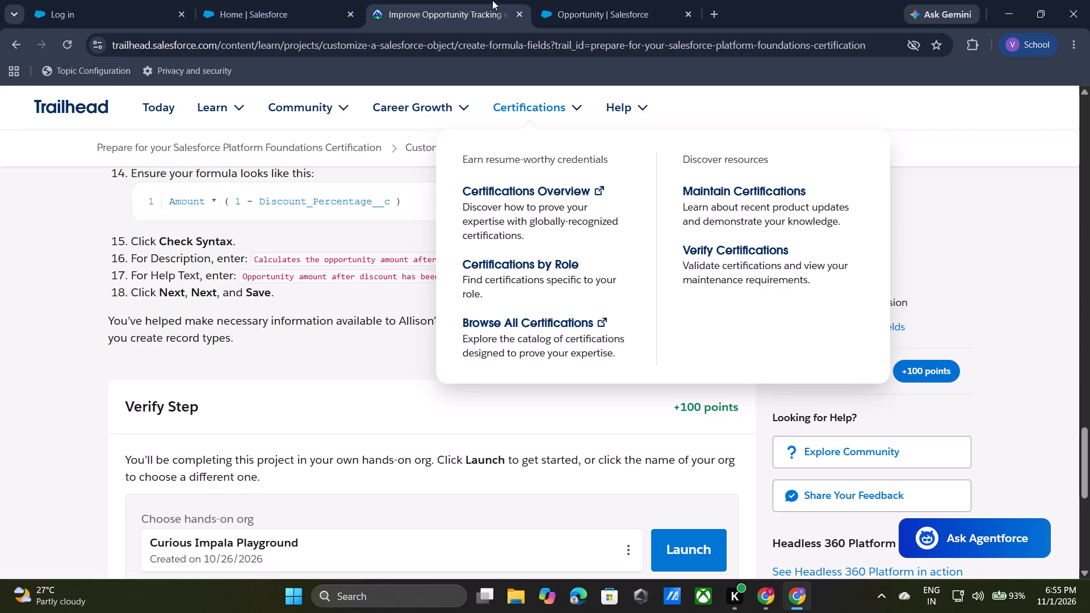
left_click(559, 4)
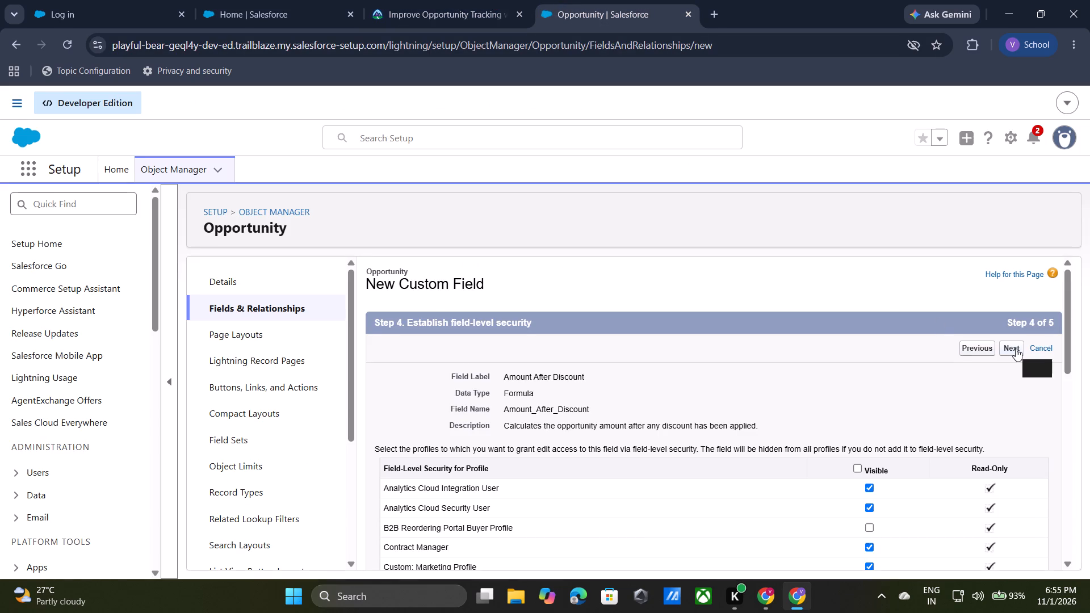
scroll(895, 418, "down", 1)
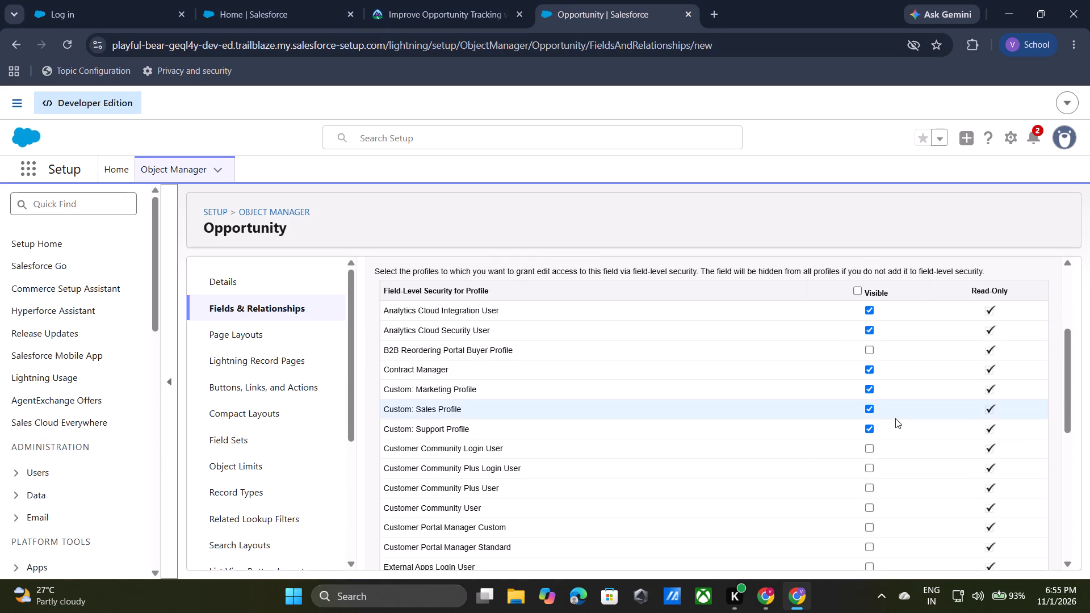
scroll(895, 418, "down", 2)
scroll(895, 418, "up", 1)
scroll(895, 418, "down", 2)
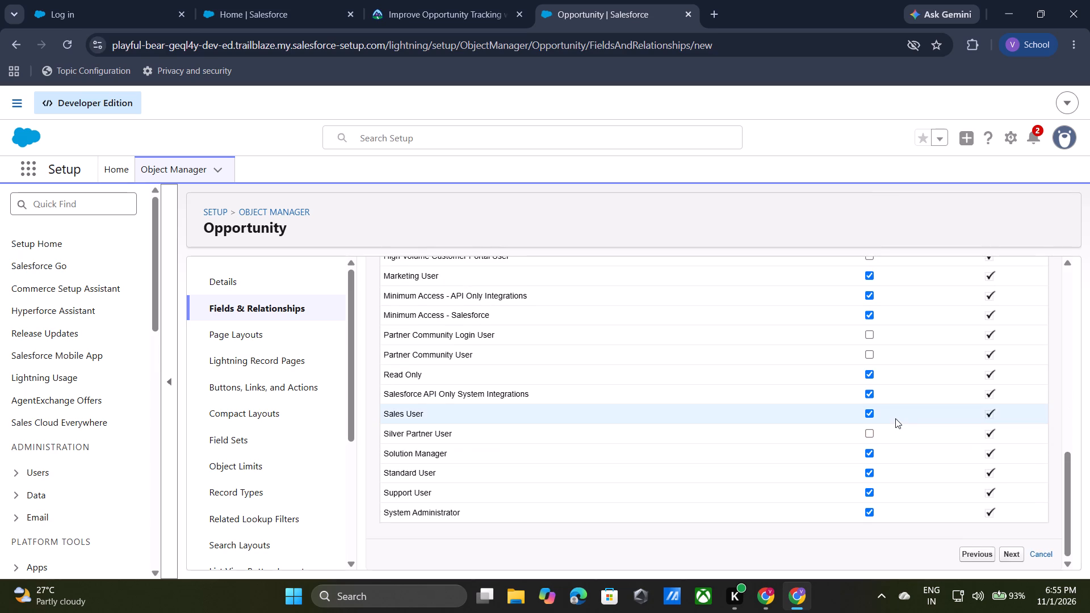
scroll(895, 418, "up", 2)
scroll(975, 303, "up", 4)
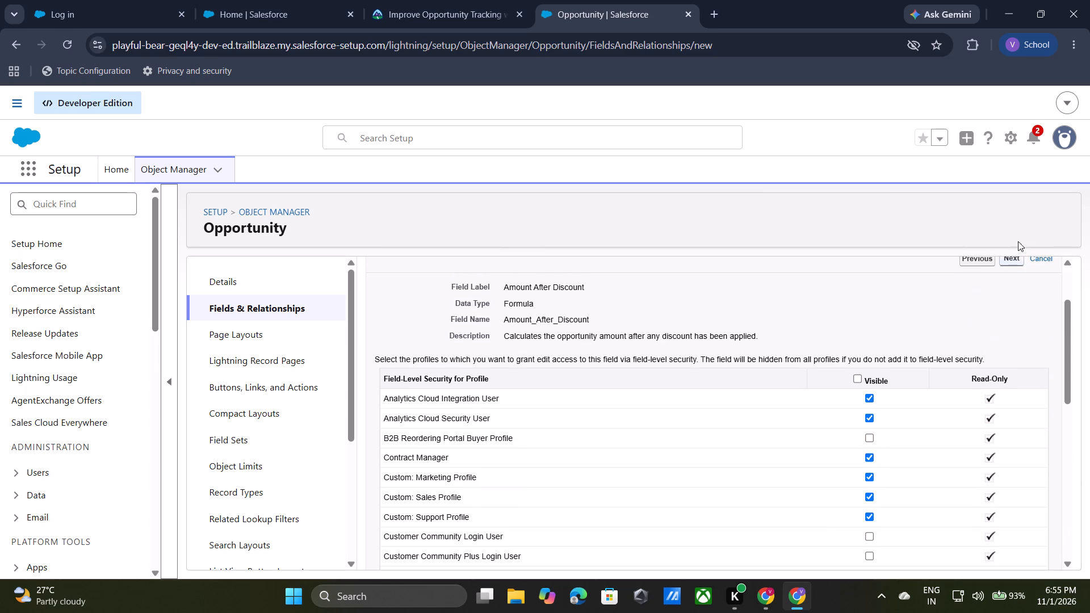
left_click(1015, 263)
left_click(1015, 263)
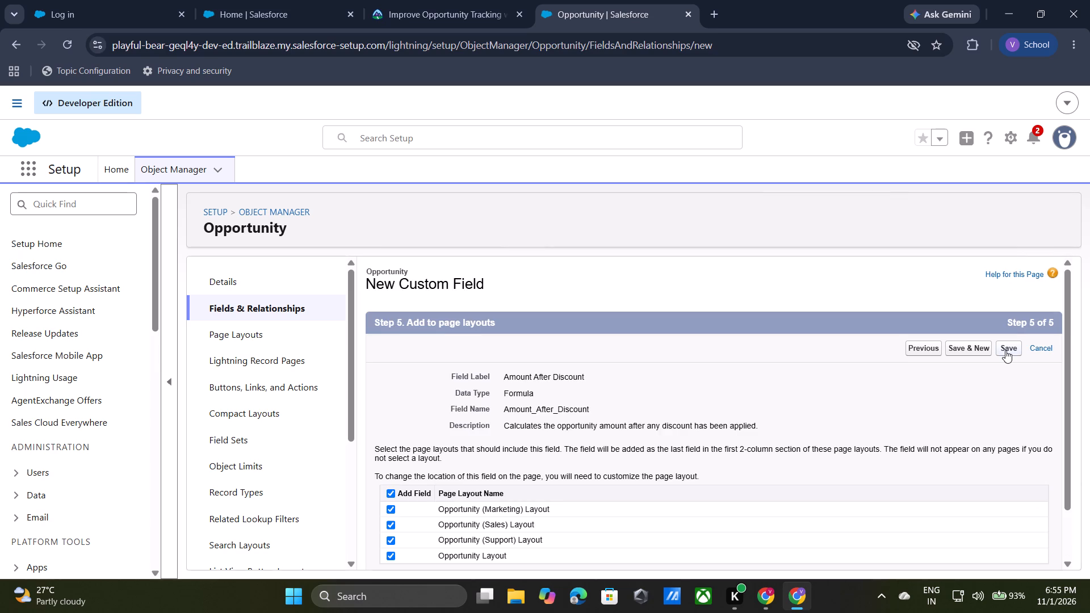
left_click(1006, 351)
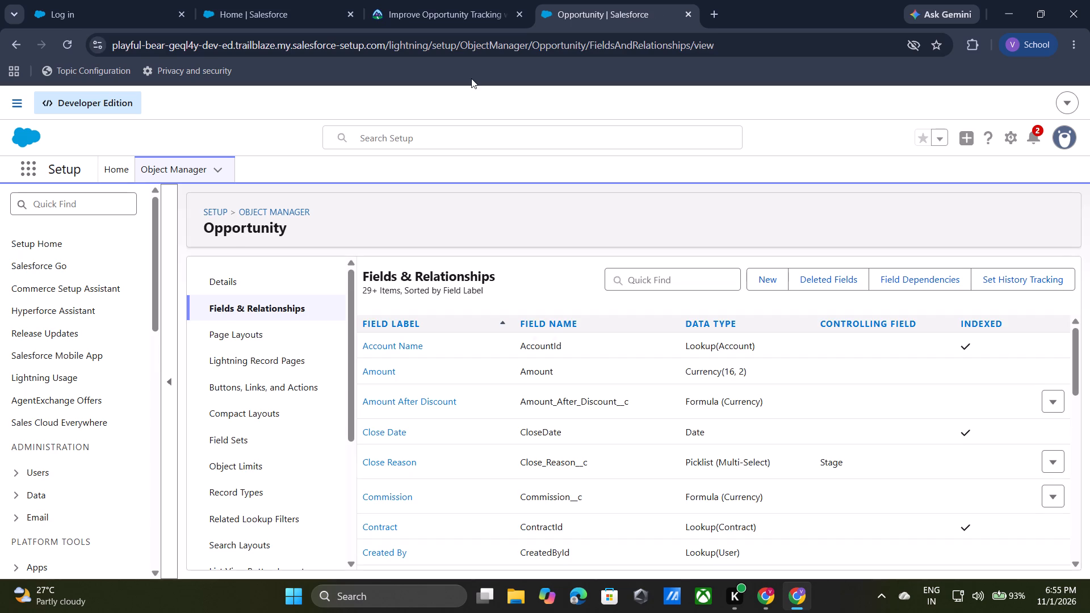
Verify the Create Formula Fields step on Trailhead and continue to the project's record types step.
left_click(406, 6)
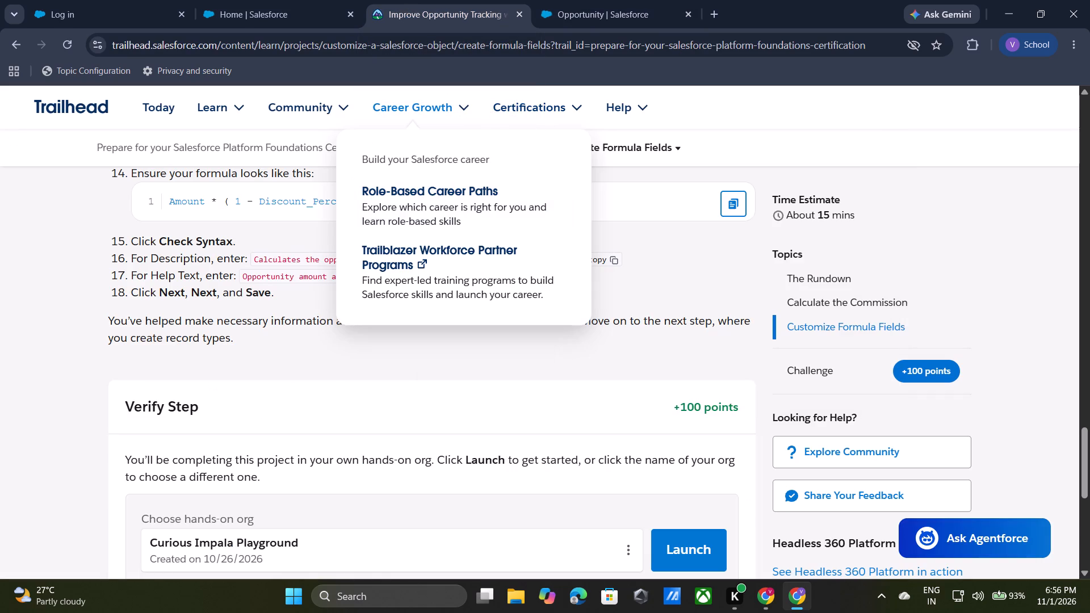
left_click(315, 316)
scroll(315, 316, "down", 3)
left_click(284, 329)
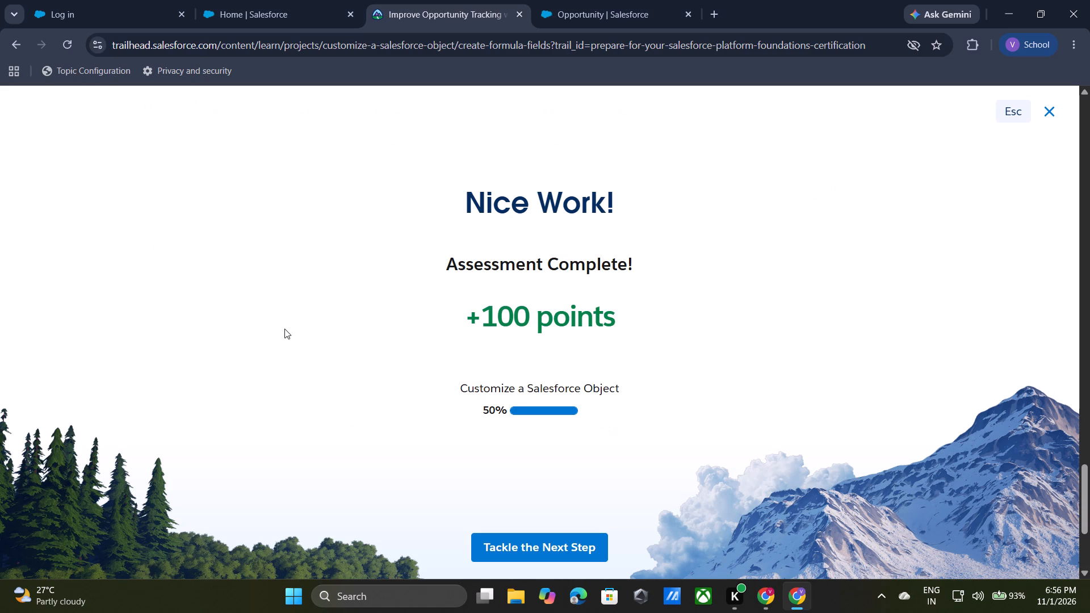
left_click(500, 541)
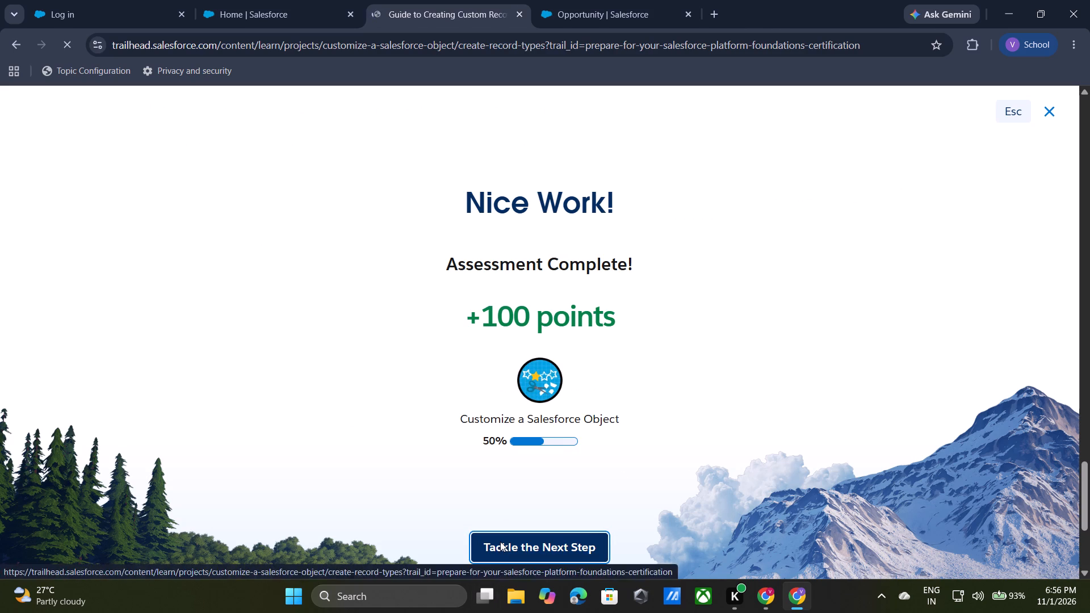
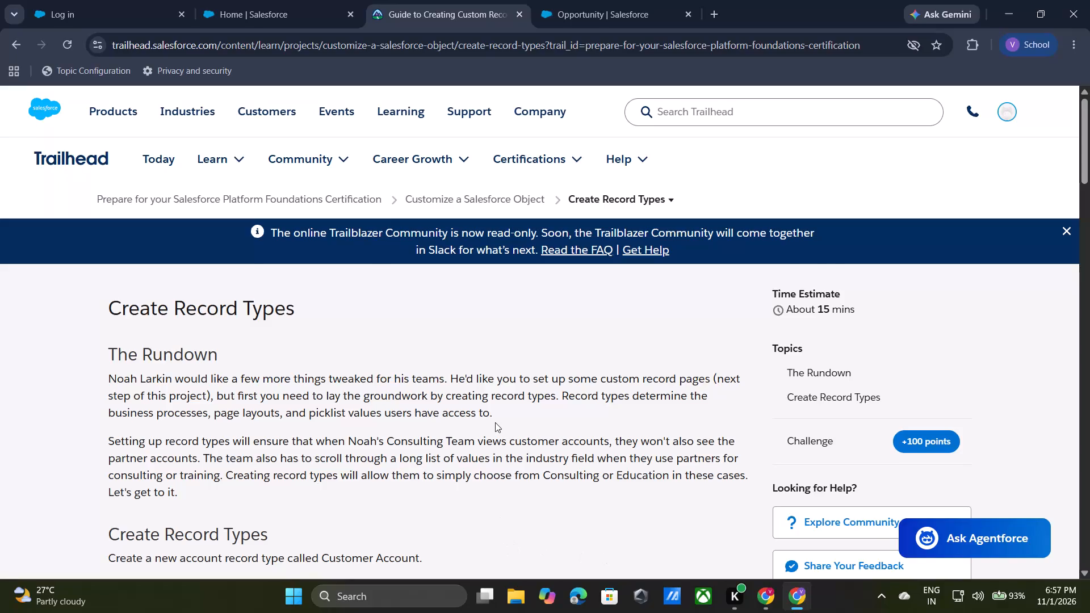
Review the introduction of the Create Record Types step and the list of steps in the Customize a Salesforce Object project.
scroll(495, 422, "down", 1)
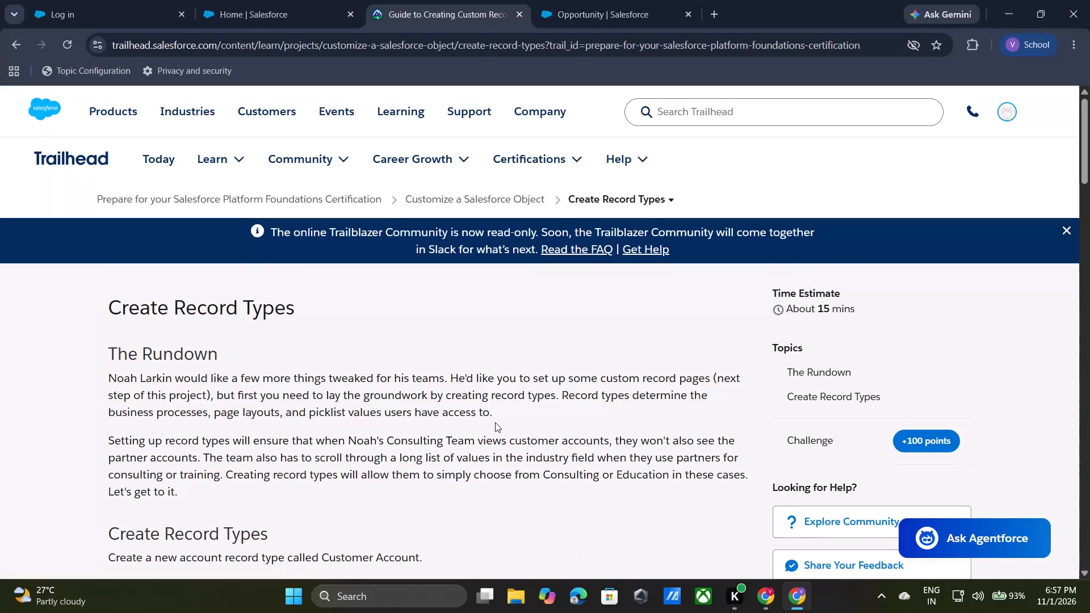
scroll(495, 422, "down", 1)
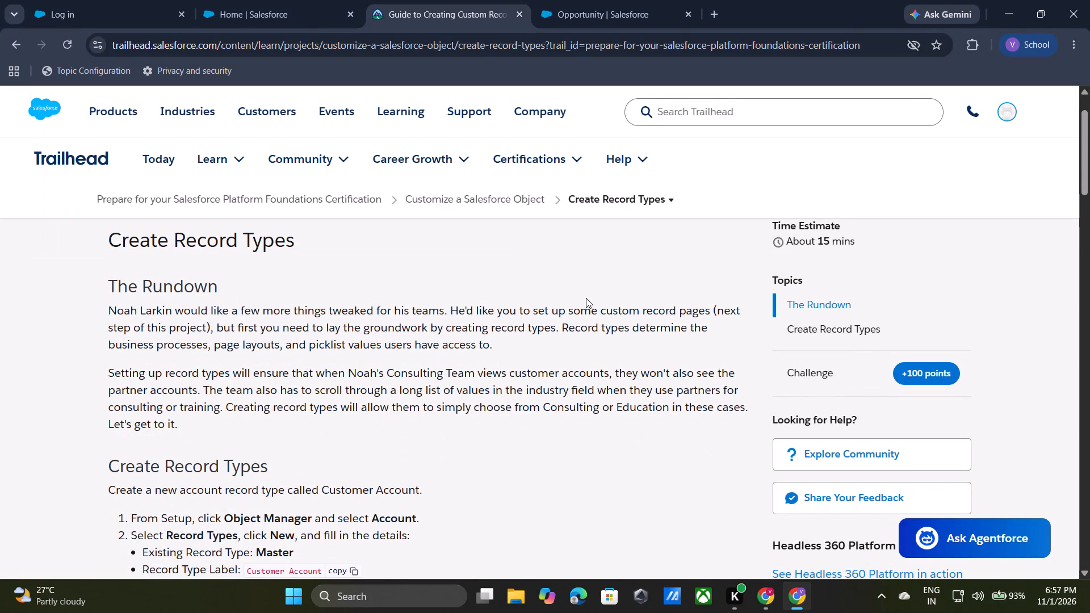
left_click(665, 199)
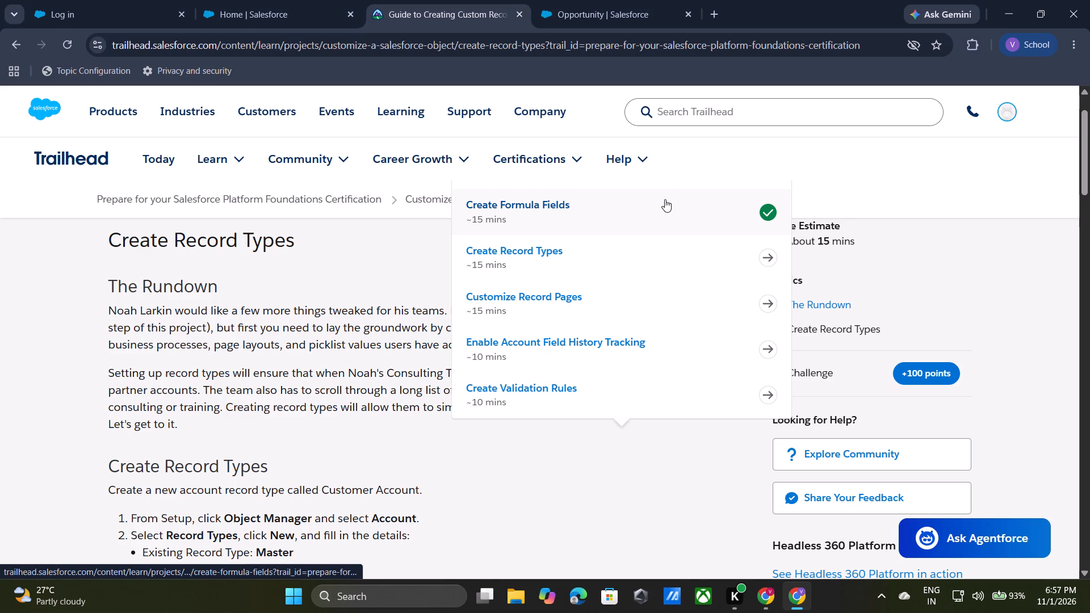
left_click(266, 294)
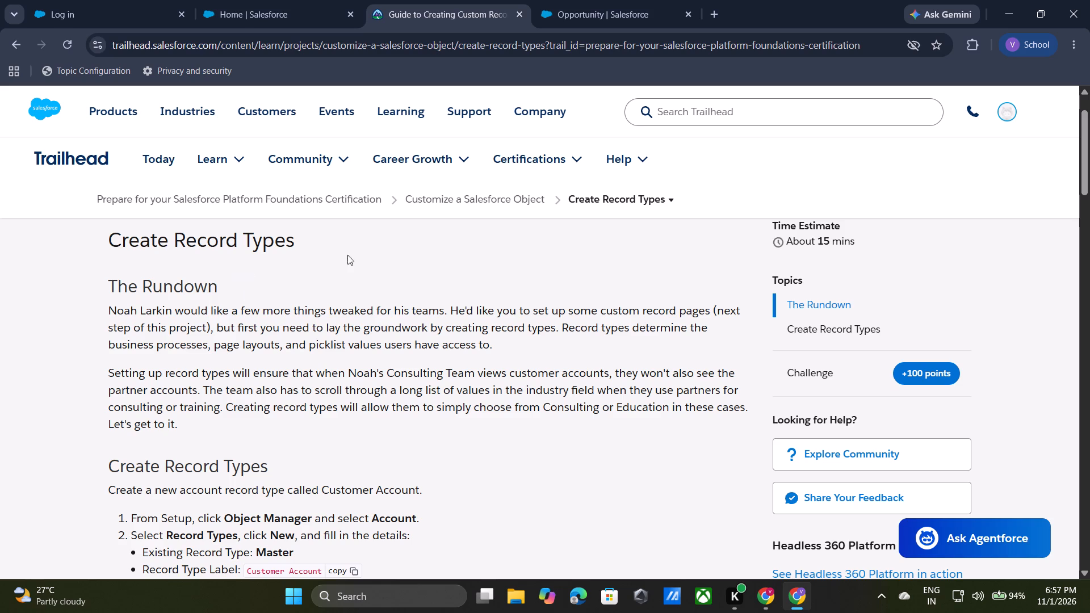
left_click(664, 197)
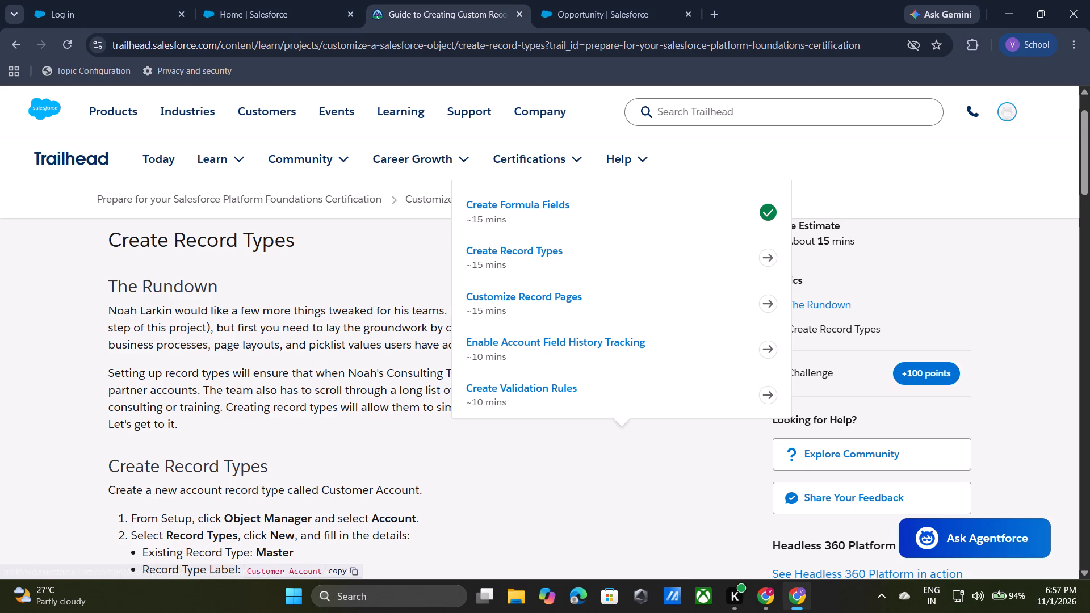
left_click(284, 362)
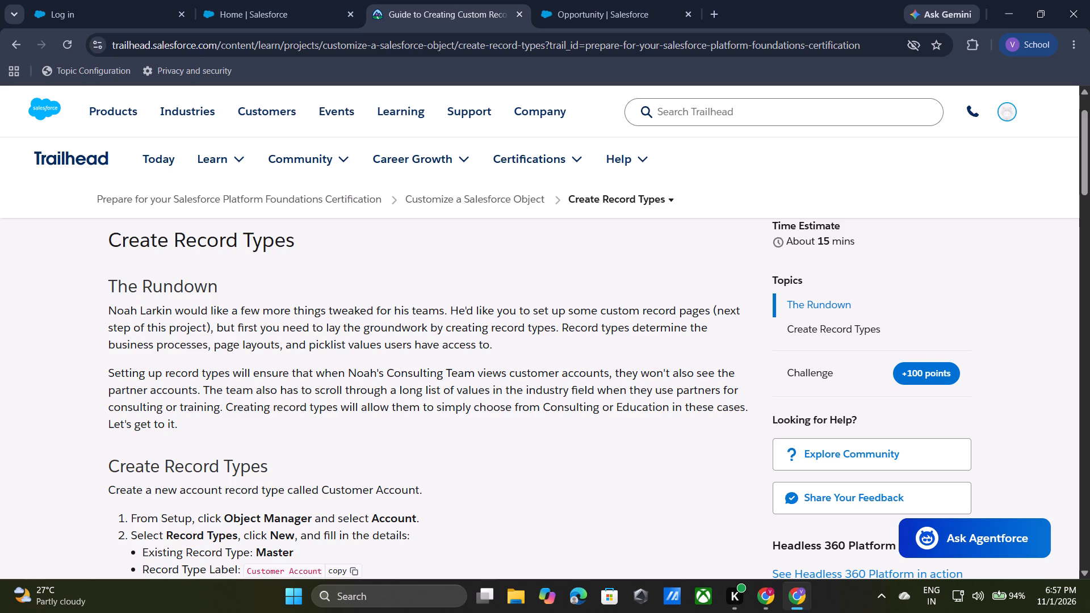
Copy the record type label "Customer Account" from the Trailhead instructions.
scroll(420, 393, "down", 1)
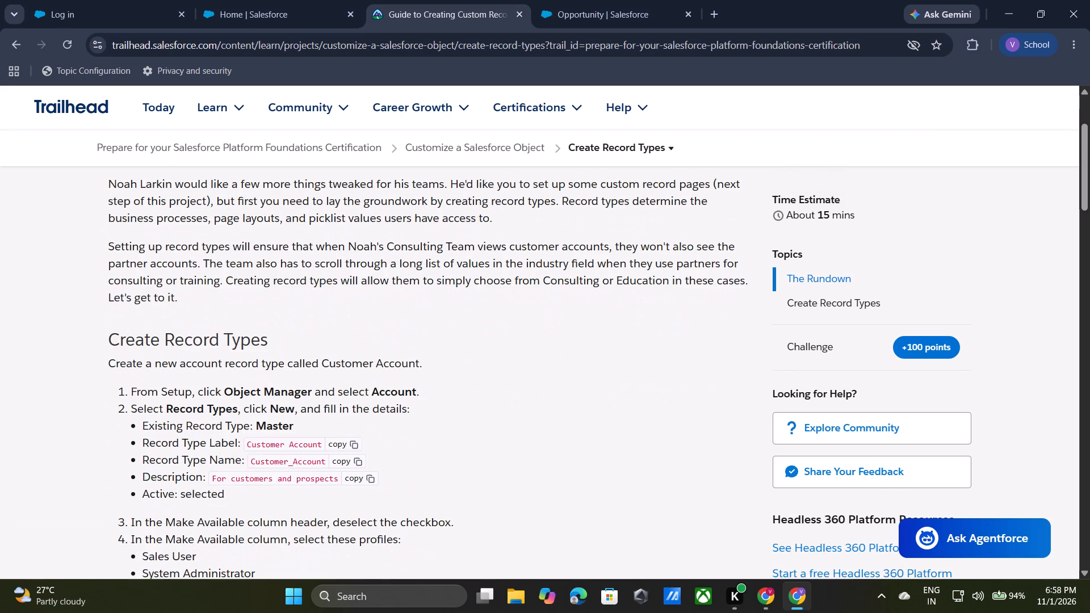
left_click(347, 441)
Launch the Curious Impala Playground from the Create Record Types challenge and close the old Opportunity setup page.
scroll(501, 431, "down", 14)
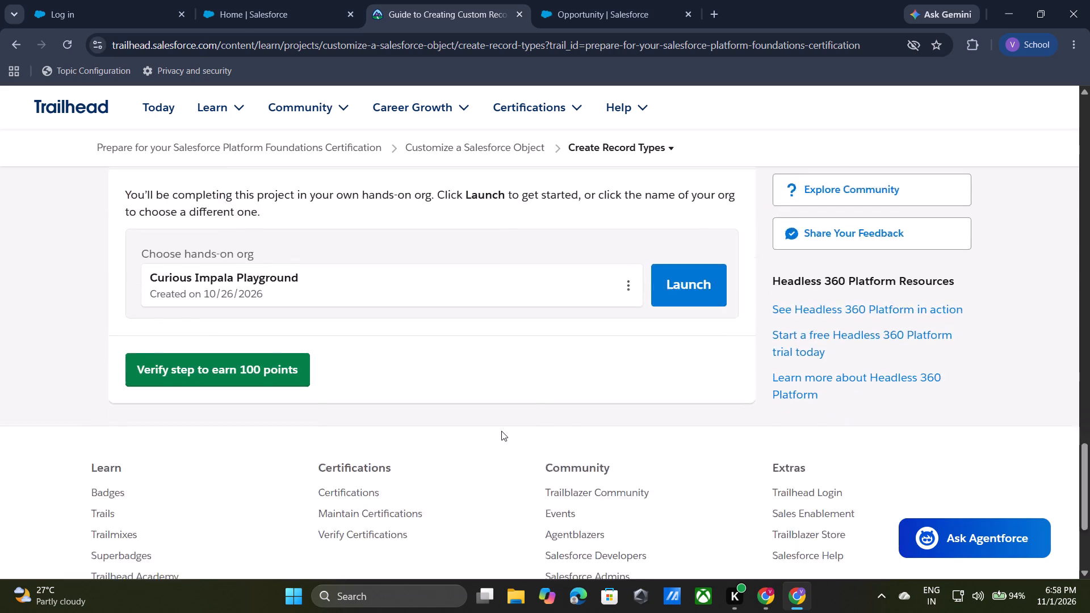
scroll(657, 272, "up", 2)
left_click(674, 275)
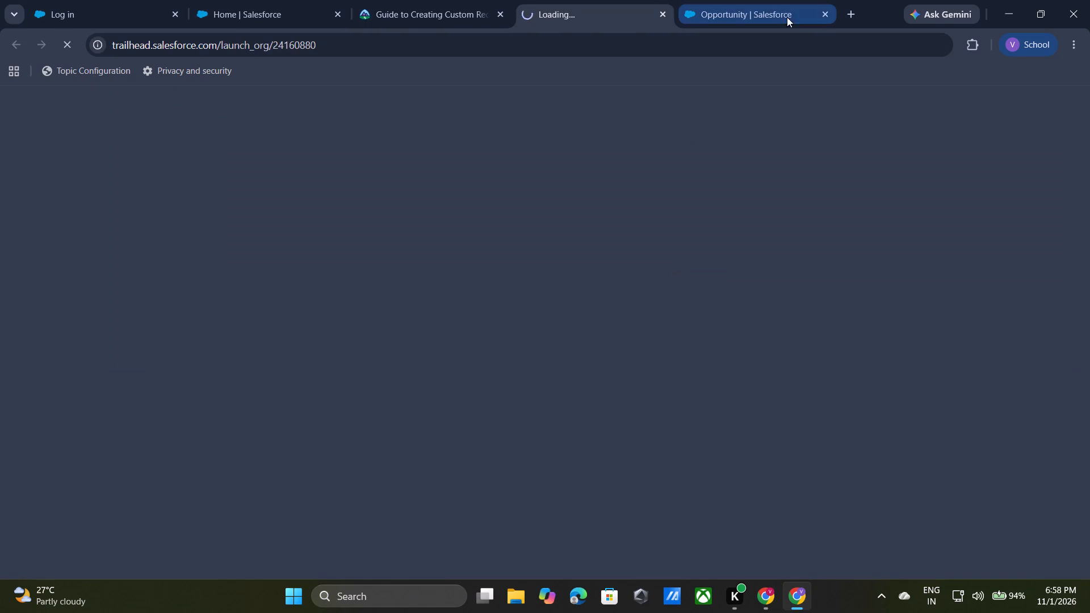
left_click(824, 18)
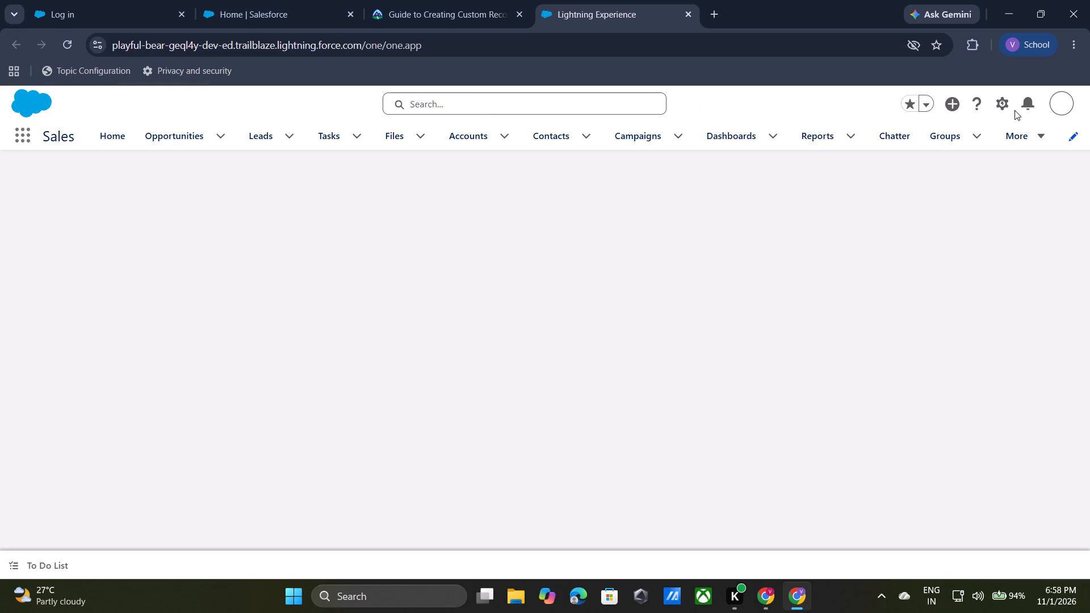
Open Setup in the newly launched playground org.
left_click(1000, 107)
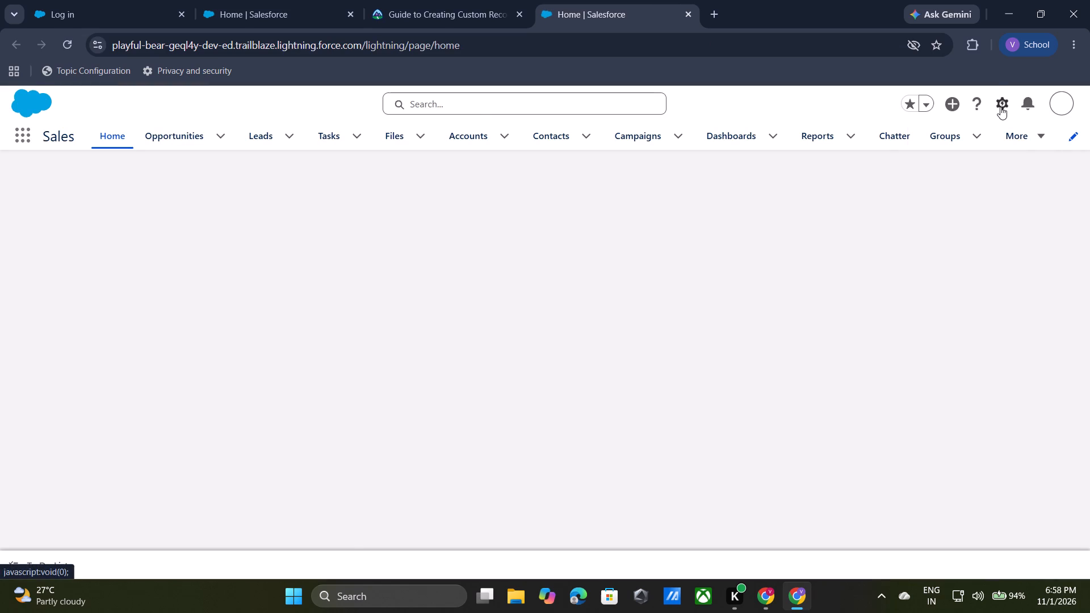
double_click(957, 169)
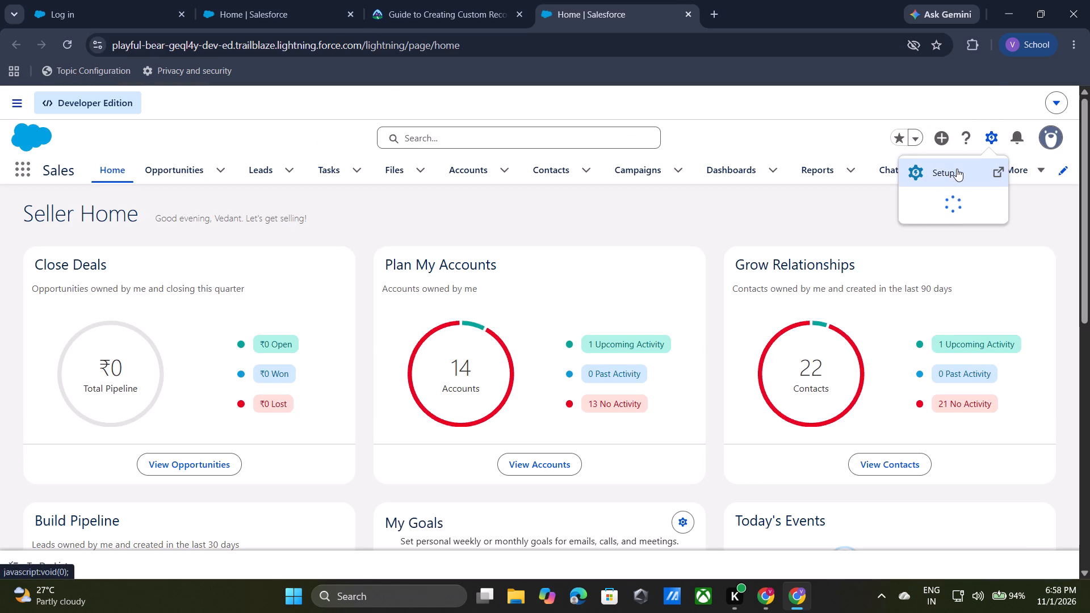
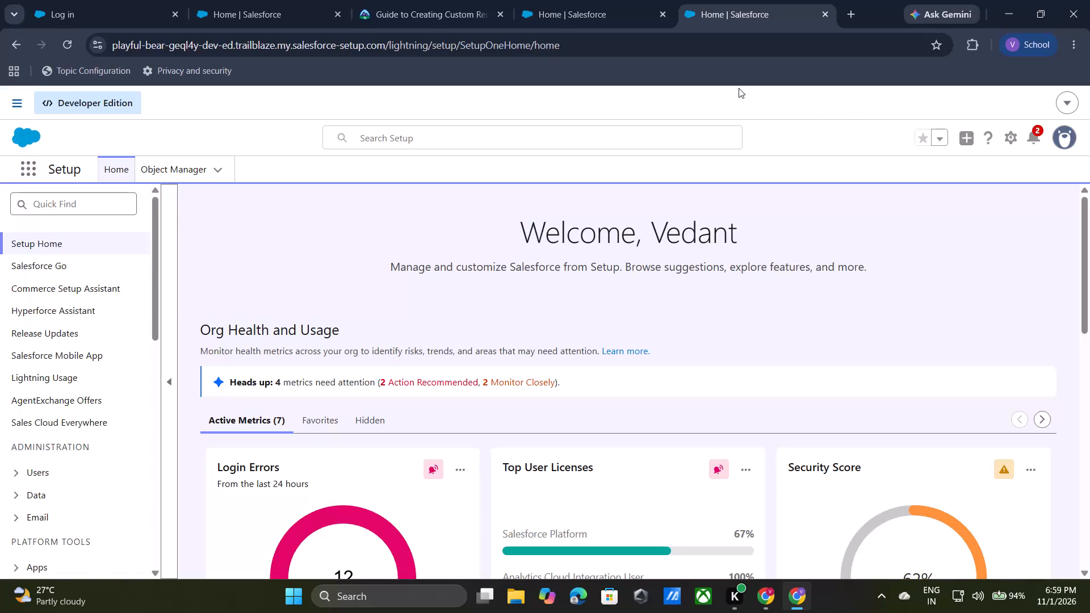
Start a new record type for the Account object and open its form in Salesforce Classic.
left_click(198, 163)
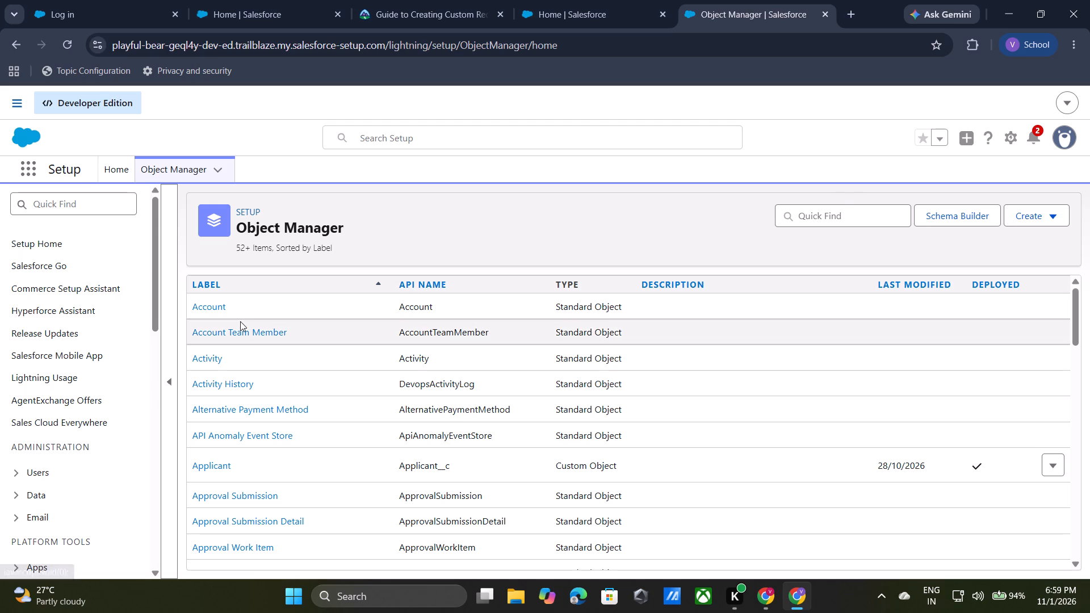
left_click(216, 304)
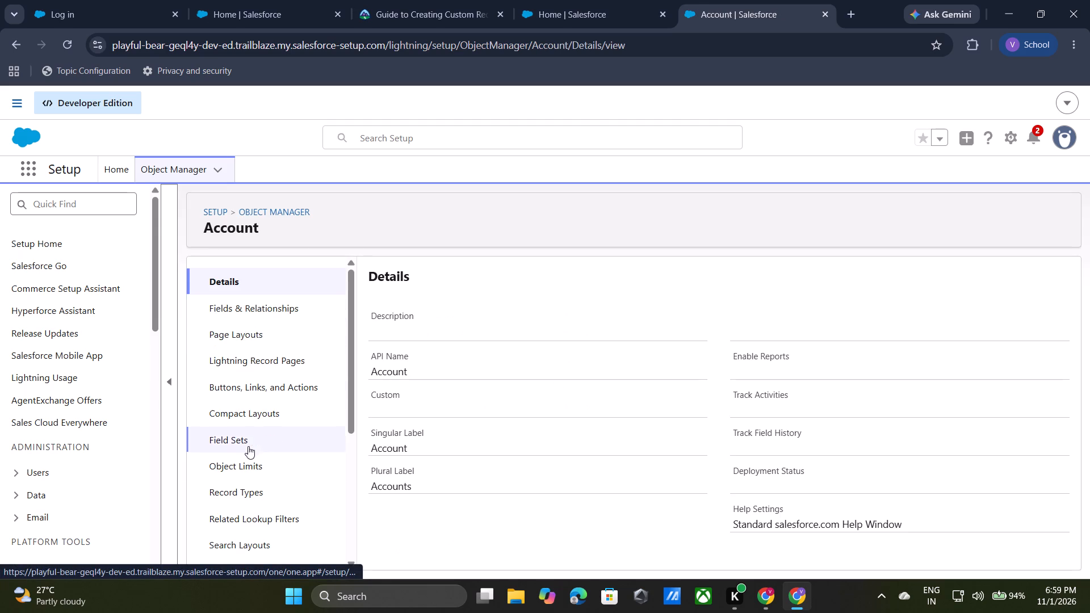
left_click(254, 497)
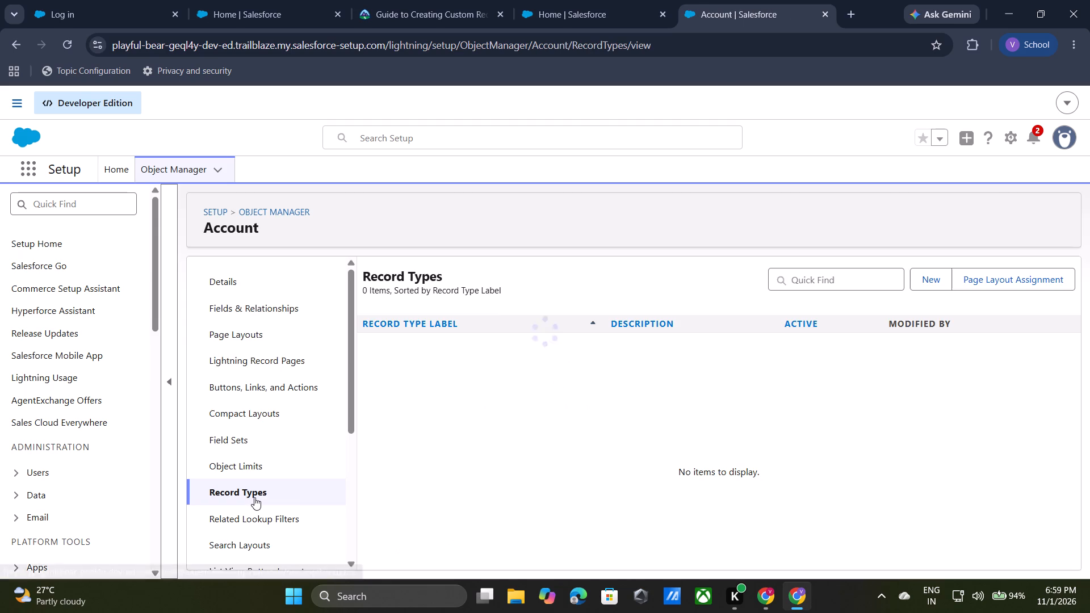
left_click(932, 268)
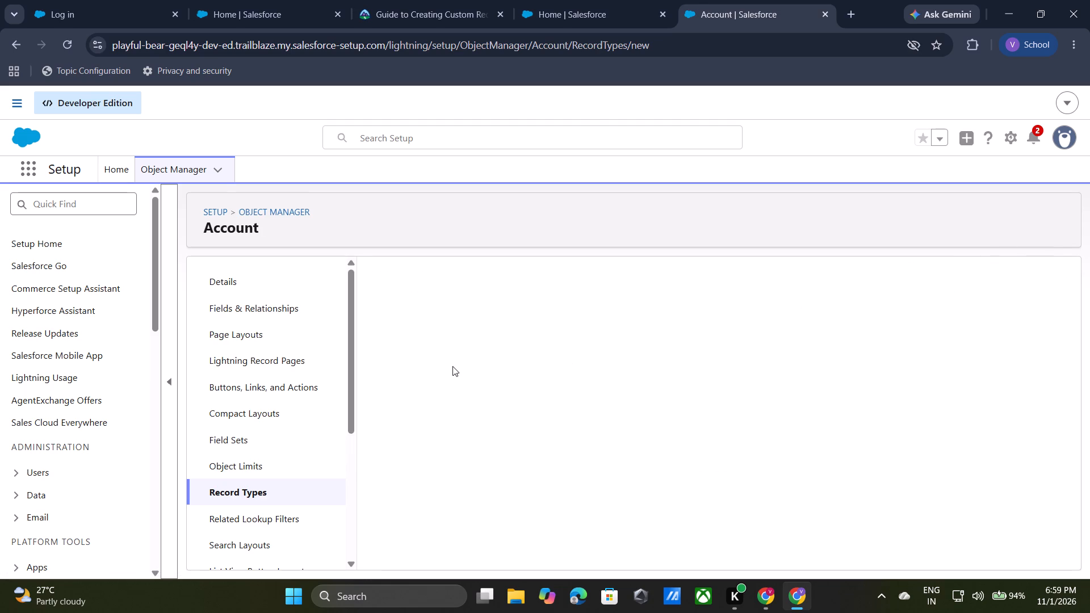
left_click(812, 282)
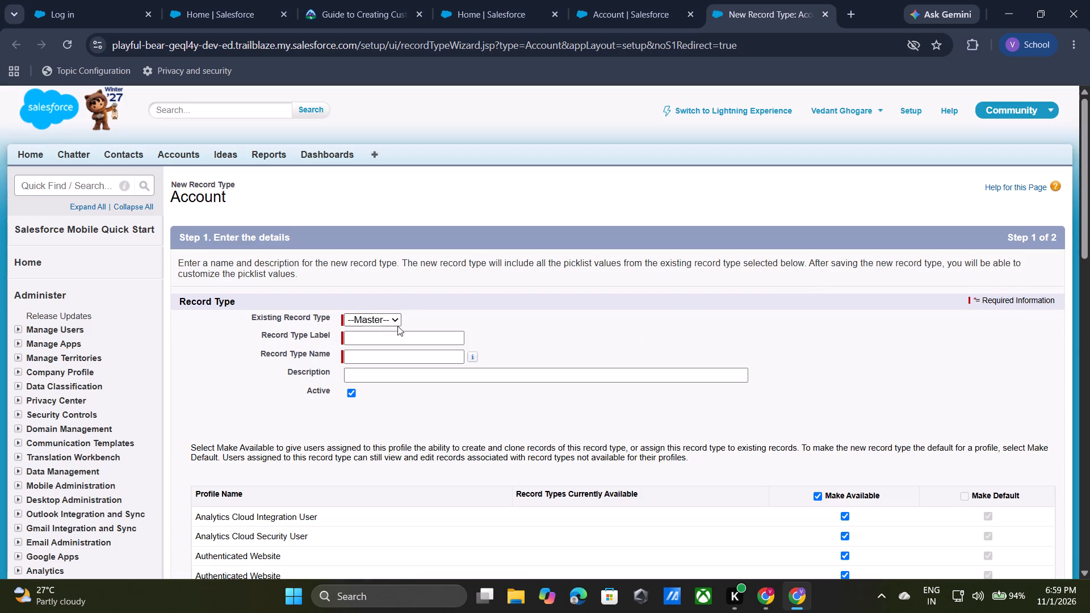
Set the record type label to the copied "Customer Account" and let the record type name fill in as Customer_Account.
left_click(389, 337)
key("ctrl+v")
left_click(508, 313)
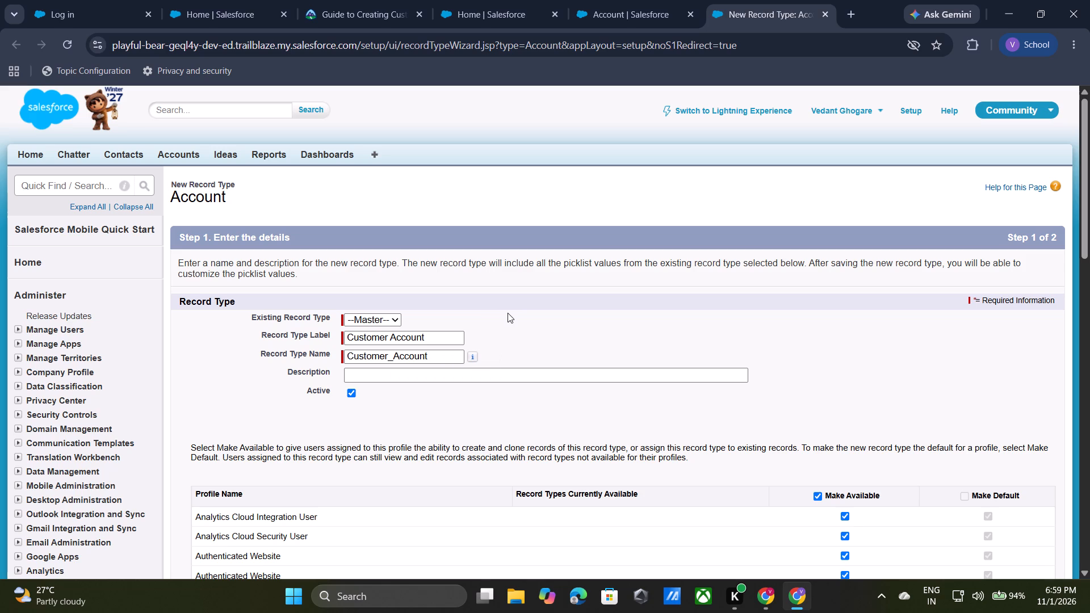
Copy the description "For customers and prospects" from the Trailhead instructions into the new record type's description.
double_click(603, 2)
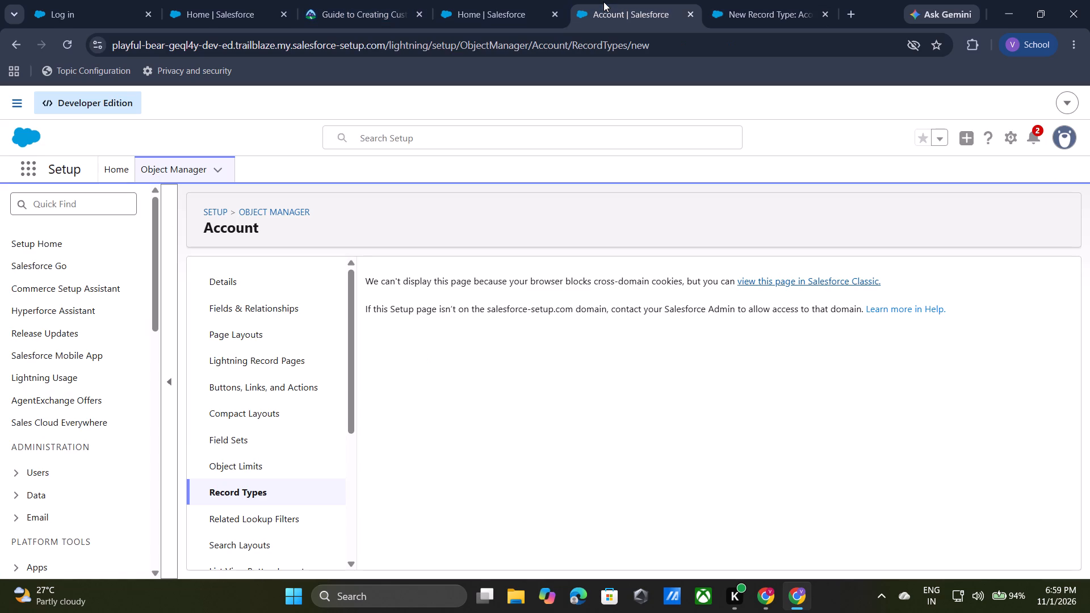
left_click_drag(603, 2, 520, 3)
left_click_drag(348, 14, 588, 2)
scroll(389, 247, "up", 3)
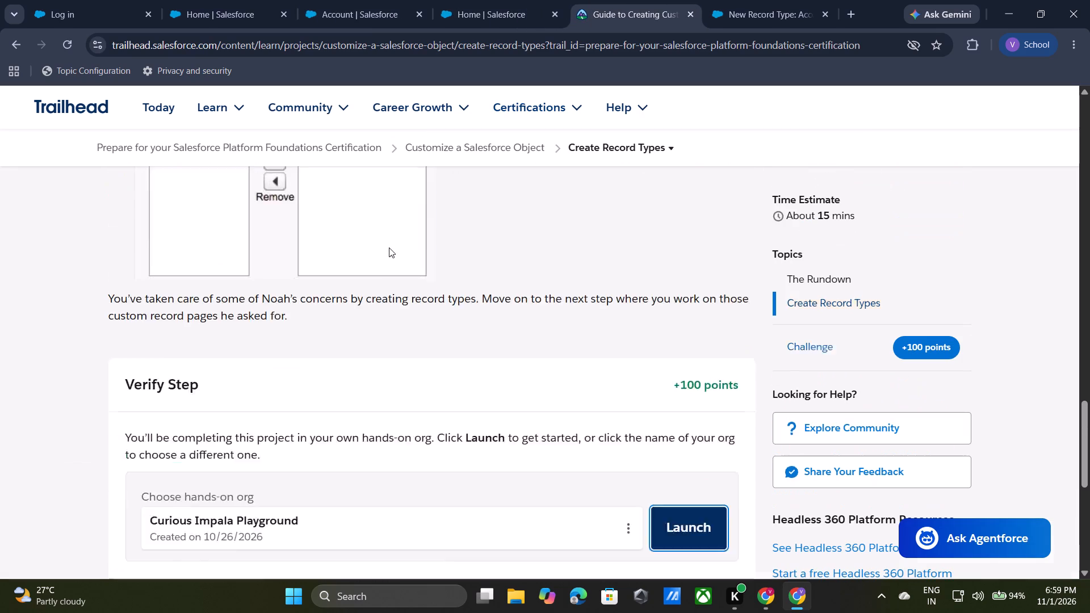
scroll(389, 247, "up", 9)
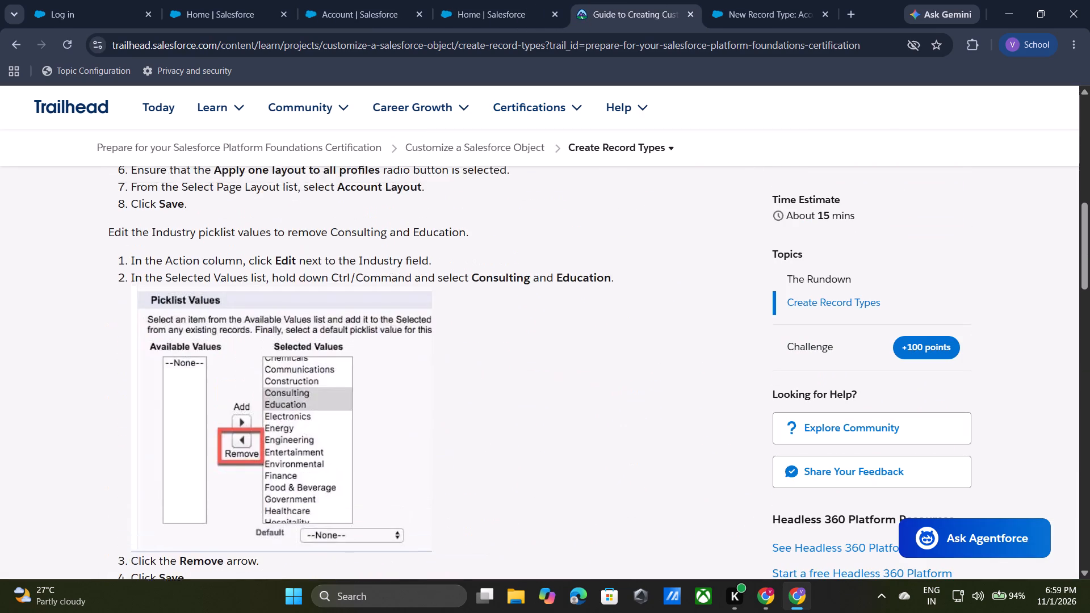
scroll(389, 247, "up", 4)
left_click(357, 475)
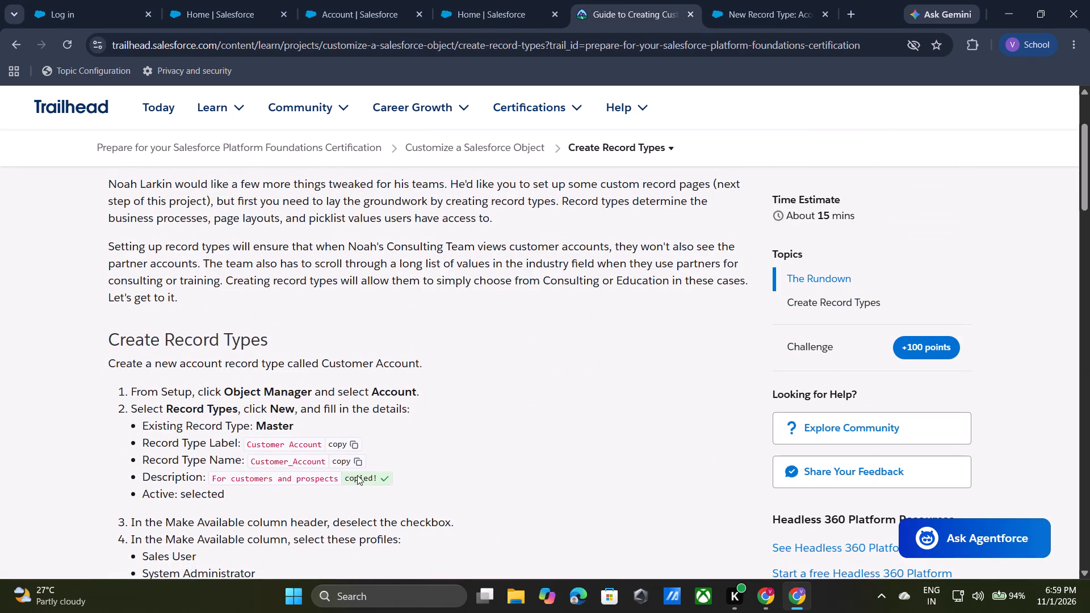
left_click(743, 0)
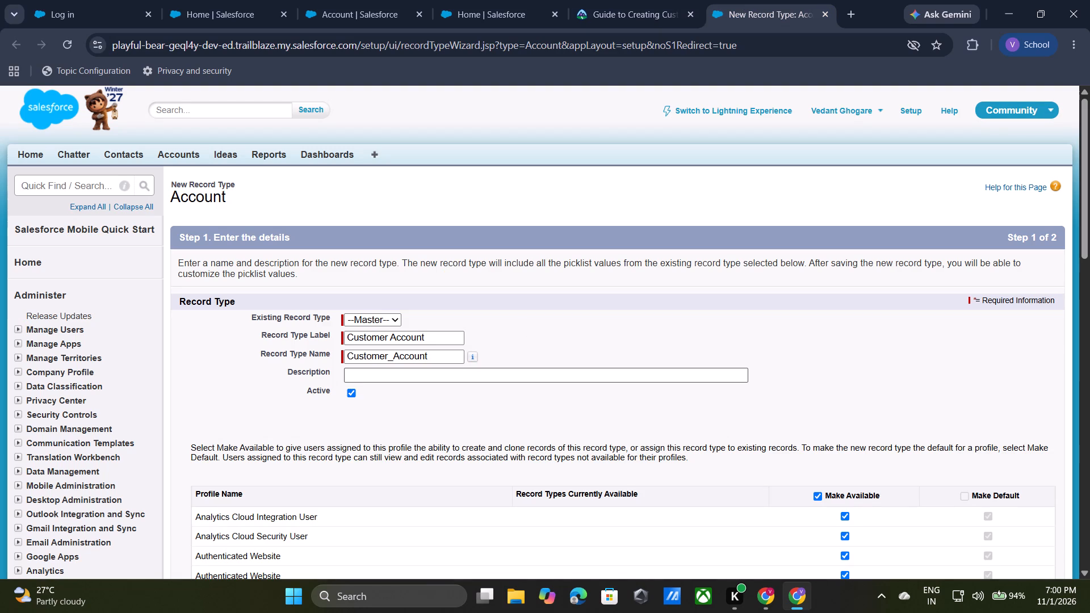
left_click(470, 378)
key("ctrl+v")
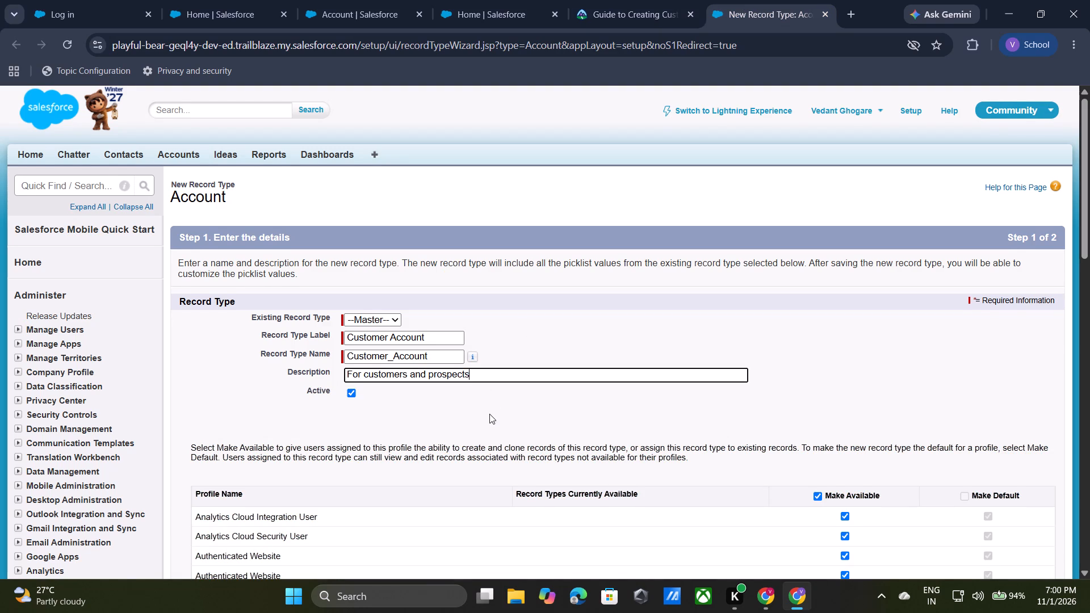
Make the record type available only to the Sales User and System Administrator profiles, and continue to page layout assignment.
scroll(489, 414, "down", 2)
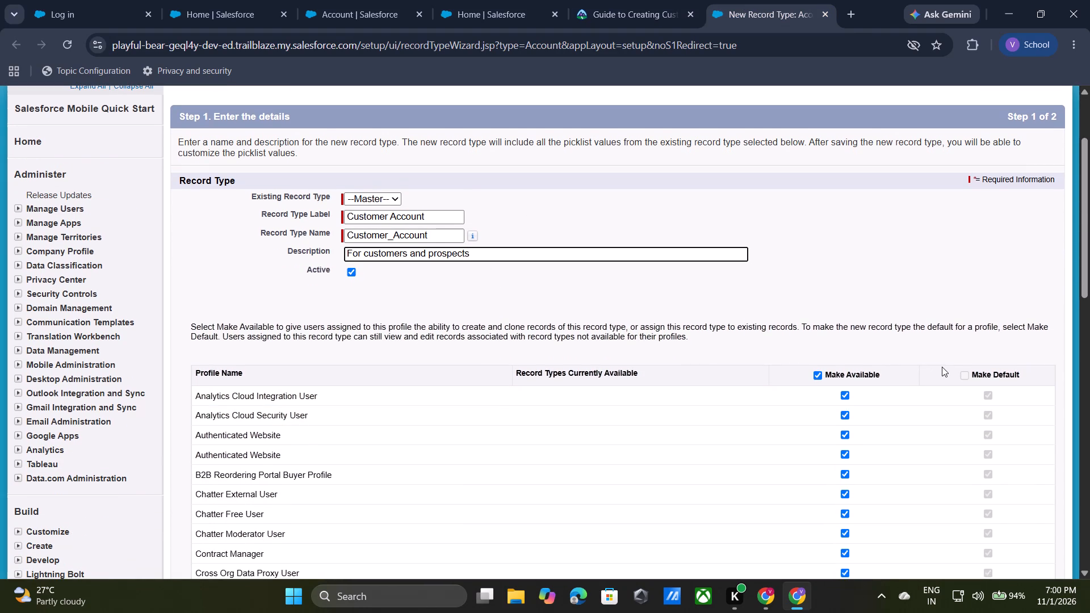
left_click(820, 377)
scroll(820, 377, "down", 1)
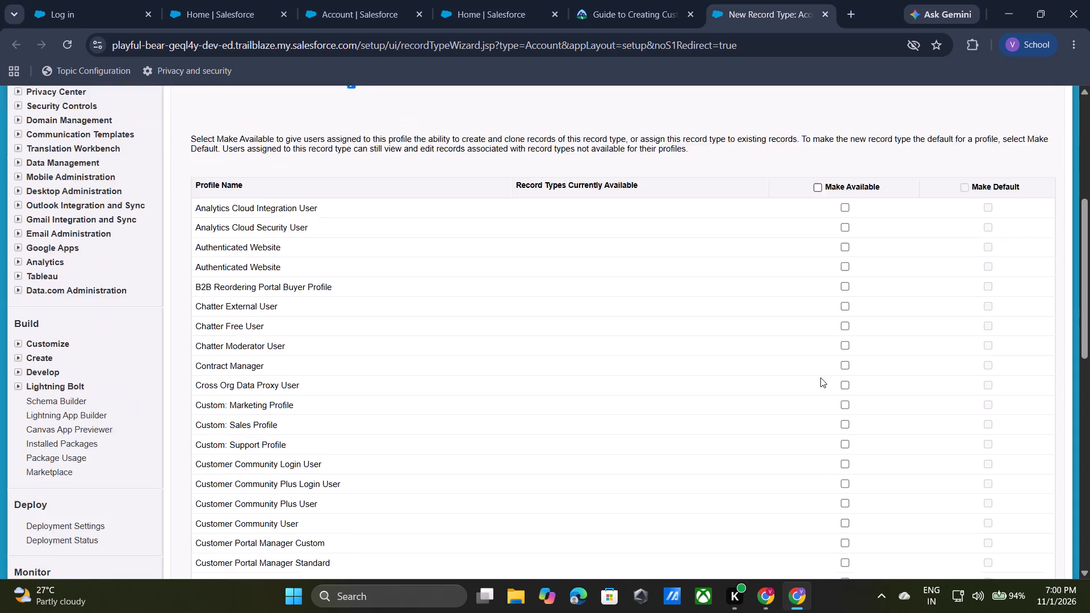
scroll(820, 377, "down", 6)
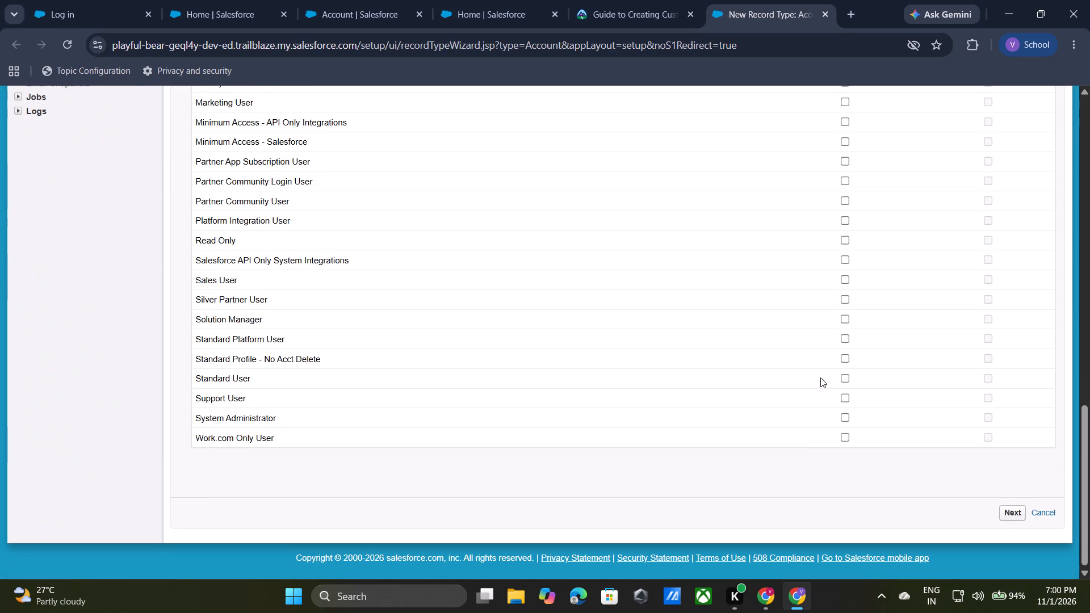
left_click(844, 280)
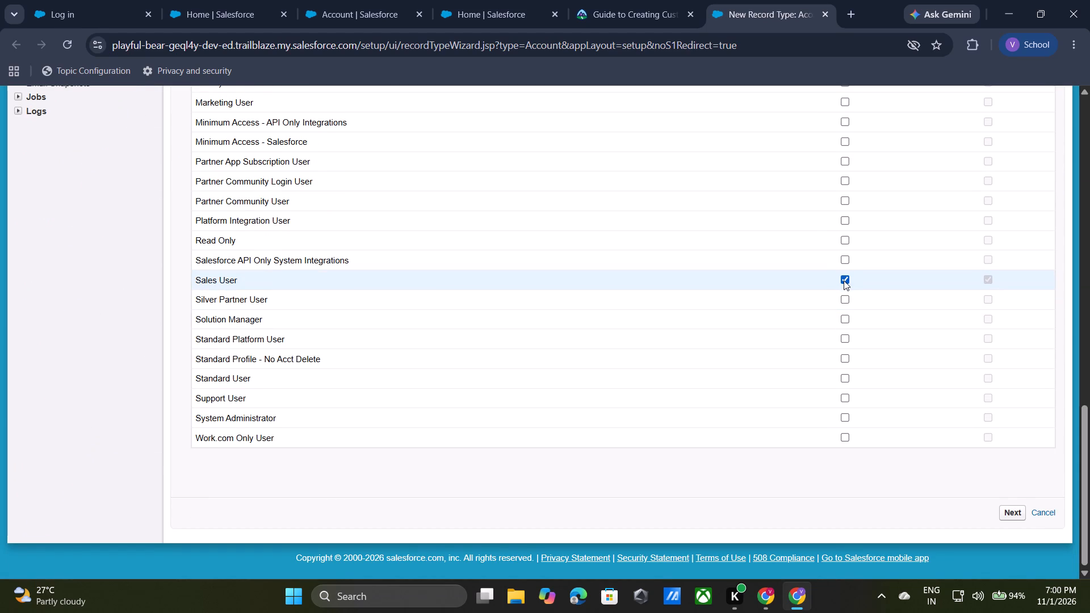
left_click(844, 417)
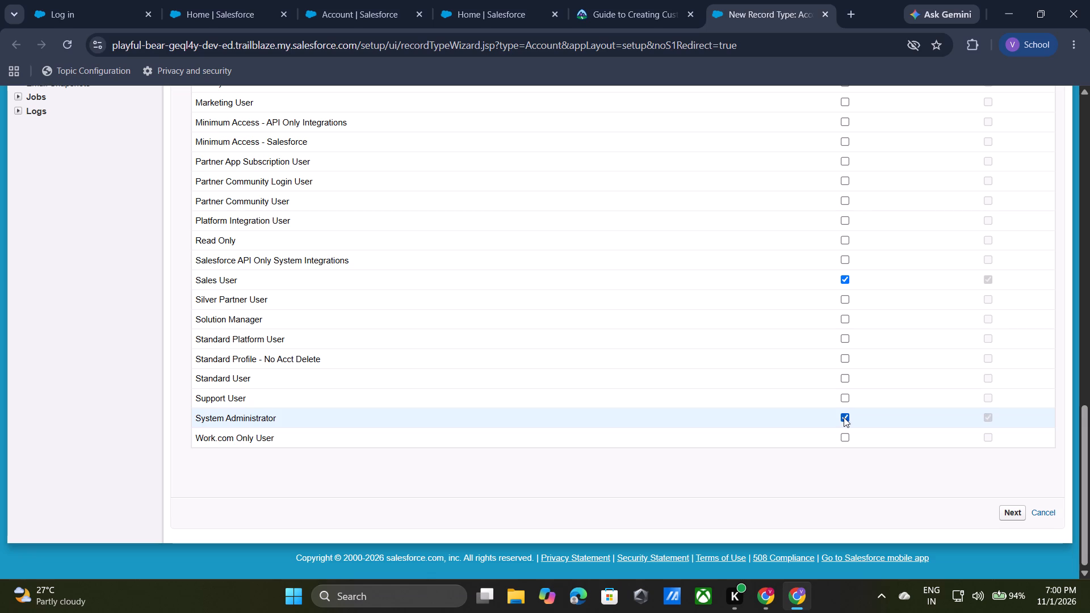
left_click(1015, 508)
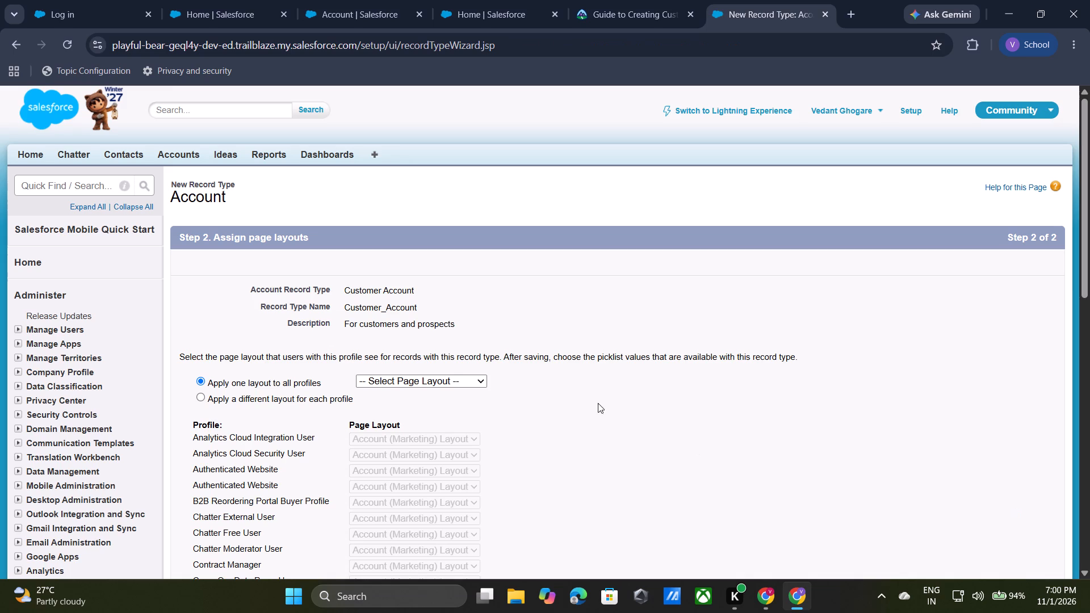
Apply Account Layout to all profiles and save the Customer Account record type.
left_click(396, 379)
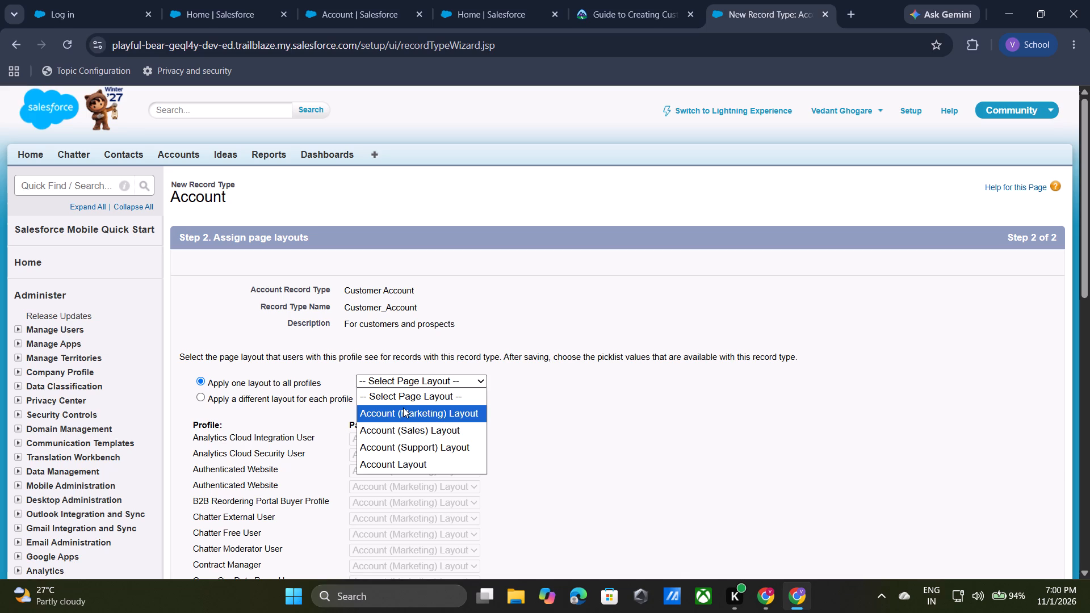
left_click(402, 465)
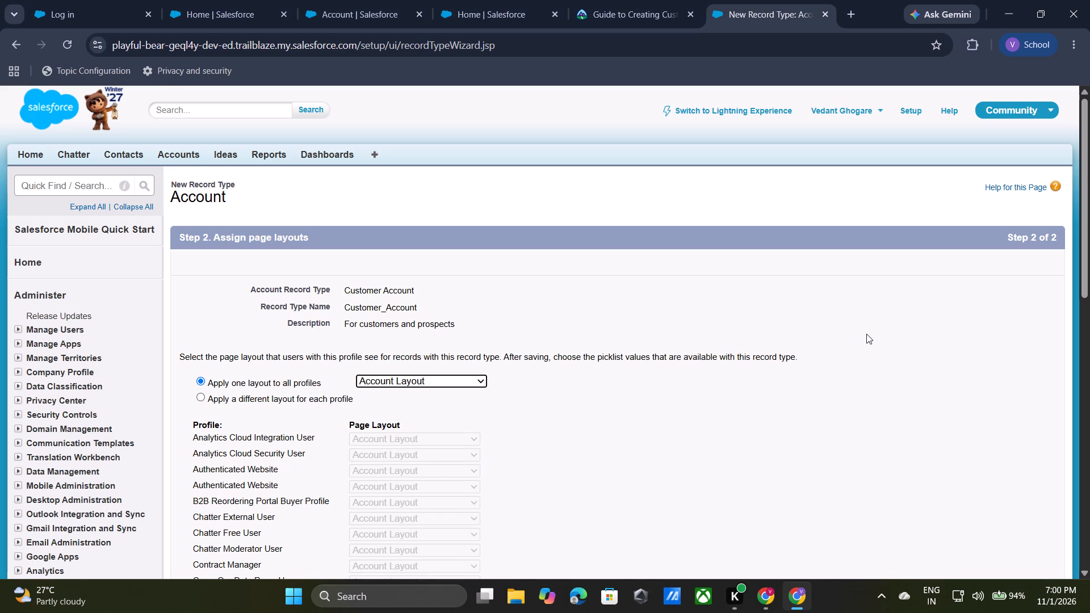
scroll(866, 334, "down", 8)
left_click(1009, 511)
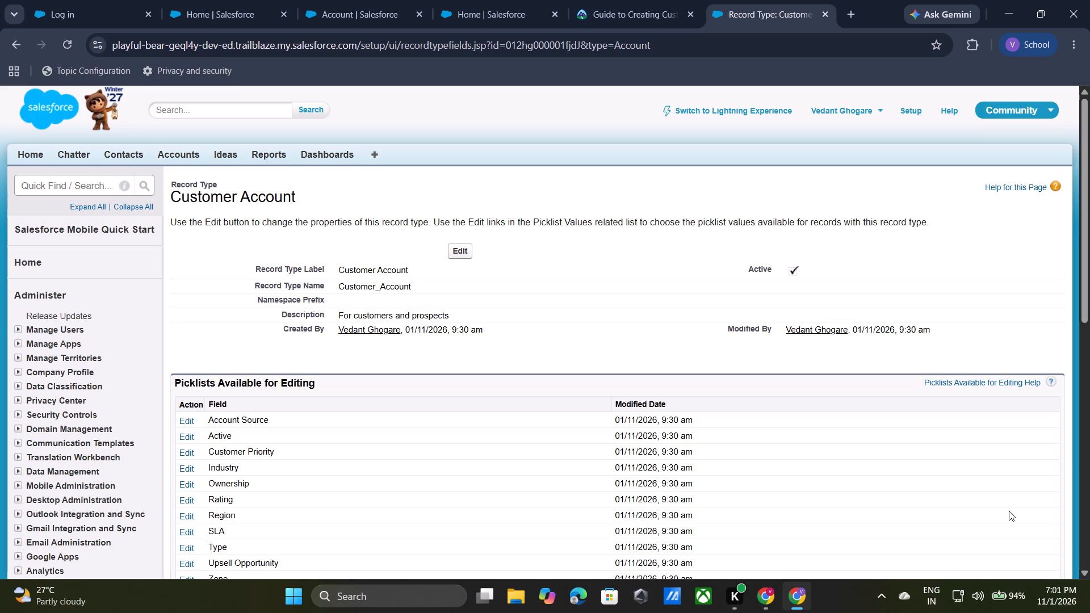
Remove Consulting and Education from the record type's selected Industry picklist values and save.
scroll(783, 475, "down", 2)
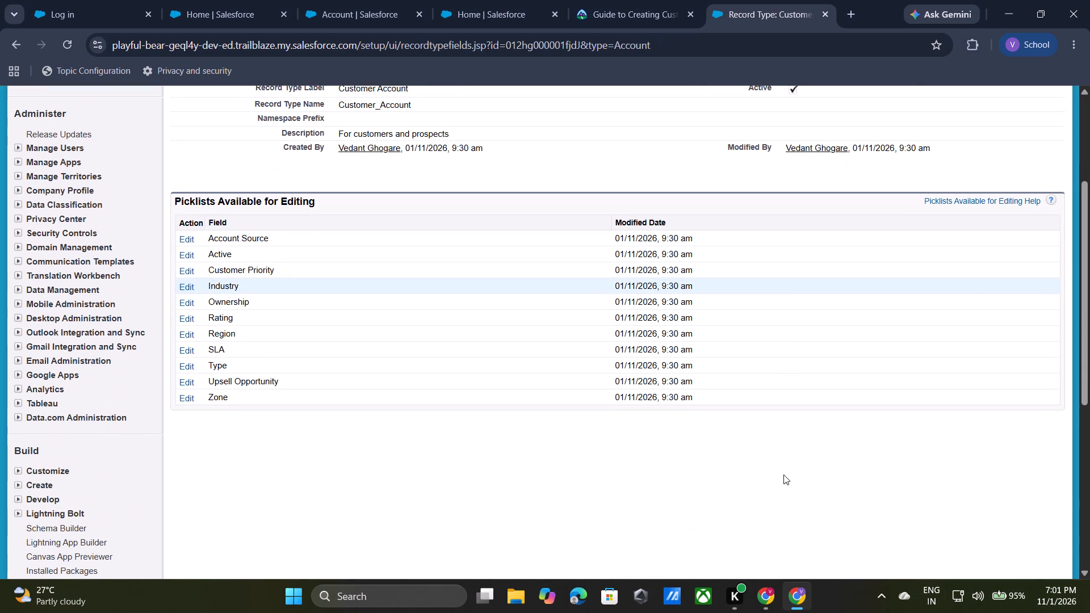
left_click(184, 287)
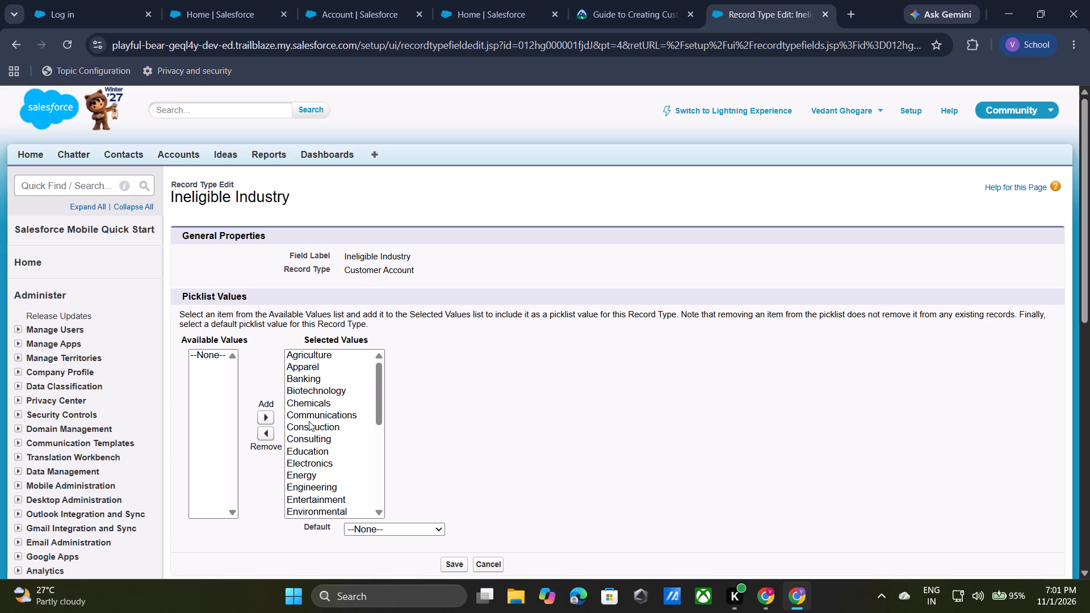
left_click(308, 438, "ctrl")
left_click(310, 448, "ctrl")
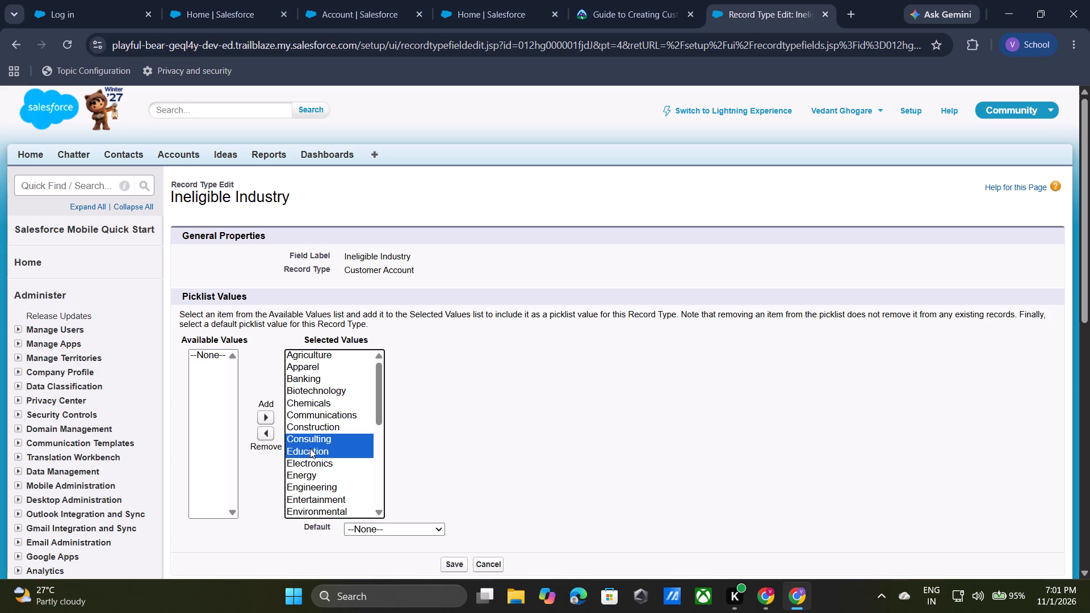
left_click(265, 436)
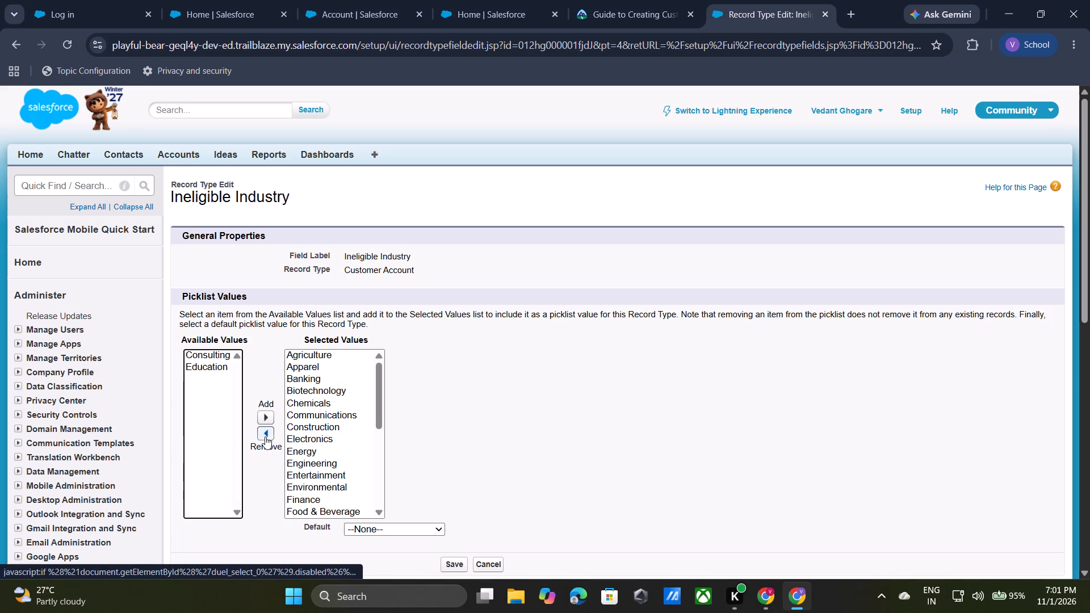
scroll(502, 461, "down", 1)
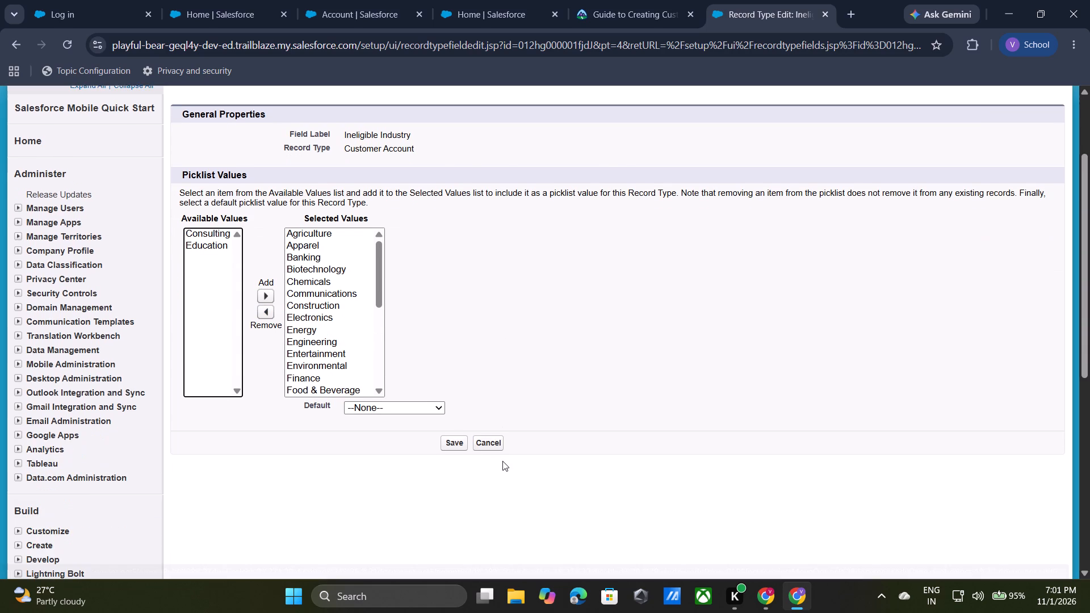
left_click(458, 448)
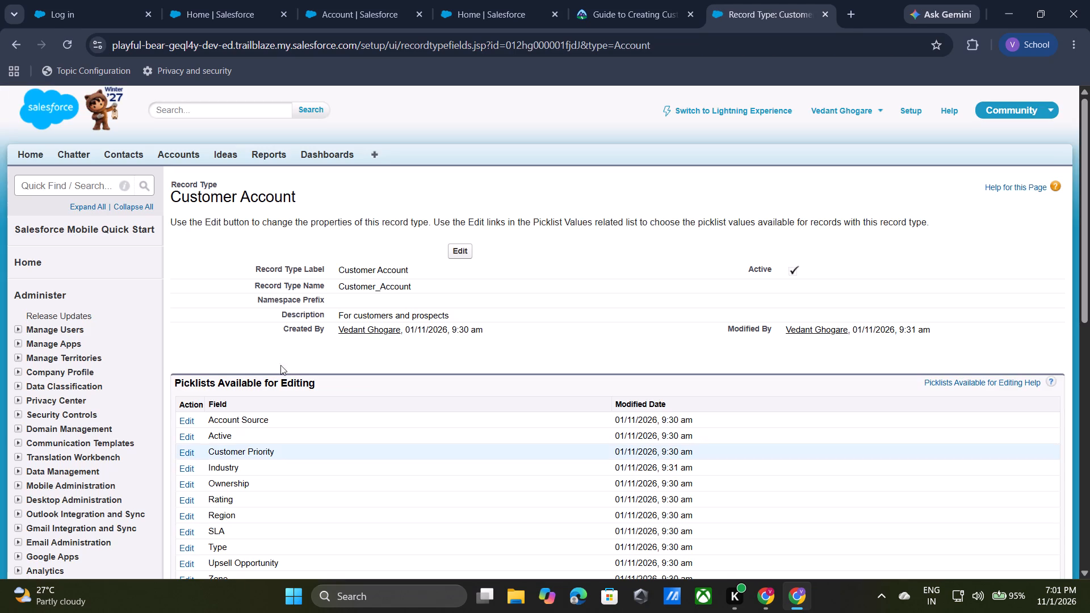
Open a new Account record type form in Salesforce Classic and place its tab directly after the Trailhead instructions.
scroll(261, 460, "down", 1)
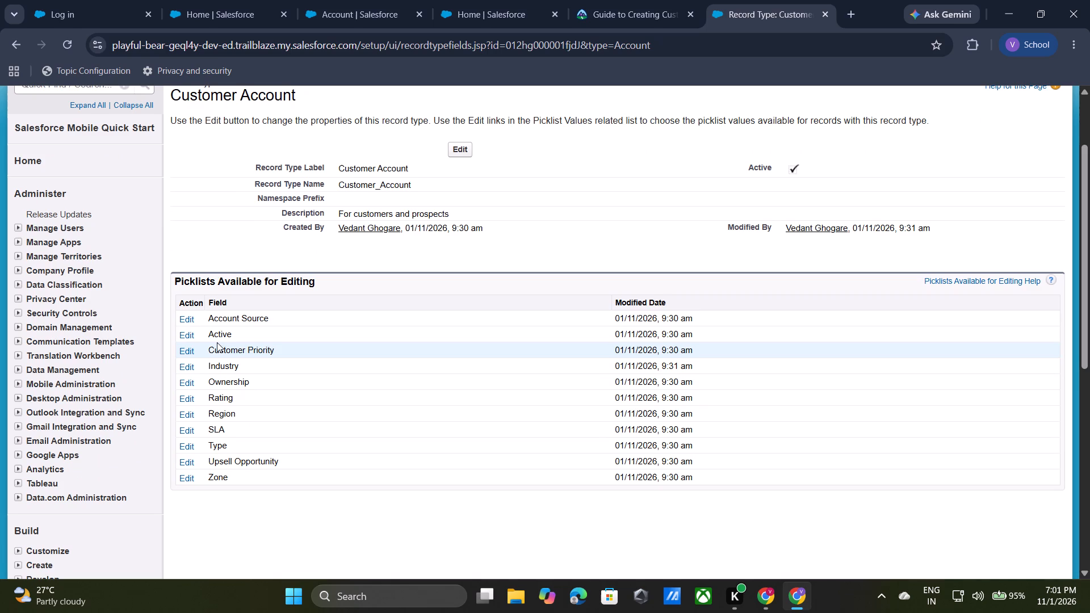
scroll(283, 202, "up", 2)
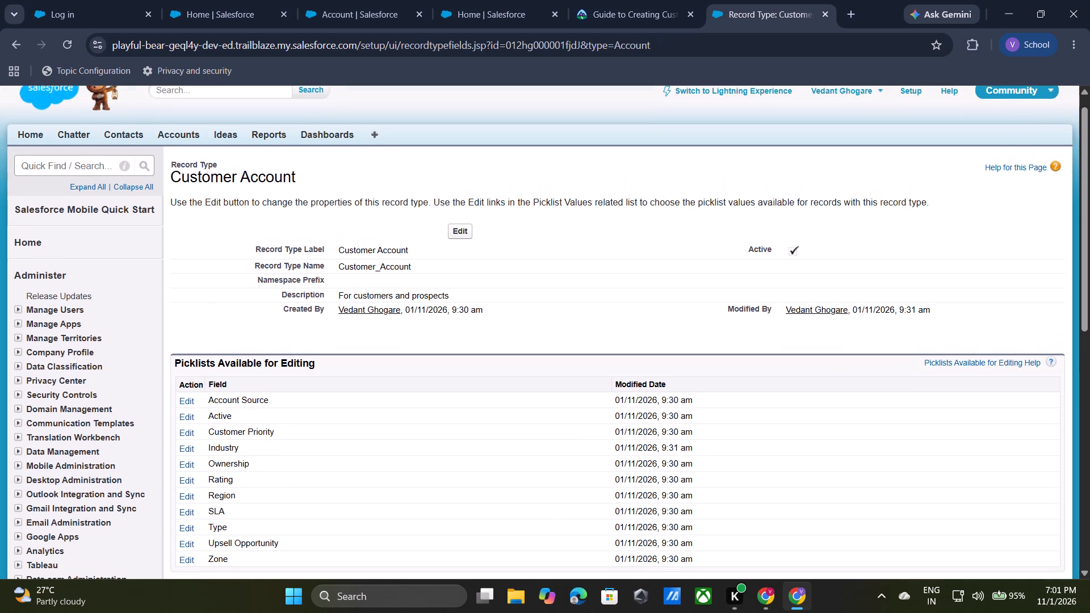
left_click(527, 0)
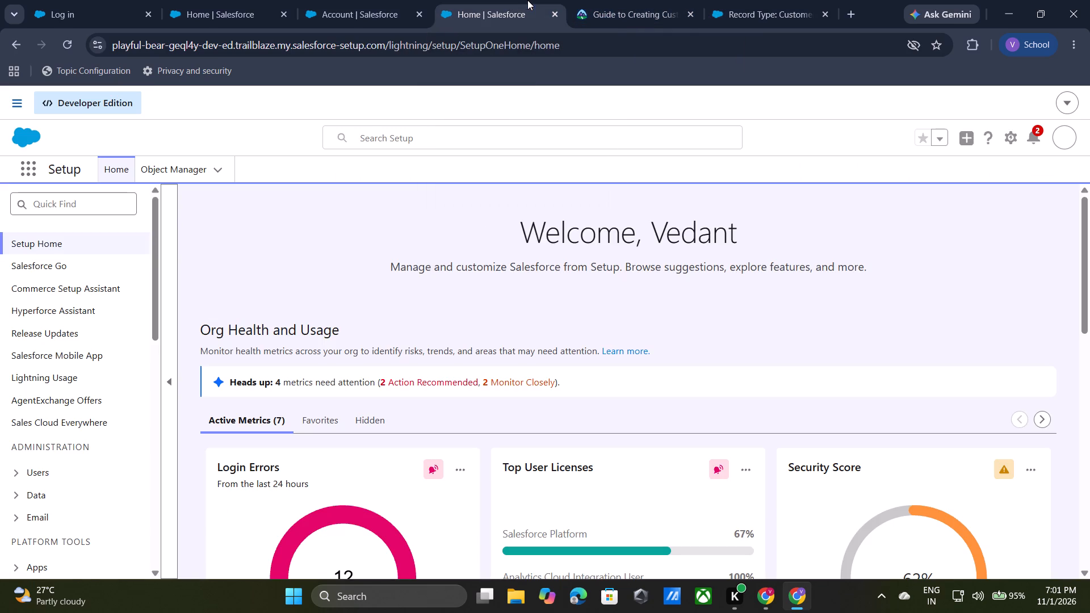
left_click(660, 6)
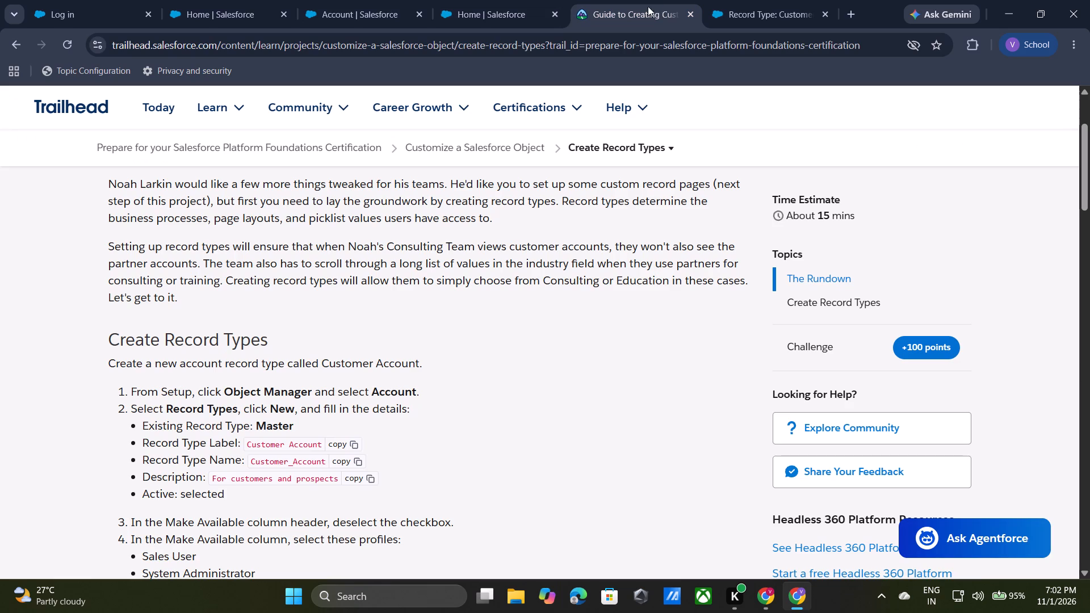
left_click(379, 0)
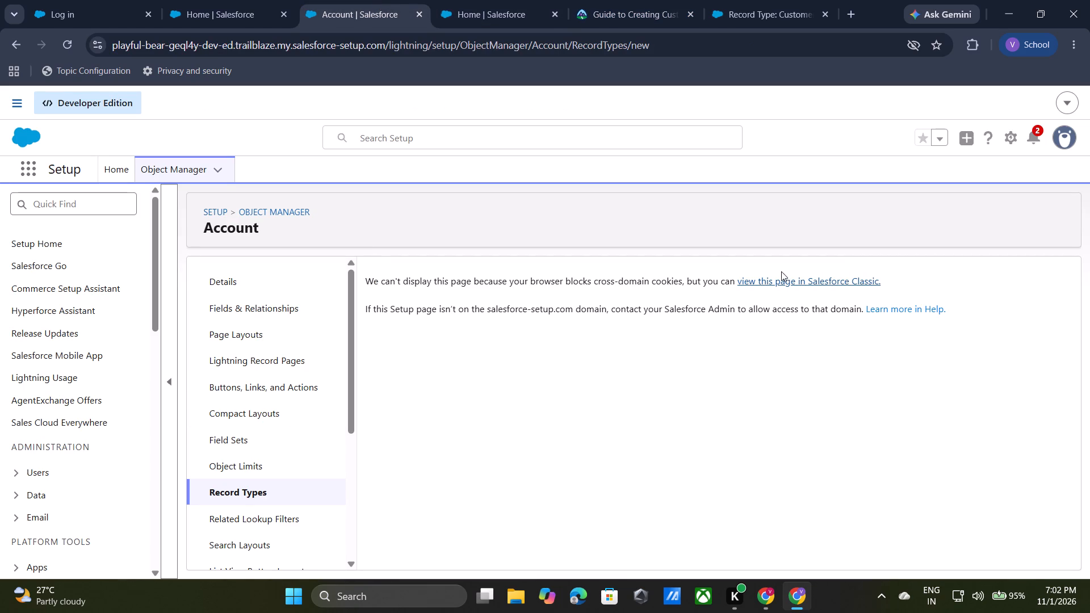
left_click(846, 279)
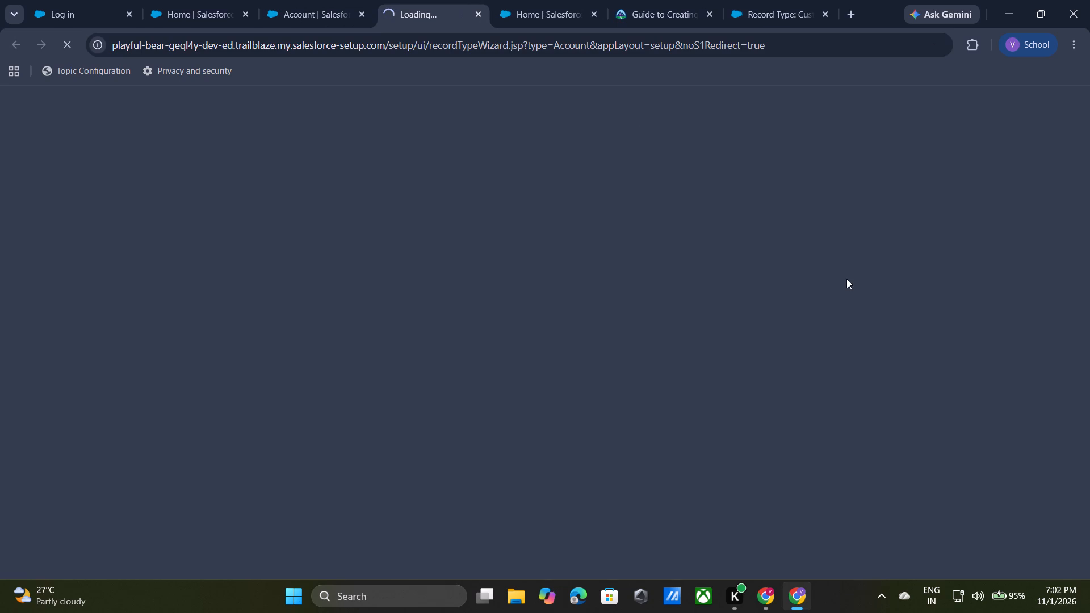
left_click_drag(442, 11, 880, 23)
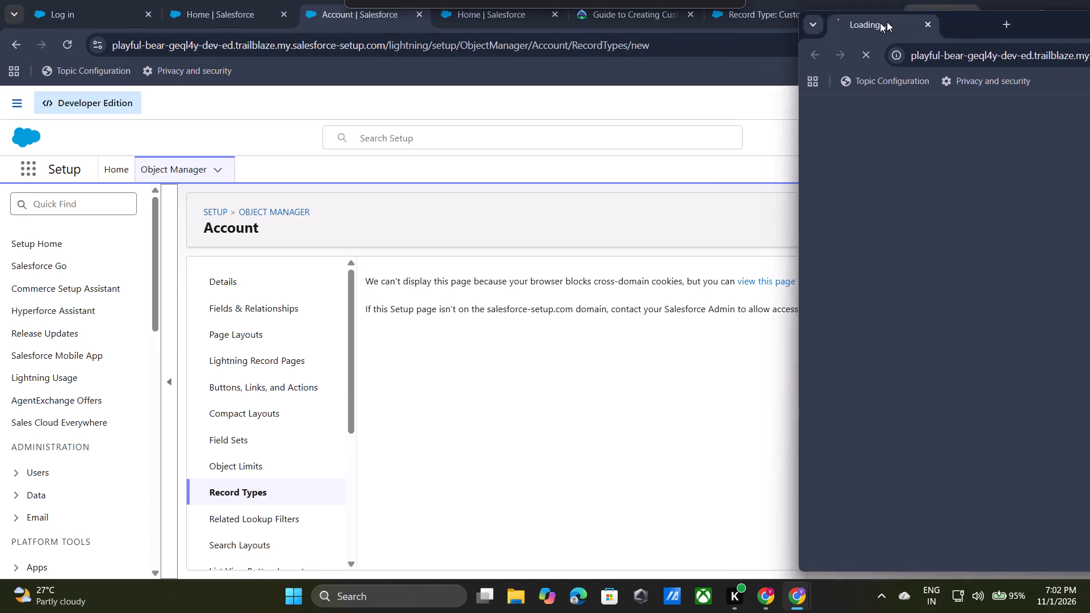
left_click_drag(880, 23, 710, 22)
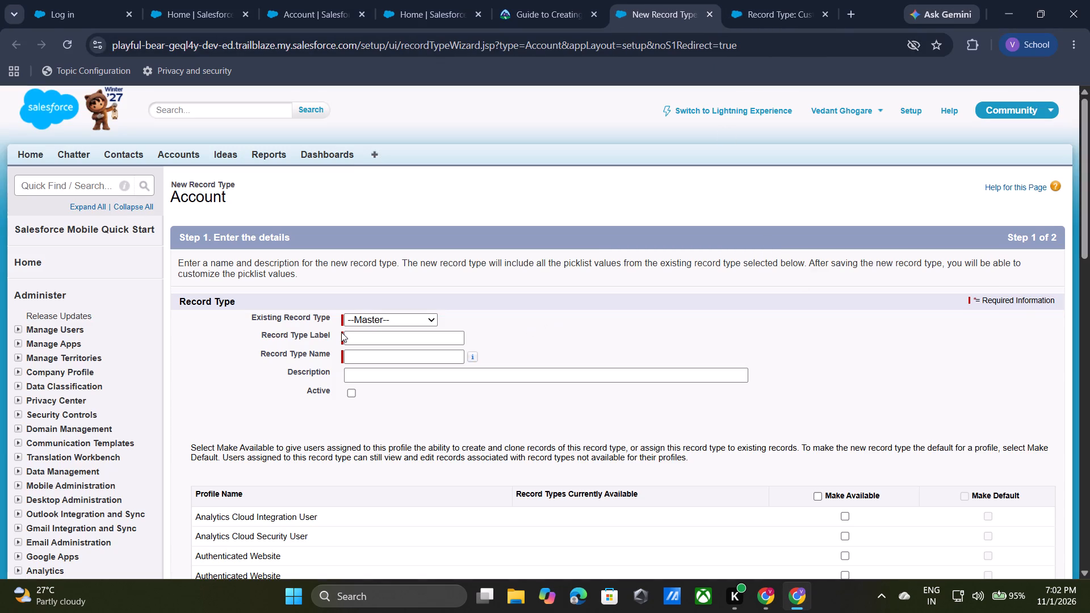
Copy "Partner Account" from the Trailhead instructions into the new record type's label, letting the record type name fill in.
left_click(522, 0)
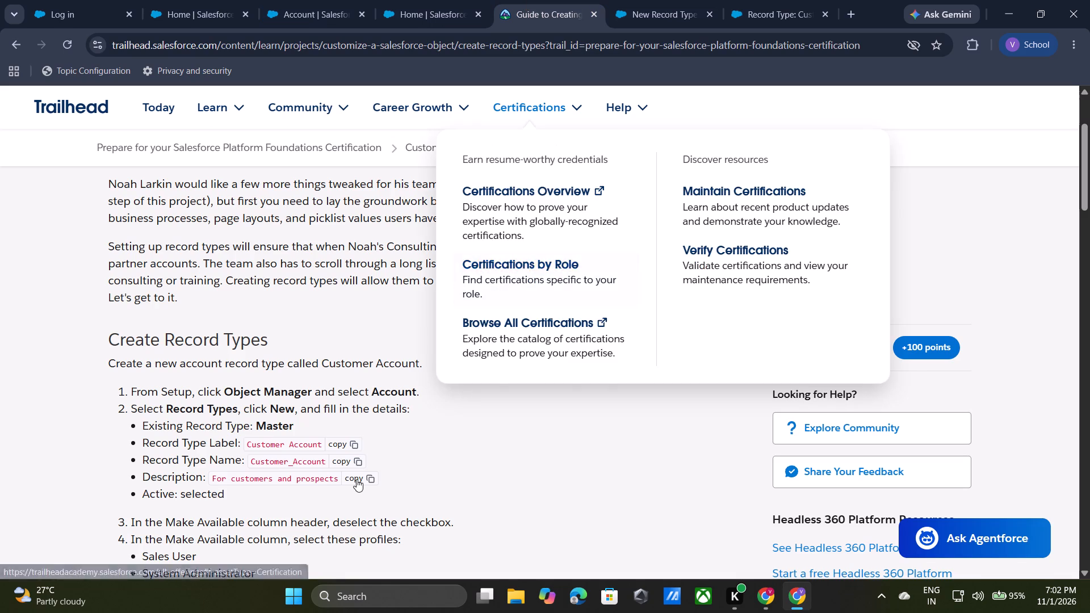
left_click(357, 480)
scroll(357, 480, "down", 6)
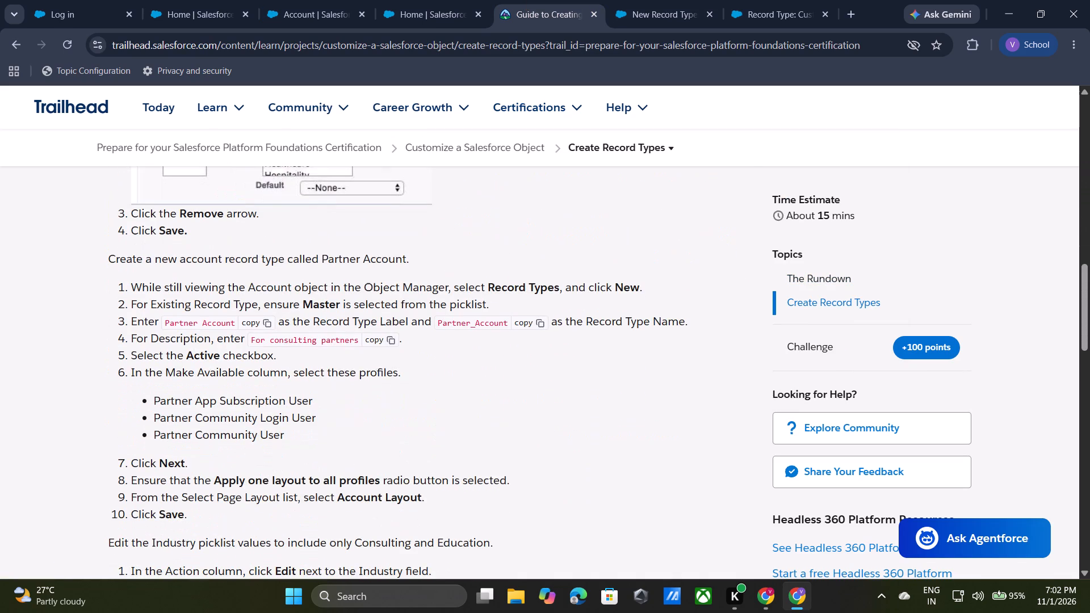
scroll(357, 480, "down", 1)
left_click(261, 321)
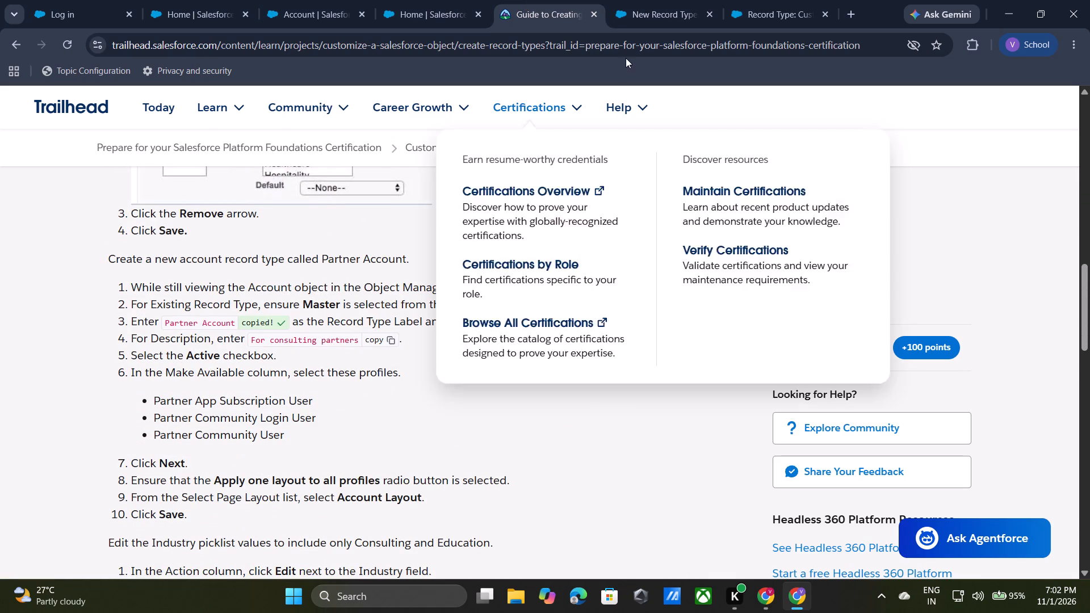
left_click(669, 0)
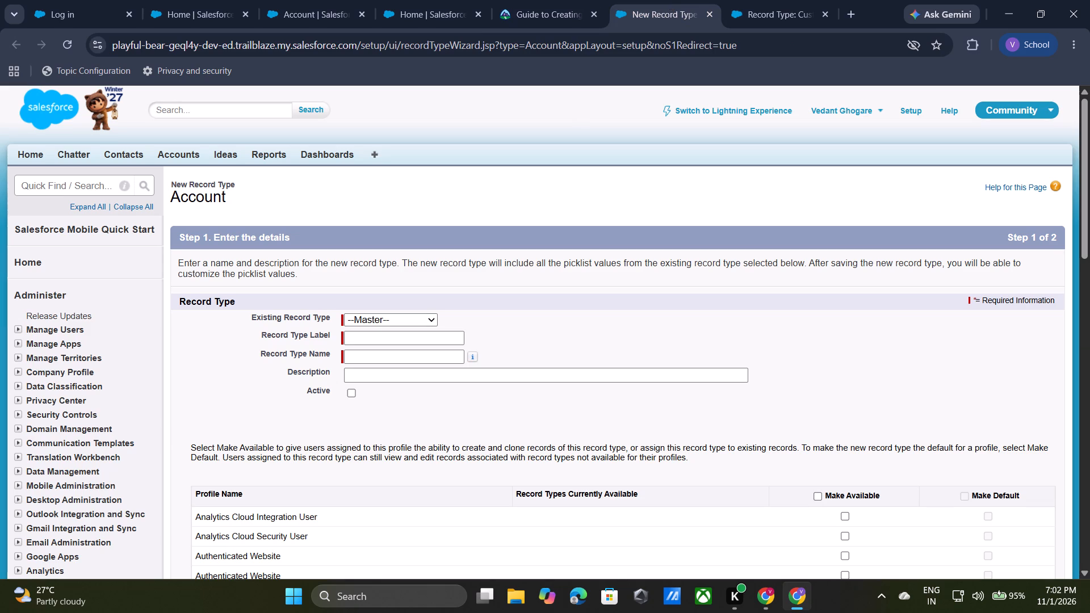
left_click(361, 338)
key("ctrl+v")
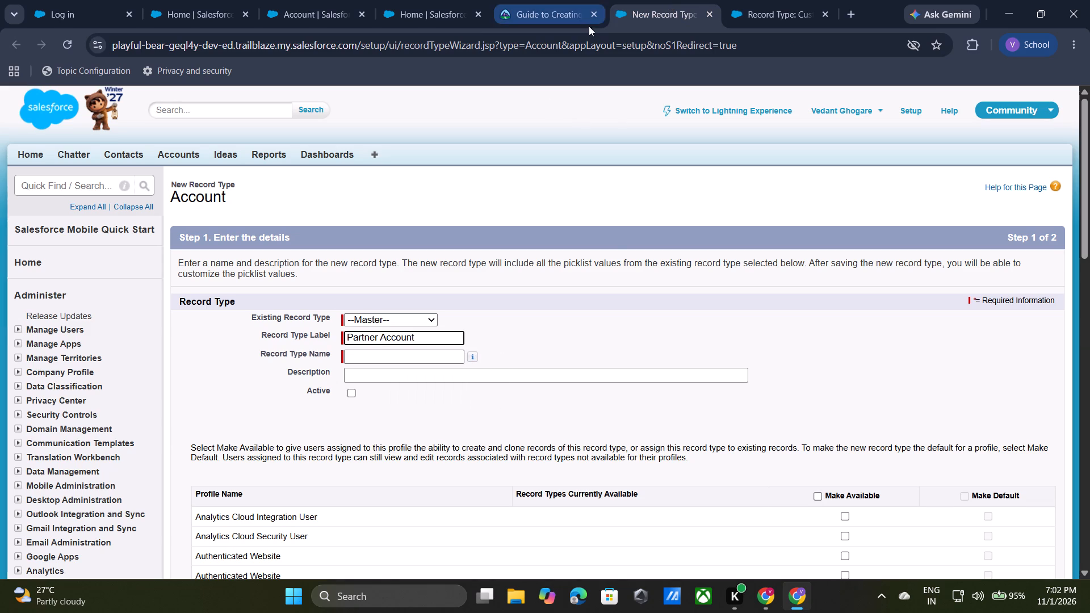
left_click(603, 304)
Copy the description "For consulting partners" from the Trailhead instructions into the record type and mark it active.
left_click(560, 24)
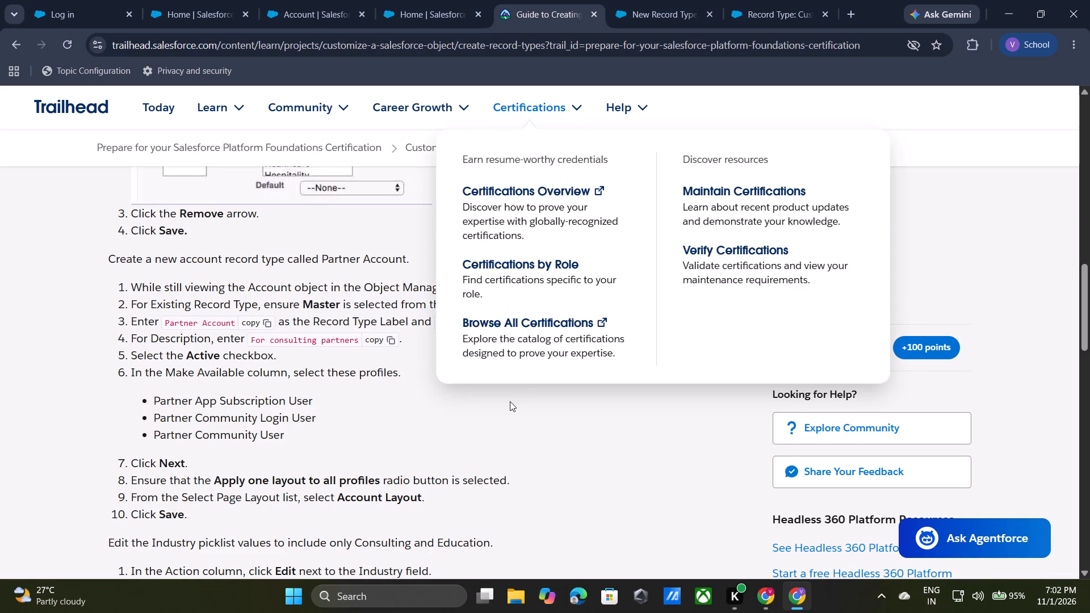
left_click_drag(393, 410, 380, 340)
left_click(380, 340)
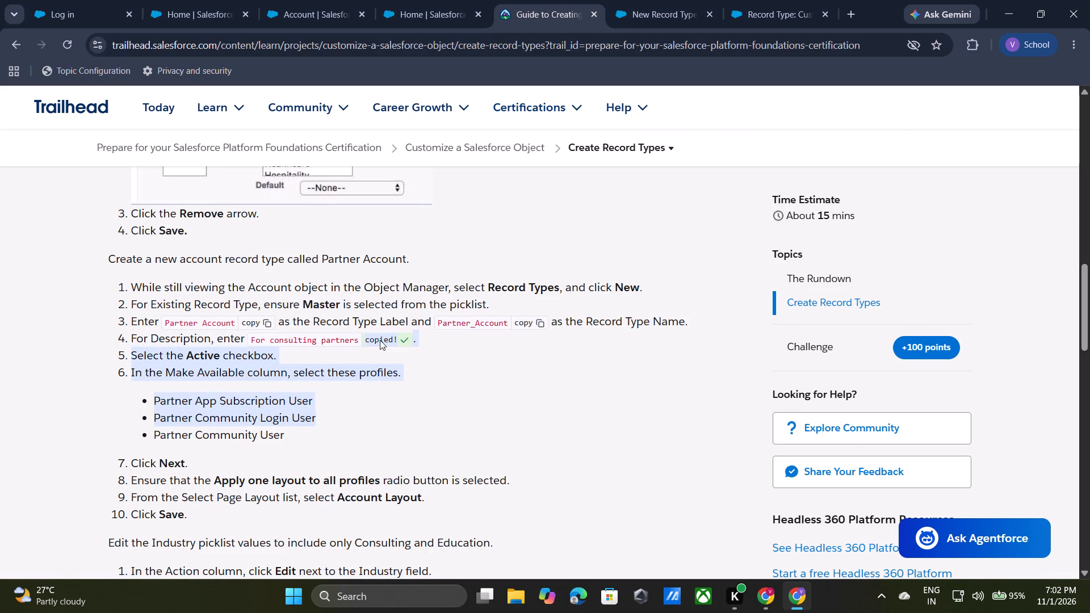
left_click(642, 3)
left_click(460, 381)
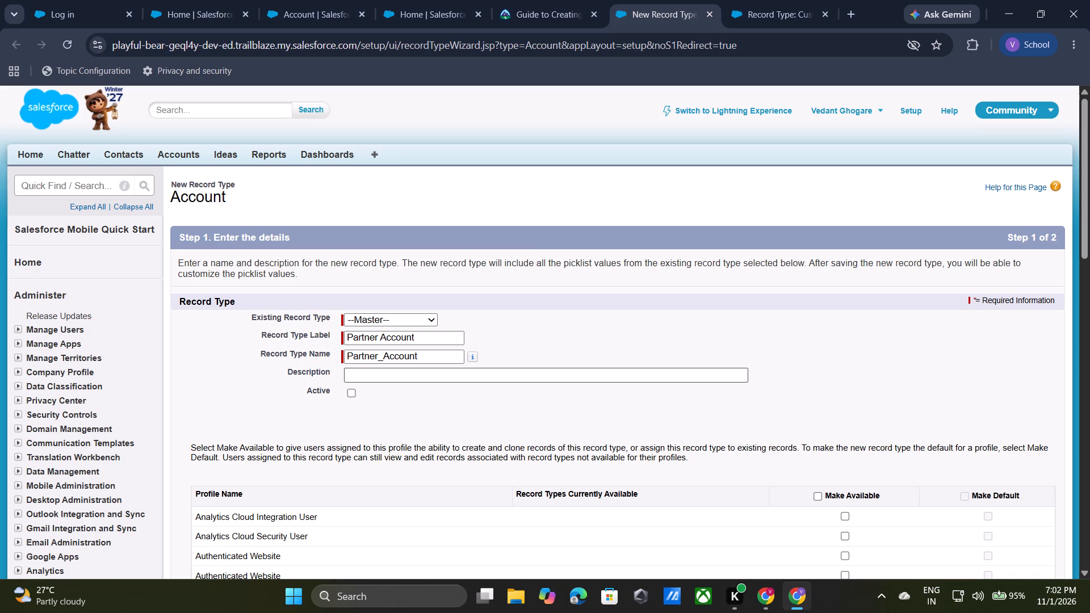
key("ctrl+v")
left_click(347, 391)
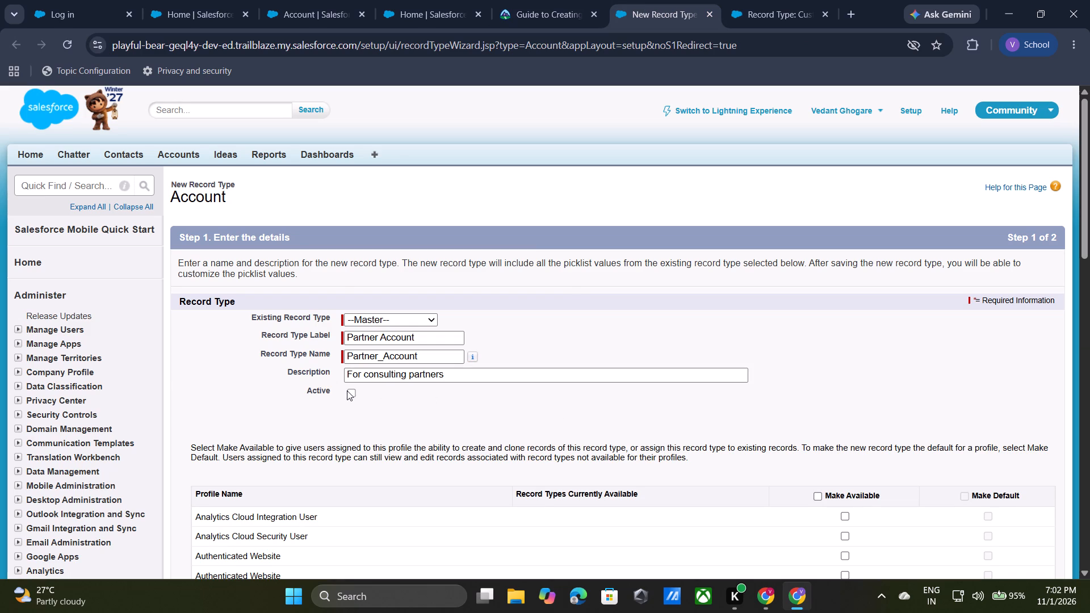
Make the record type available to Partner App Subscription User, Partner Community Login User and Partner Community User, and continue to page layout assignment.
scroll(829, 419, "down", 4)
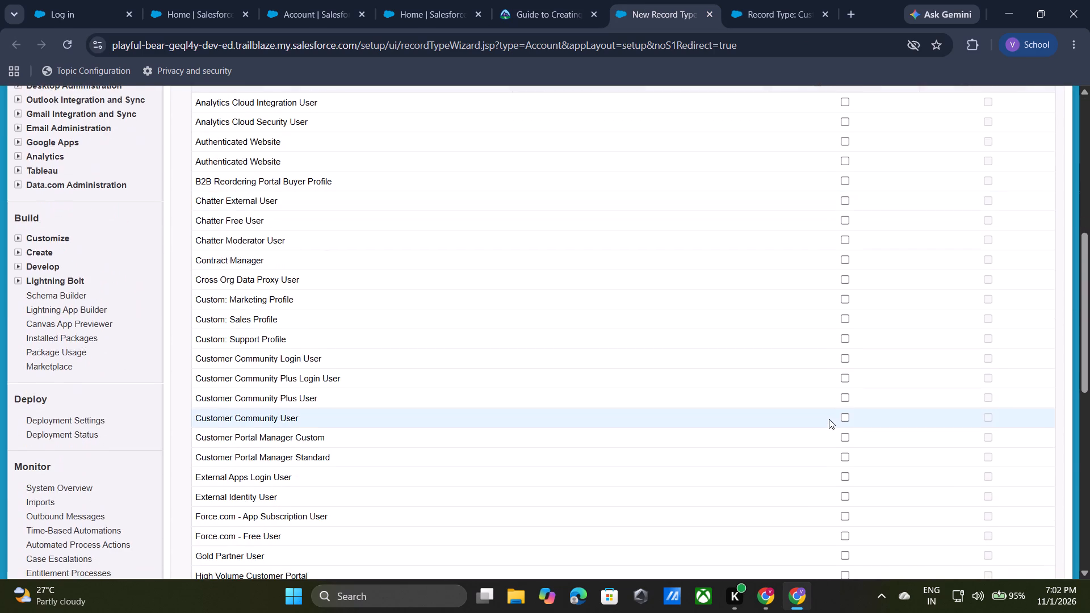
scroll(829, 419, "down", 2)
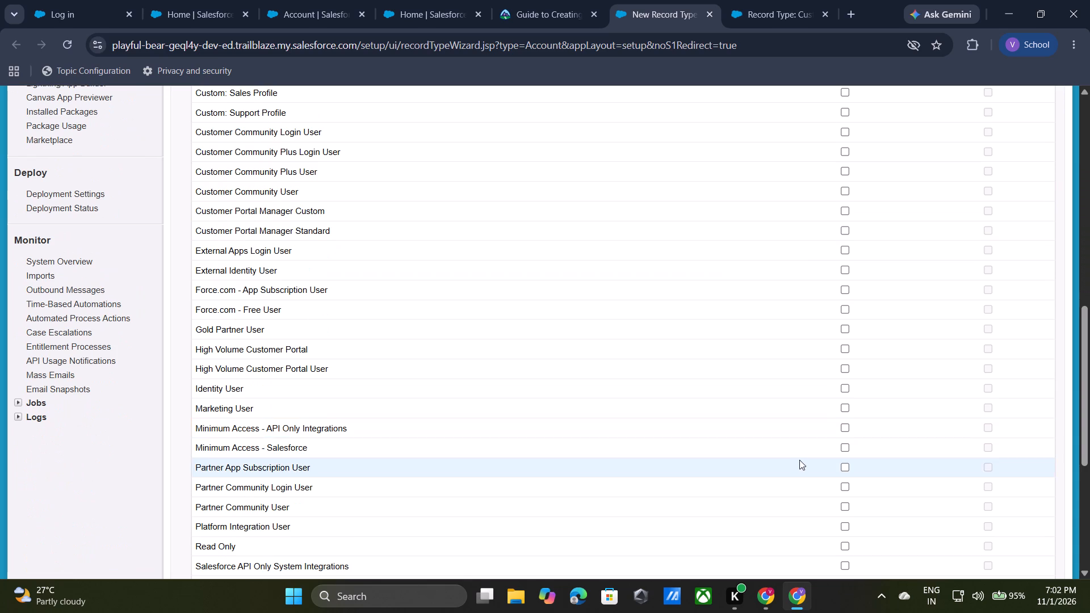
left_click(844, 466)
left_click(845, 482)
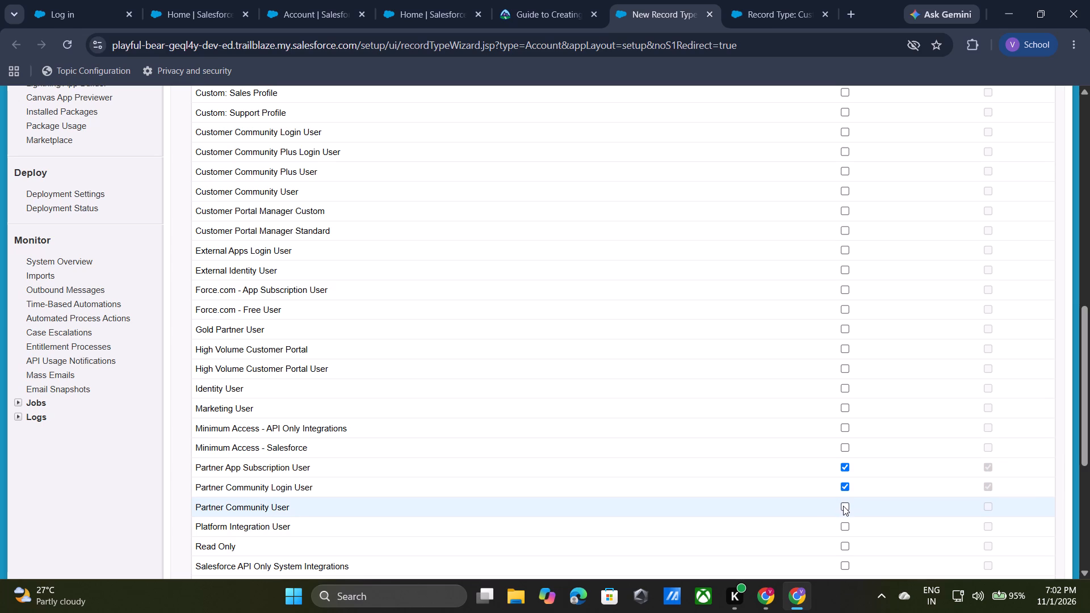
left_click(843, 504)
scroll(843, 504, "down", 3)
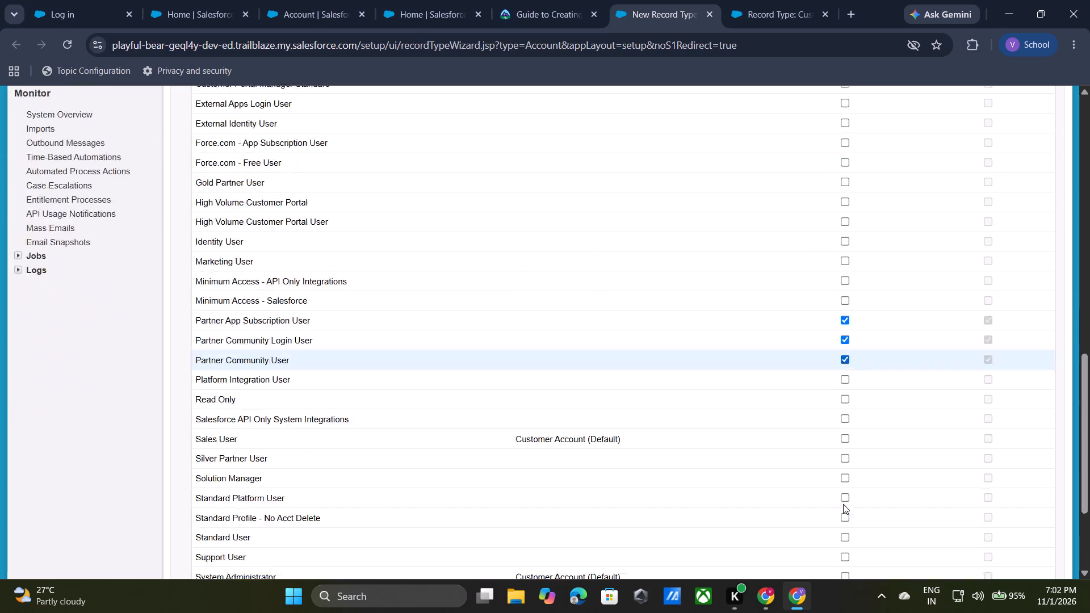
scroll(843, 504, "down", 3)
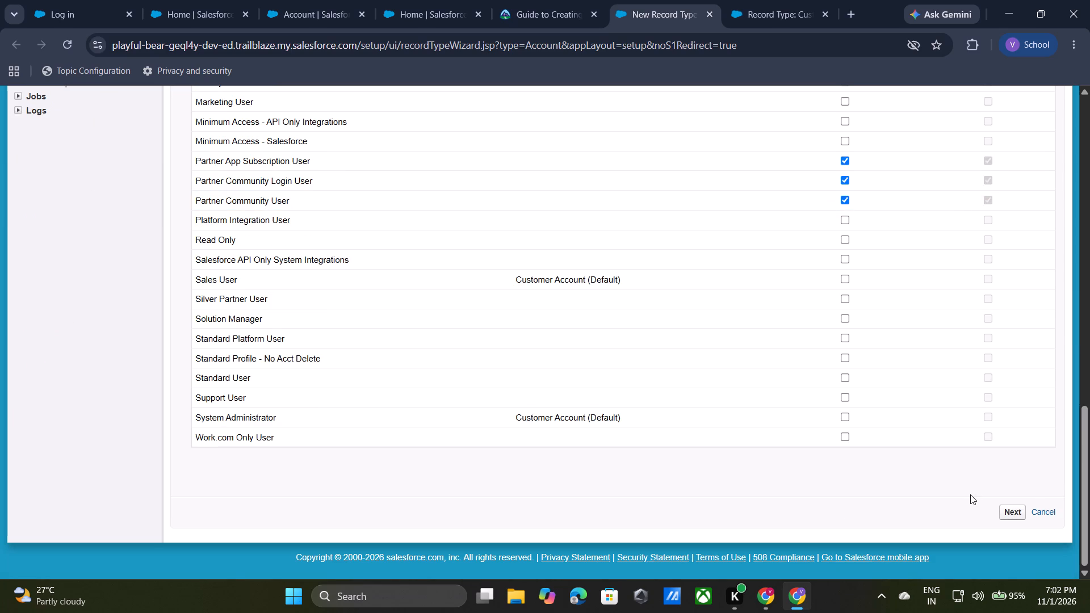
left_click(1014, 510)
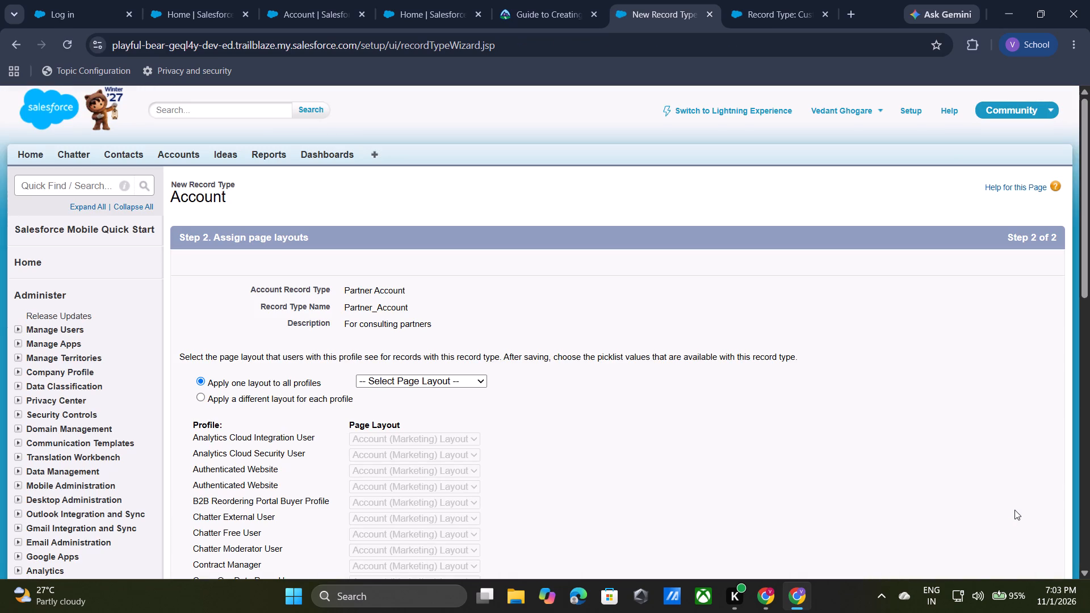
Apply Account Layout to all profiles and save the Partner Account record type.
left_click(477, 374)
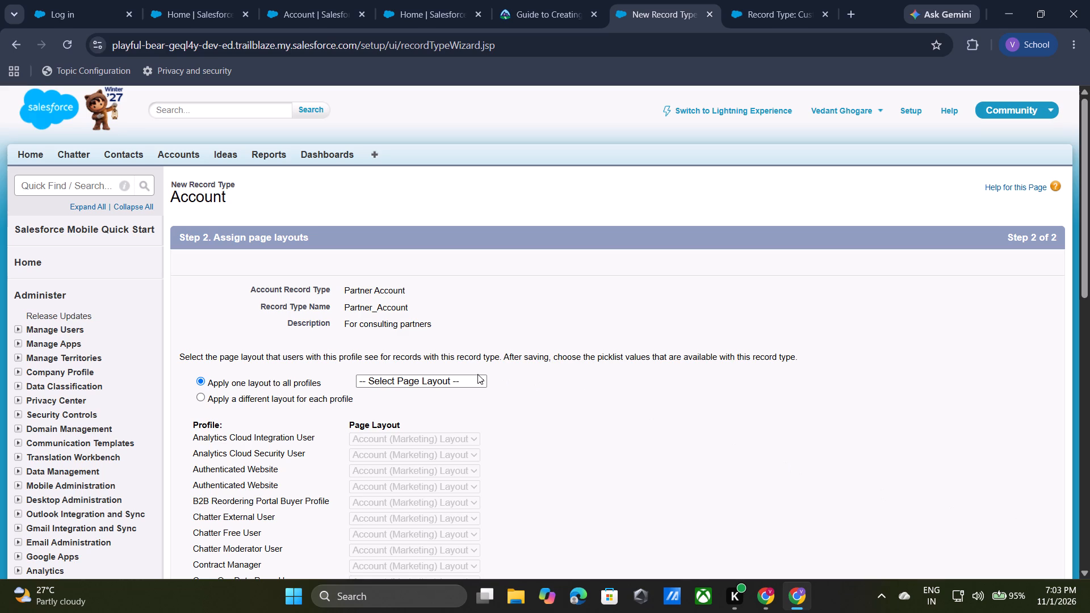
left_click(475, 382)
left_click(452, 466)
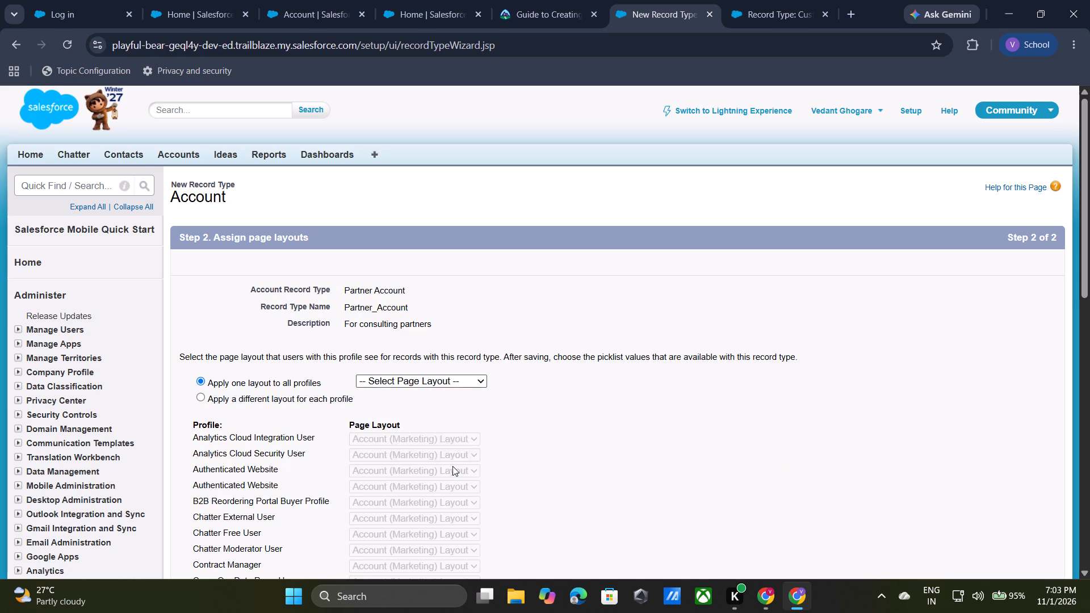
scroll(364, 443, "down", 2)
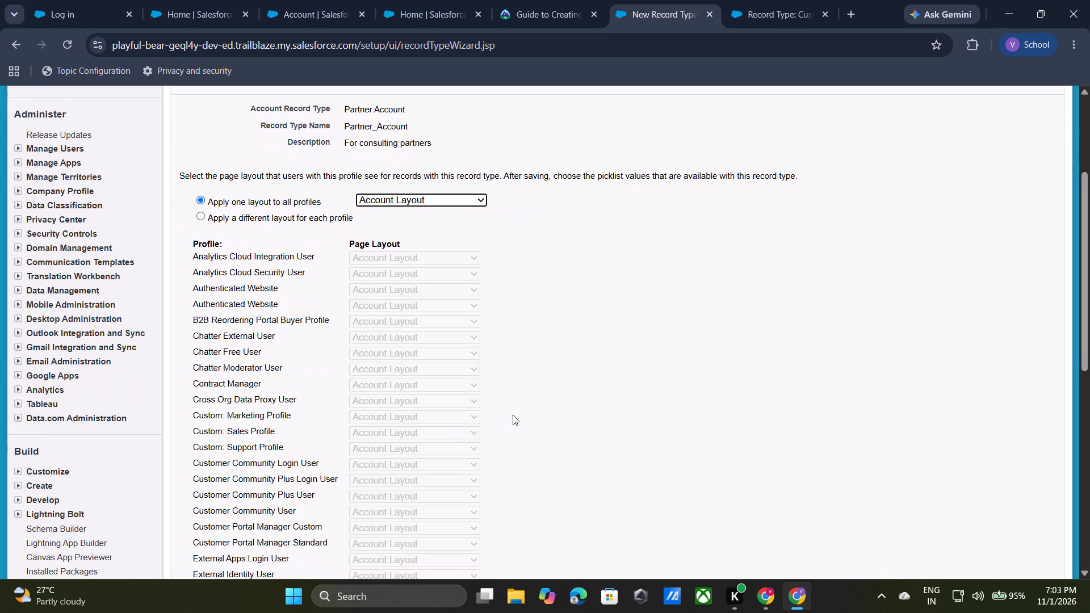
scroll(731, 367, "down", 7)
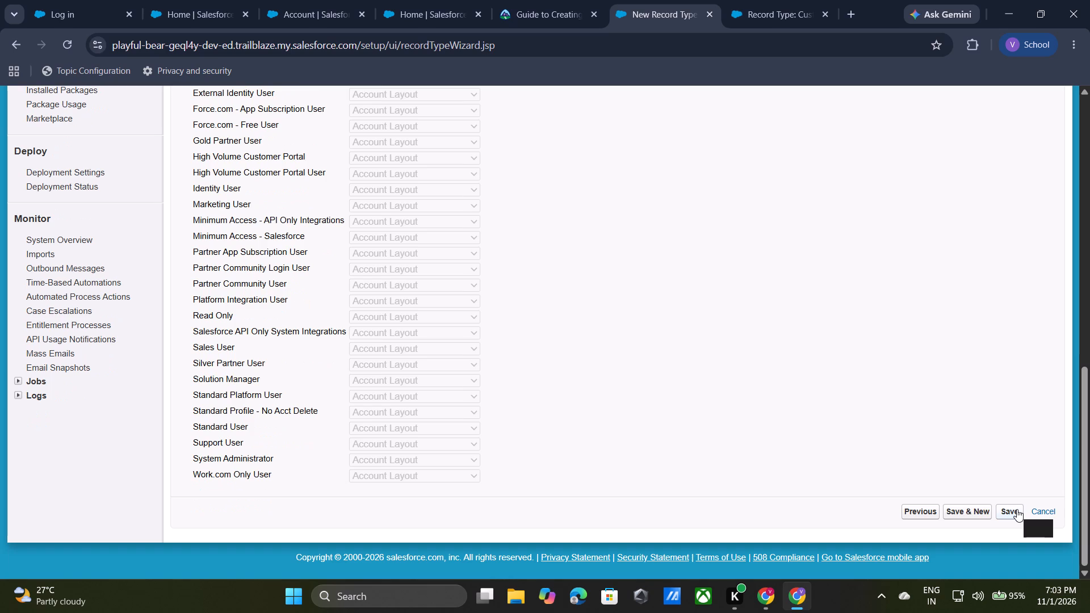
left_click(1017, 509)
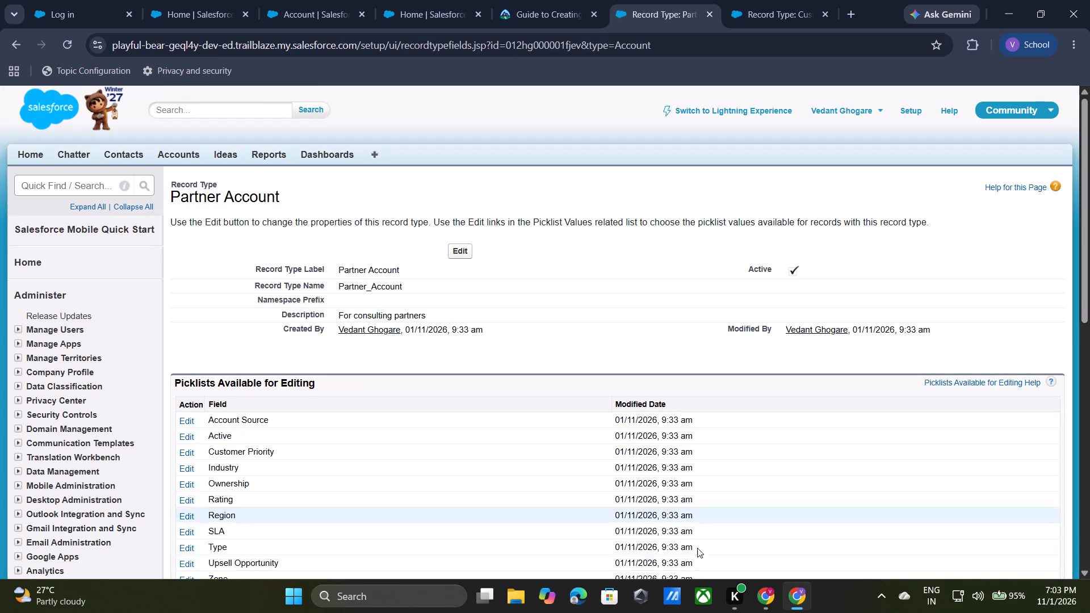
Open the Industry picklist values of the Partner Account record type for editing.
left_click(188, 470)
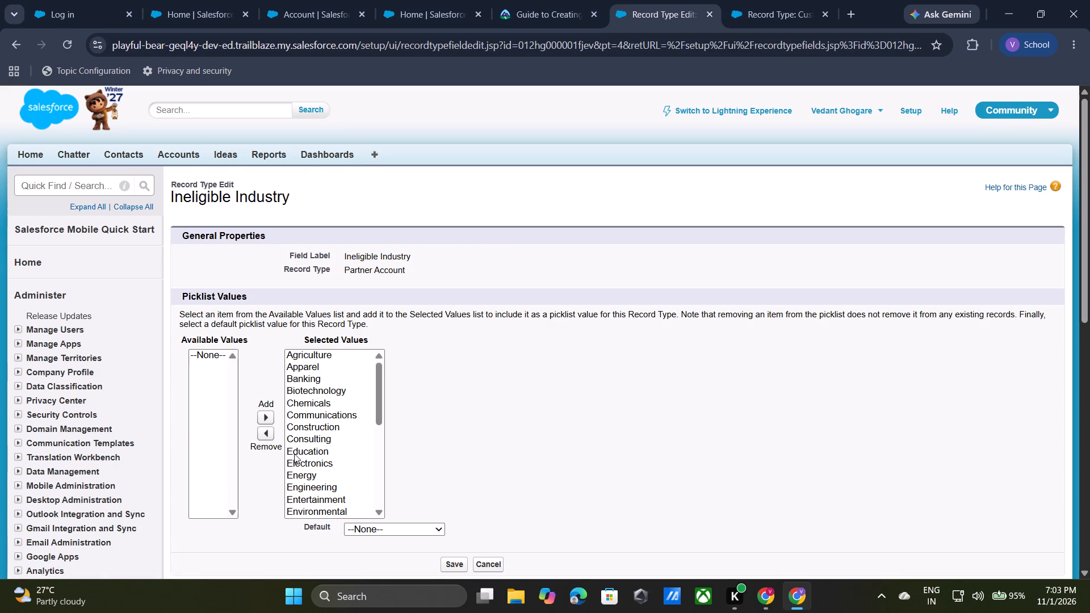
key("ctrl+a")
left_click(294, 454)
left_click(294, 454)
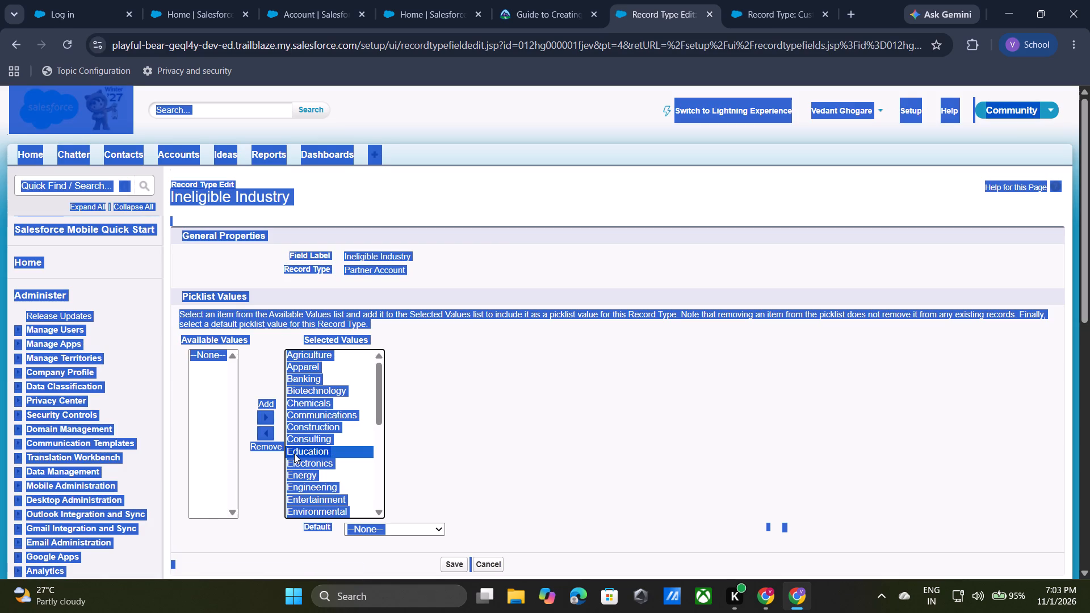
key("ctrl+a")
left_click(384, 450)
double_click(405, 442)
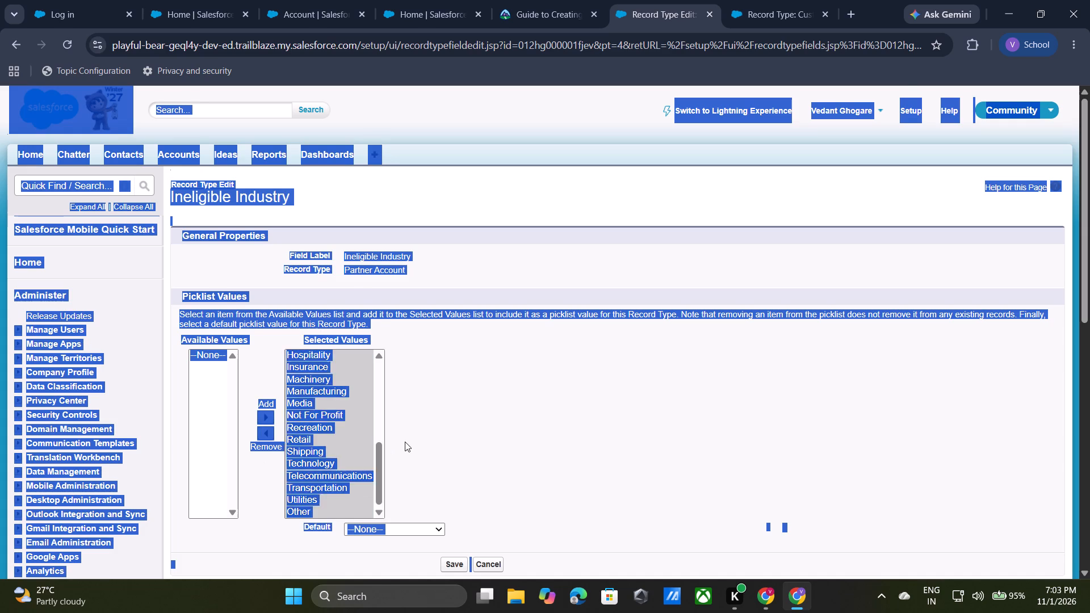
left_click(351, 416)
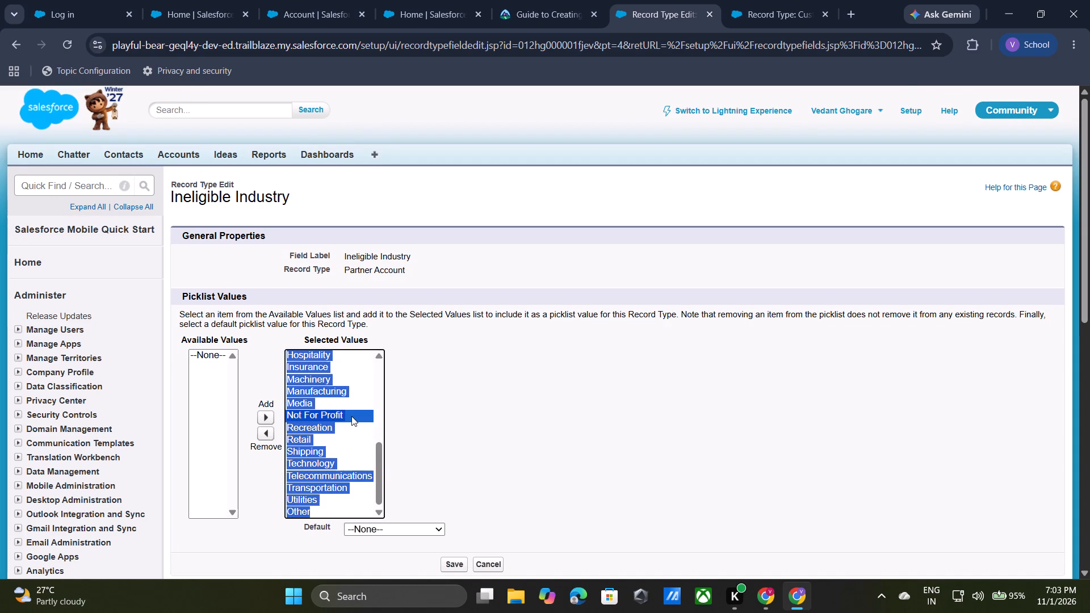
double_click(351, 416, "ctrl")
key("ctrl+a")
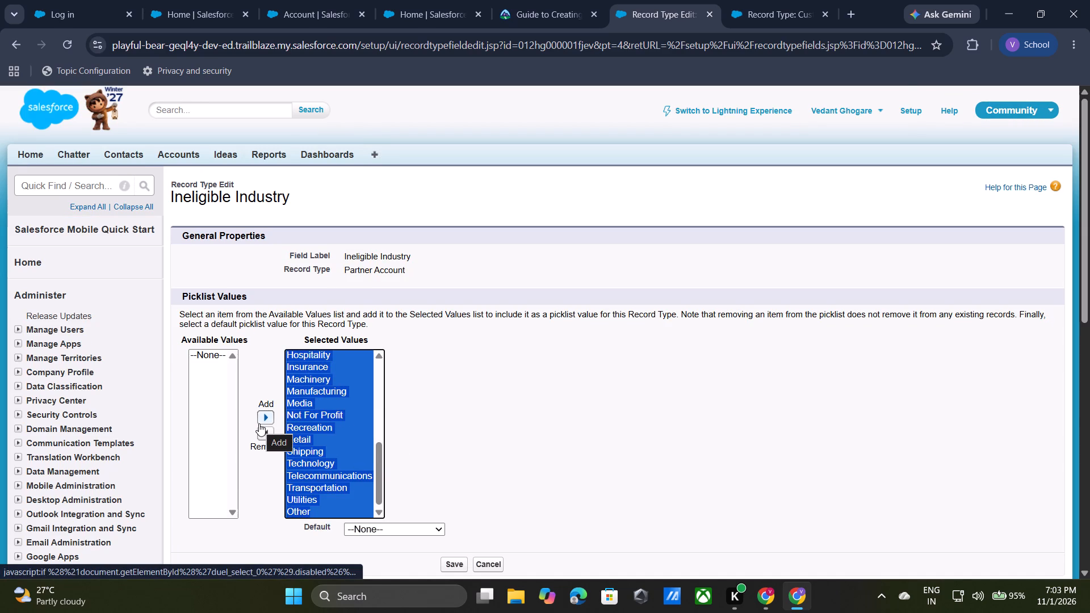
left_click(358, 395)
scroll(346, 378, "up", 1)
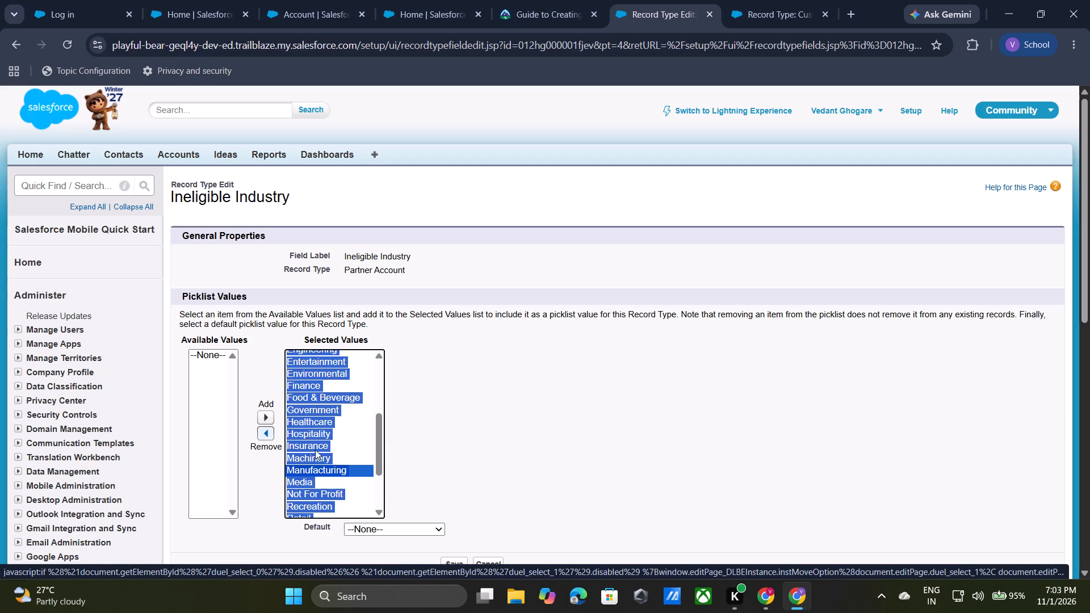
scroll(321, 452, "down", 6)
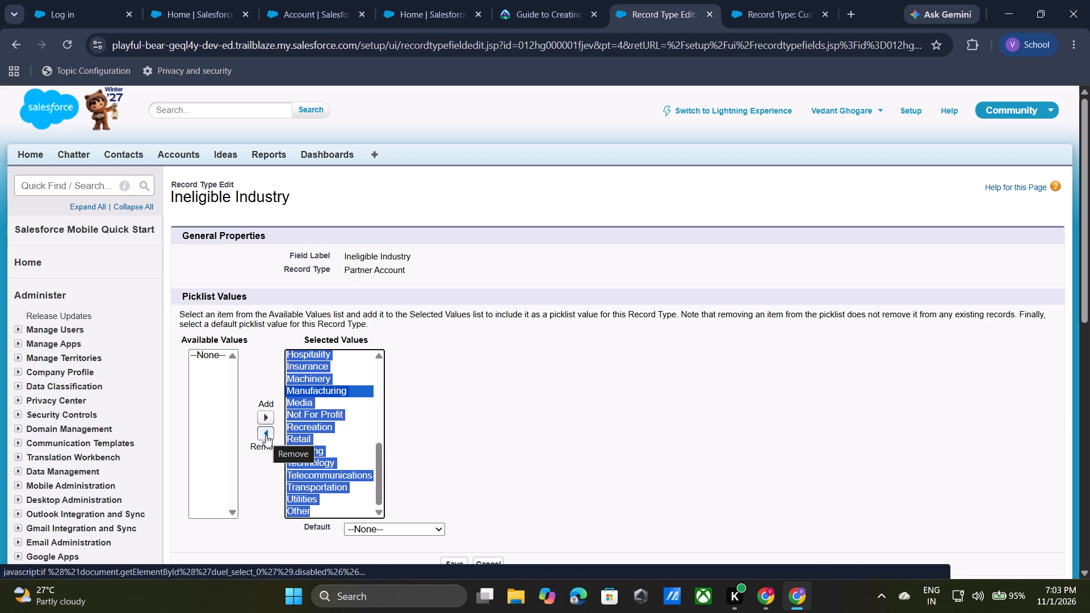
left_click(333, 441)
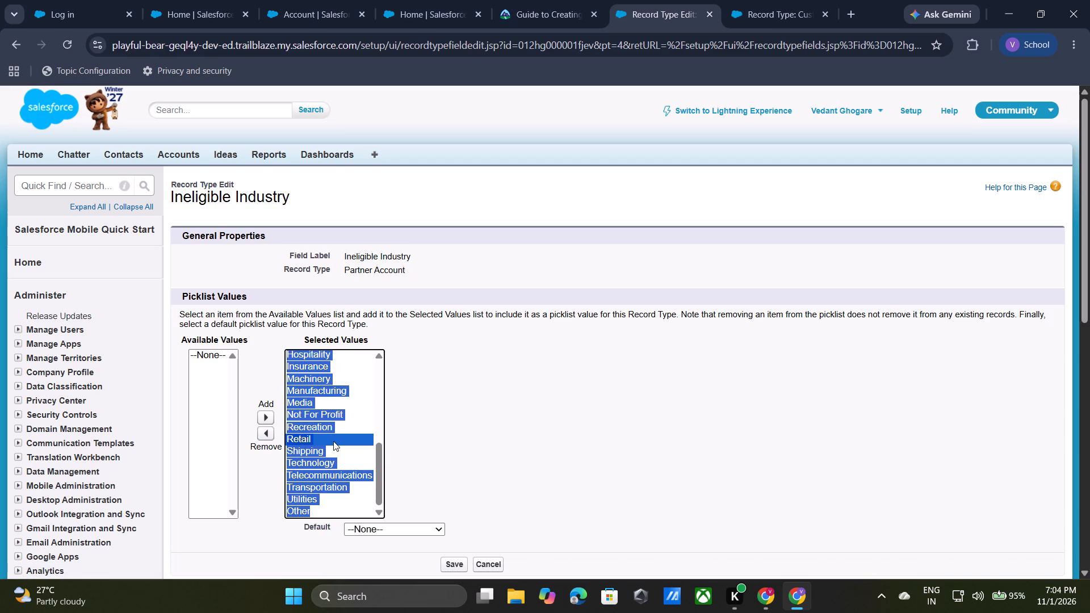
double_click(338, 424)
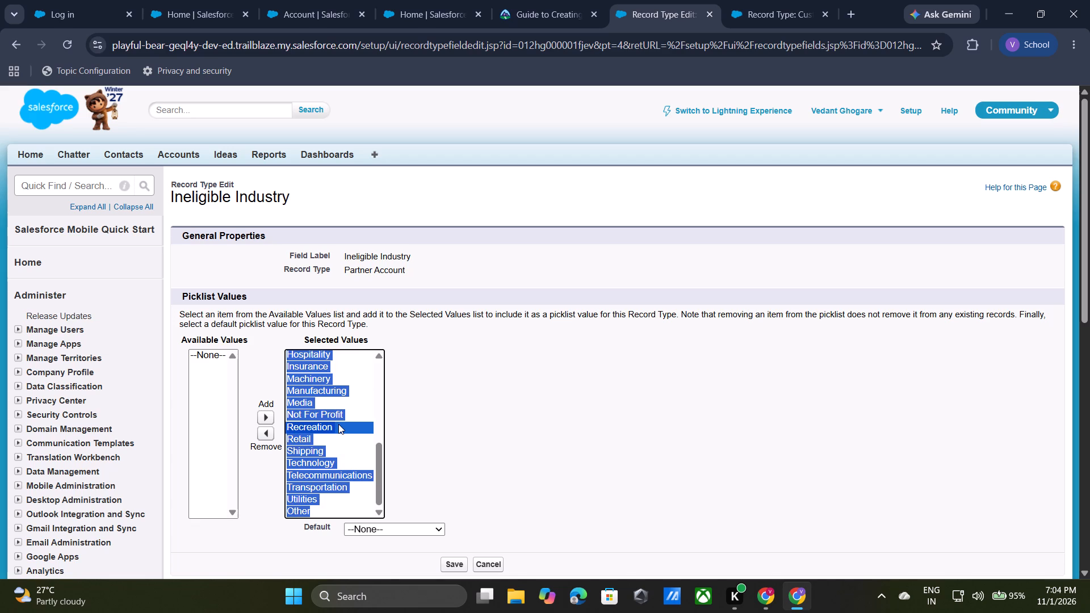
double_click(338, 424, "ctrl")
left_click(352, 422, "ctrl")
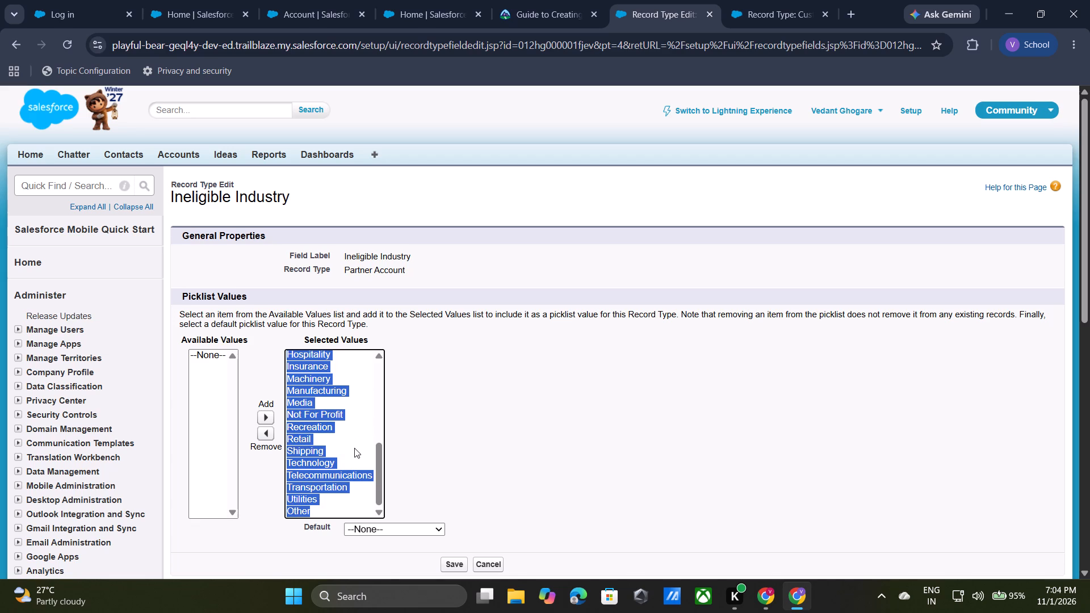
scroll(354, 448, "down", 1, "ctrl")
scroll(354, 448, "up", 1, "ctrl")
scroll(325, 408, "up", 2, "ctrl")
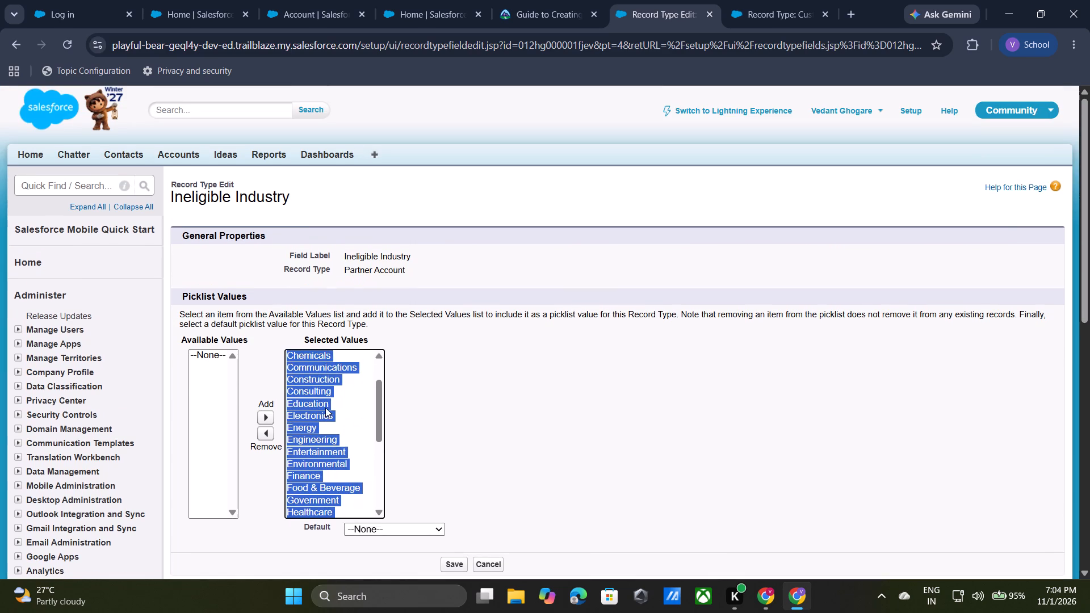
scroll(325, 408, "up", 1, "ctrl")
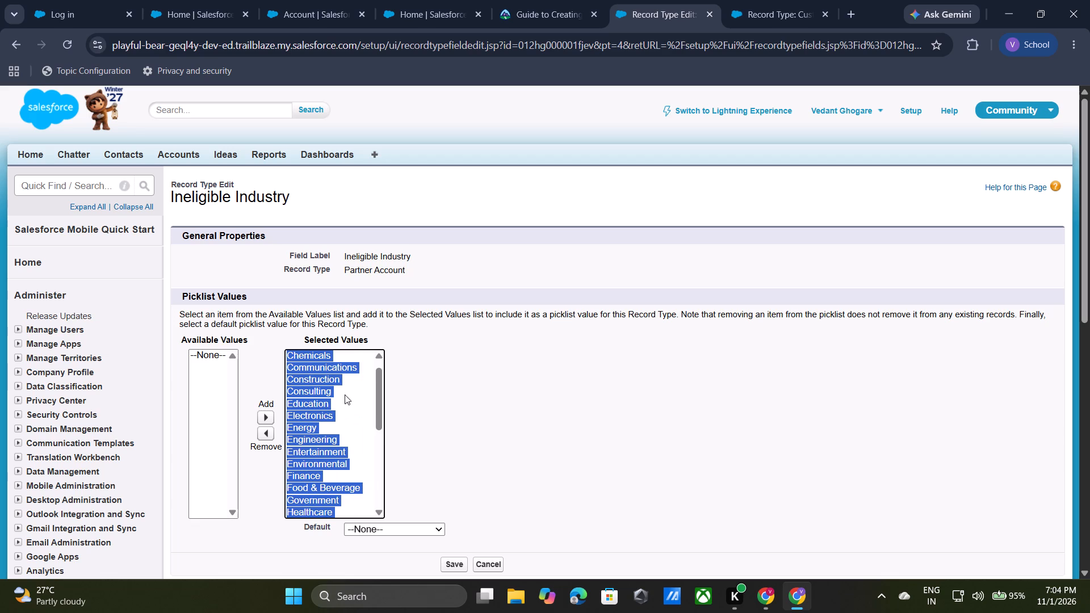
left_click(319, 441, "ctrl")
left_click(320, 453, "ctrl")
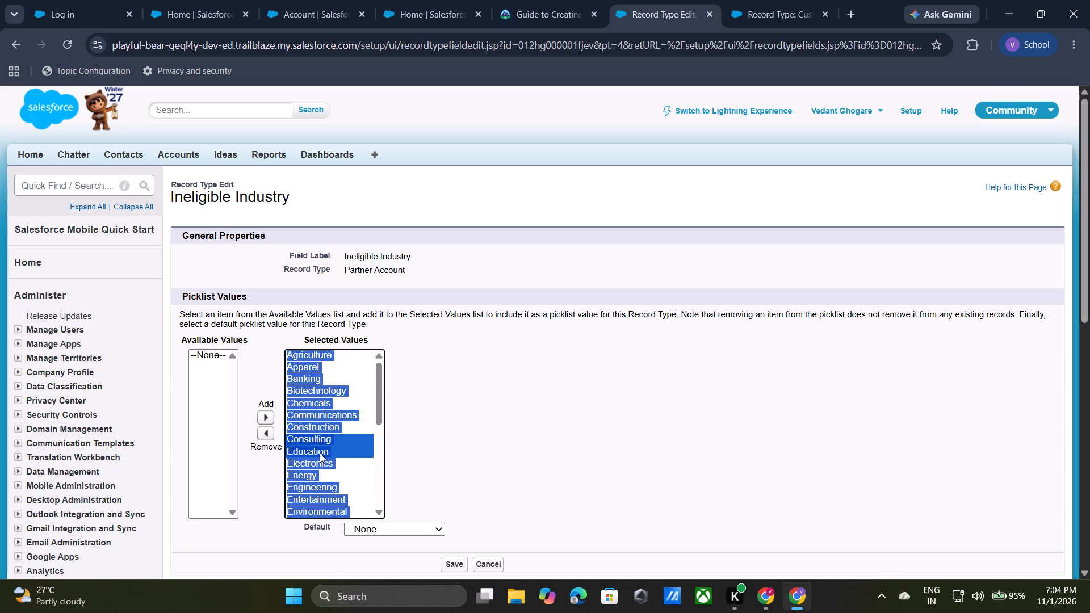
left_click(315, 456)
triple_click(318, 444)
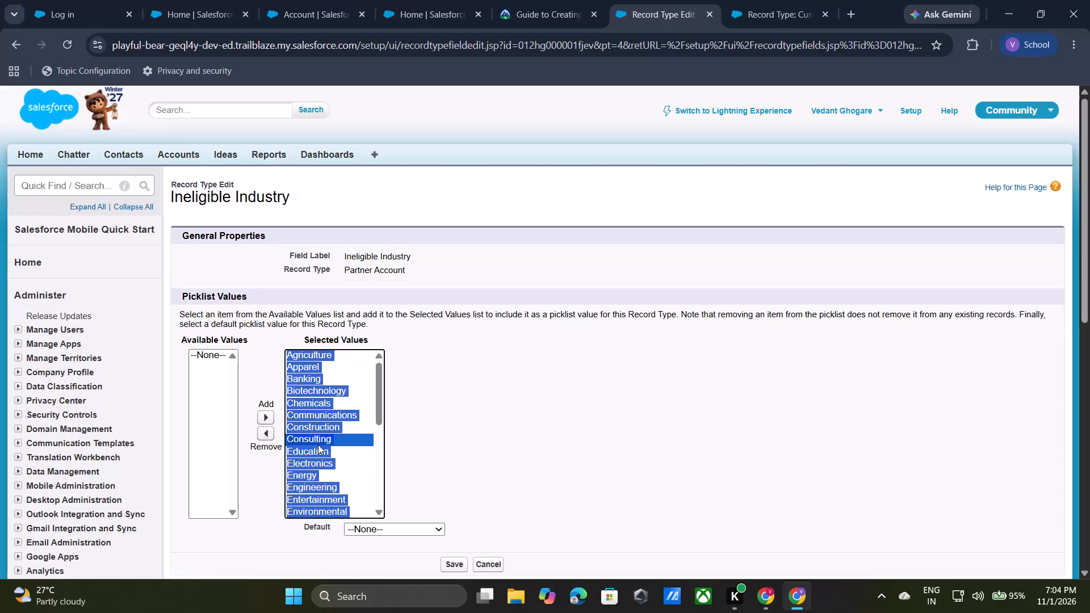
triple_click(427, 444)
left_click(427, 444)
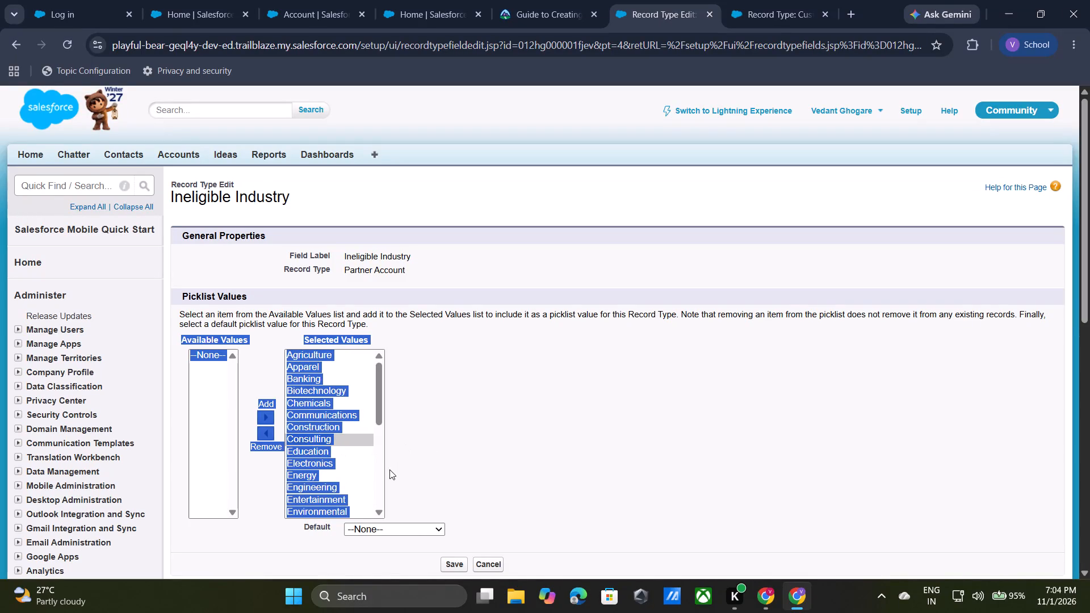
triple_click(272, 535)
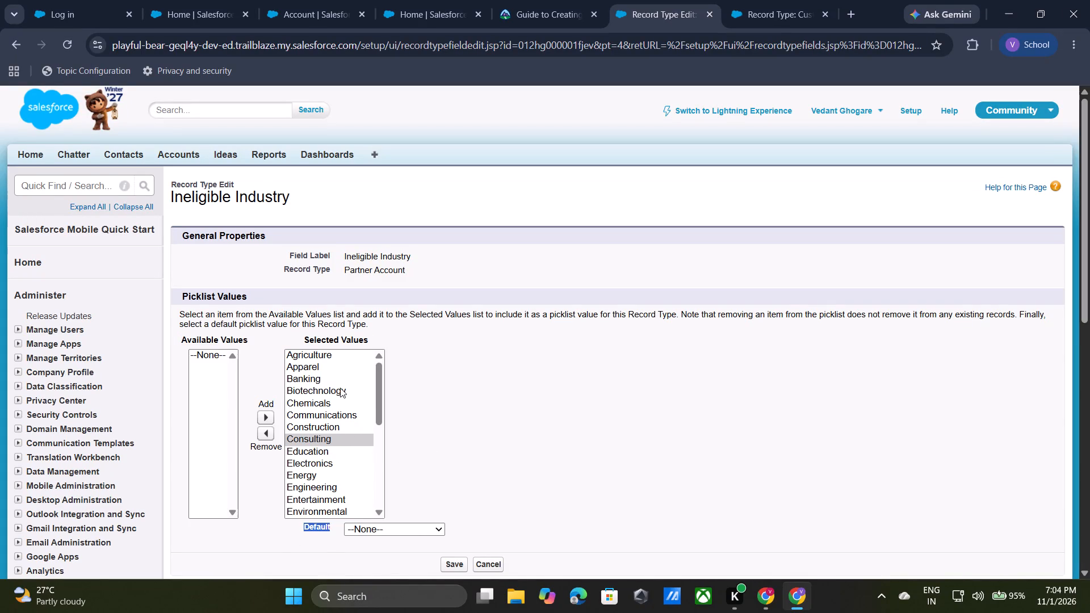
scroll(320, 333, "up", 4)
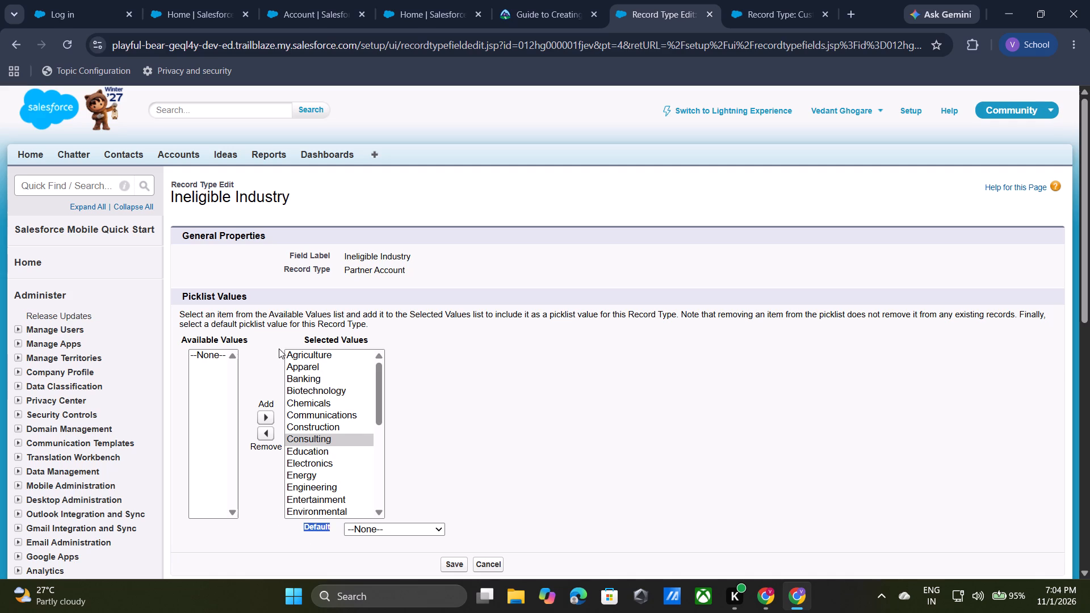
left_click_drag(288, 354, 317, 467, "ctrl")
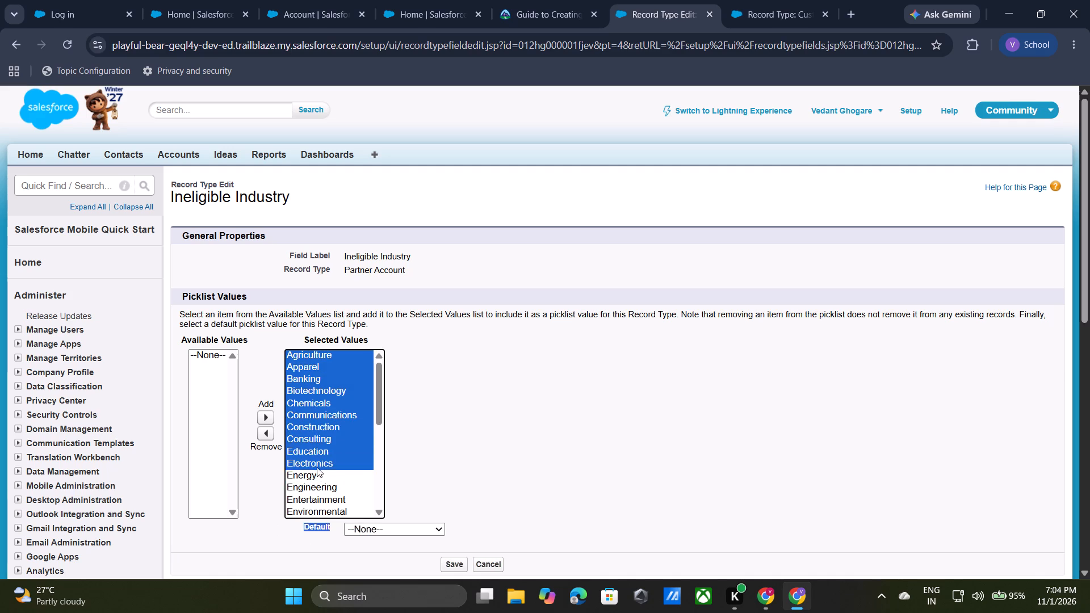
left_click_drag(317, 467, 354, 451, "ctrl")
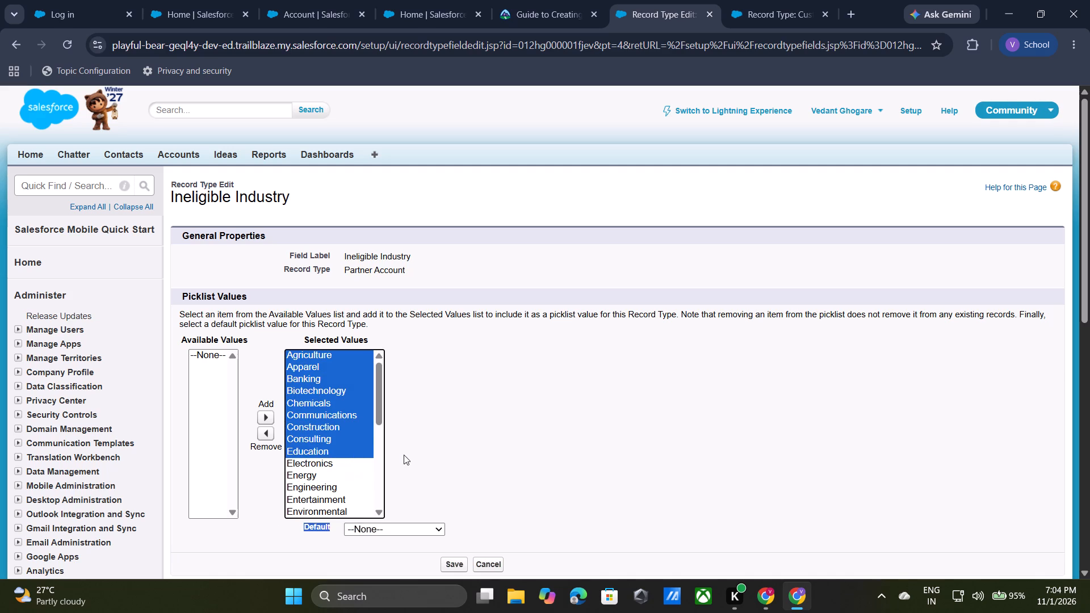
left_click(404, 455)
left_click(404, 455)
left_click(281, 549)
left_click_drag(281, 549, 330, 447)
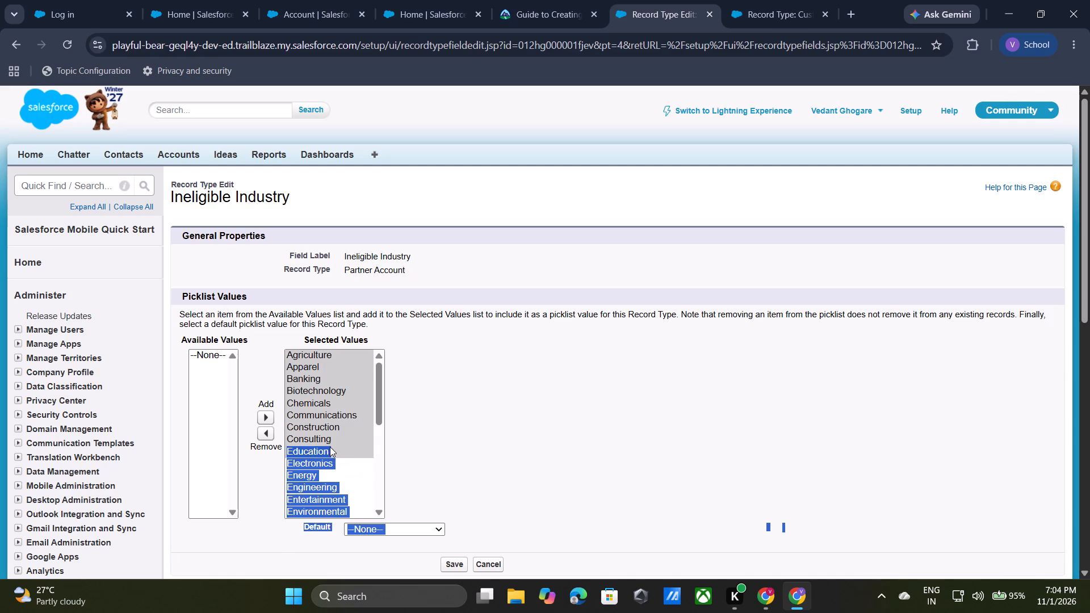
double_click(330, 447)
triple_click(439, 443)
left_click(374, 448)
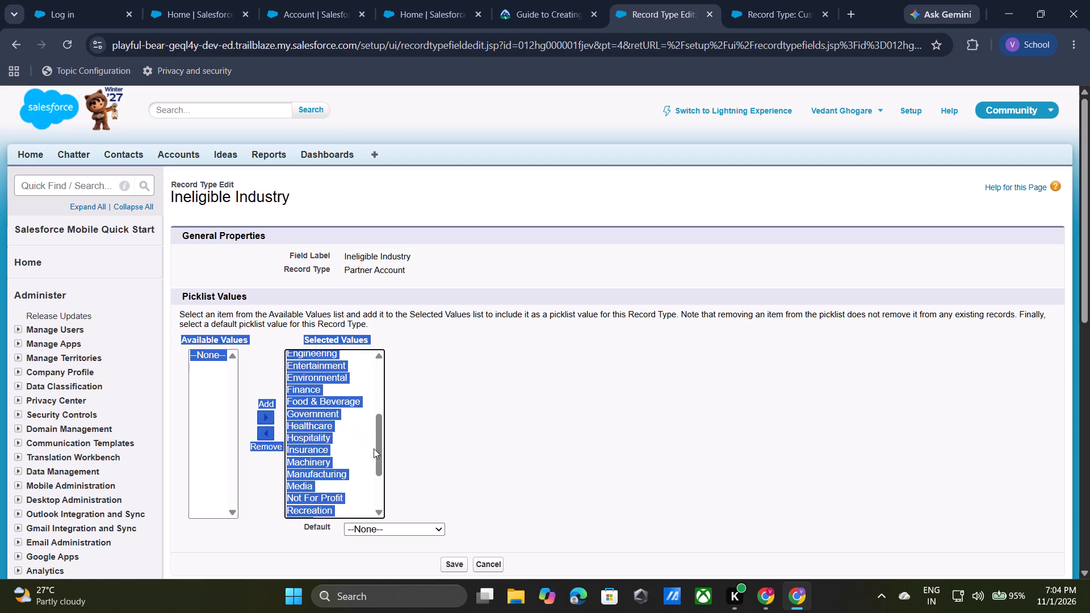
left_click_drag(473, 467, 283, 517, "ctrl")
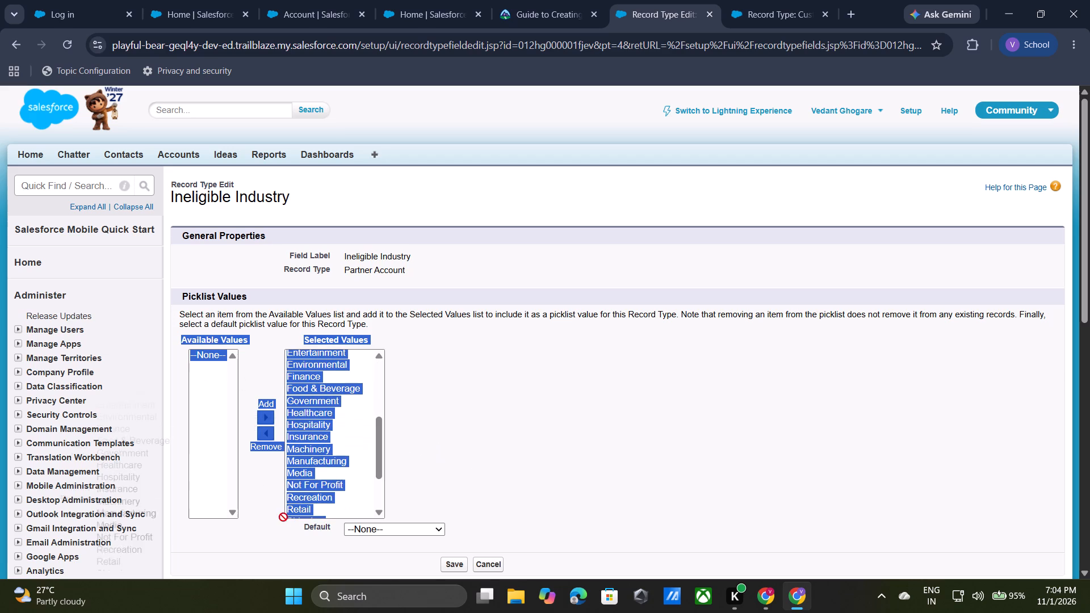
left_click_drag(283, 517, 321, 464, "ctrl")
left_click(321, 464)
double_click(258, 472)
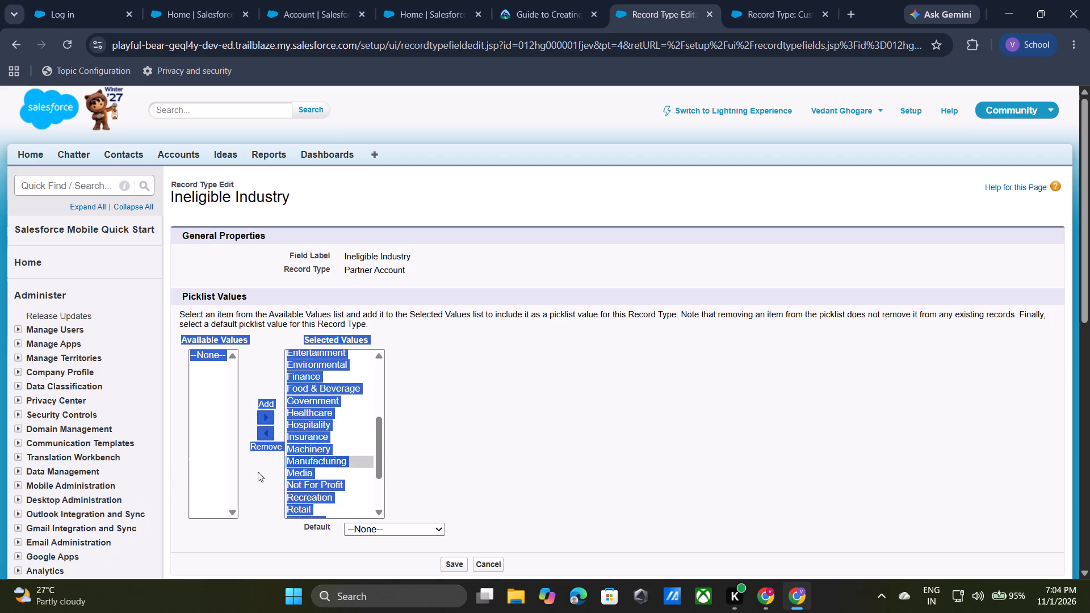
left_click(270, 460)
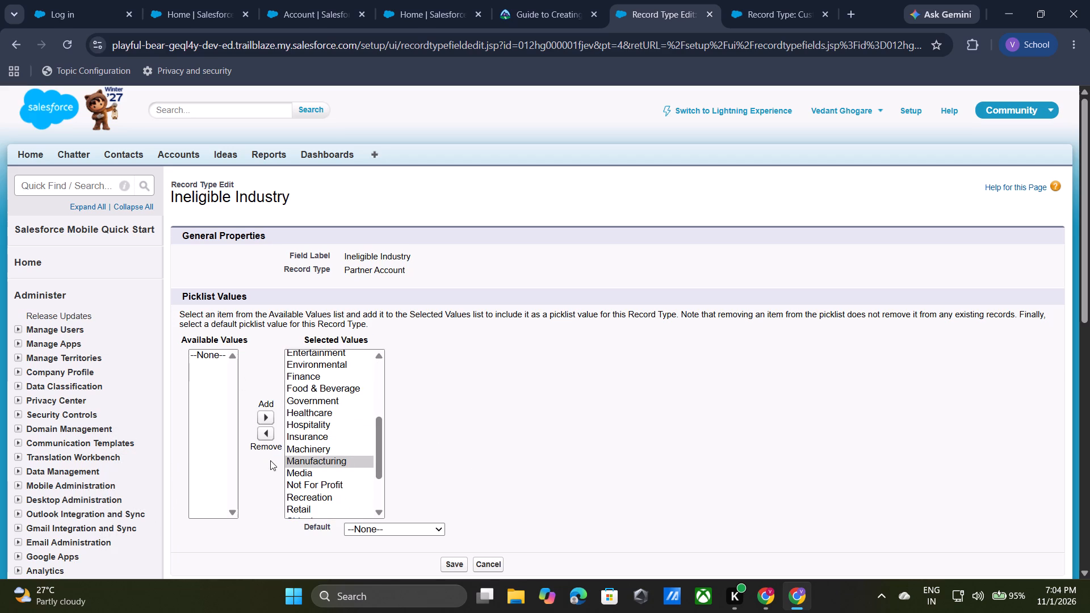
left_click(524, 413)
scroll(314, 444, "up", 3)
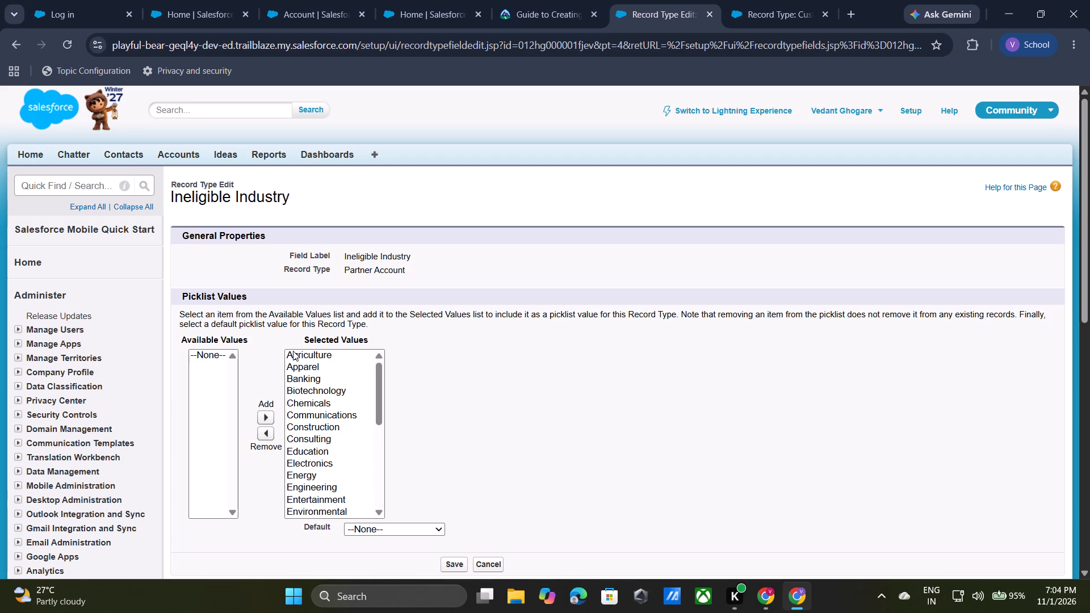
Remove every selected Industry value except Consulting and Education from the Partner Account record type and save.
left_click_drag(288, 355, 334, 505, "ctrl")
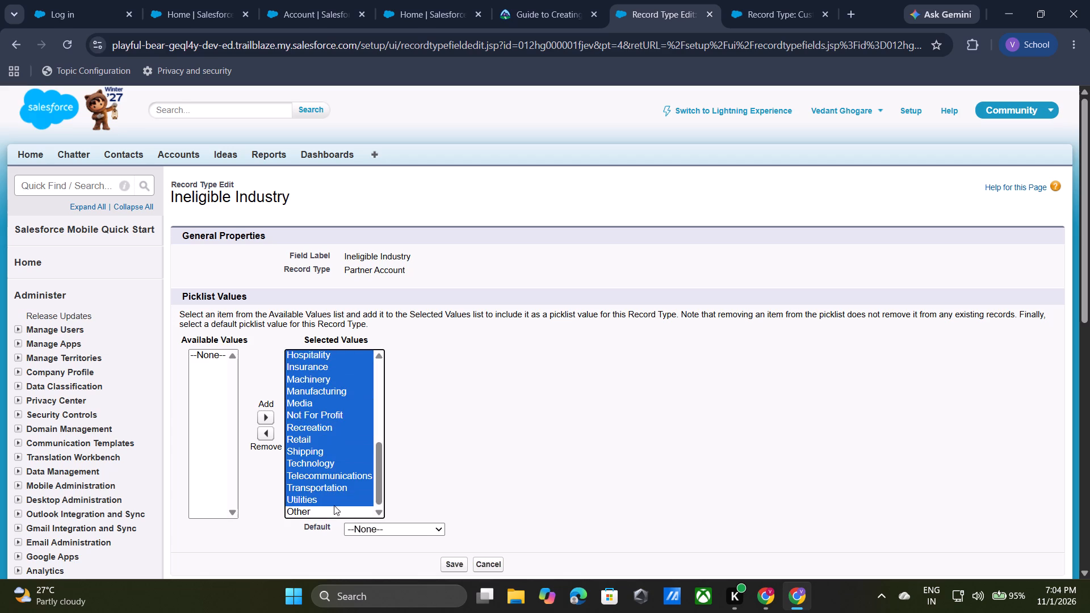
left_click_drag(334, 505, 324, 514, "ctrl")
scroll(324, 421, "up", 2)
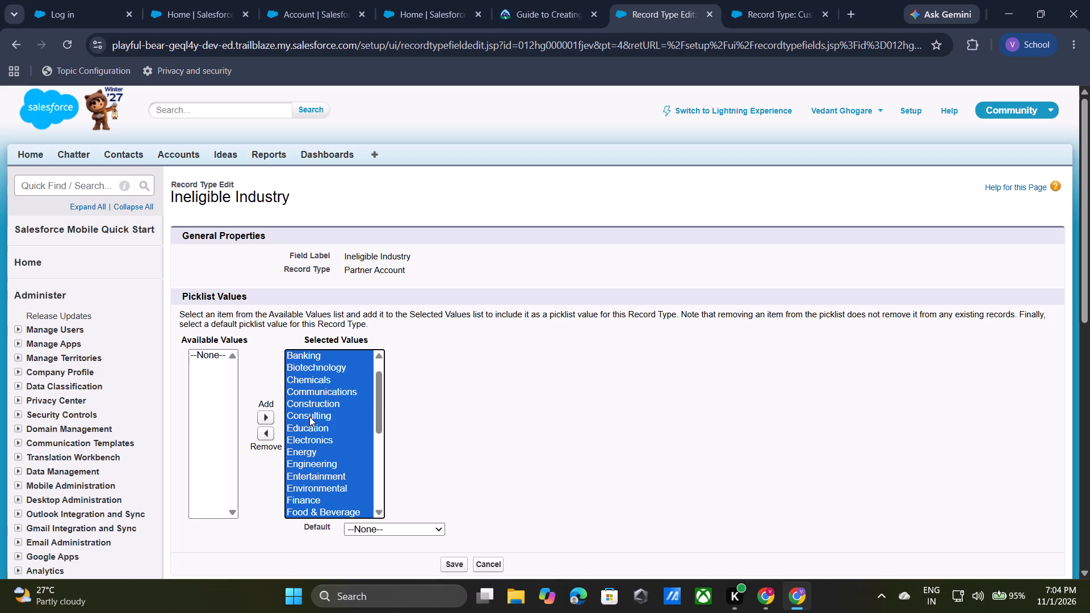
left_click(309, 417, "ctrl")
left_click(308, 429, "ctrl")
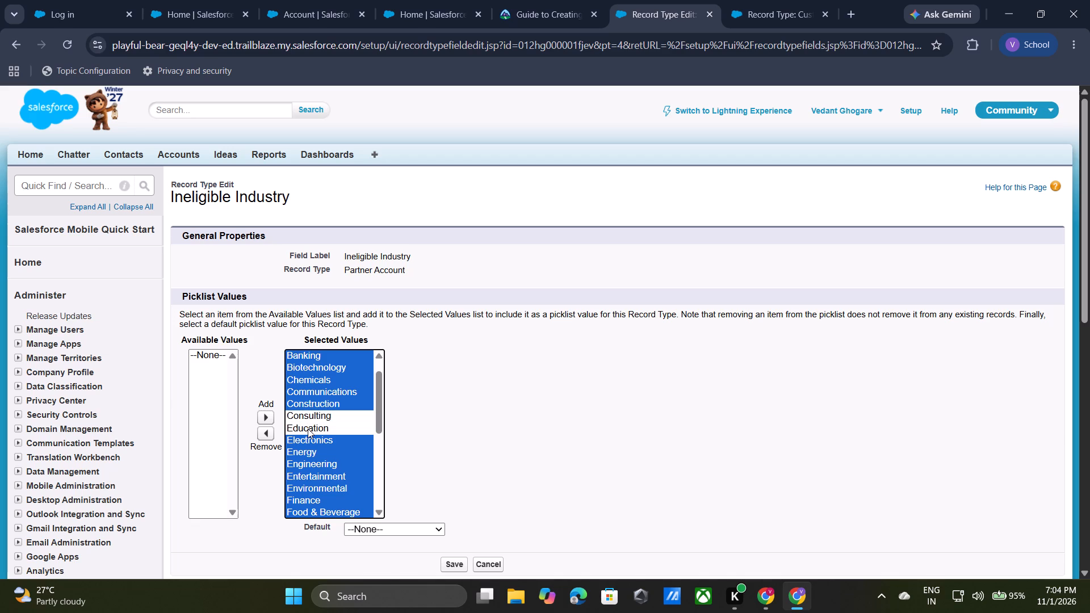
left_click(265, 430)
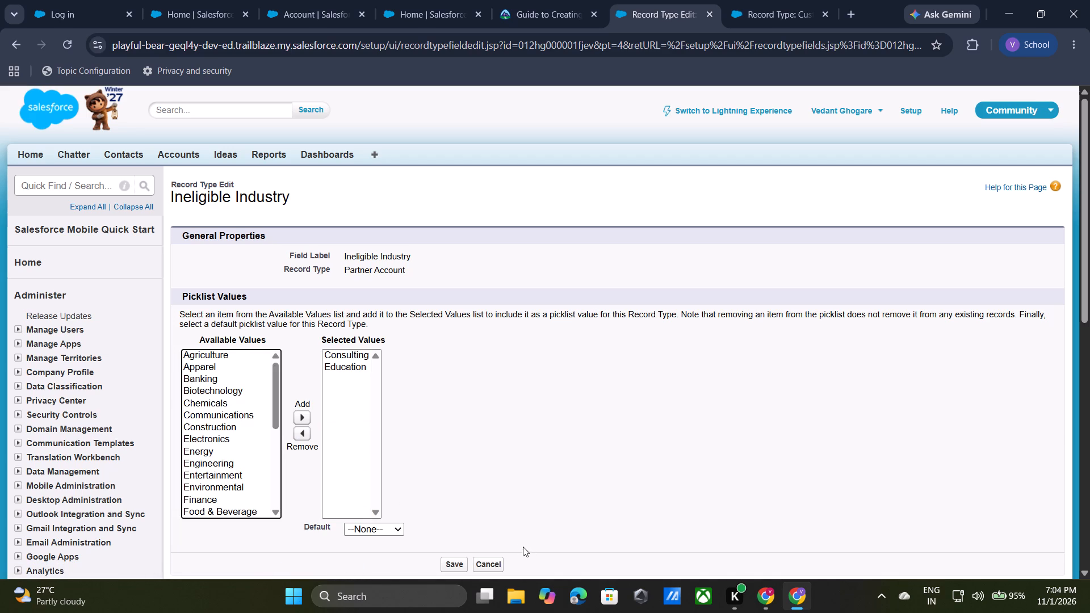
left_click(454, 562)
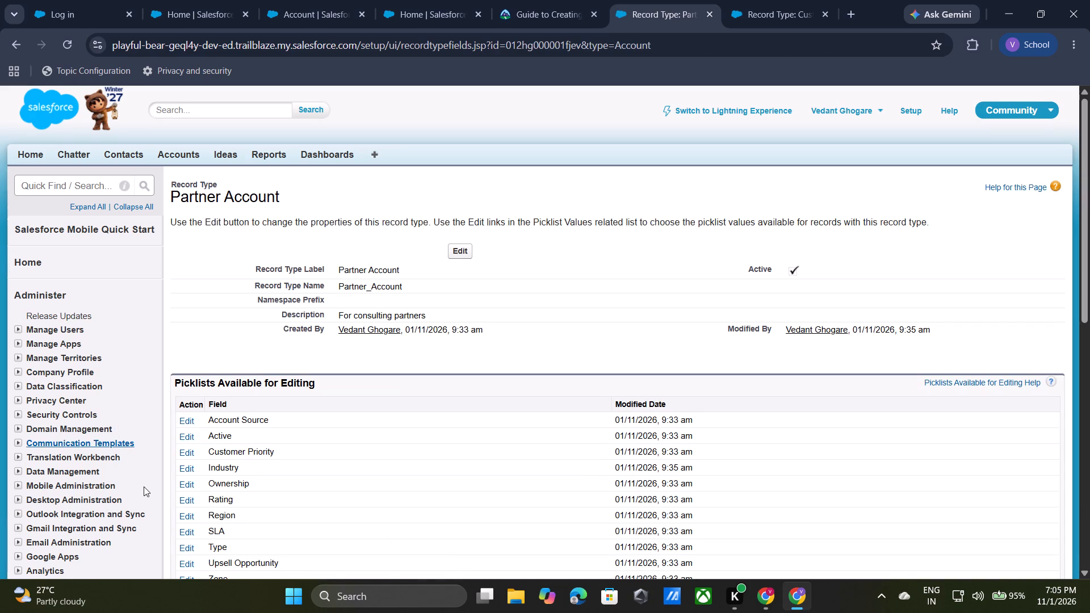
Remove Prospect, Customer - Direct and Customer - Channel from the Partner Account record type's Type picklist and save.
scroll(245, 533, "down", 1)
left_click(189, 514)
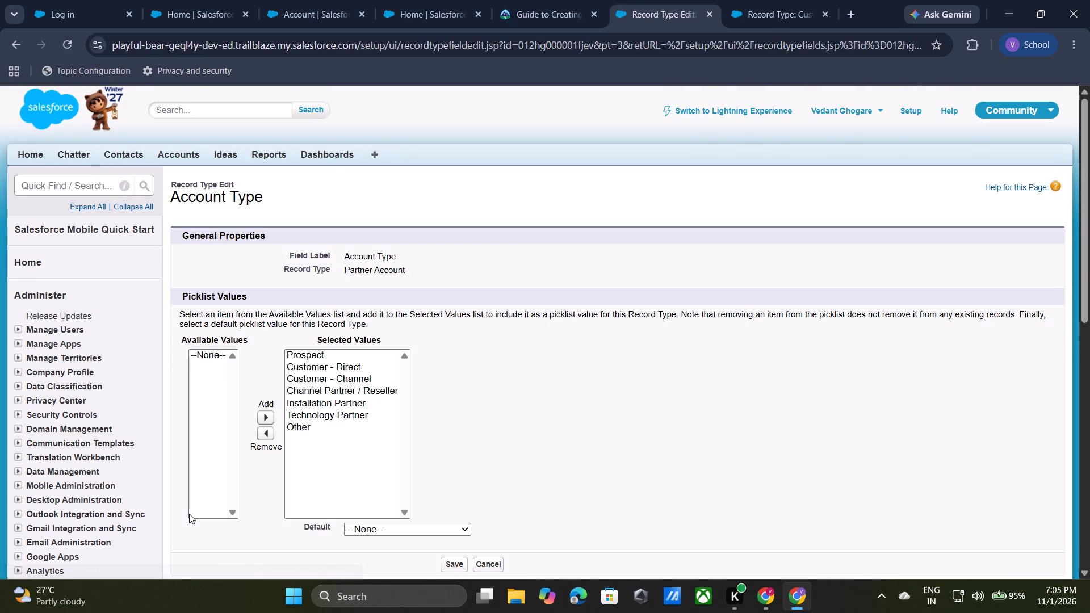
left_click(313, 354, "ctrl")
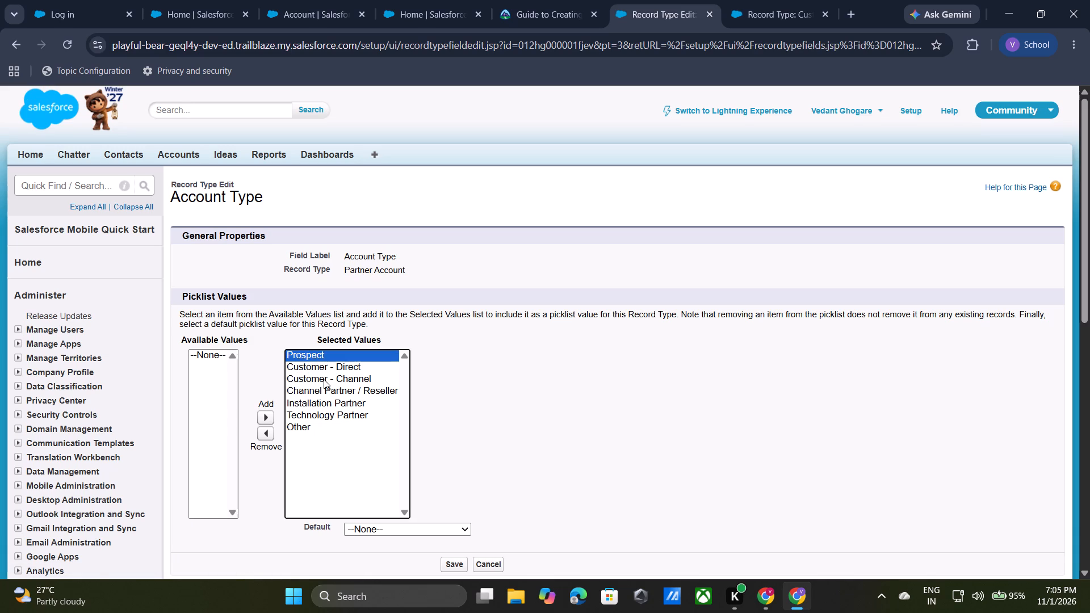
left_click(323, 370, "ctrl")
left_click(323, 381, "ctrl")
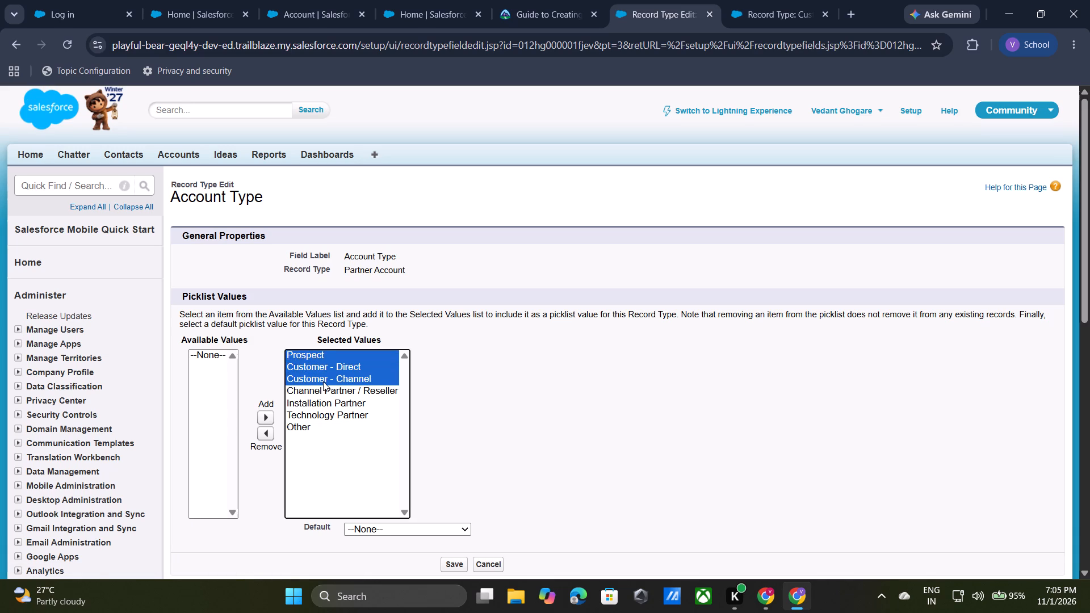
left_click(267, 433)
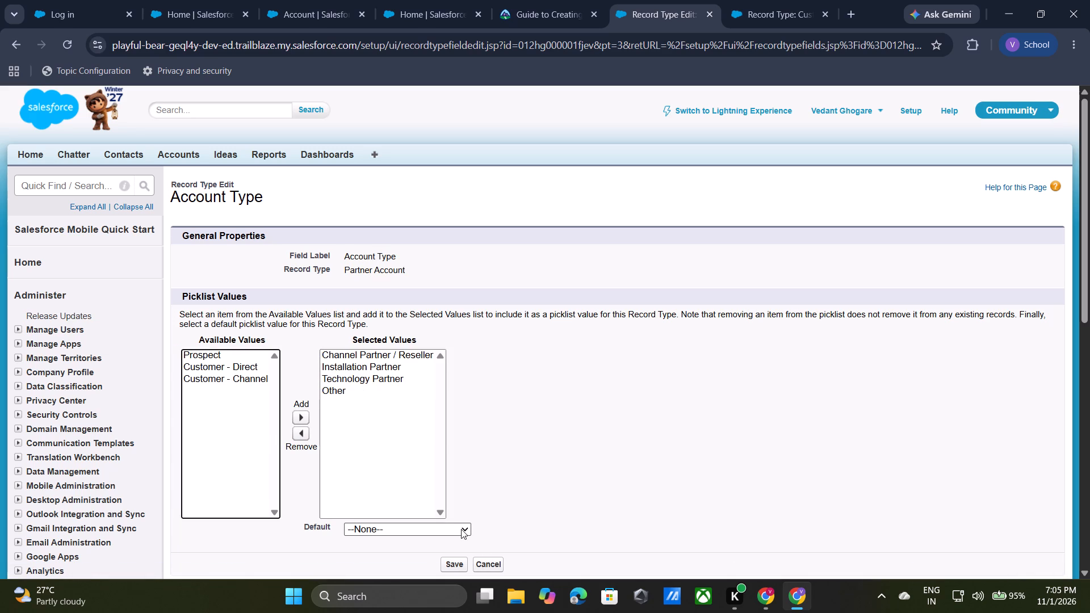
scroll(461, 529, "down", 1)
left_click(460, 508)
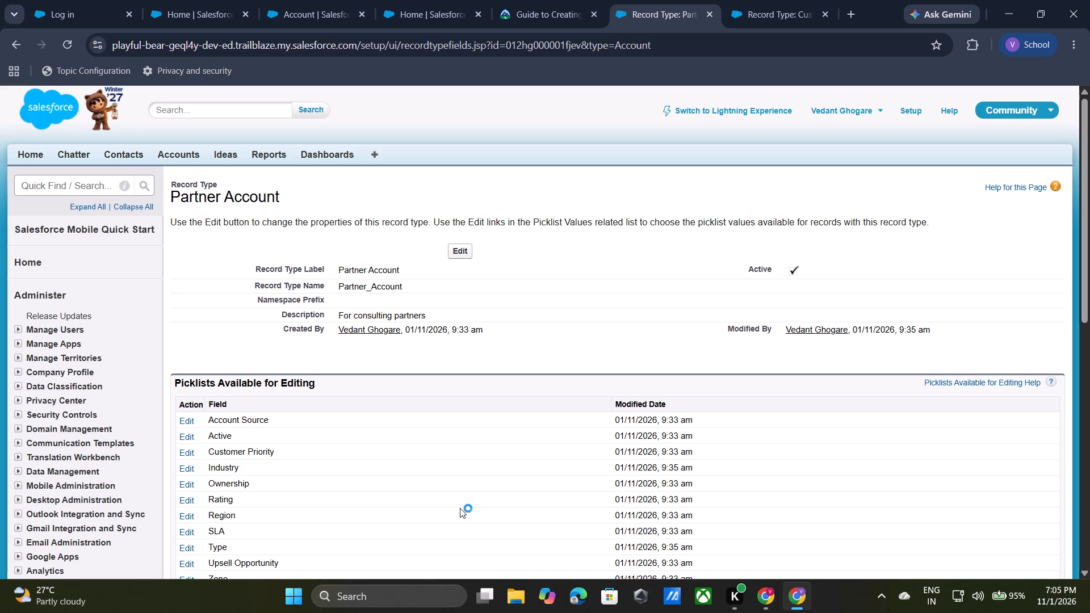
Return to the Trailhead Create Record Types unit and submit the step for verification to earn 100 points.
scroll(498, 475, "down", 2)
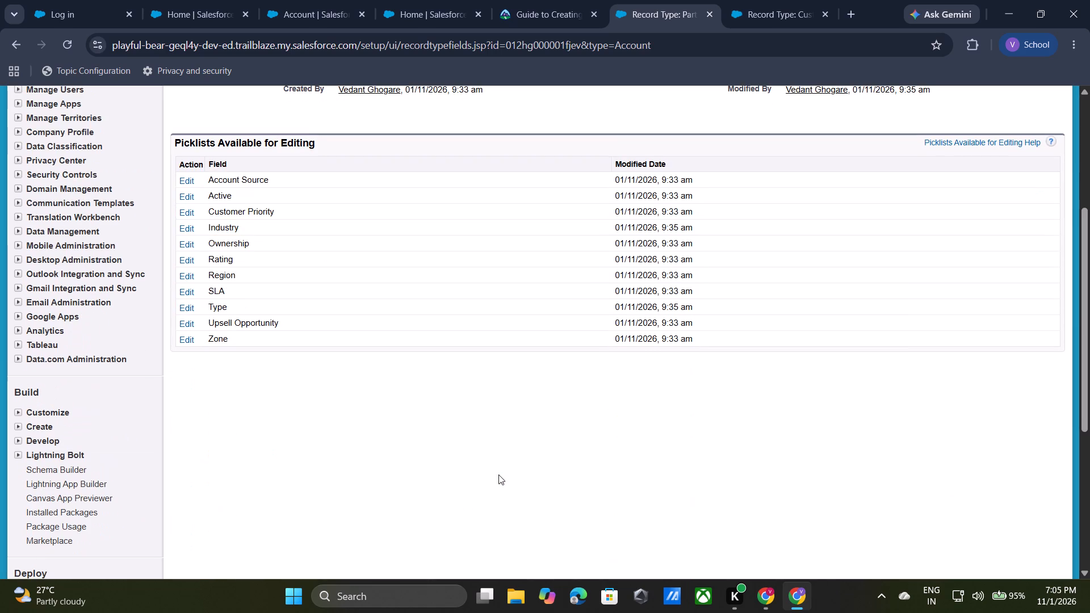
left_click(530, 0)
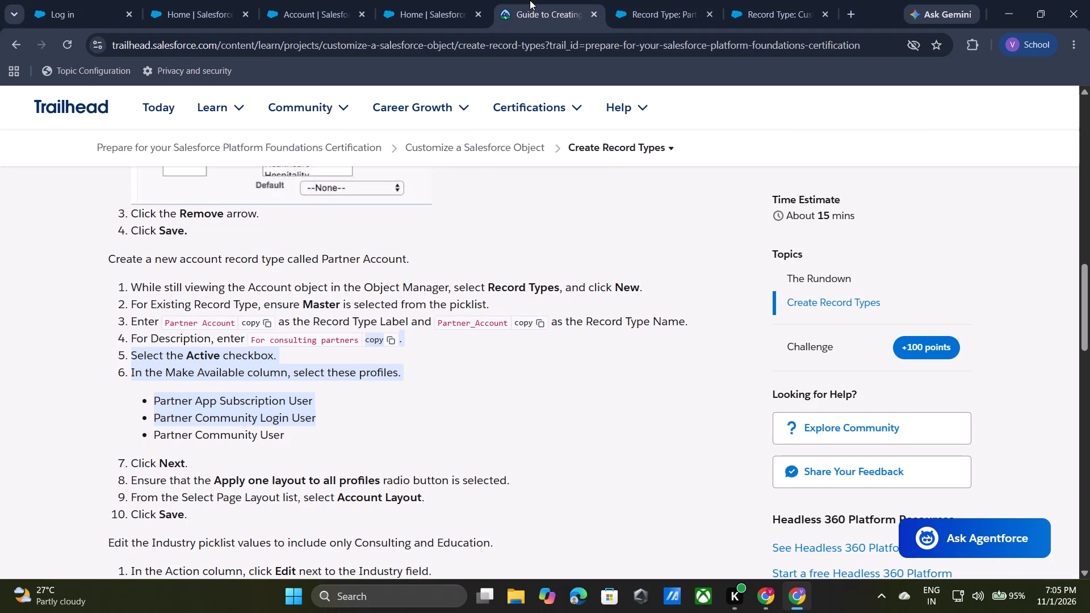
left_click(436, 418)
scroll(436, 418, "down", 8)
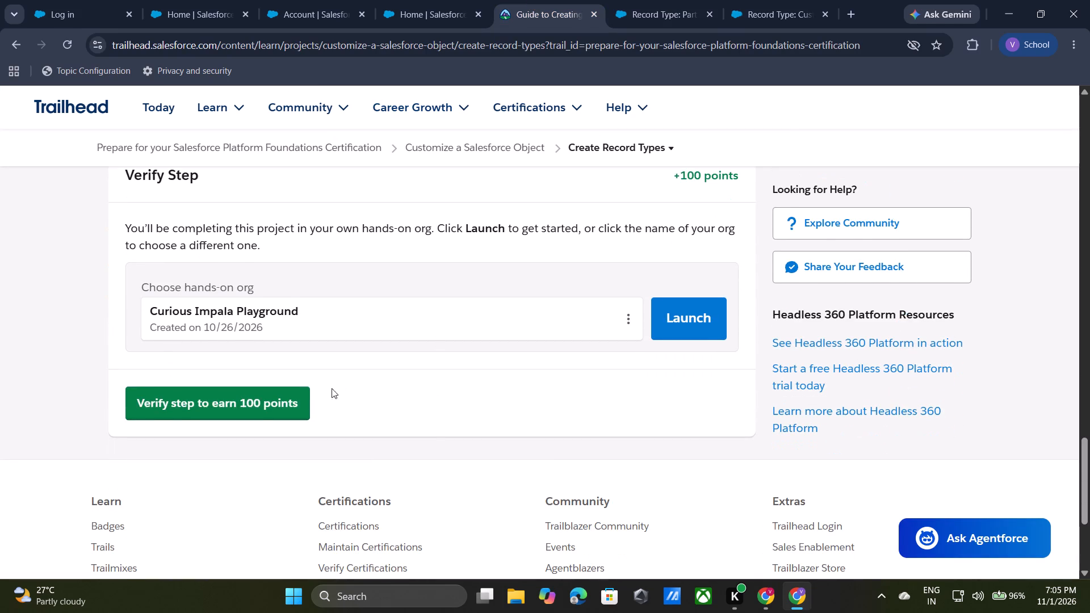
left_click(293, 394)
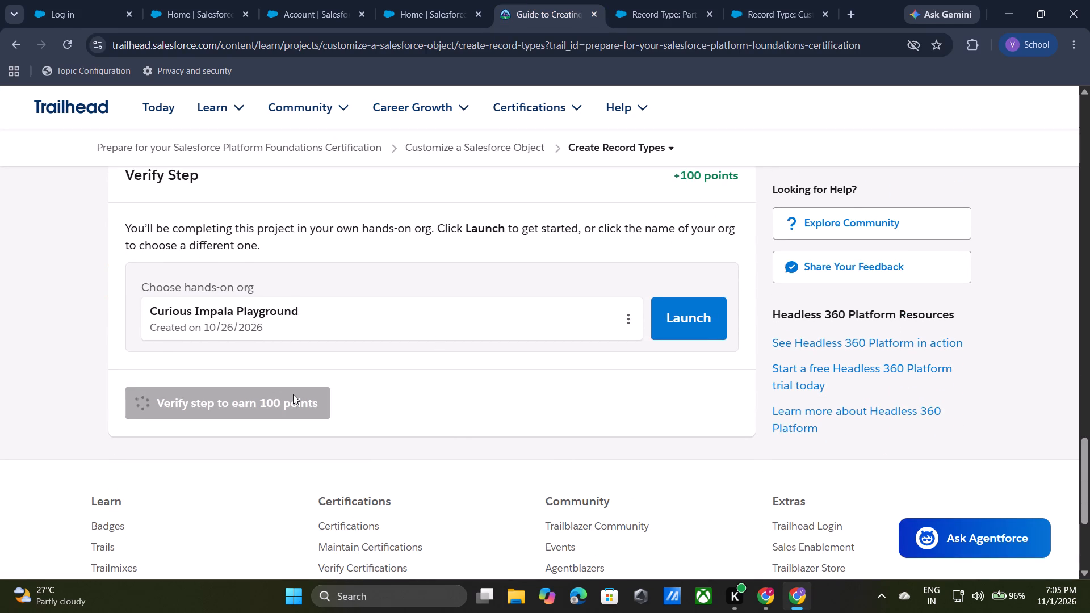
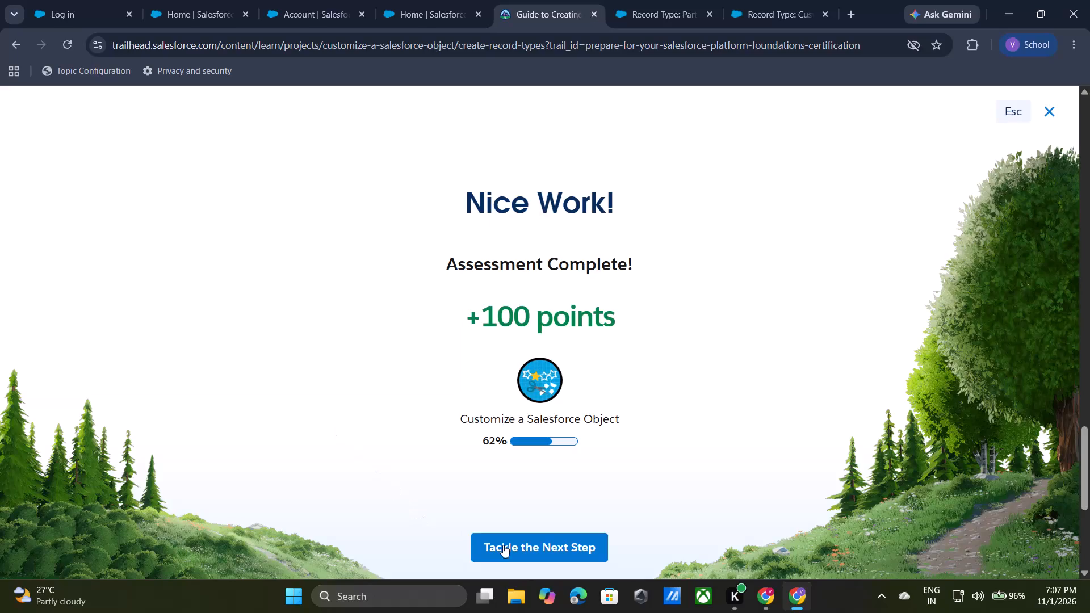
Continue to the project's next step, Customize Record Pages.
left_click(522, 553)
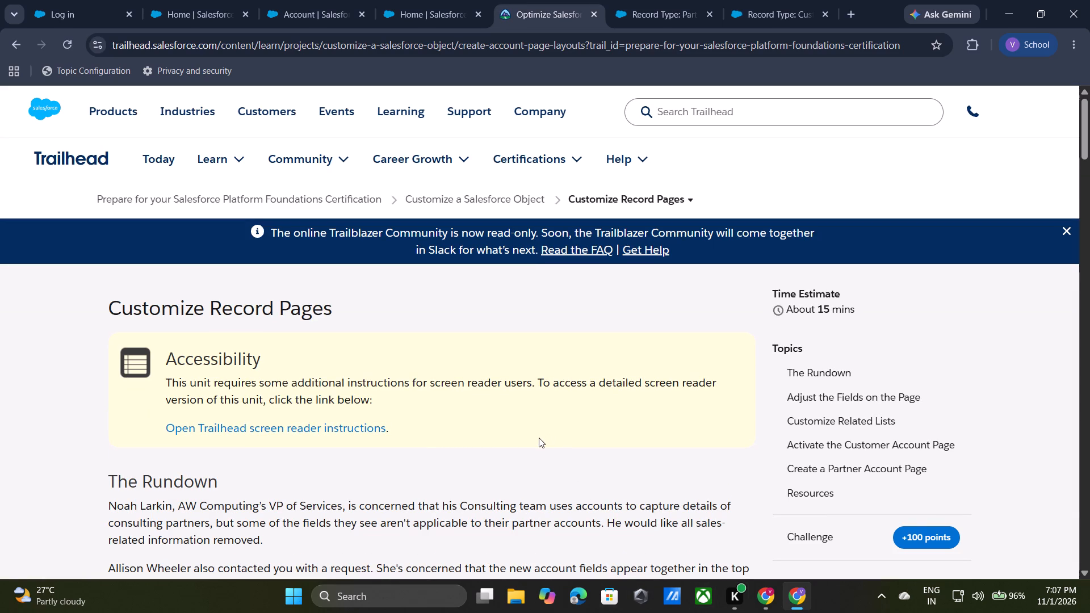
Read The Rundown and the Adjust the Fields on the Page instructions in the Customize Record Pages unit.
scroll(539, 438, "down", 2)
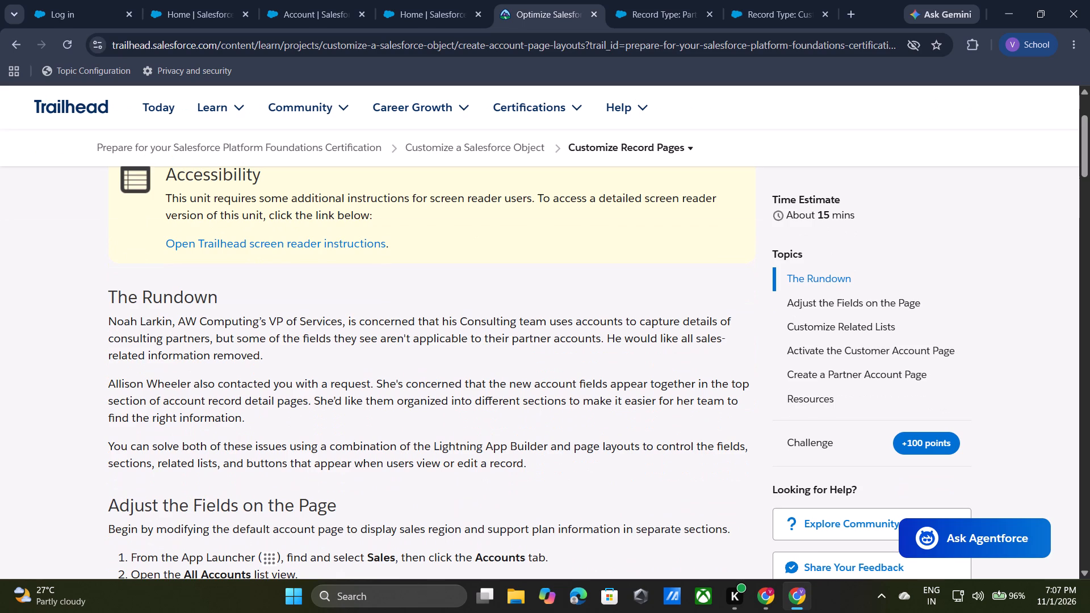
scroll(529, 371, "down", 2)
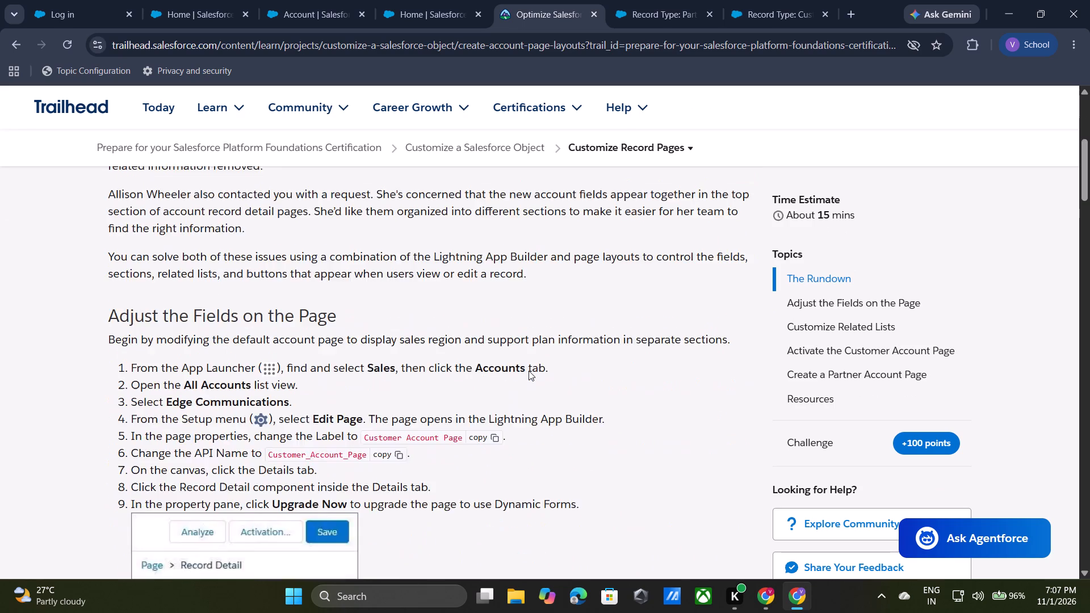
scroll(529, 371, "down", 2)
scroll(529, 371, "up", 2)
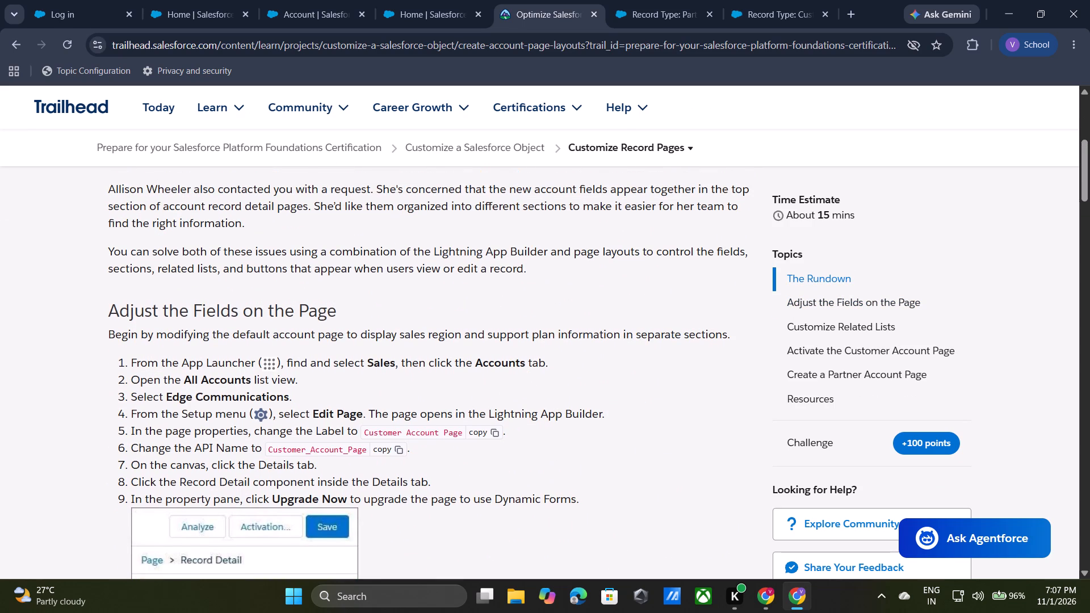
left_click(484, 436)
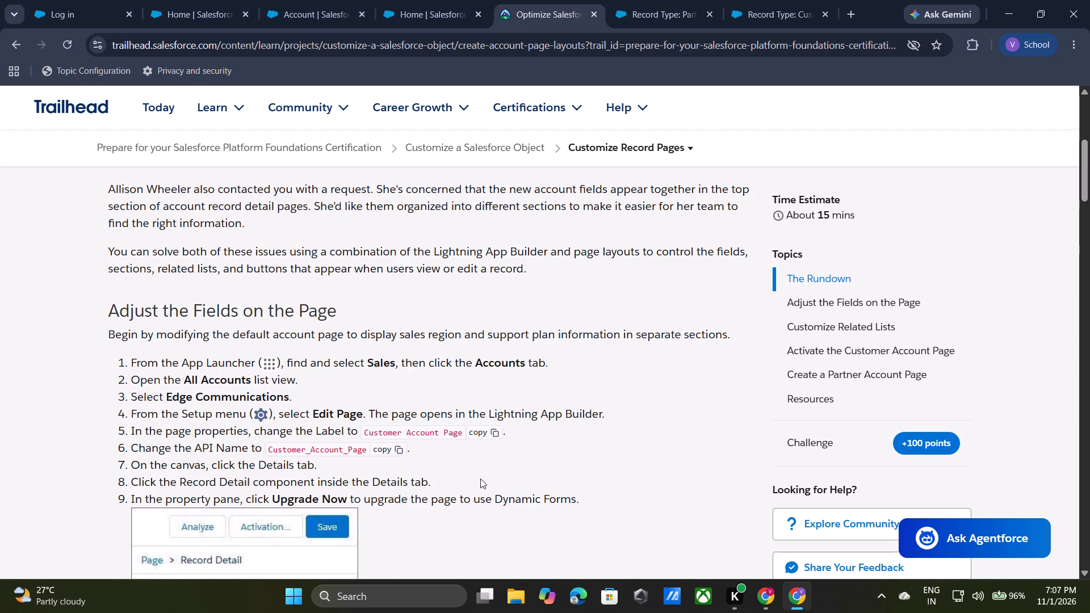
scroll(547, 427, "up", 6)
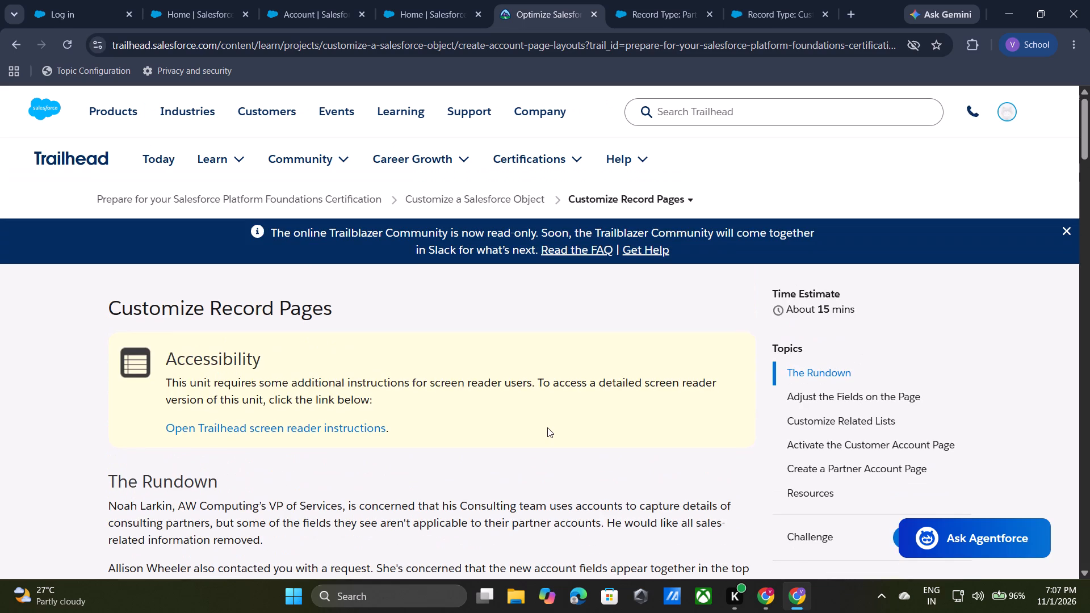
scroll(542, 384, "down", 1)
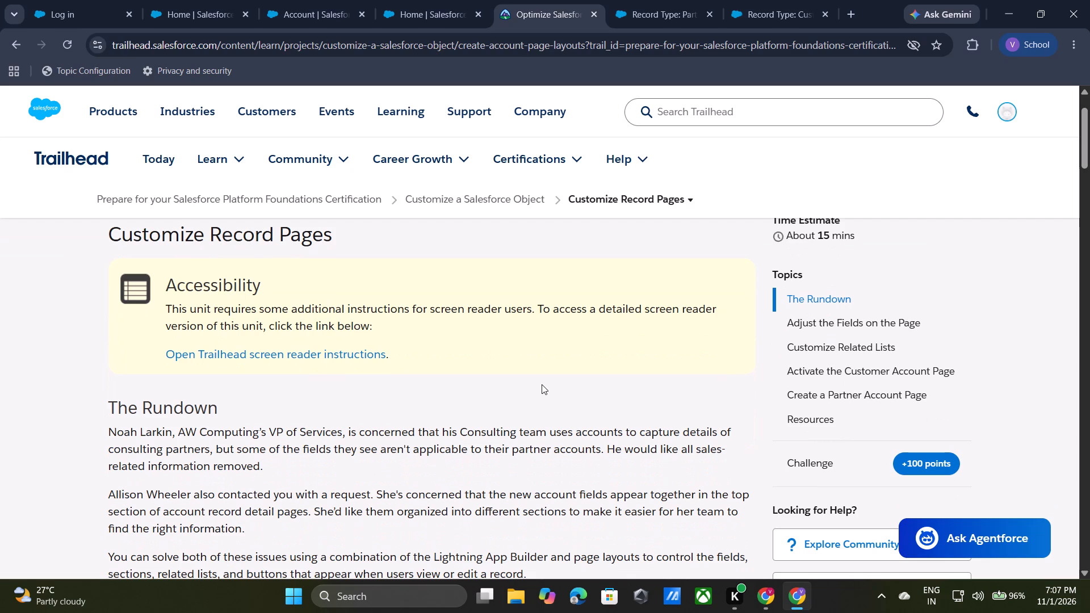
scroll(522, 398, "down", 2)
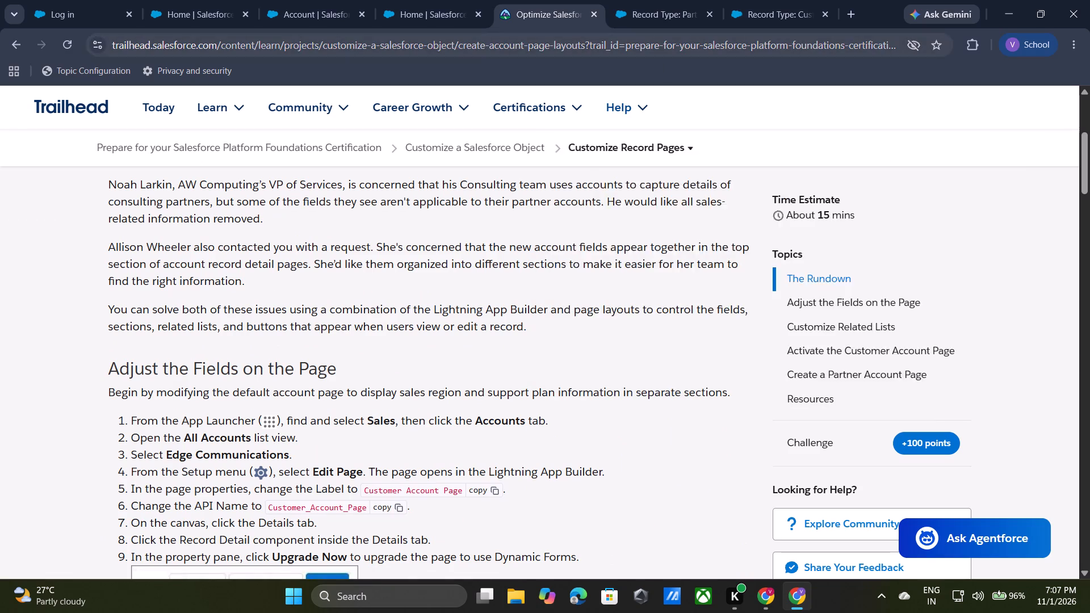
Close the two browser tabs showing the Partner Account and Customer Account record types.
left_click_drag(483, 422, 712, 11)
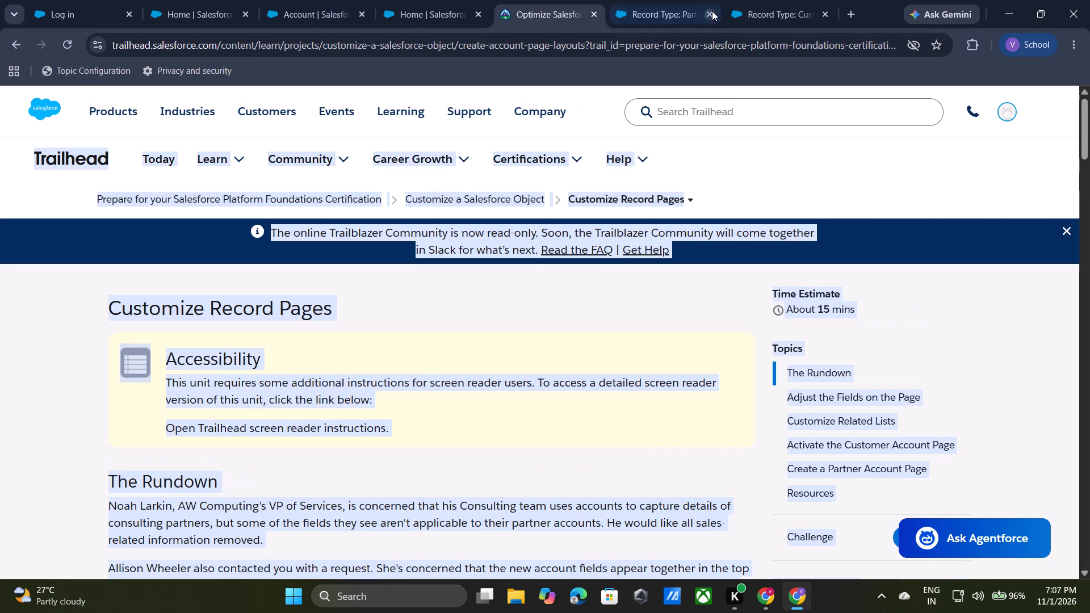
left_click(712, 11)
left_click(712, 11)
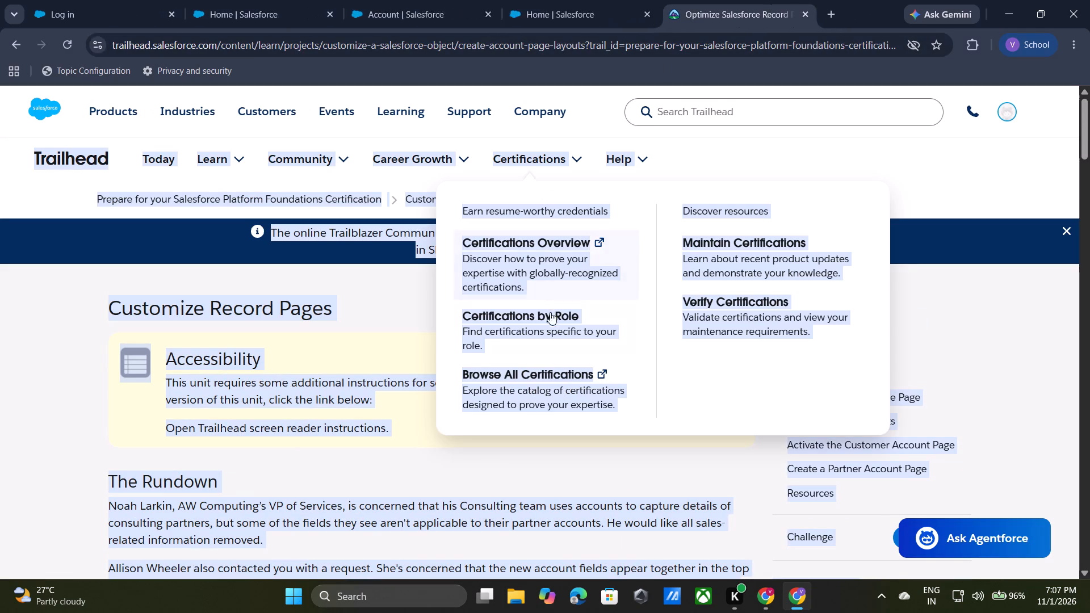
Launch the Curious Impala Playground hands-on org from the unit's Verify Step section.
left_click(489, 468)
scroll(489, 468, "down", 17)
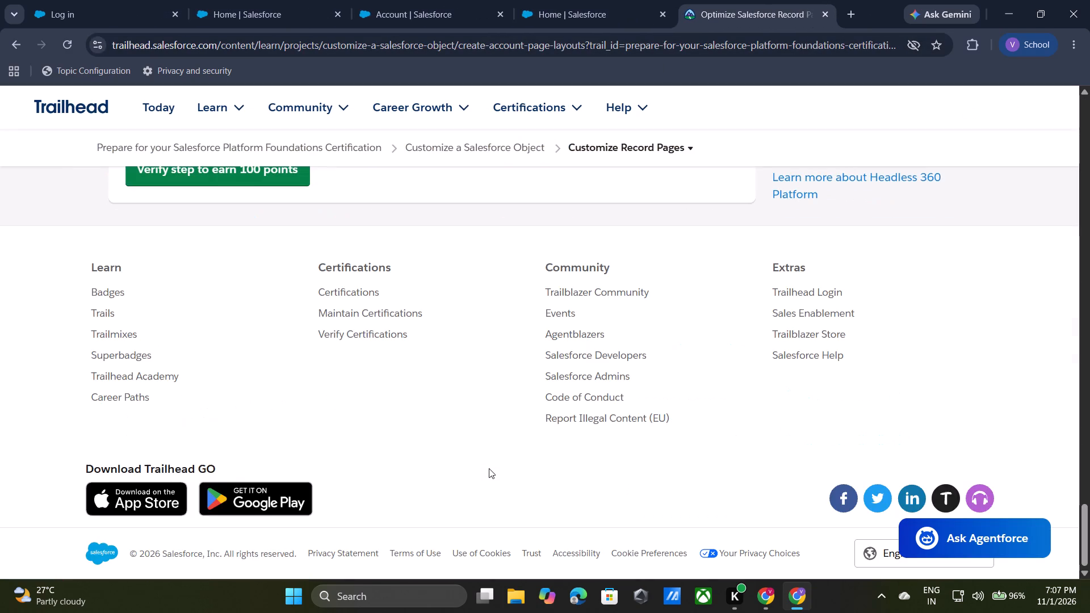
scroll(652, 392, "up", 3)
left_click(667, 298)
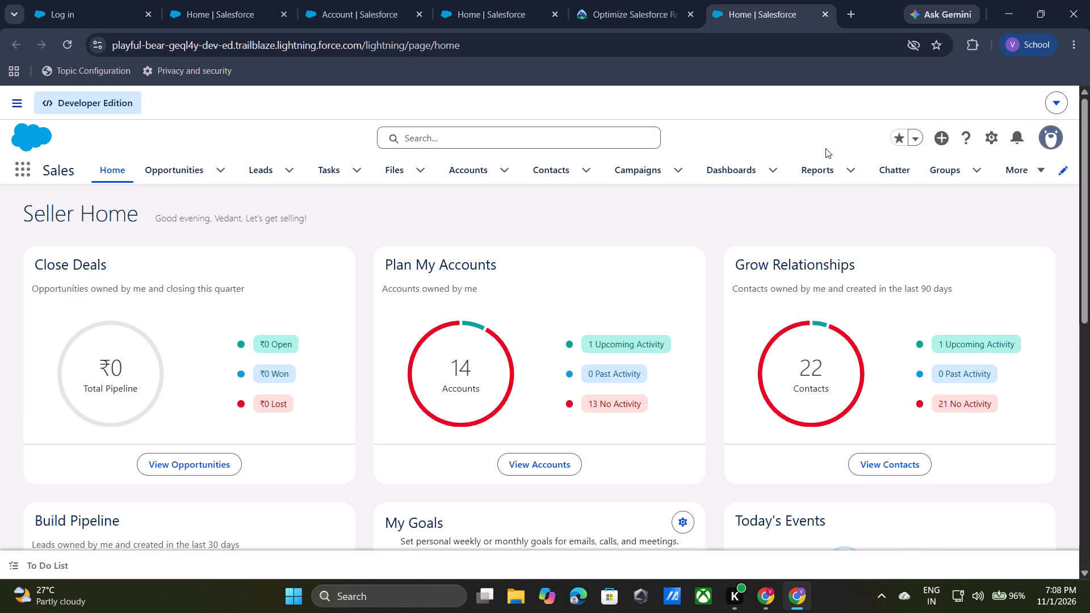
Open Setup for the launched playground org and look over its home page.
left_click(988, 129)
left_click(991, 135)
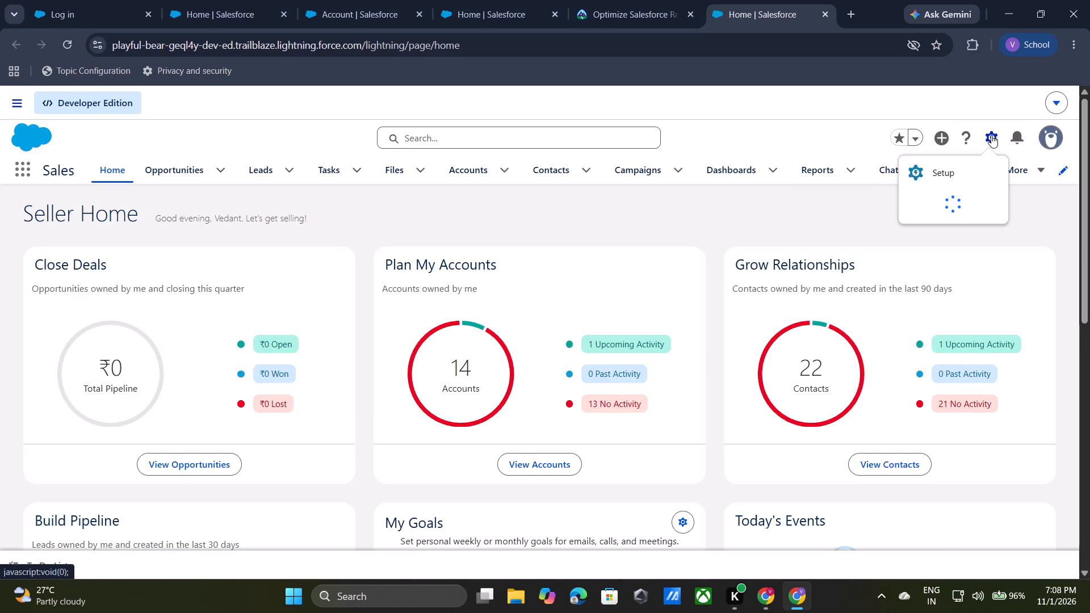
left_click(922, 196)
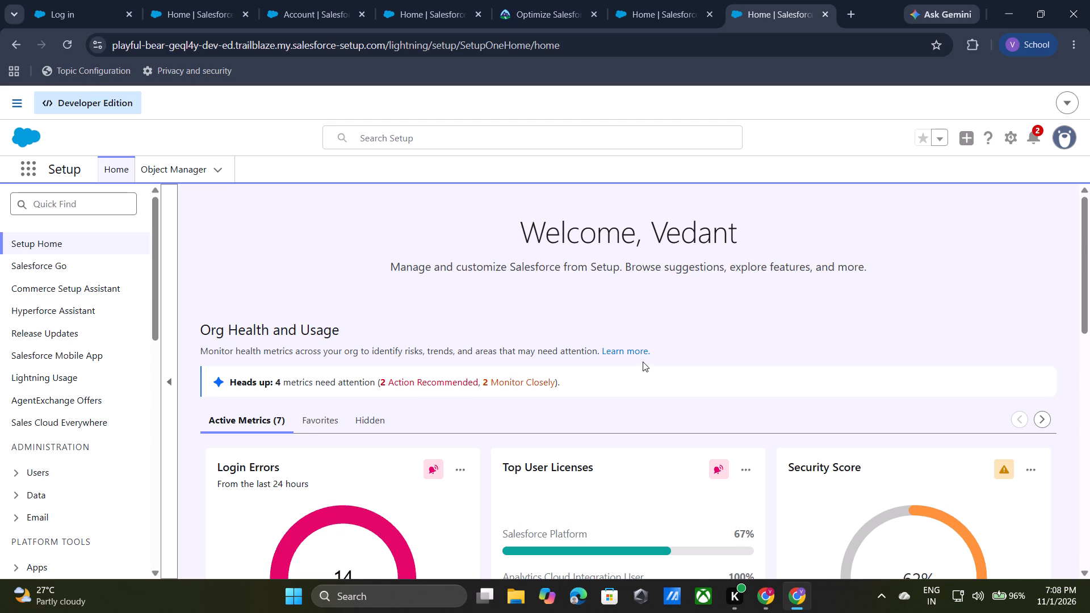
scroll(643, 362, "down", 5)
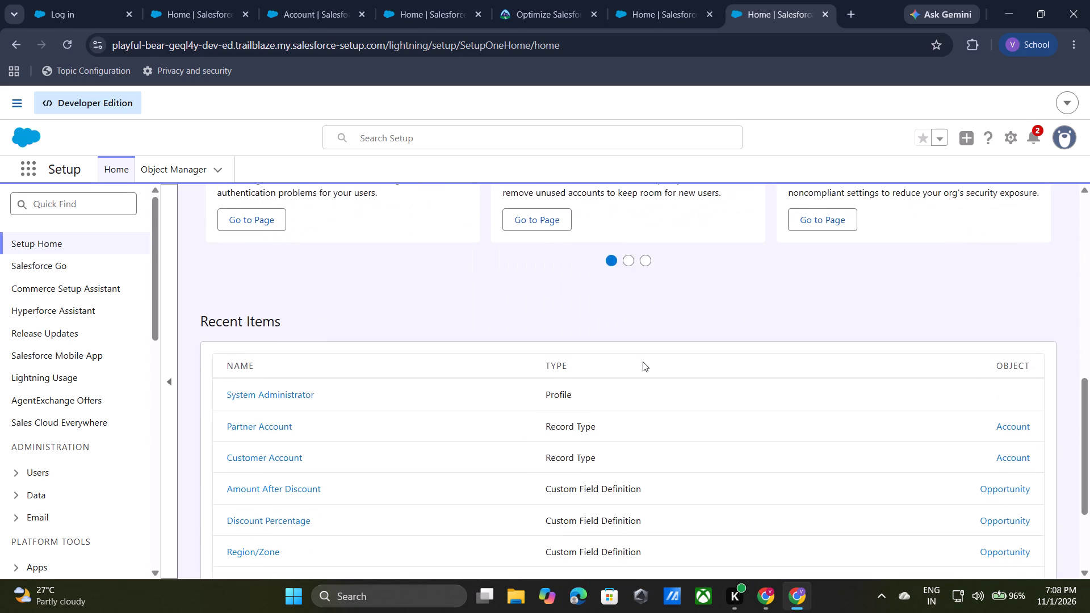
scroll(643, 362, "up", 5)
Return to the Customize Record Pages unit and review the numbered instructions for adjusting the fields on the account page.
left_click(504, 1)
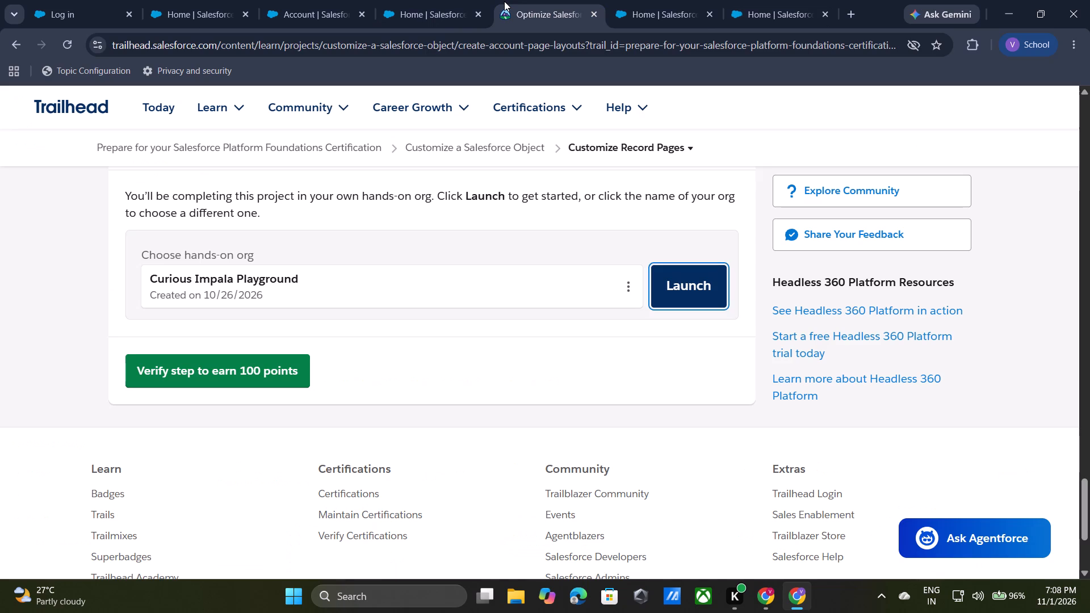
left_click_drag(504, 1, 614, 12)
left_click(383, 311)
scroll(383, 311, "up", 2)
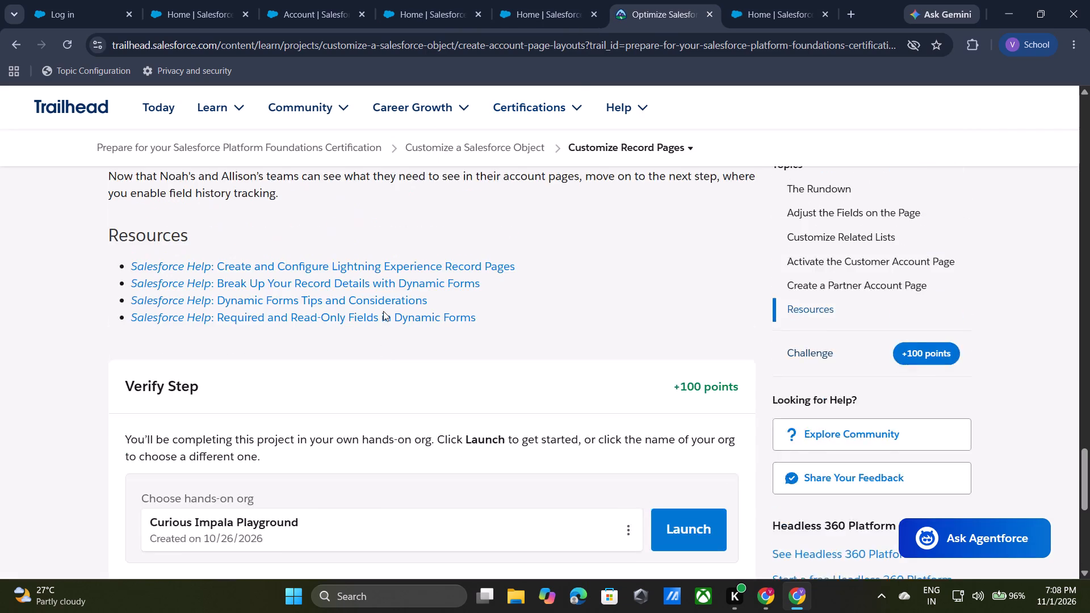
scroll(383, 311, "up", 14)
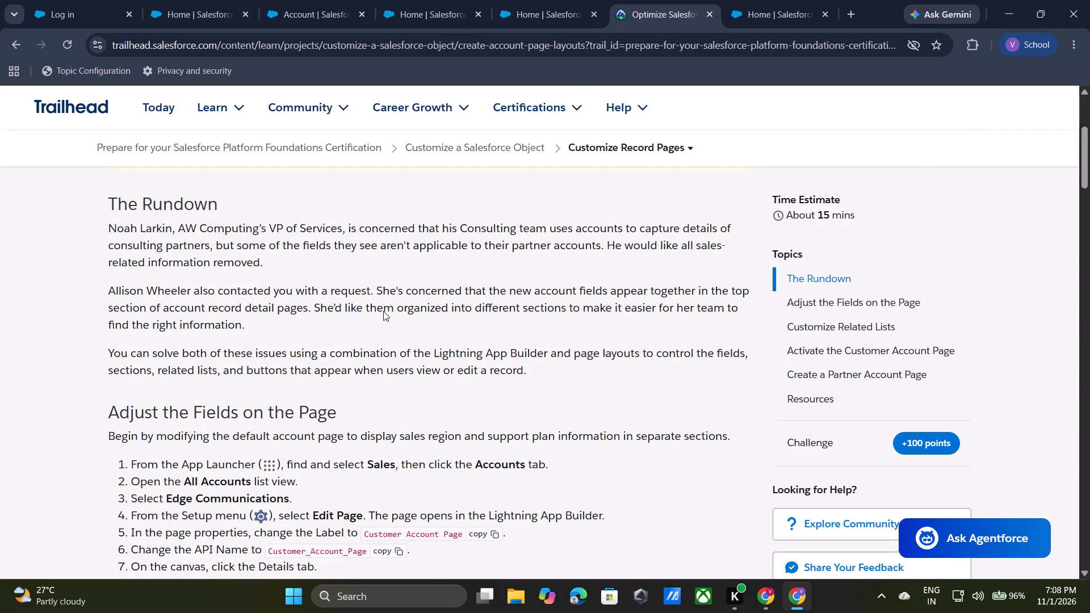
scroll(383, 311, "up", 1)
left_click(747, 0)
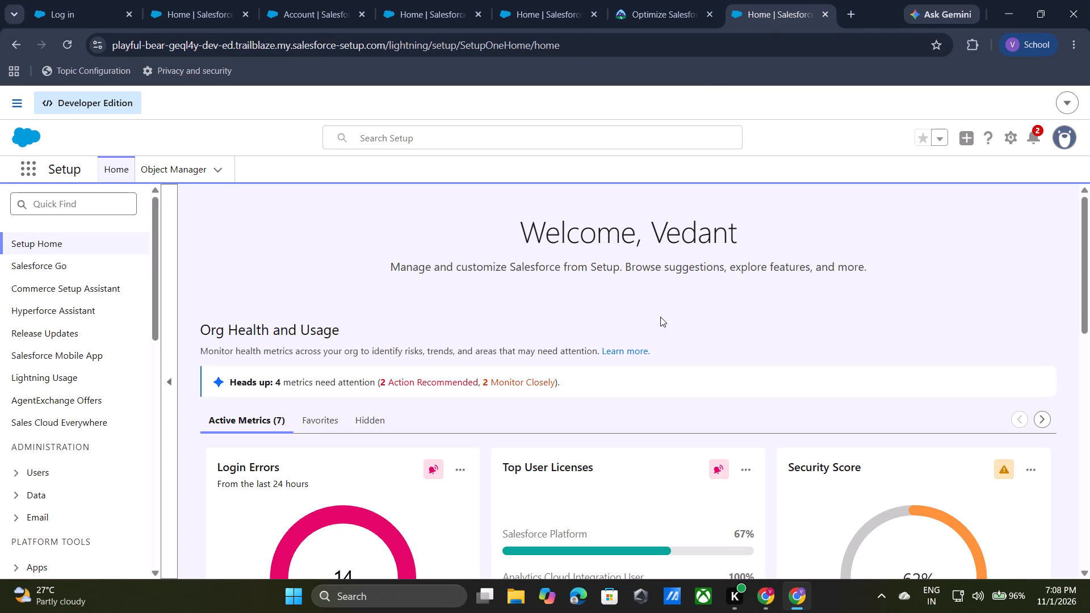
left_click_drag(660, 317, 698, 0)
left_click(660, 17)
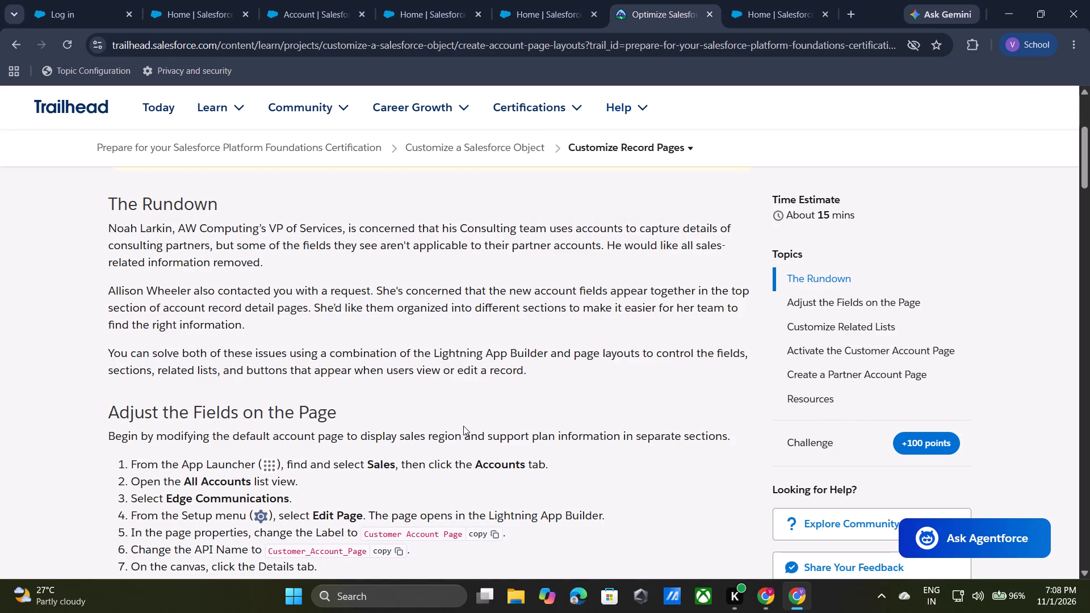
left_click_drag(463, 426, 723, 0)
left_click(723, 0)
left_click(759, 5)
left_click(578, 292)
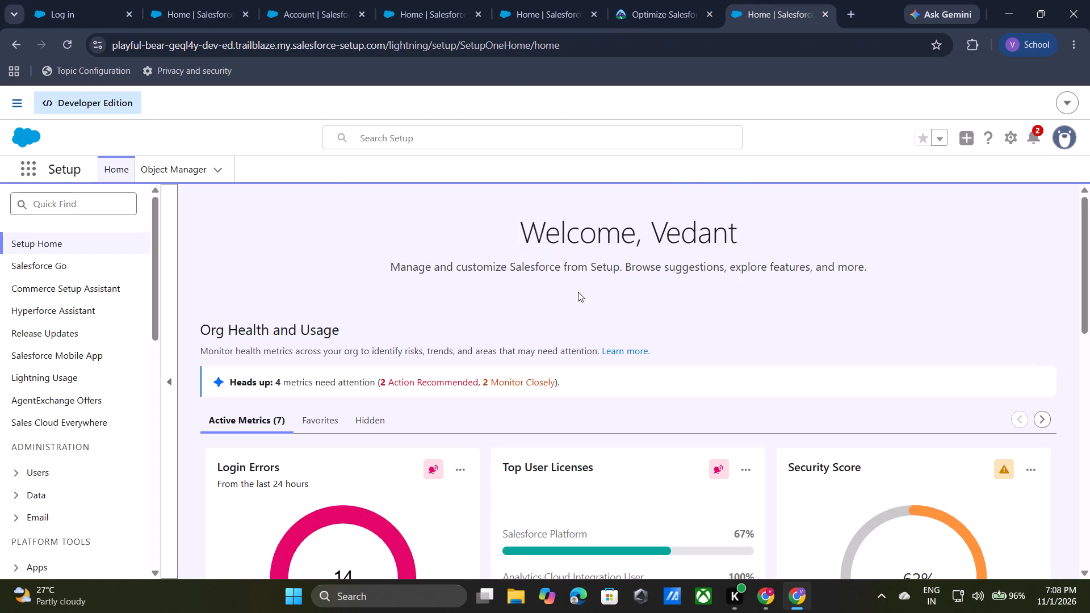
Go back to the playground's Seller Home page and open the Sales app.
left_click_drag(551, 14, 666, 14)
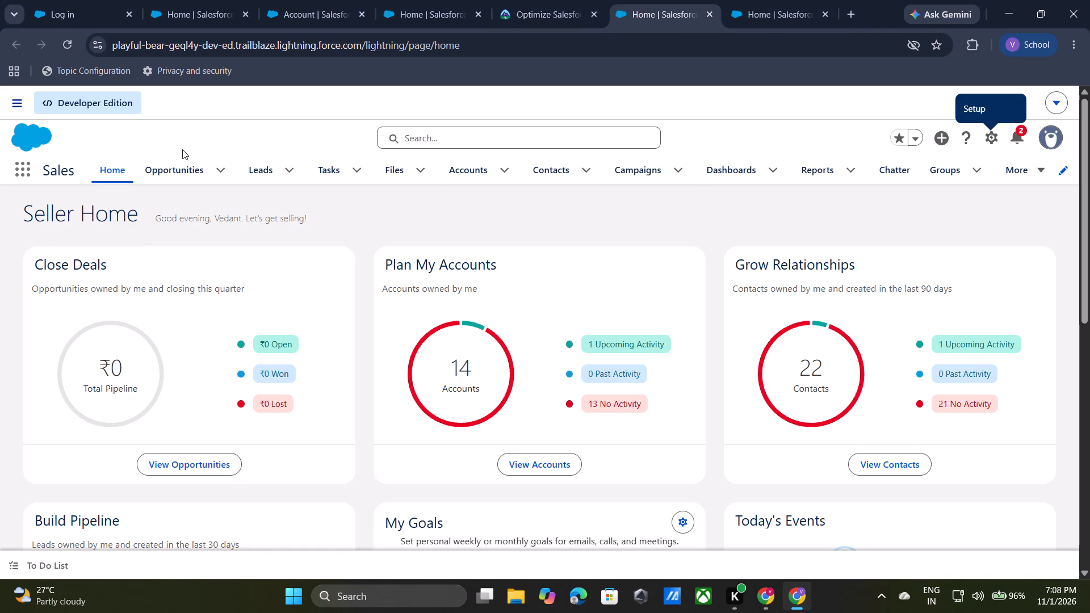
left_click(31, 166)
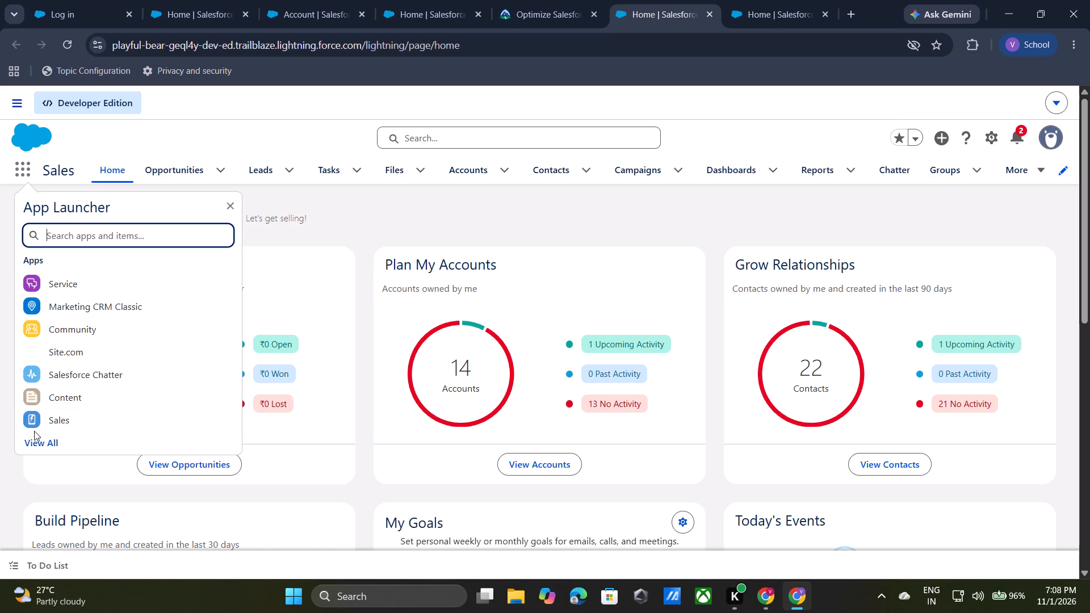
left_click(65, 423)
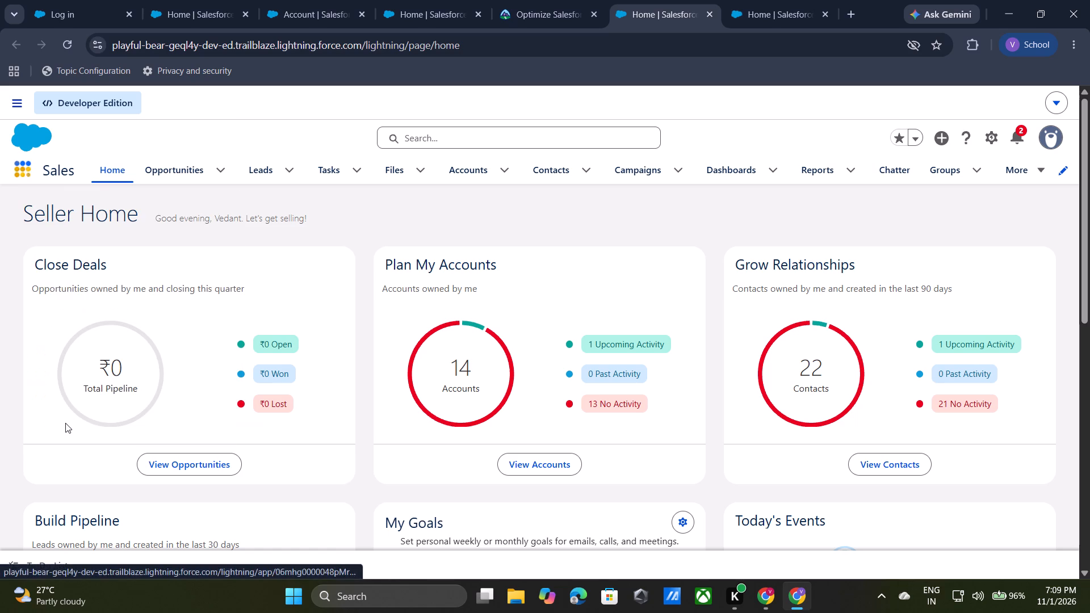
left_click(65, 423)
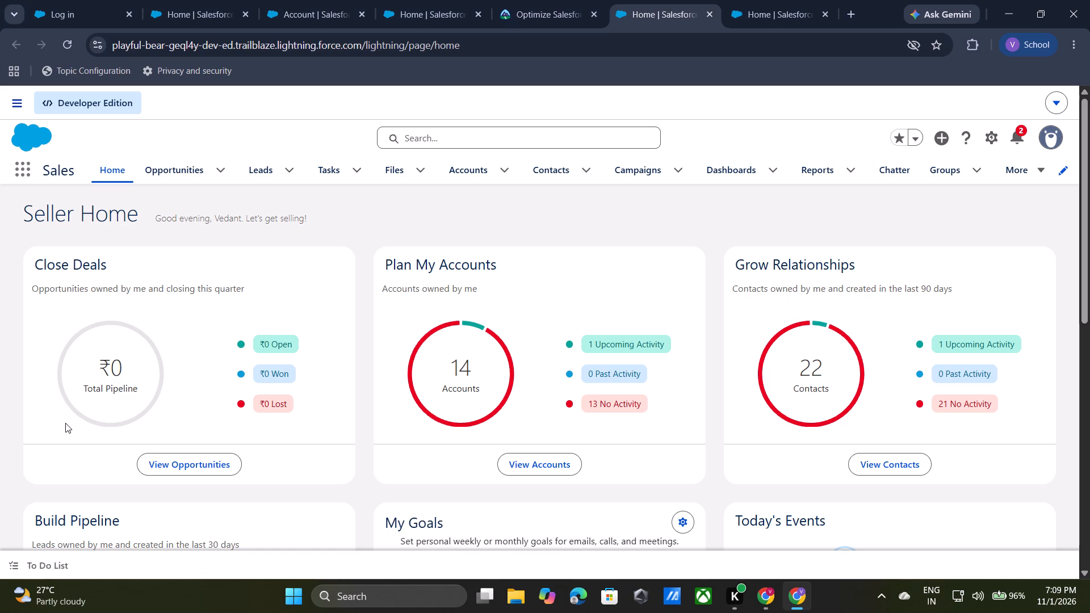
scroll(274, 381, "down", 3)
scroll(274, 381, "up", 1)
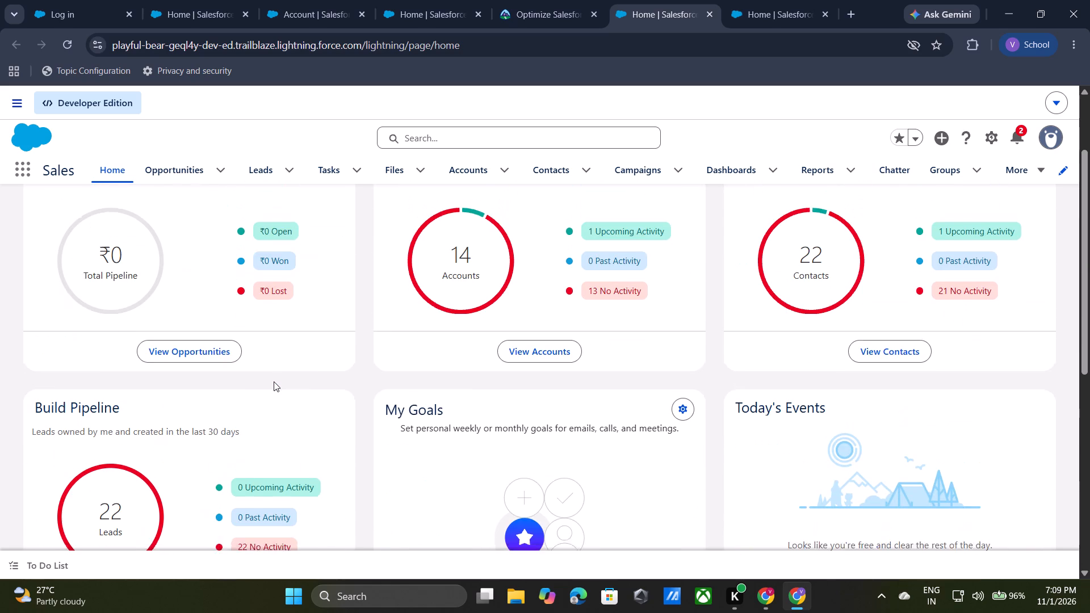
scroll(274, 381, "up", 1)
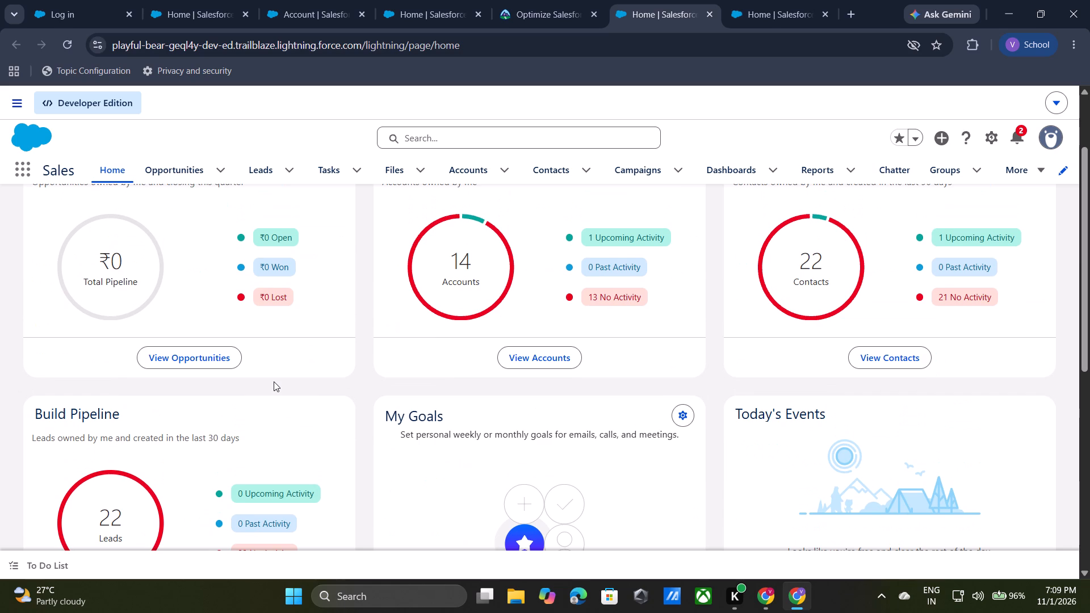
Open the Edge Communications account from the All Accounts list view.
left_click(477, 170)
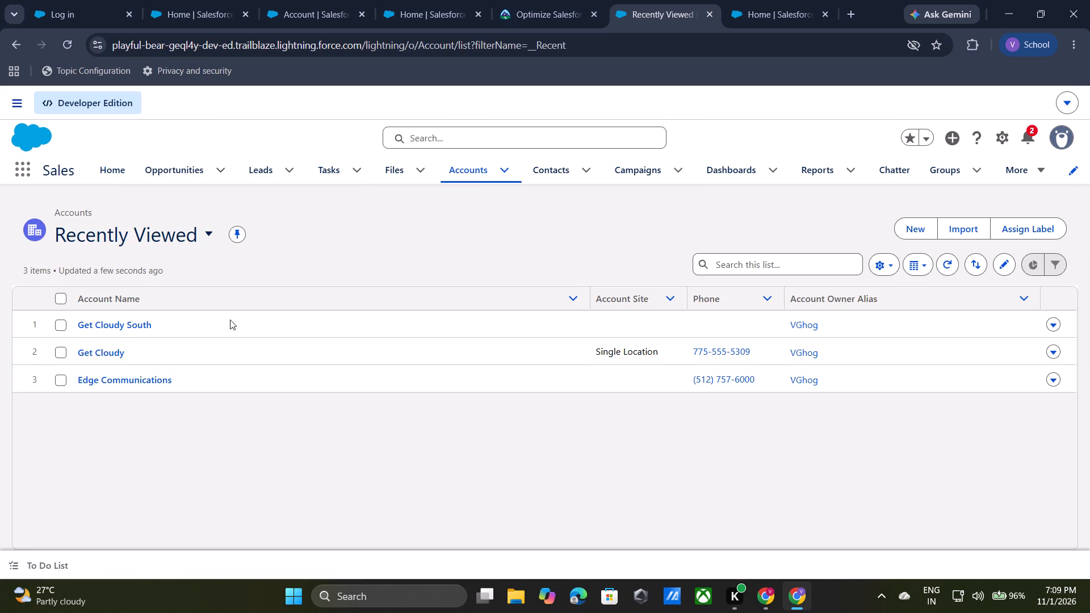
left_click(208, 234)
left_click(116, 321)
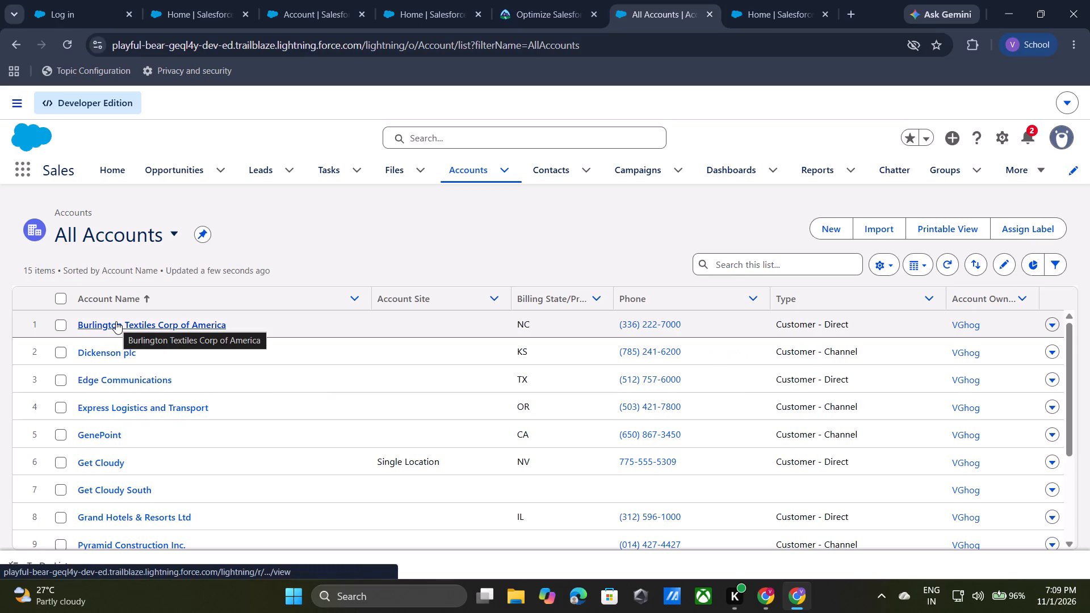
left_click(107, 382)
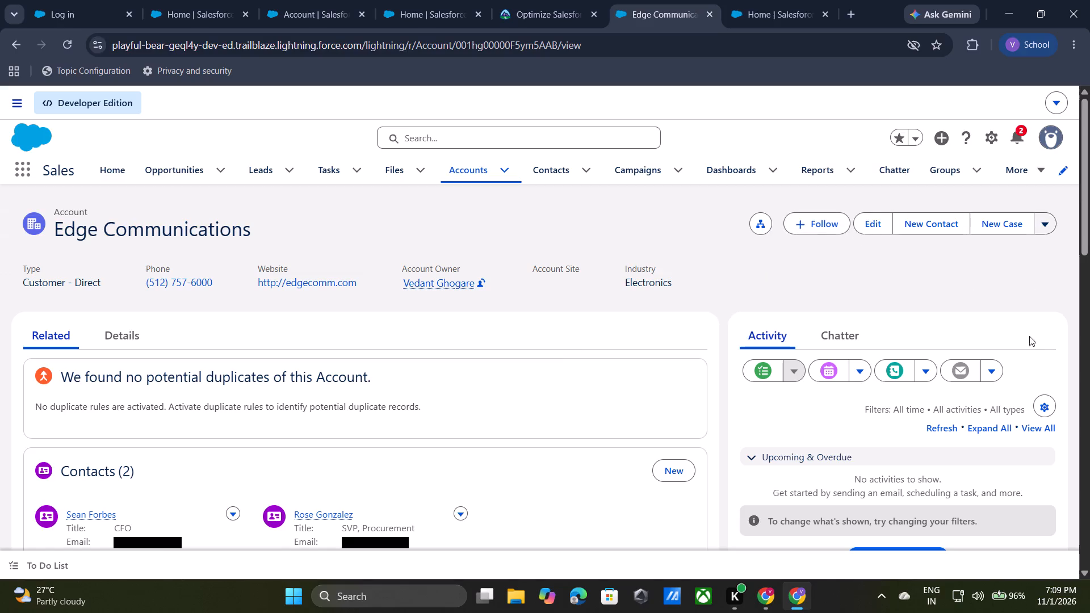
Open the Edge Communications record page for editing in the Lightning App Builder and dismiss the New in Spring '21 notice.
left_click(1036, 408)
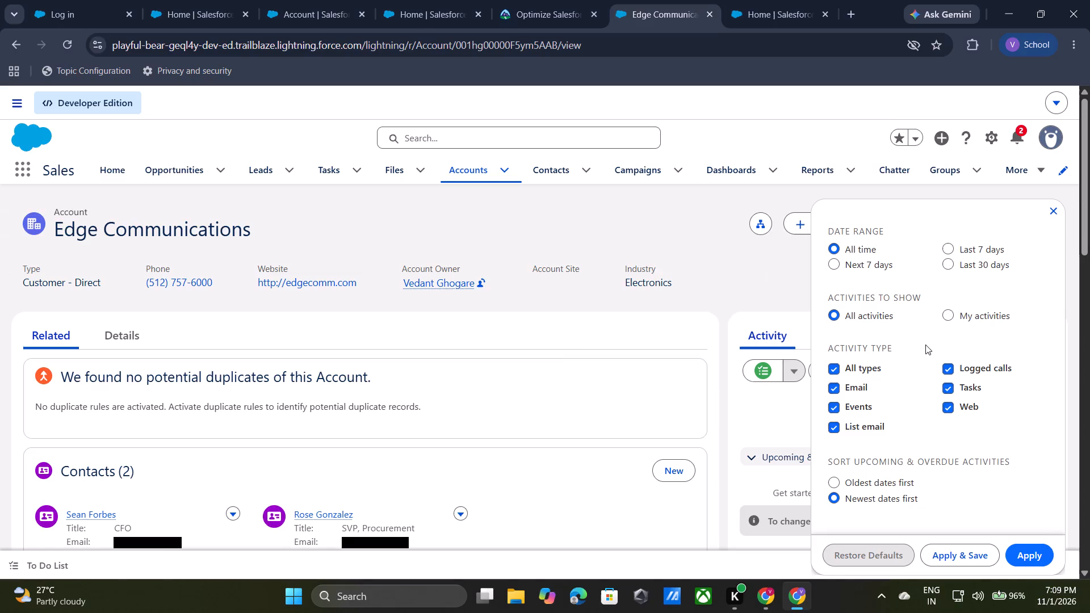
left_click(740, 400)
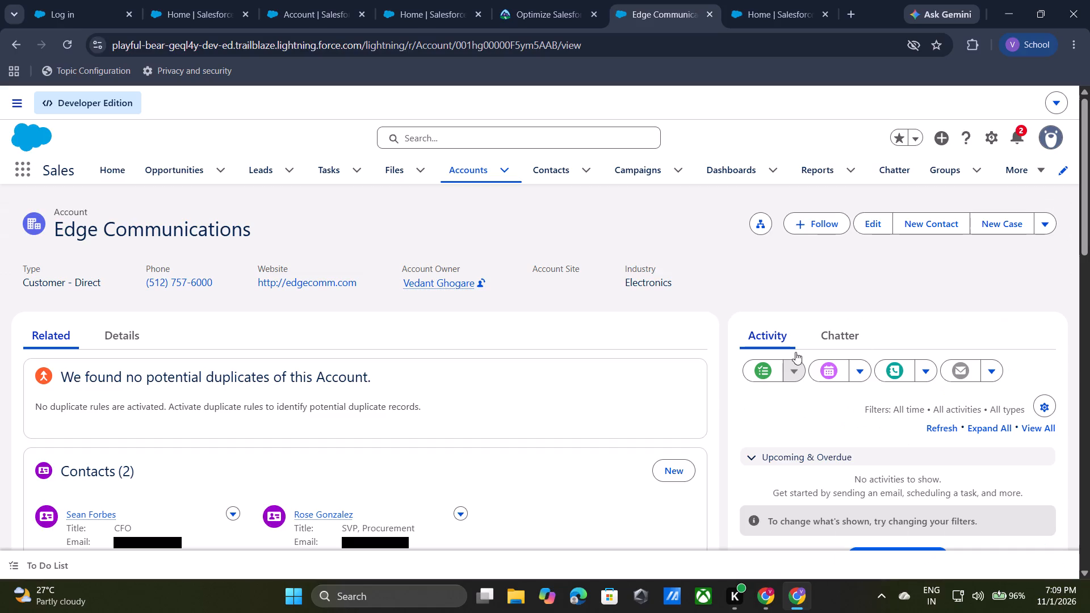
left_click(993, 140)
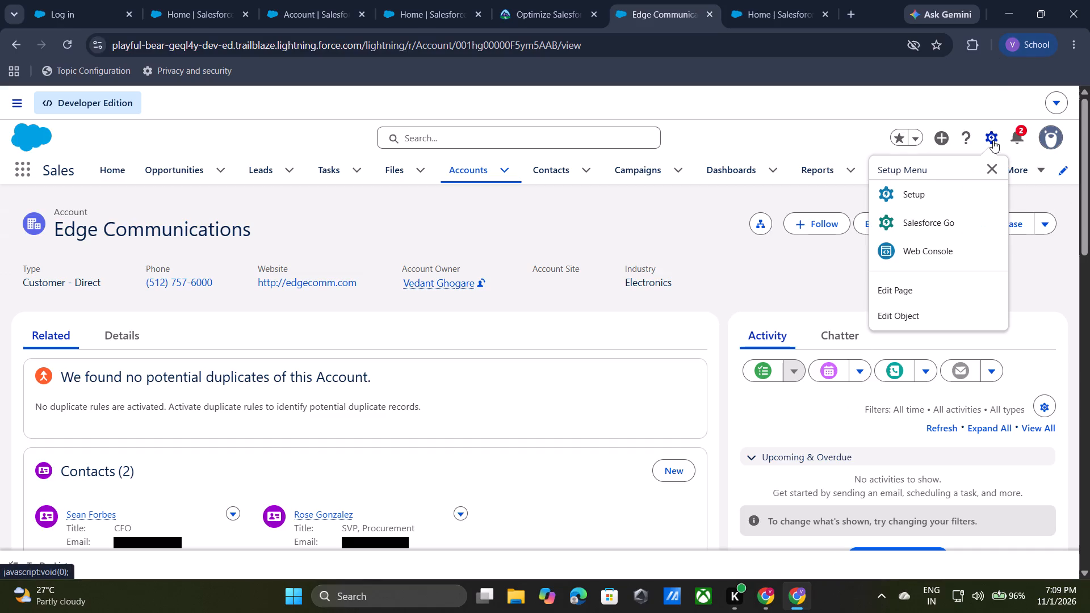
left_click(927, 290)
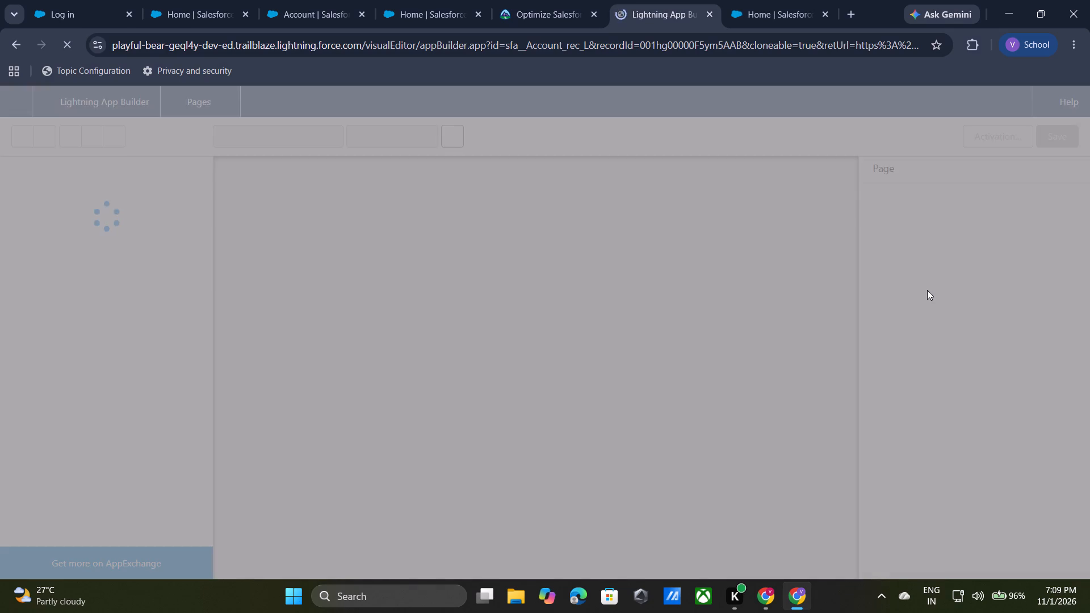
left_click(924, 293)
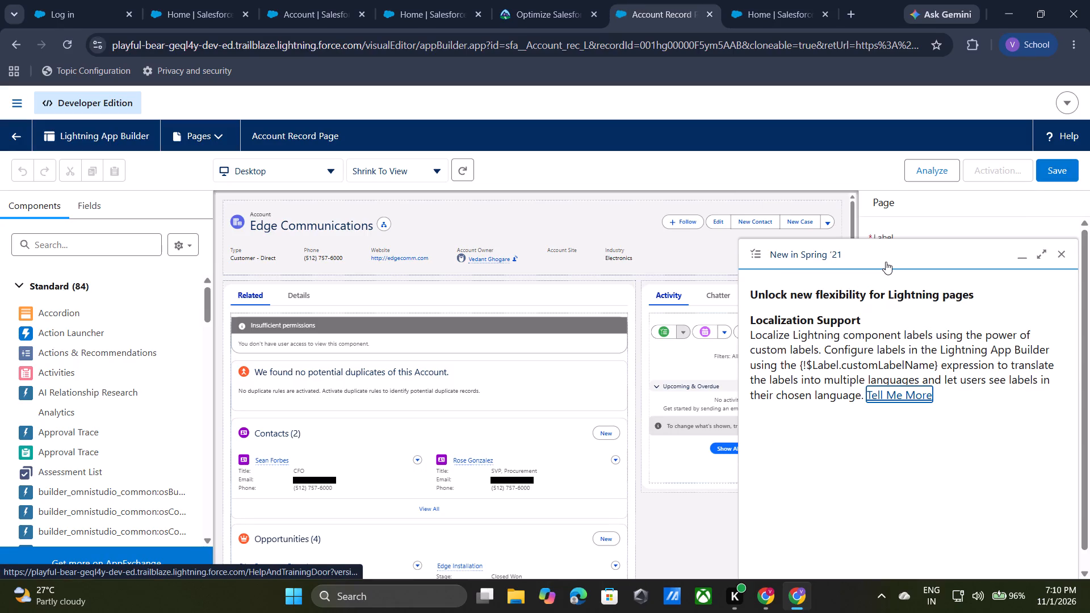
left_click(1059, 259)
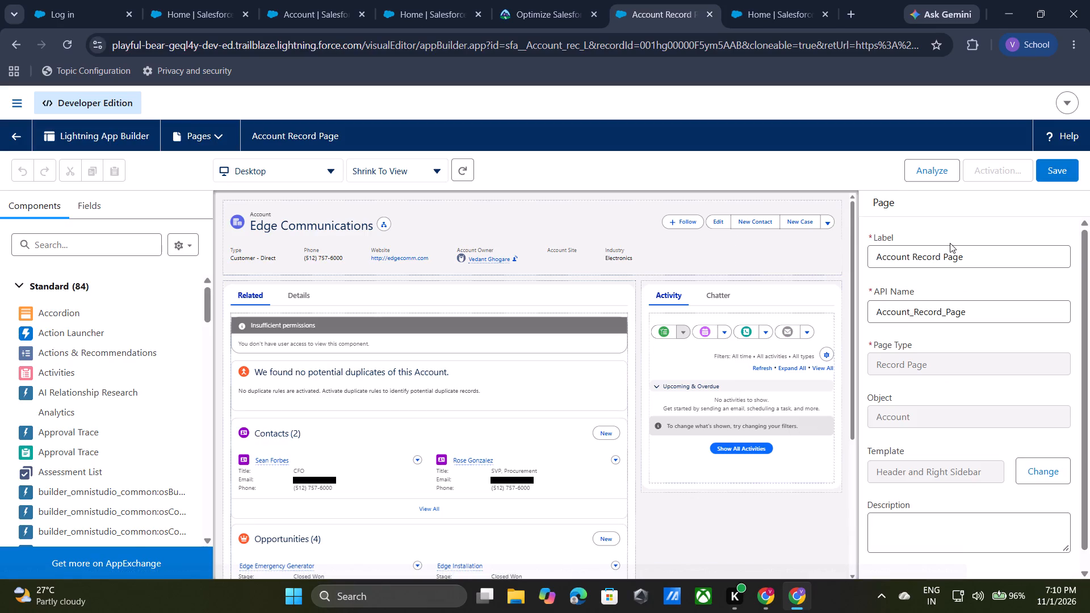
Change the record page's label to Customer Account Page in the page properties.
triple_click(966, 258)
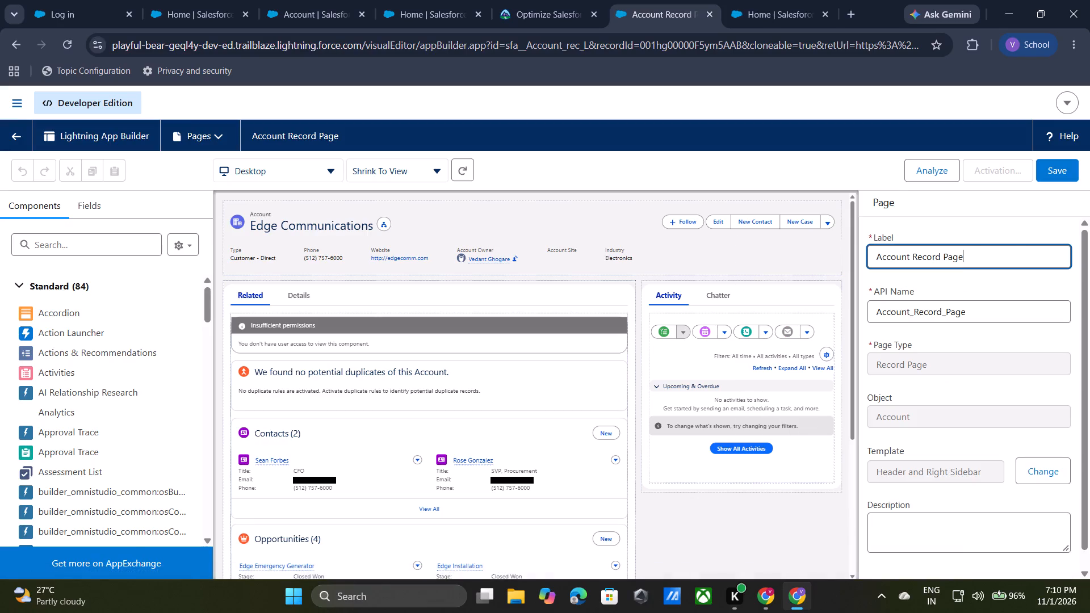
left_click(966, 258)
key("ctrl+v")
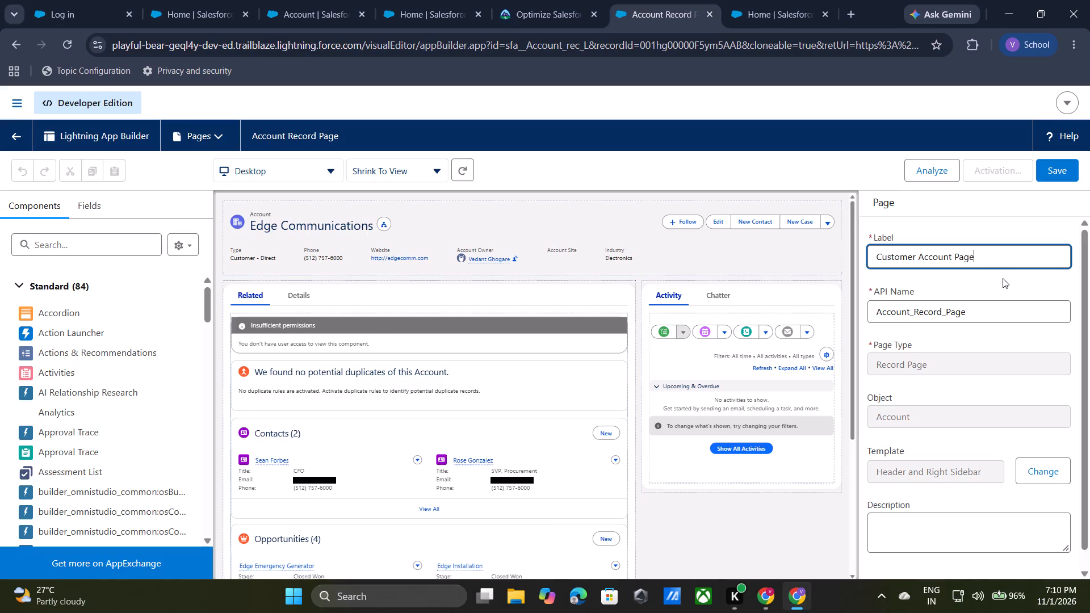
key("ctrl+z")
key("ctrl+v")
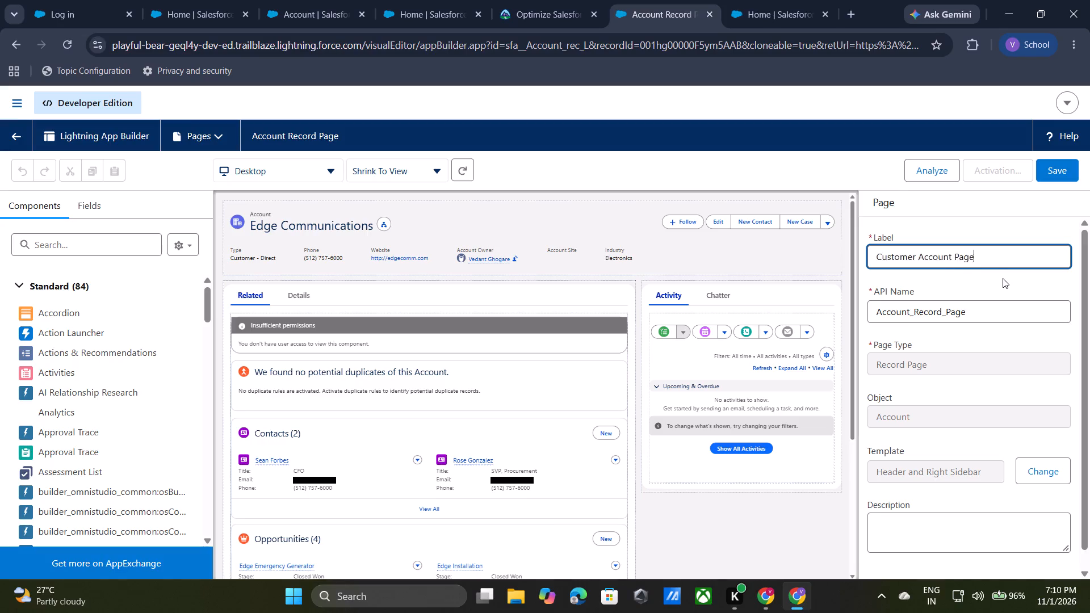
left_click(1003, 278)
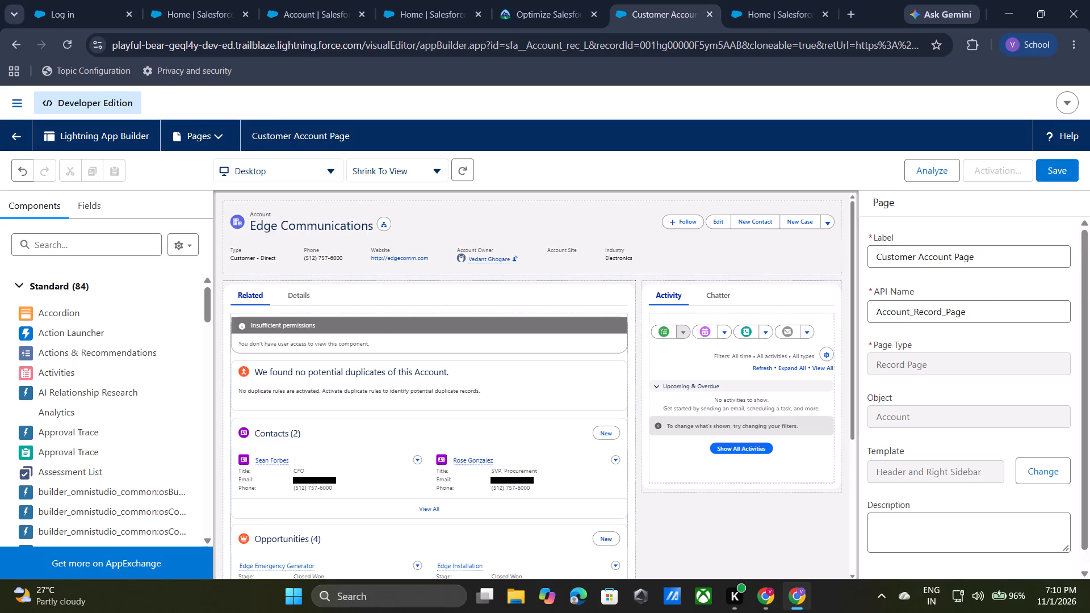
Copy the API name from the Customize Record Pages instructions and set the page's API Name to Customer_Account_Page.
left_click(572, 15)
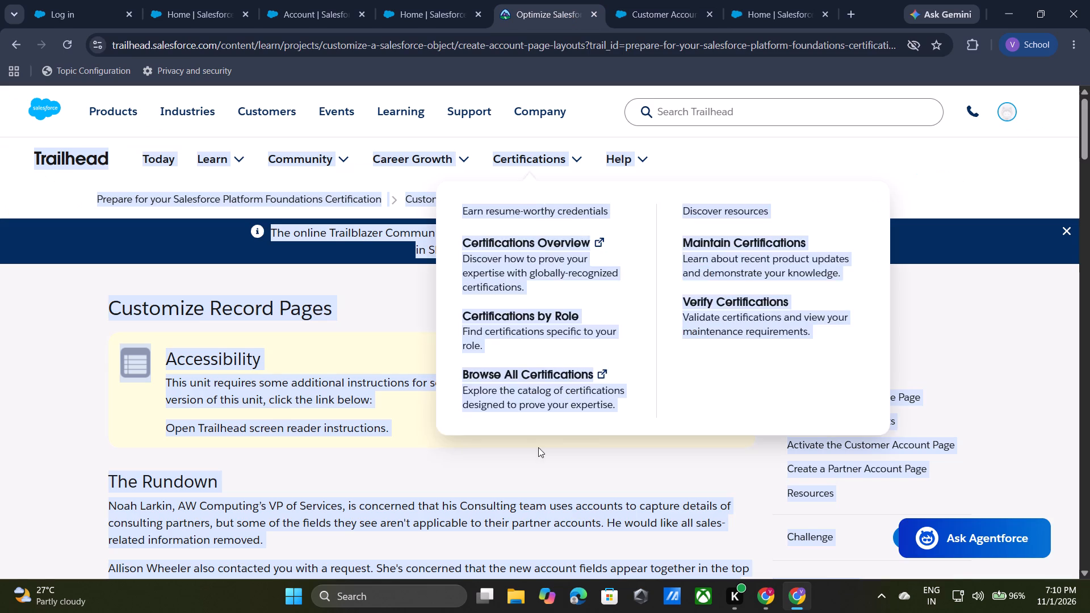
left_click(509, 442)
scroll(509, 442, "down", 3)
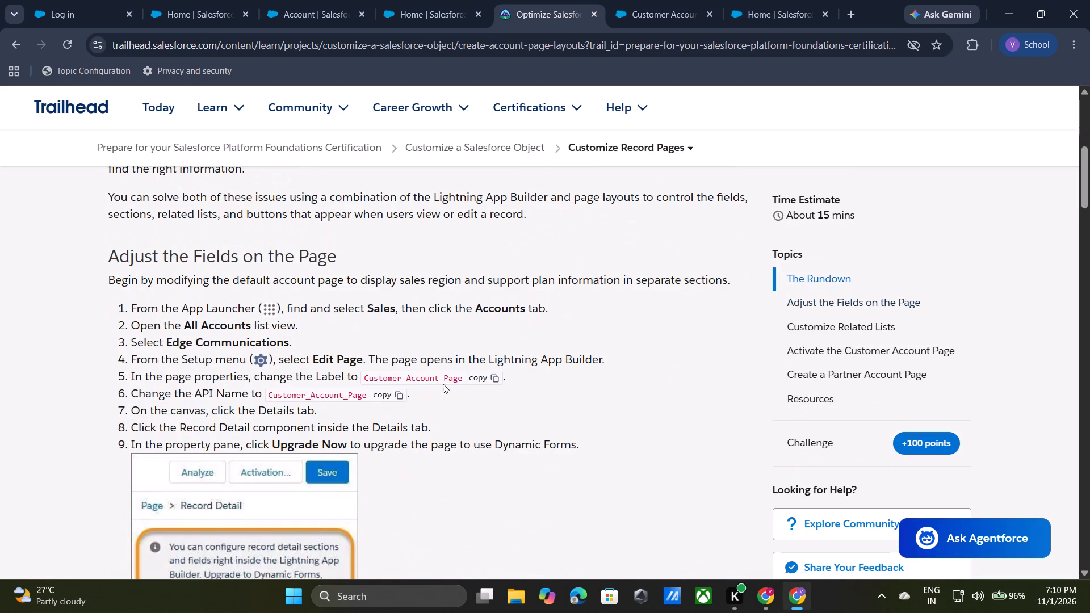
left_click(393, 394)
left_click_drag(755, 3, 744, 0)
left_click(632, 12)
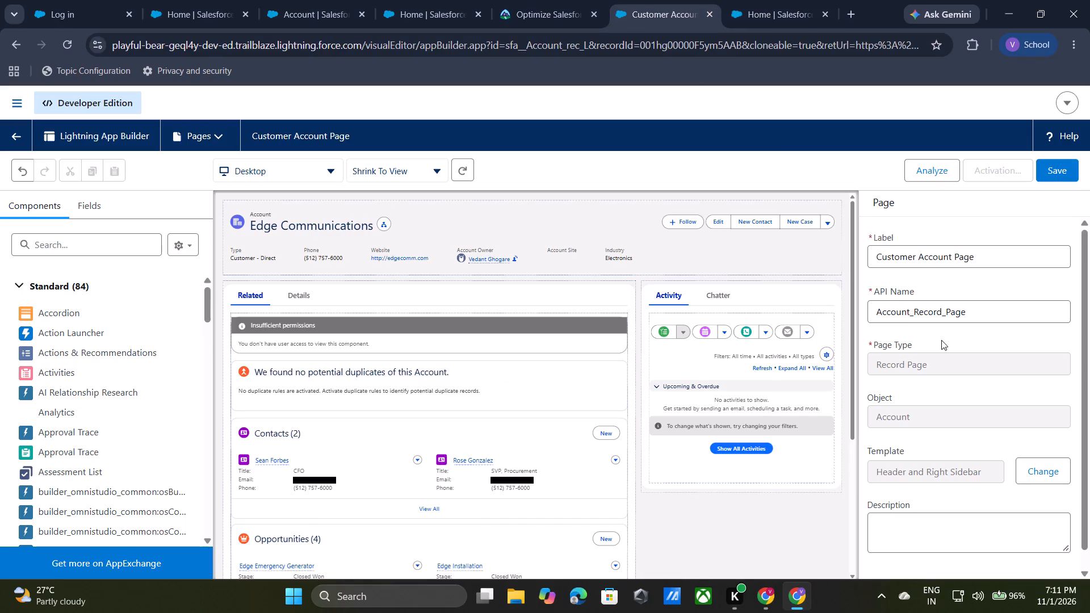
triple_click(933, 314)
left_click(933, 314)
key("ctrl+v")
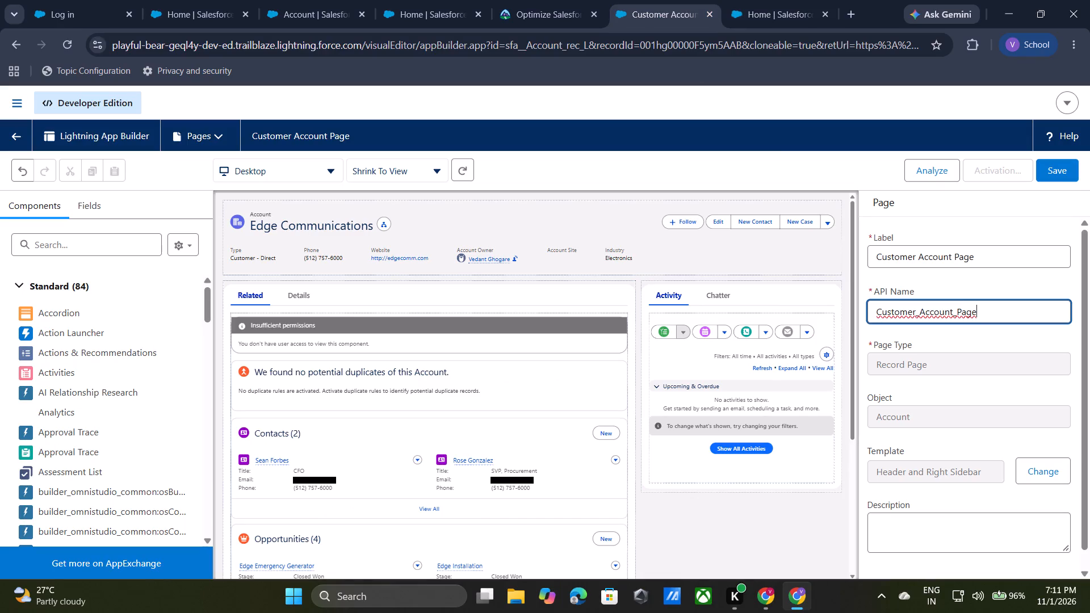
left_click(945, 335)
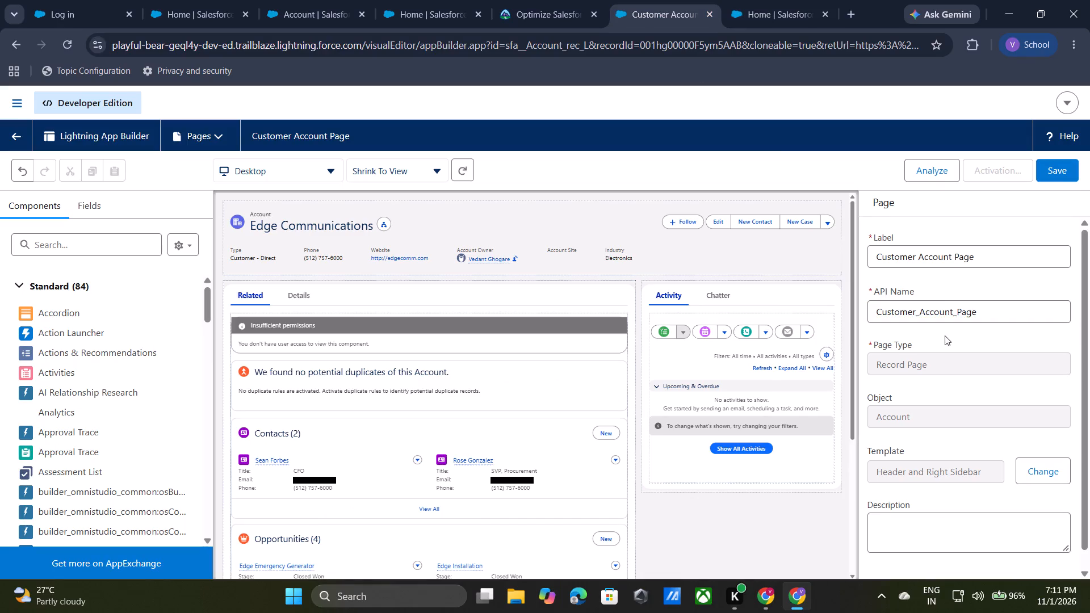
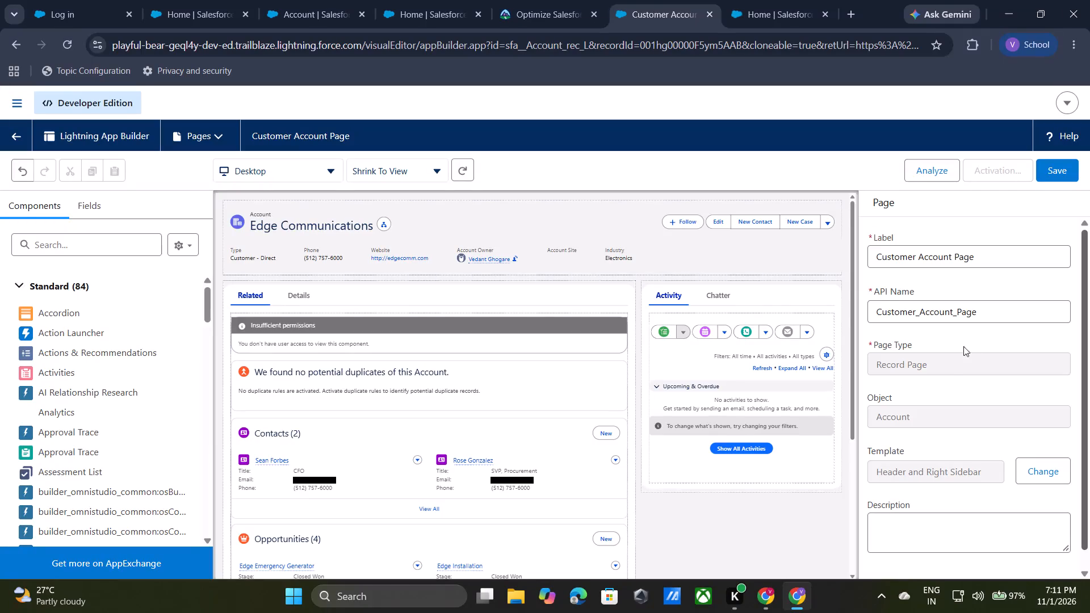
Upgrade the Record Detail component inside the Details tab to Dynamic Forms, using Account Layout as the source.
left_click(949, 384)
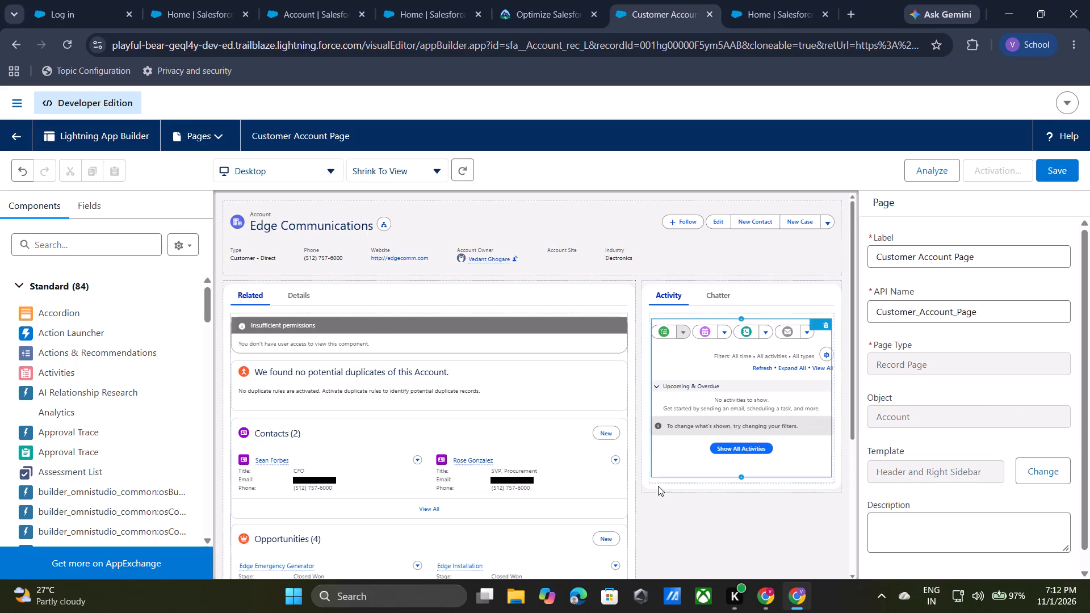
left_click(299, 297)
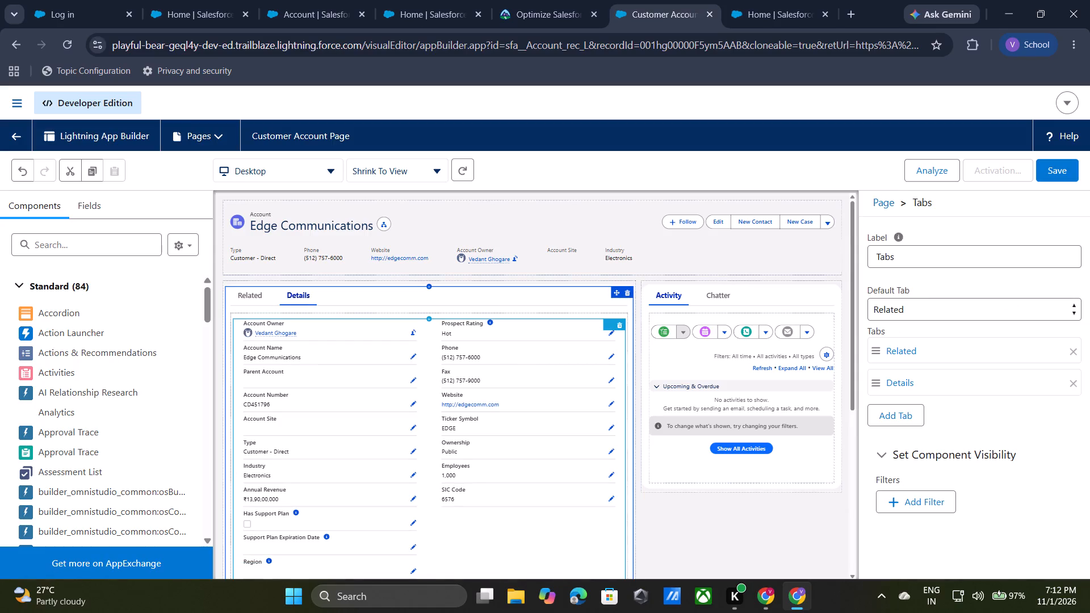
left_click(259, 323)
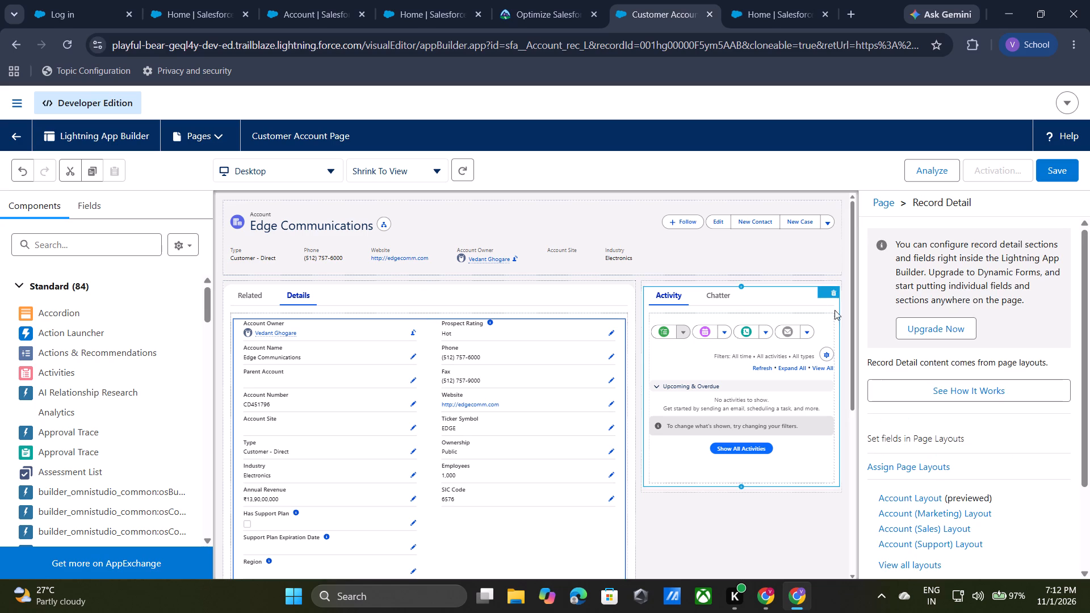
left_click(928, 326)
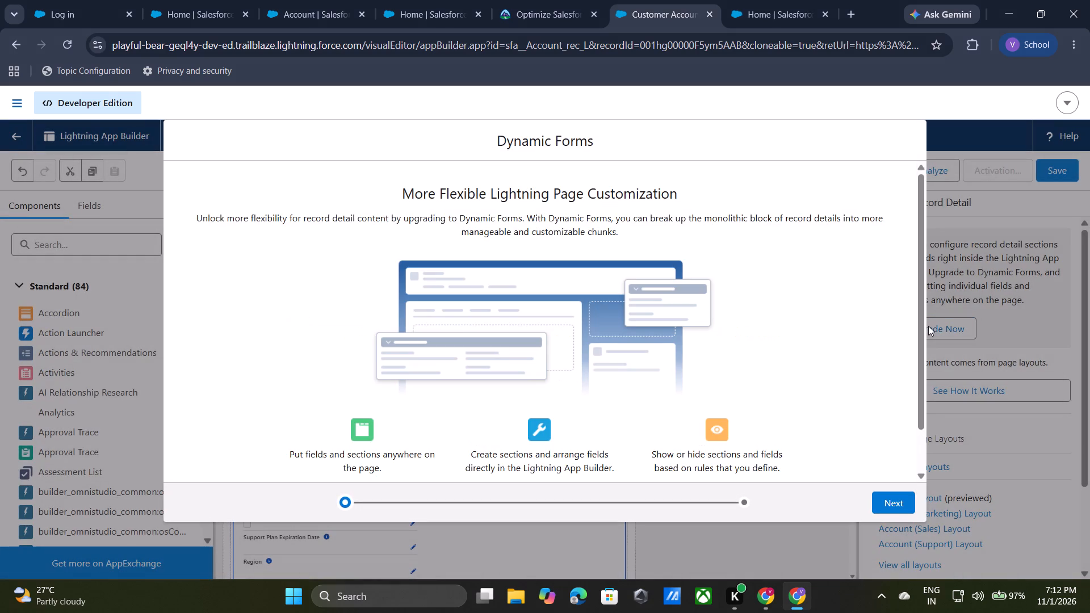
scroll(809, 437, "down", 2)
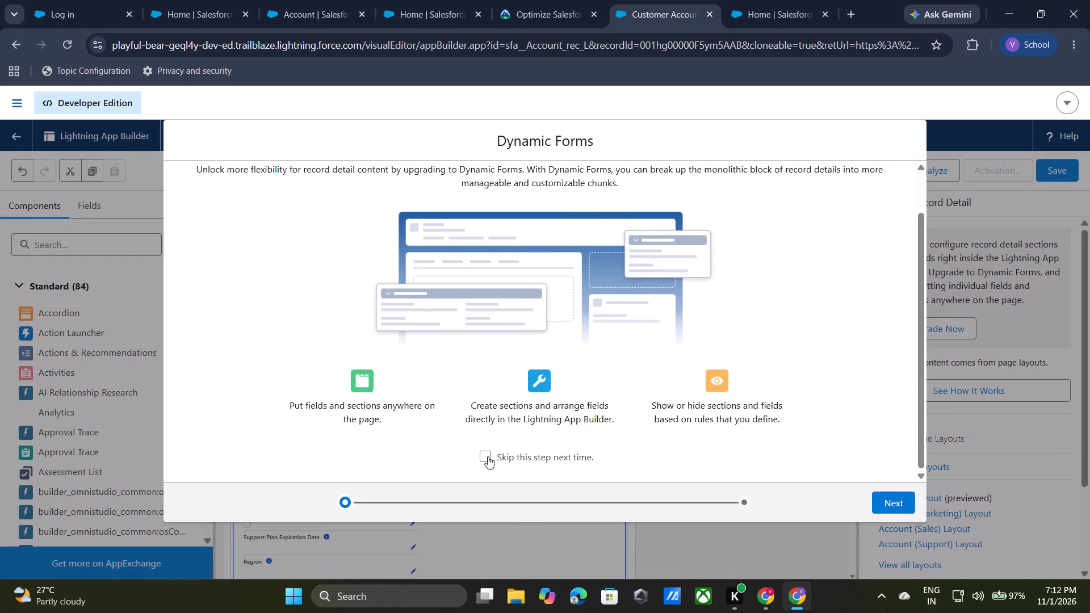
double_click(908, 509)
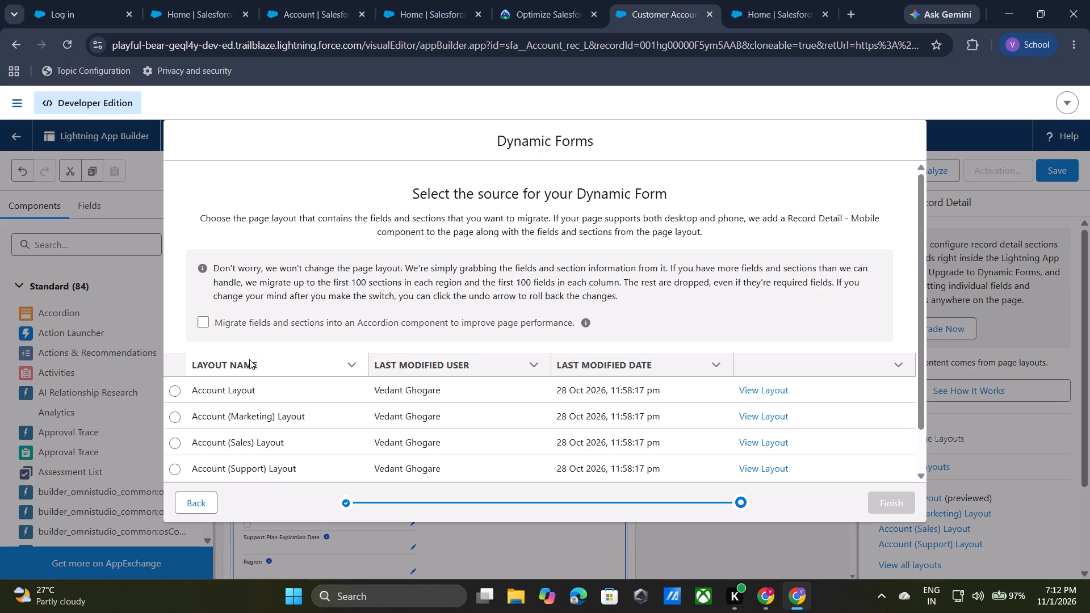
left_click(179, 391)
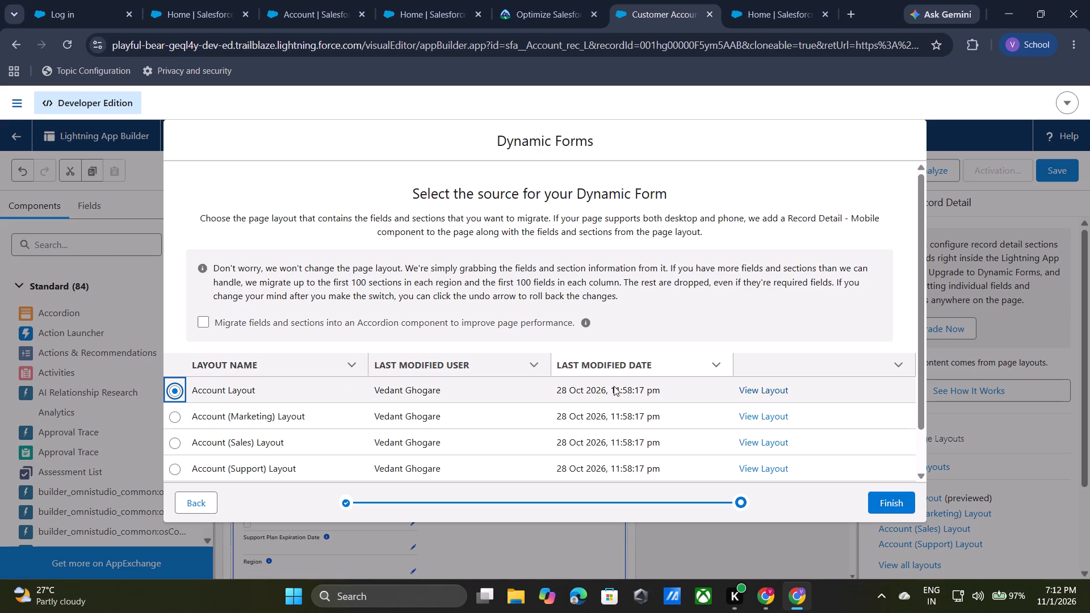
scroll(840, 444, "down", 1)
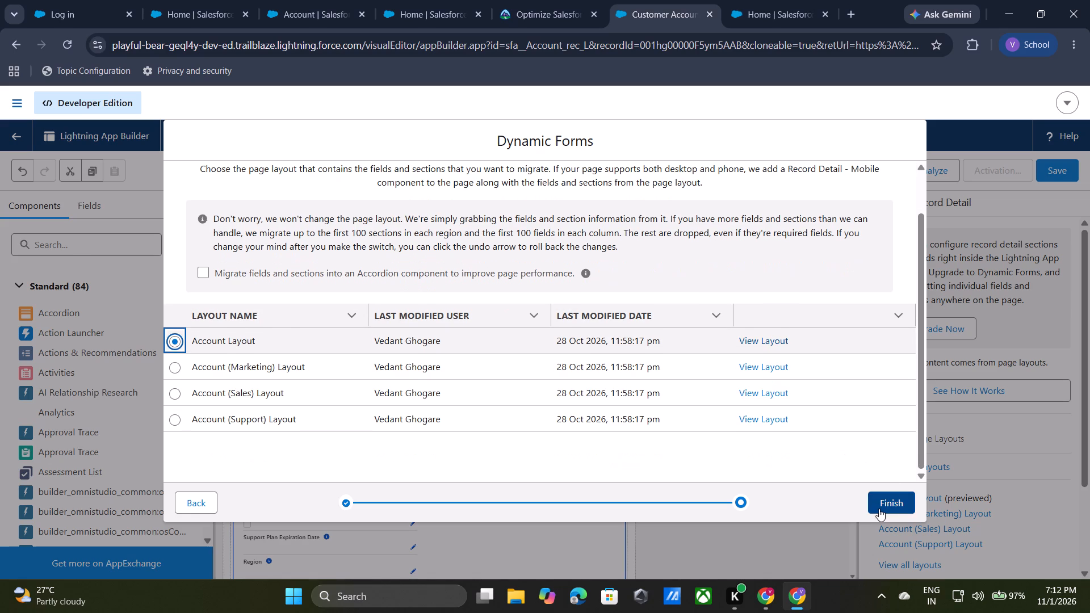
left_click(890, 503)
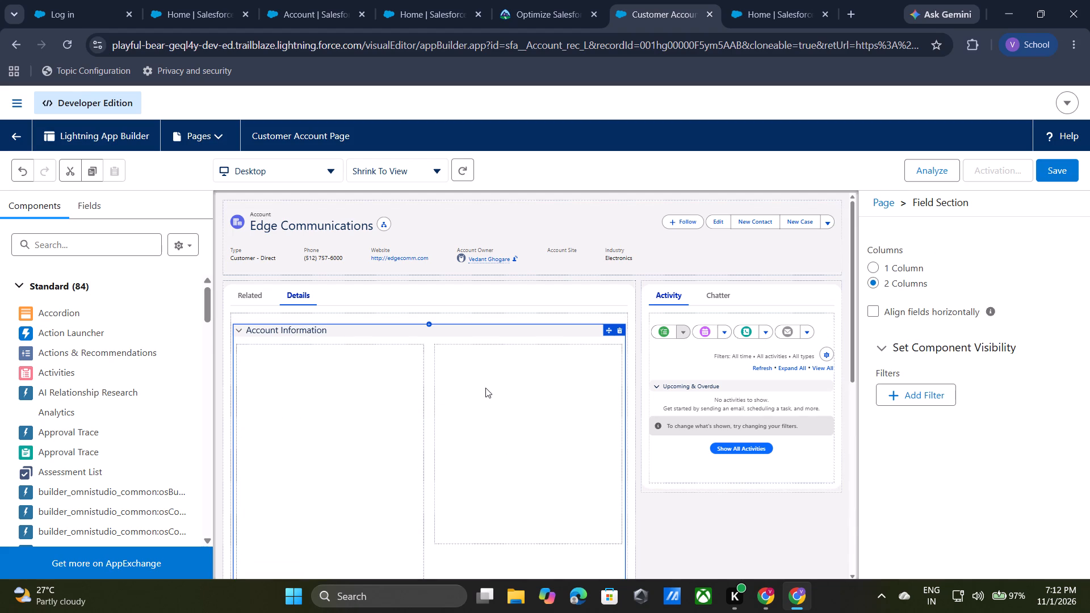
Add a Field Section component to the Details tab between the Address Information and Additional Information sections.
left_click(87, 199)
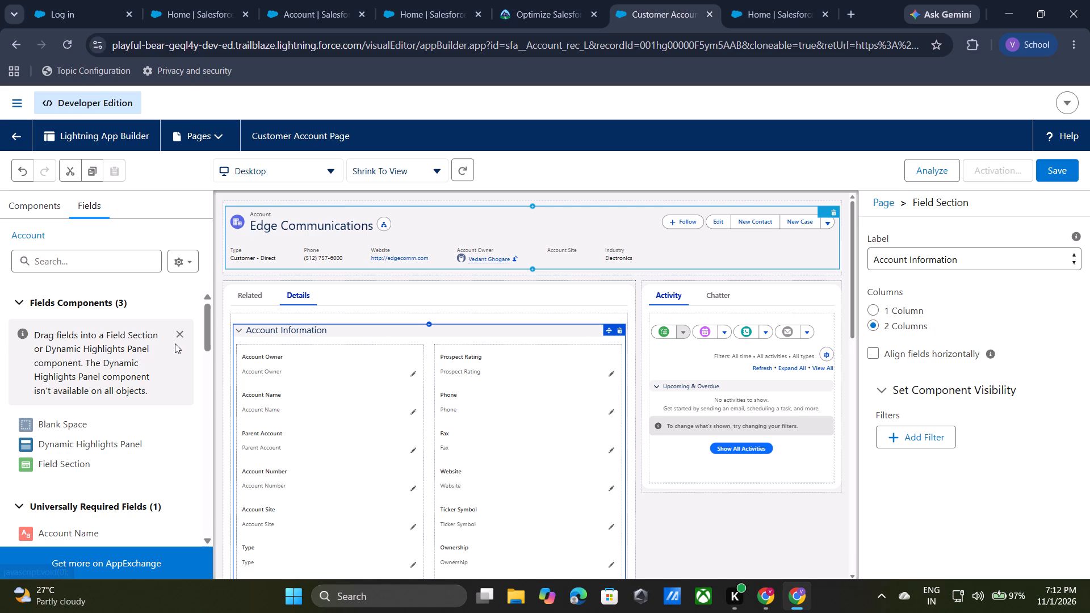
scroll(293, 368, "down", 4)
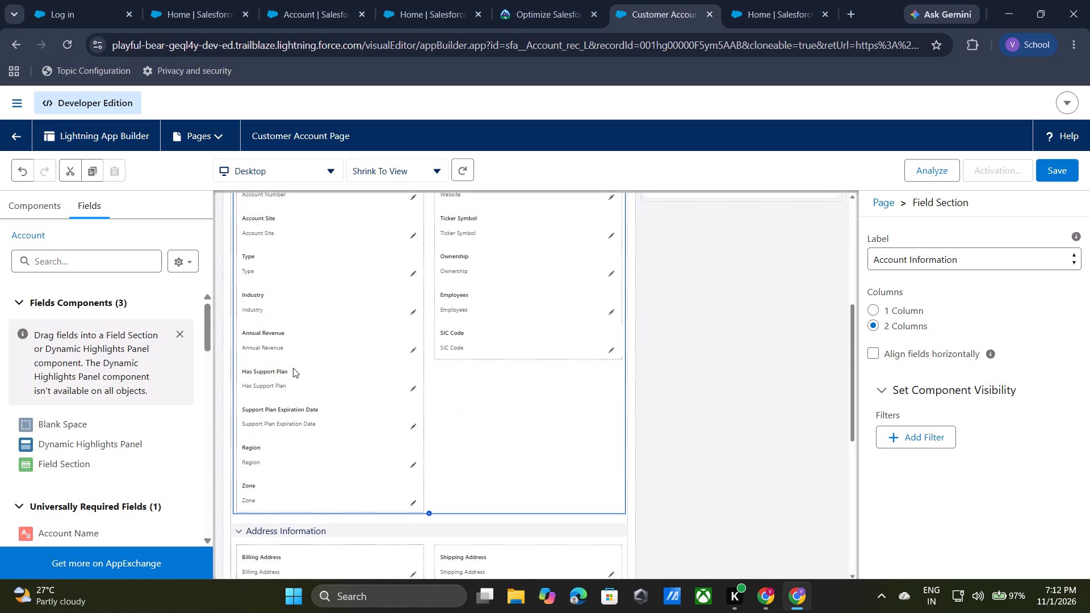
scroll(293, 368, "down", 2)
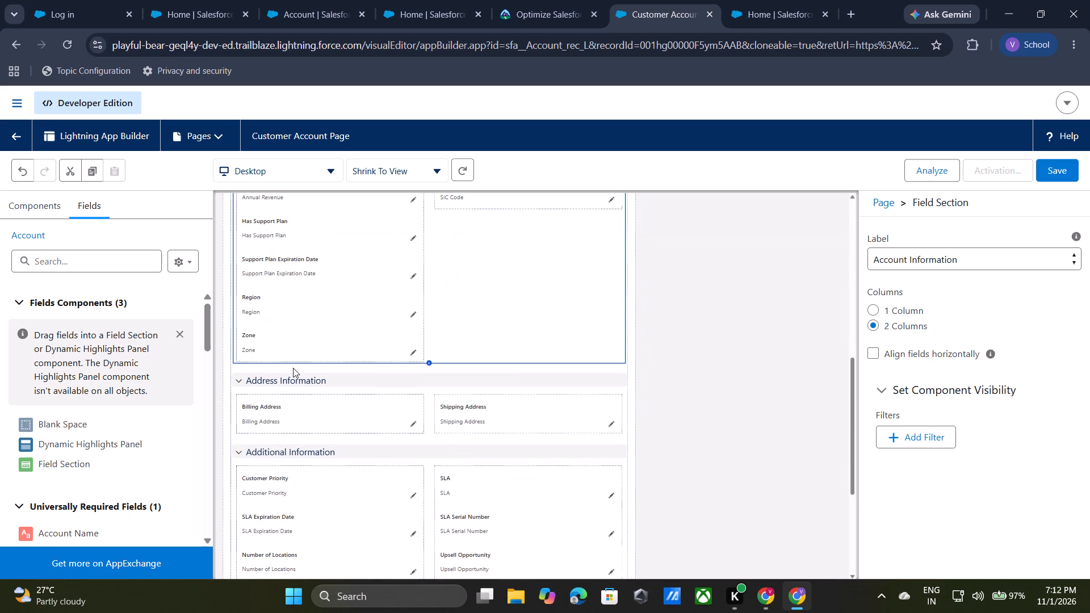
scroll(293, 368, "down", 1)
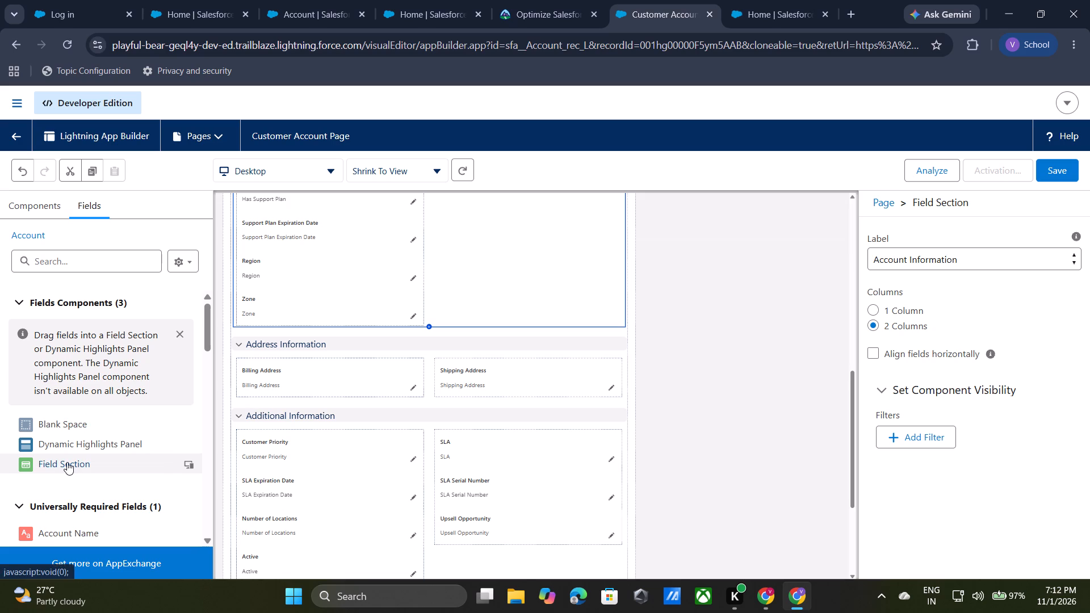
left_click_drag(67, 462, 68, 462)
left_click_drag(68, 462, 258, 383)
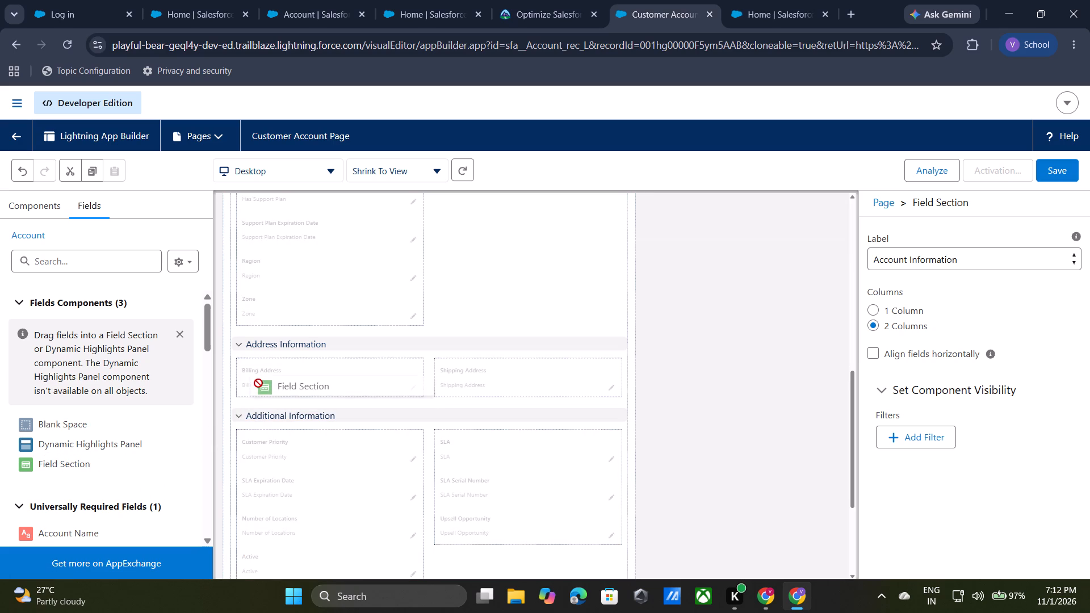
left_click_drag(258, 383, 266, 373)
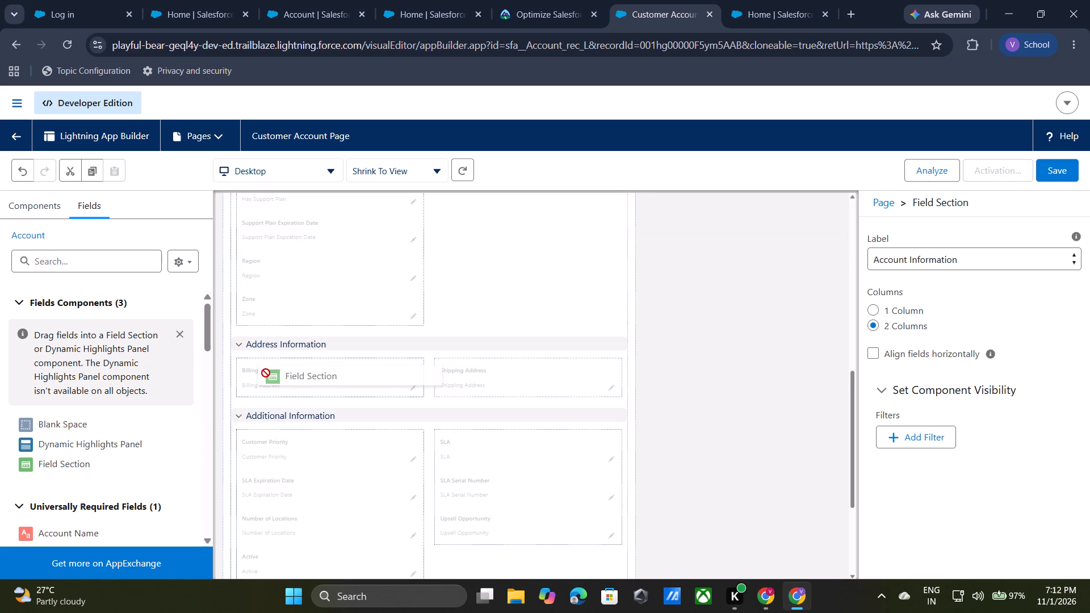
left_click_drag(266, 373, 266, 366)
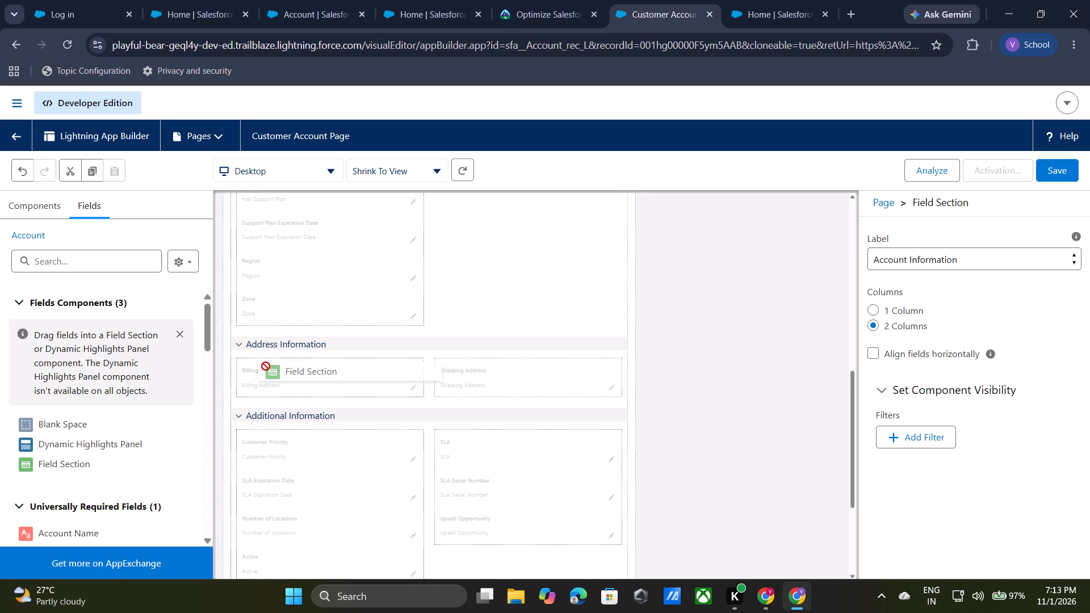
left_click_drag(266, 366, 288, 365)
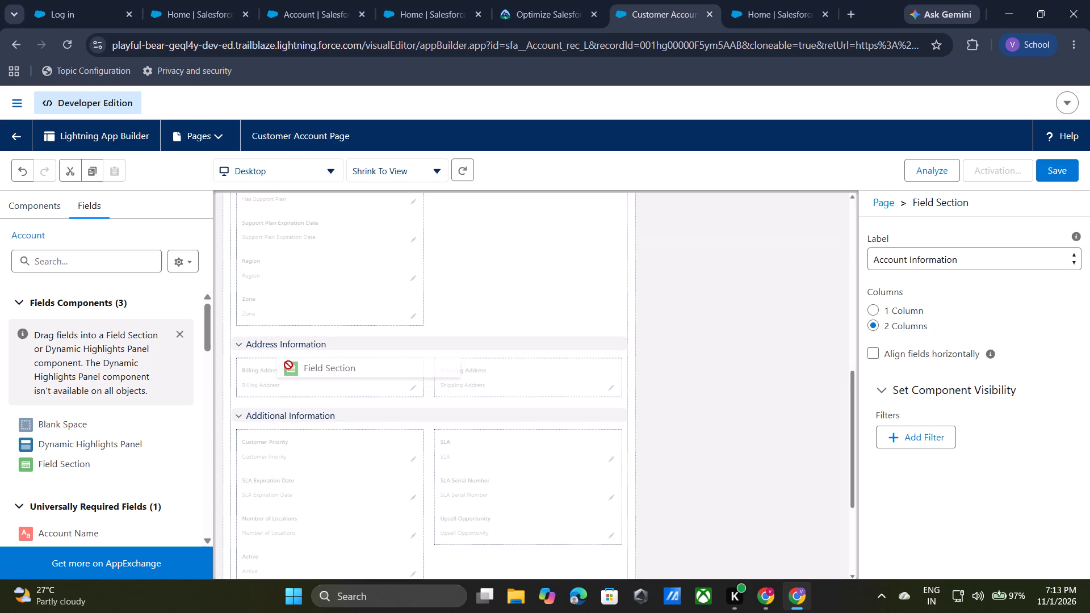
left_click_drag(288, 365, 306, 417)
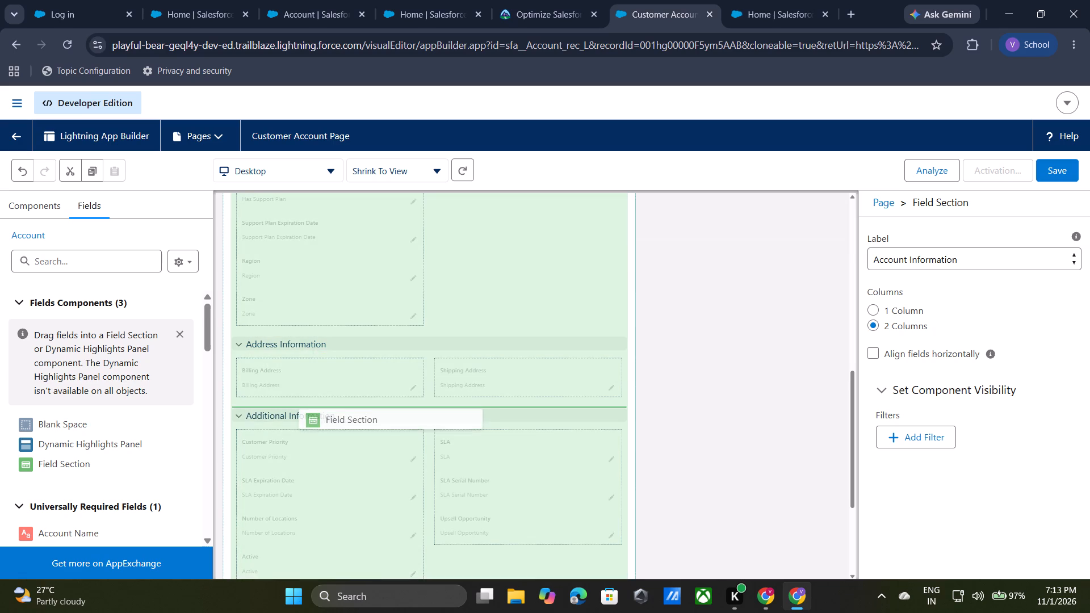
left_click_drag(306, 417, 304, 408)
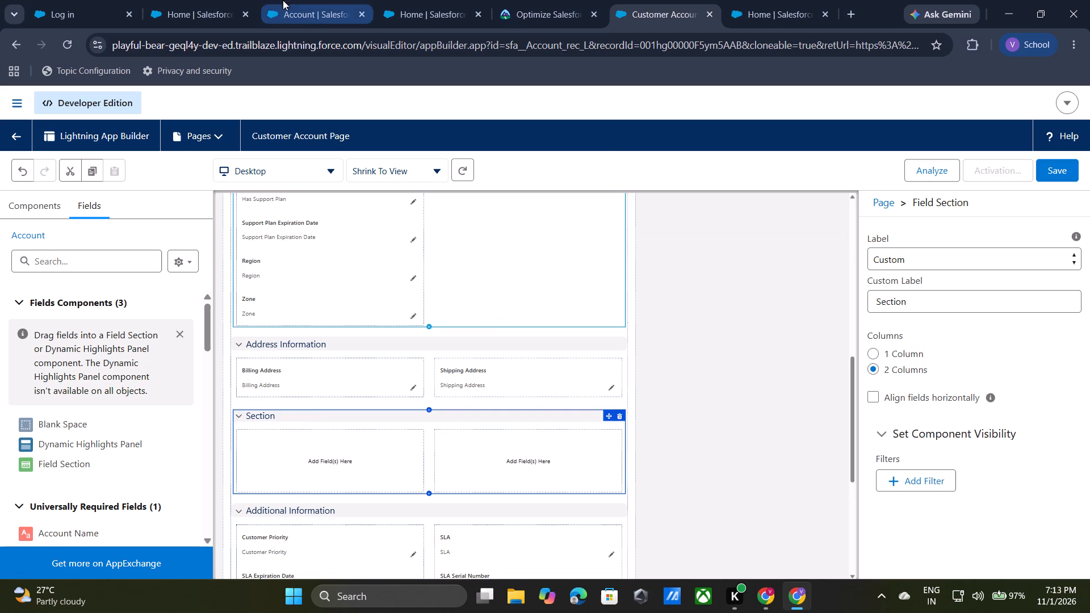
Copy the first section label from the Trailhead instructions and set the new section's Custom Label to Sales Region.
left_click(539, 1)
left_click(428, 443)
scroll(428, 443, "down", 1)
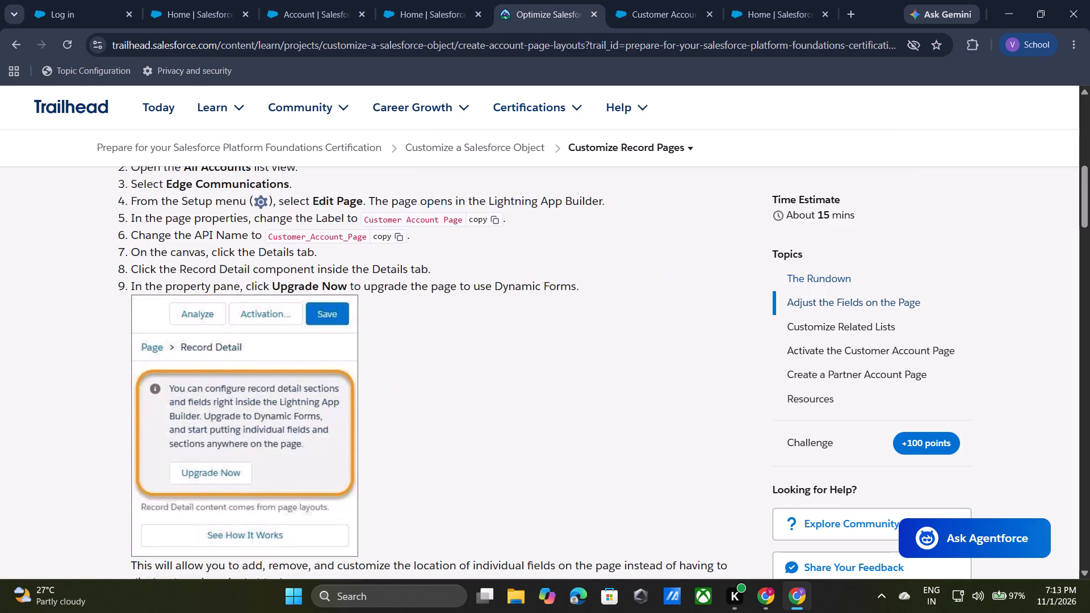
scroll(428, 443, "down", 3)
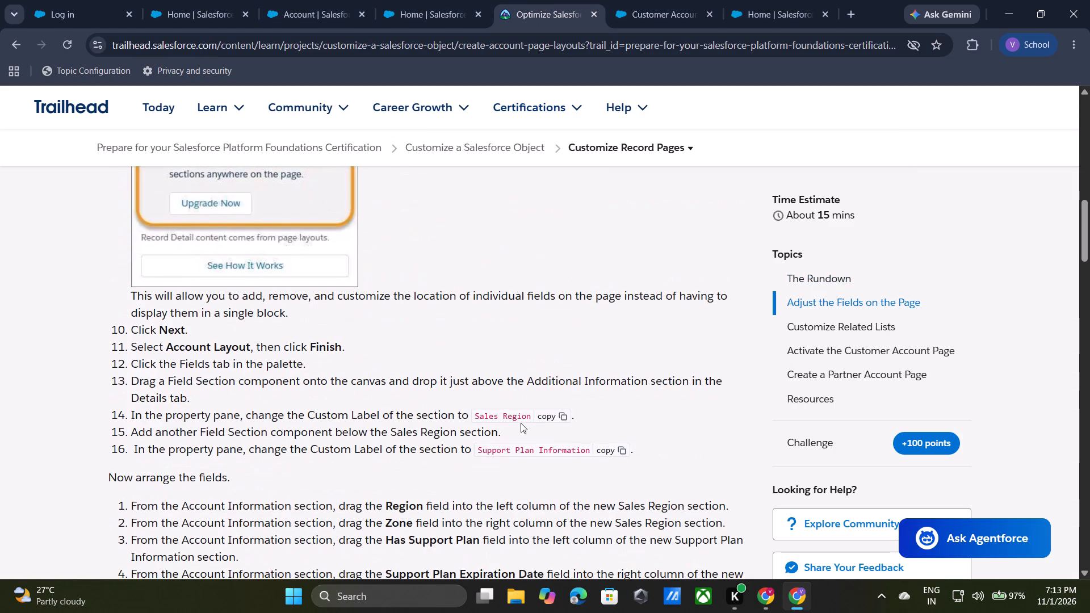
left_click(545, 417)
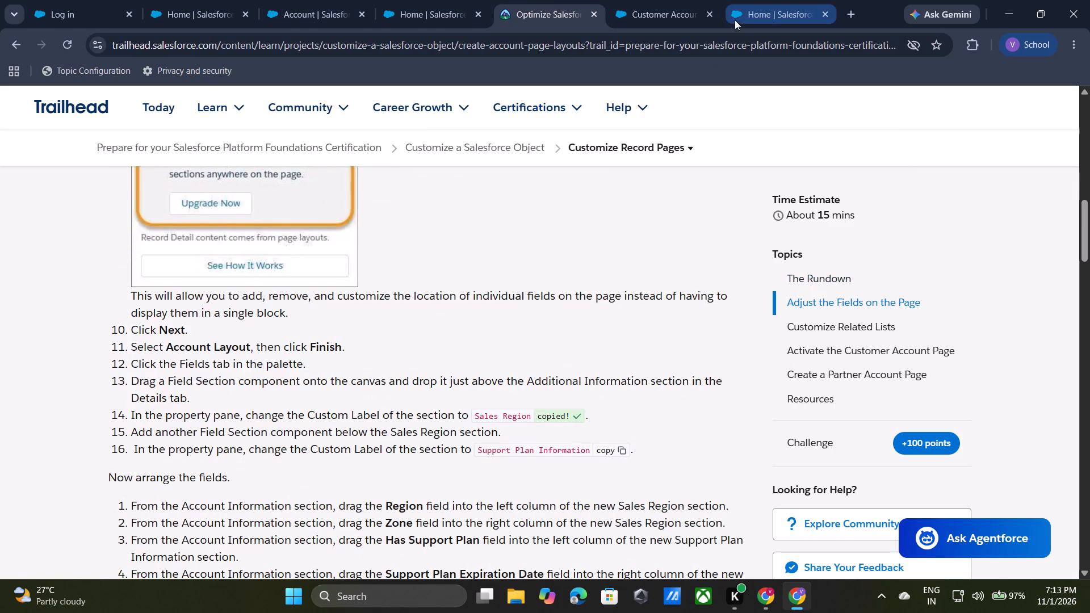
left_click(680, 6)
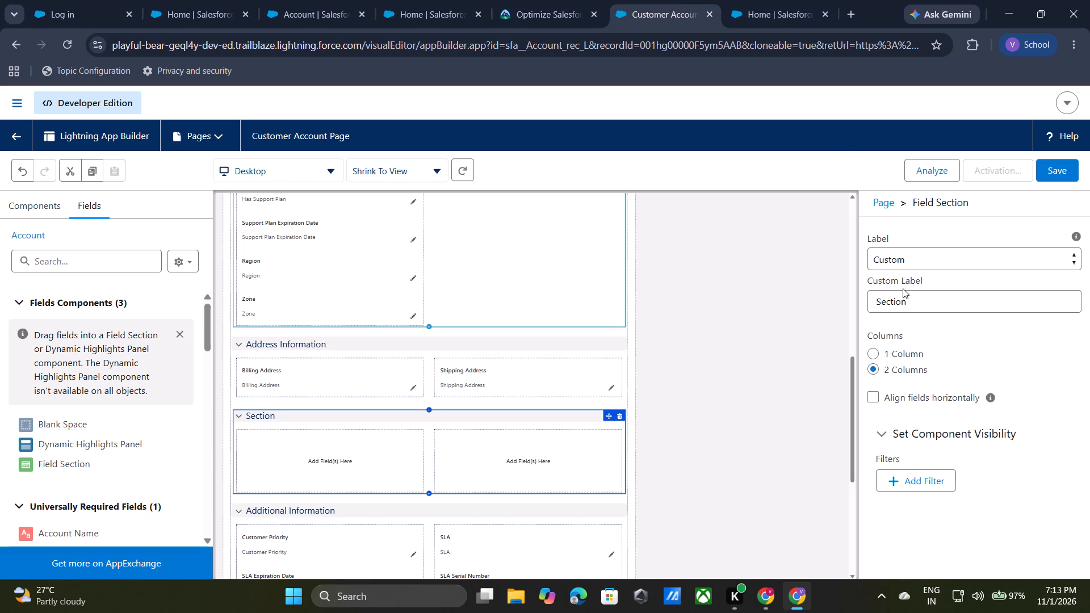
left_click(945, 308)
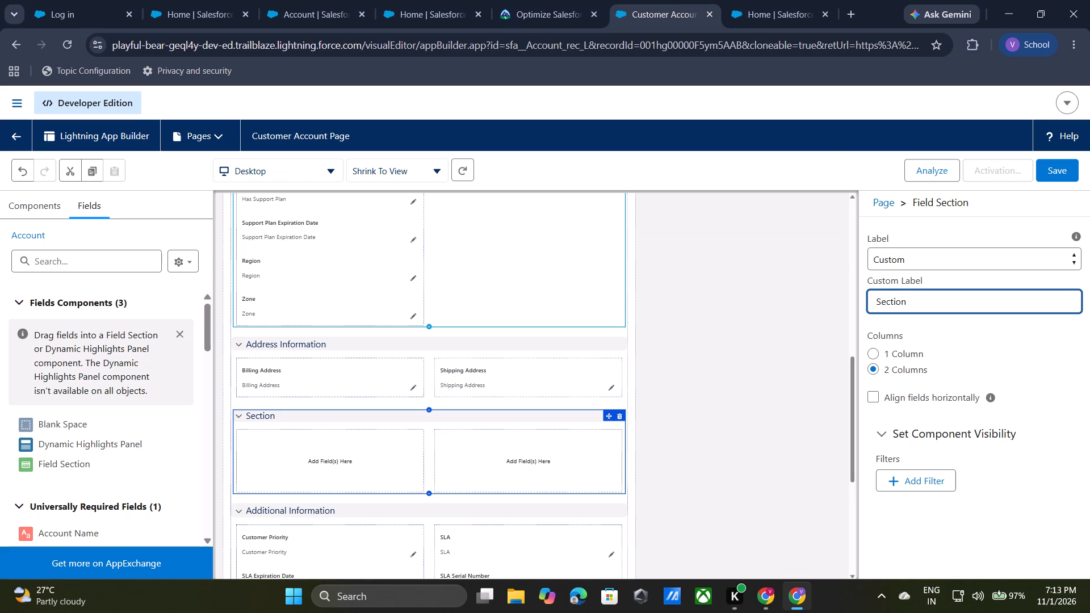
key("ctrl+a")
key("ctrl+v")
left_click(949, 335)
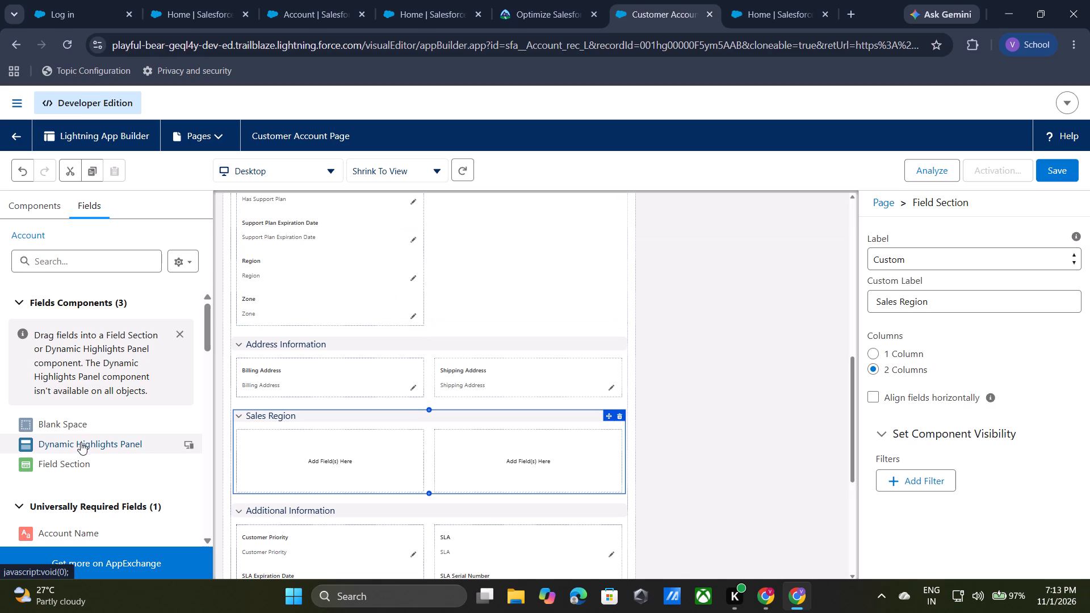
Add another Field Section component directly below the Sales Region section, above Additional Information.
left_click_drag(82, 463, 274, 508)
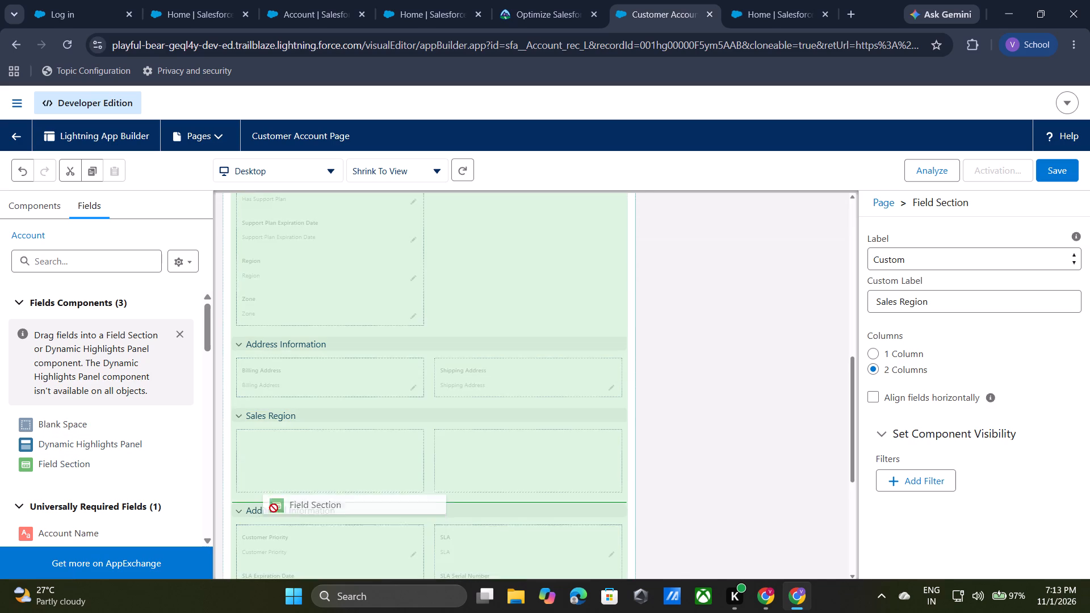
left_click_drag(274, 508, 276, 505)
scroll(393, 519, "down", 1)
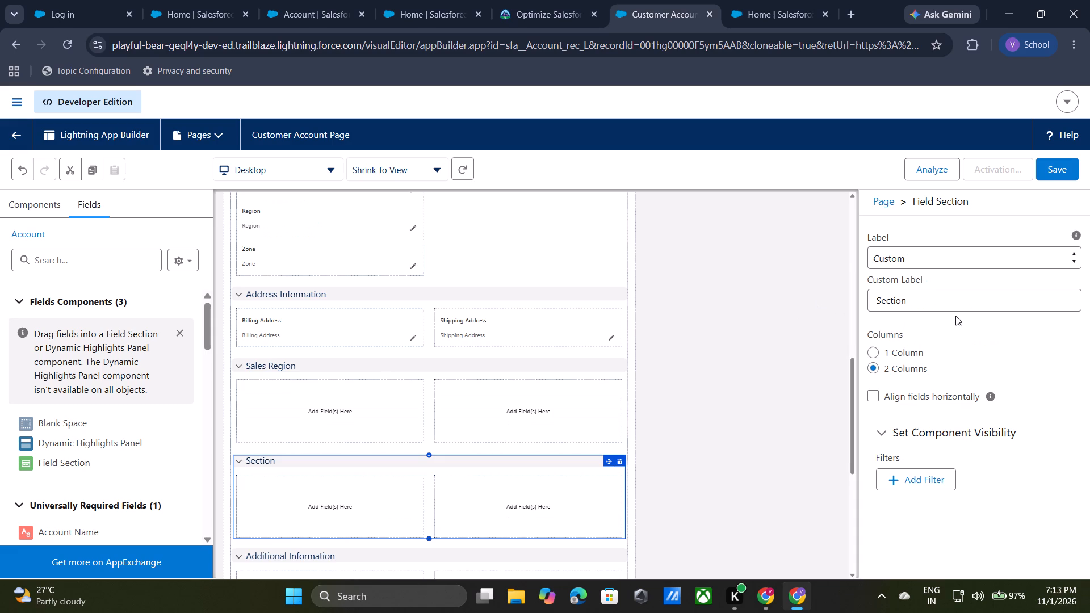
Copy the second section label from the Trailhead instructions and set the newest section's Custom Label to Support Plan Information.
left_click(526, 21)
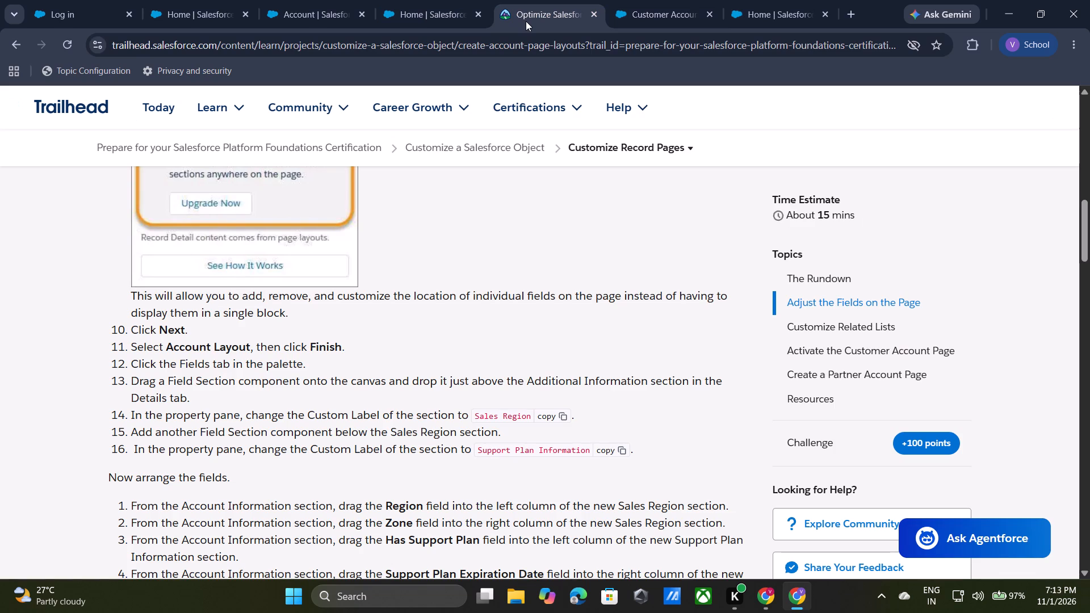
left_click(617, 450)
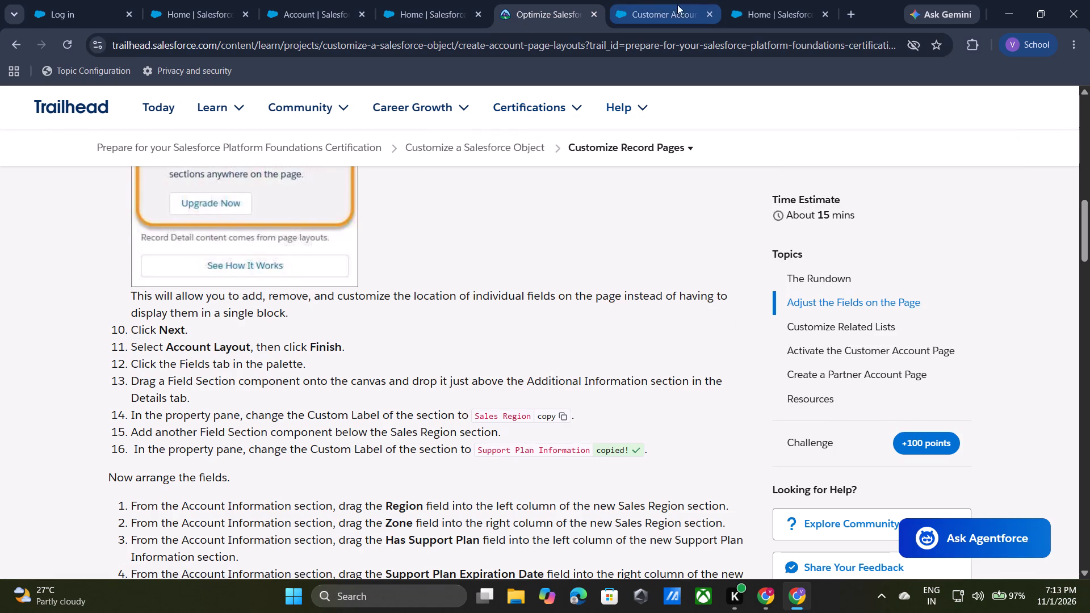
left_click(684, 6)
triple_click(889, 308)
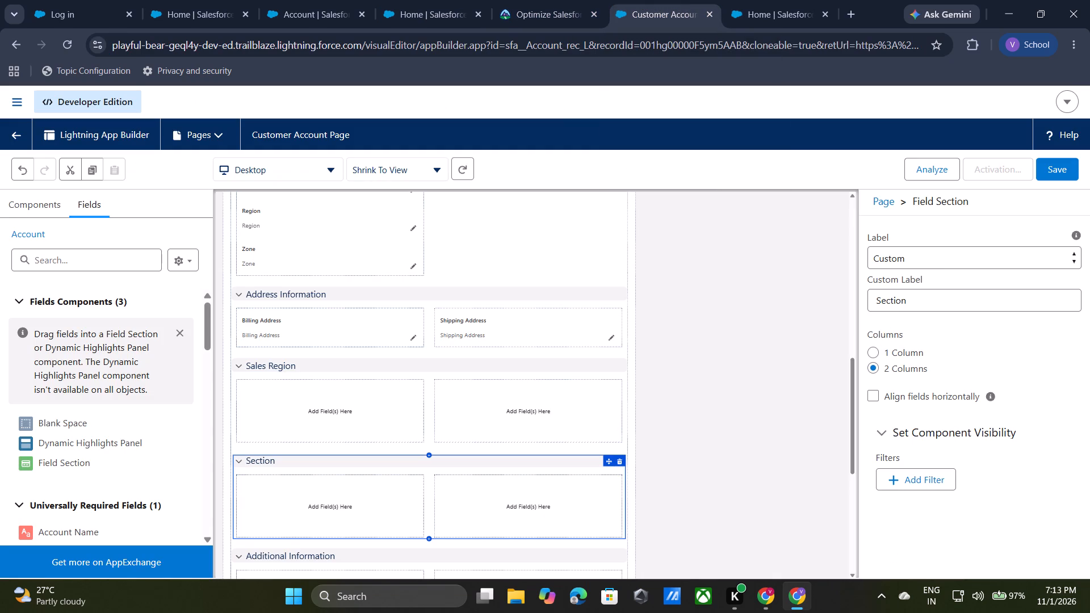
left_click(889, 308)
key("ctrl+v")
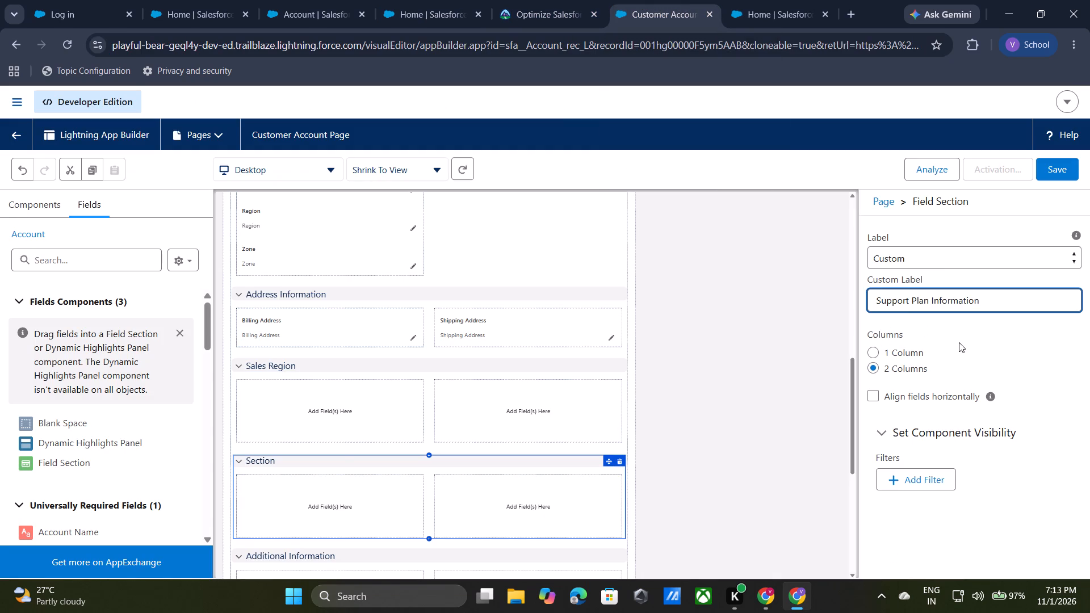
left_click(959, 345)
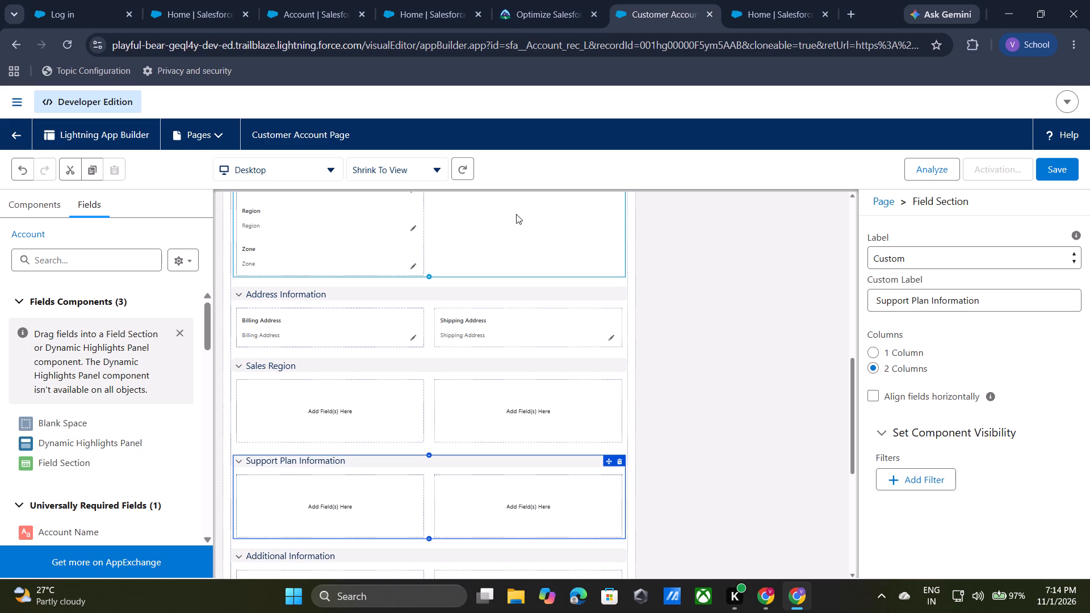
Find the Region field with the search "reg" and add it to the second column of the Sales Region section.
left_click(108, 267)
type("reg")
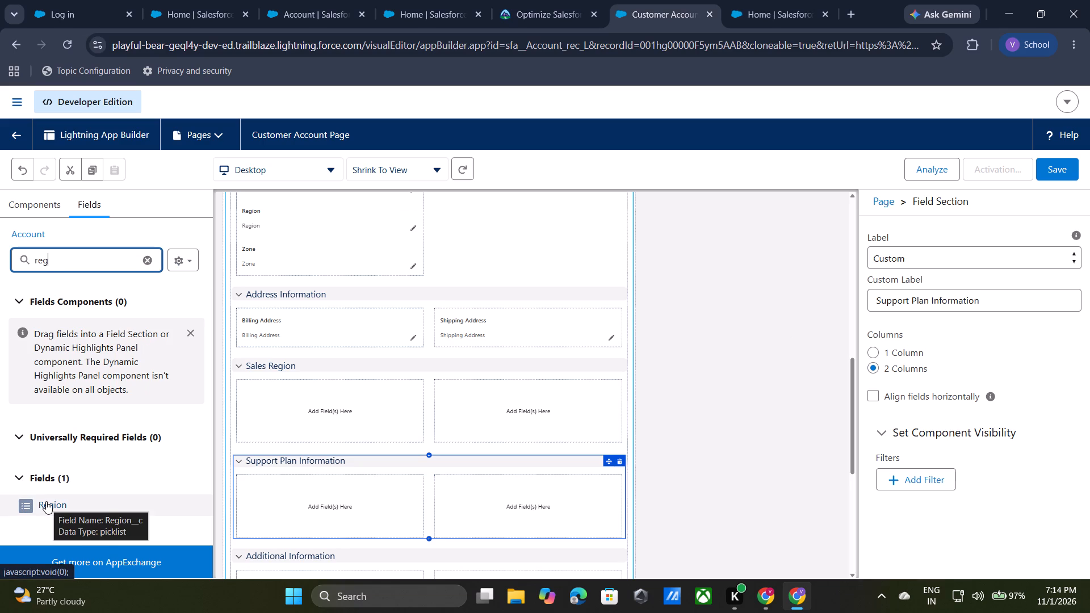
left_click_drag(46, 501, 258, 505)
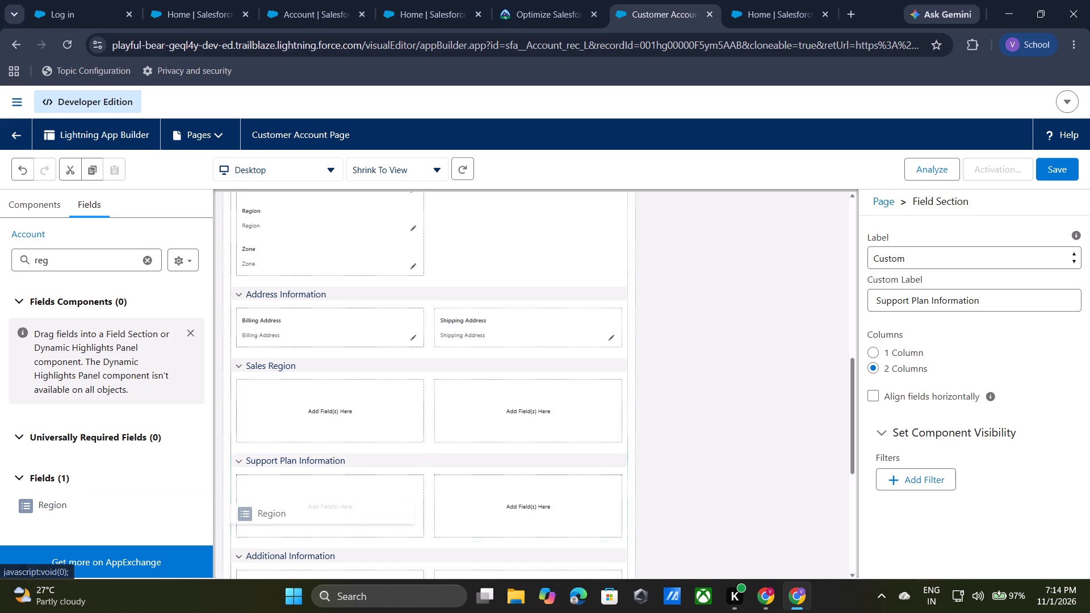
left_click_drag(258, 505, 465, 418)
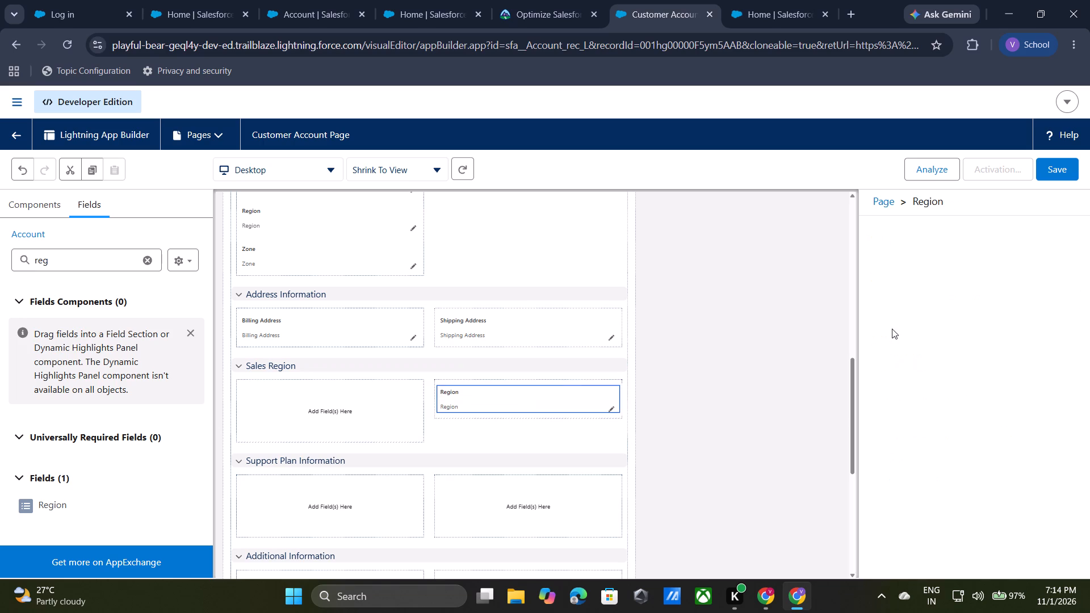
left_click(751, 393)
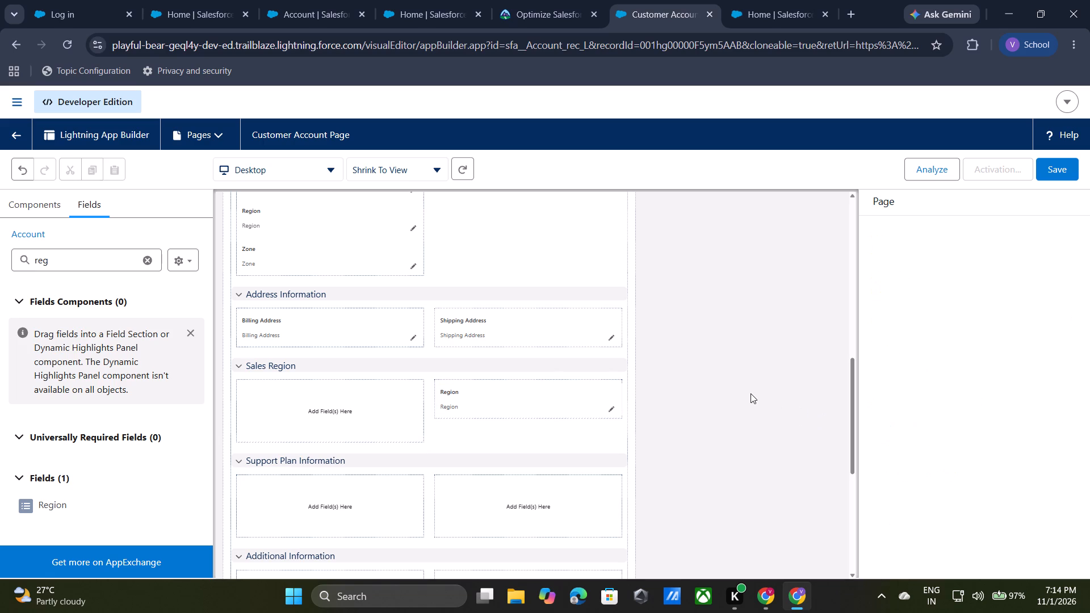
Move the Region field from the second column to the first column of the Sales Region section.
left_click(492, 404)
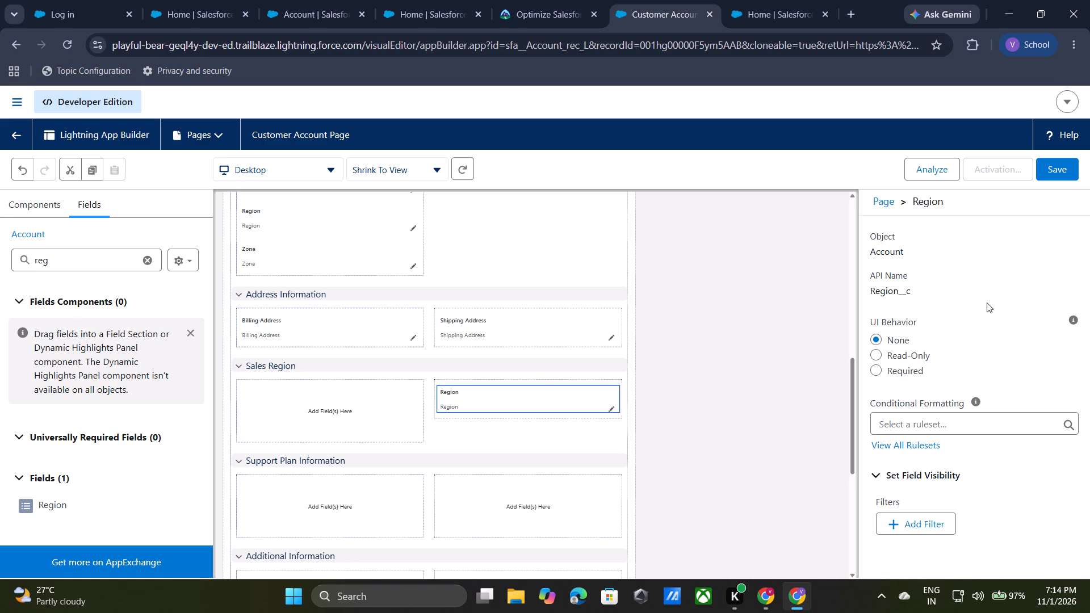
left_click(518, 412)
left_click_drag(503, 405, 337, 410)
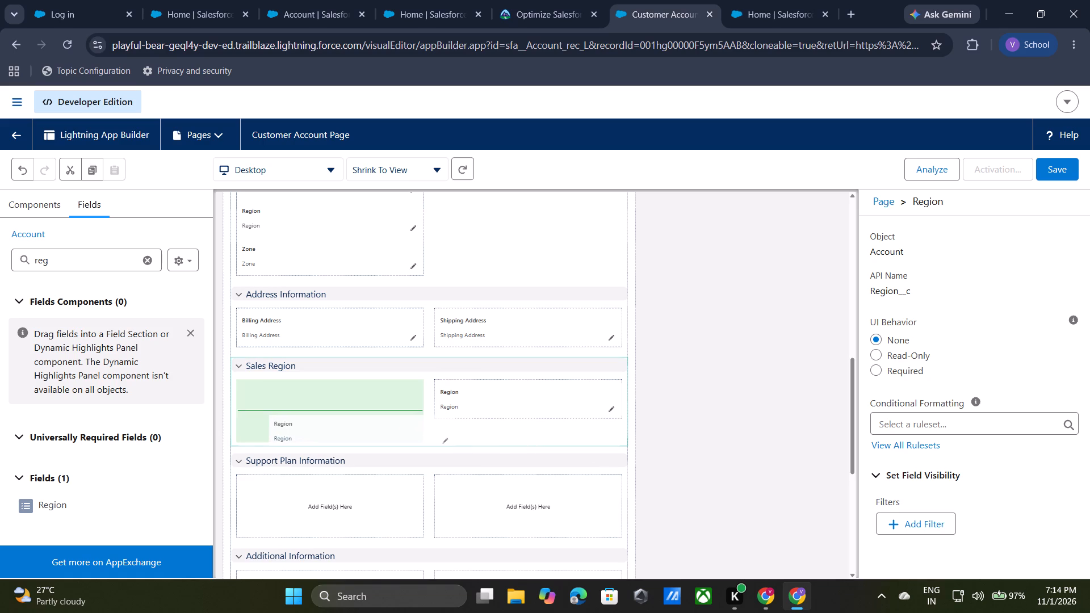
left_click_drag(337, 410, 338, 410)
left_click_drag(338, 410, 338, 410)
left_click_drag(338, 410, 321, 411)
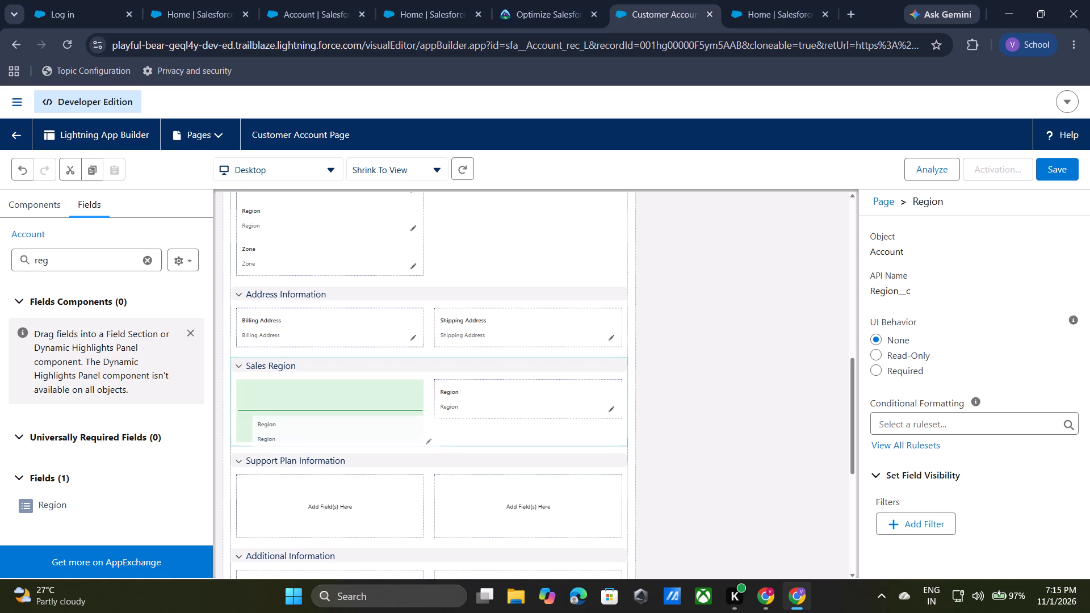
left_click_drag(321, 411, 313, 402)
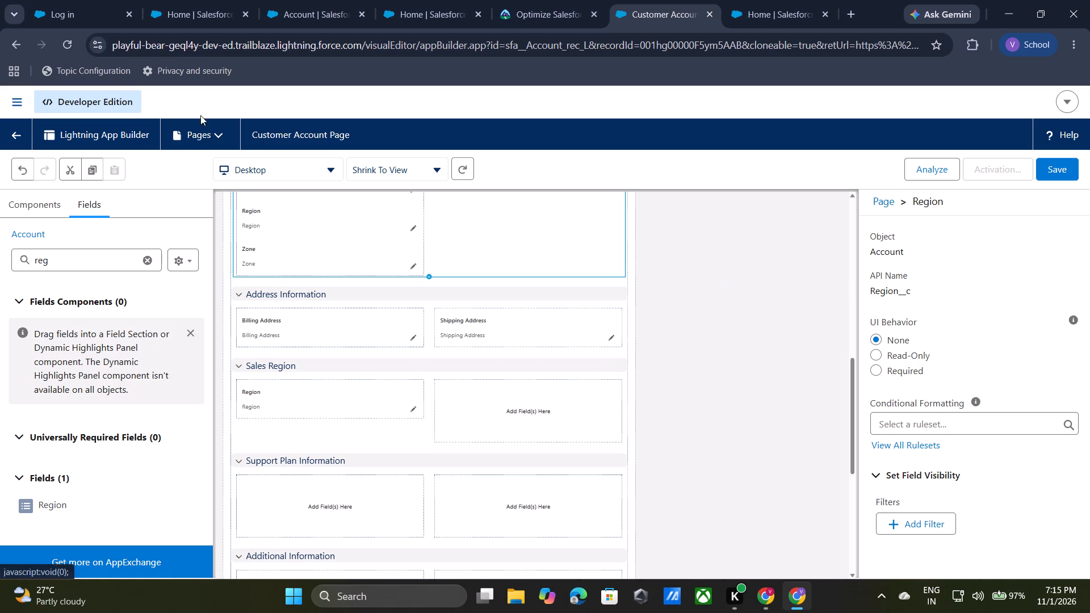
Find the Zone field with the search "zone" and add it to the empty second column of the Sales Region section.
left_click(66, 267)
key("BackSpace")
key("BackSpace")
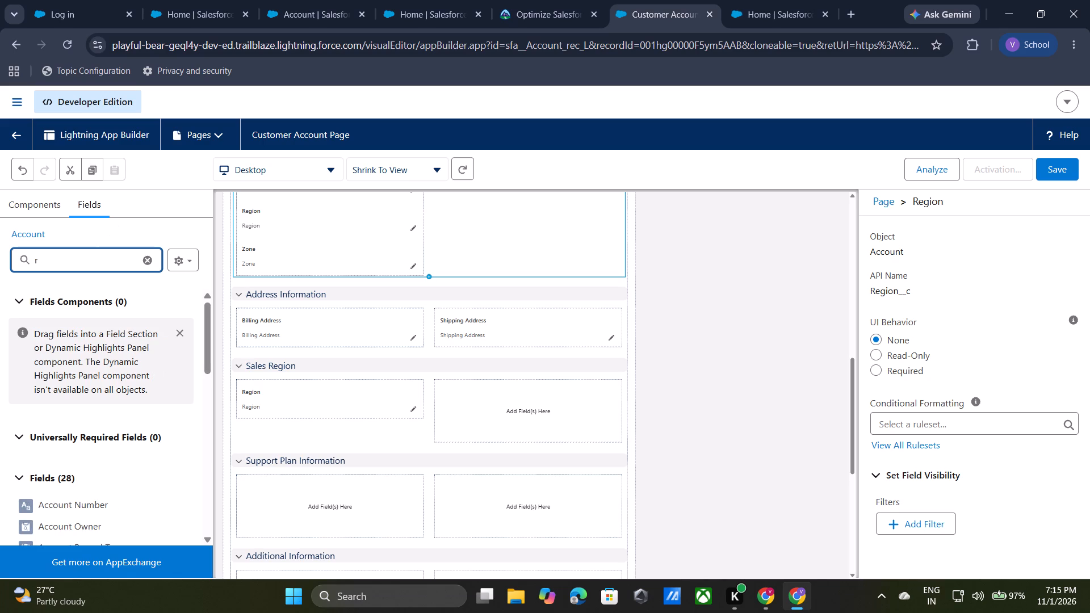
key("BackSpace")
key("s")
key("BackSpace")
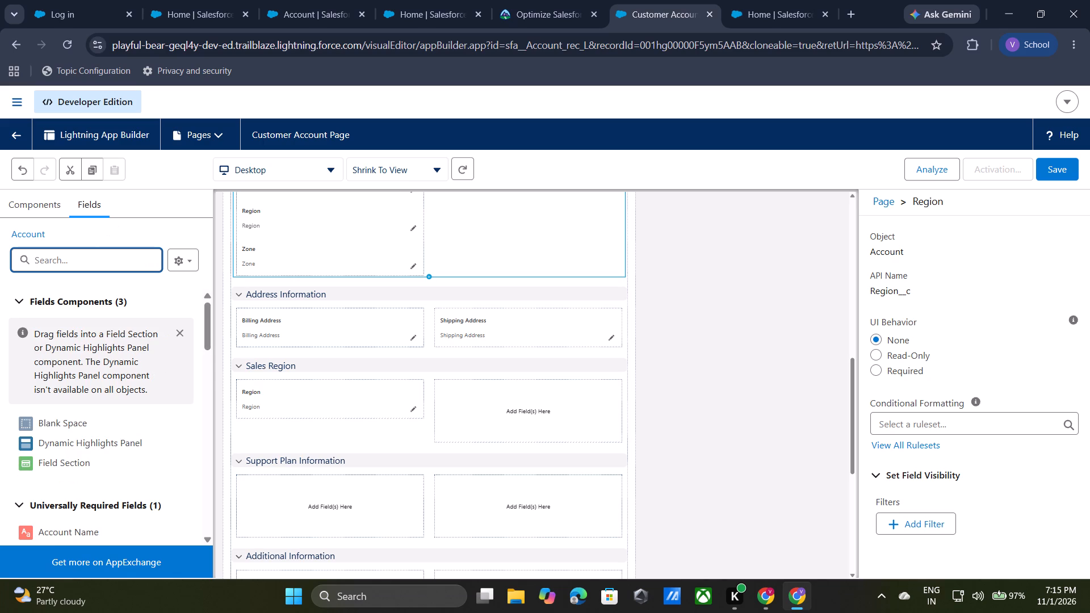
type("zone")
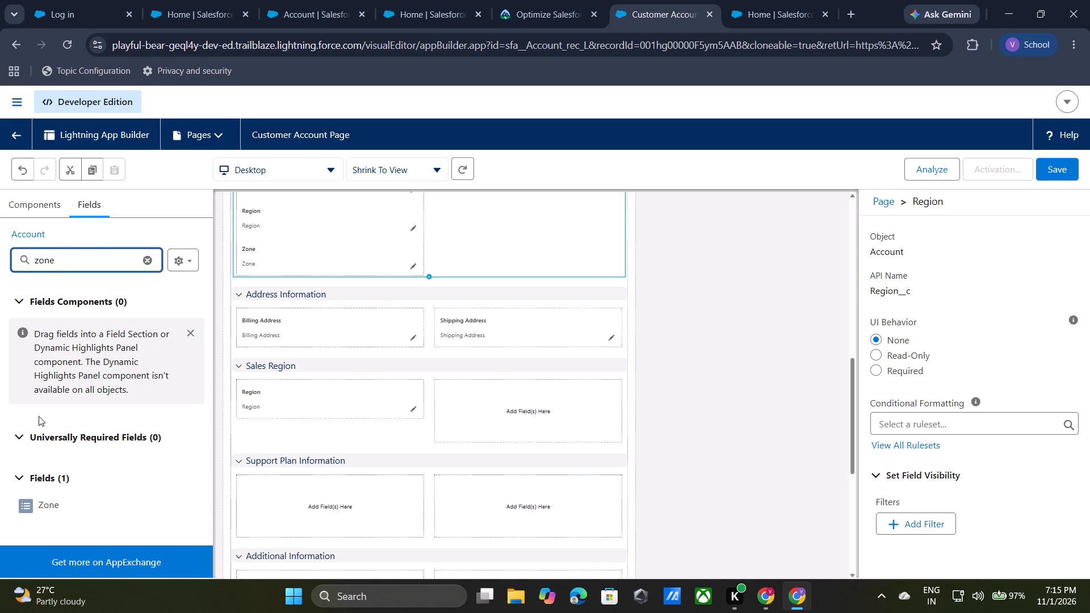
left_click_drag(53, 502, 478, 426)
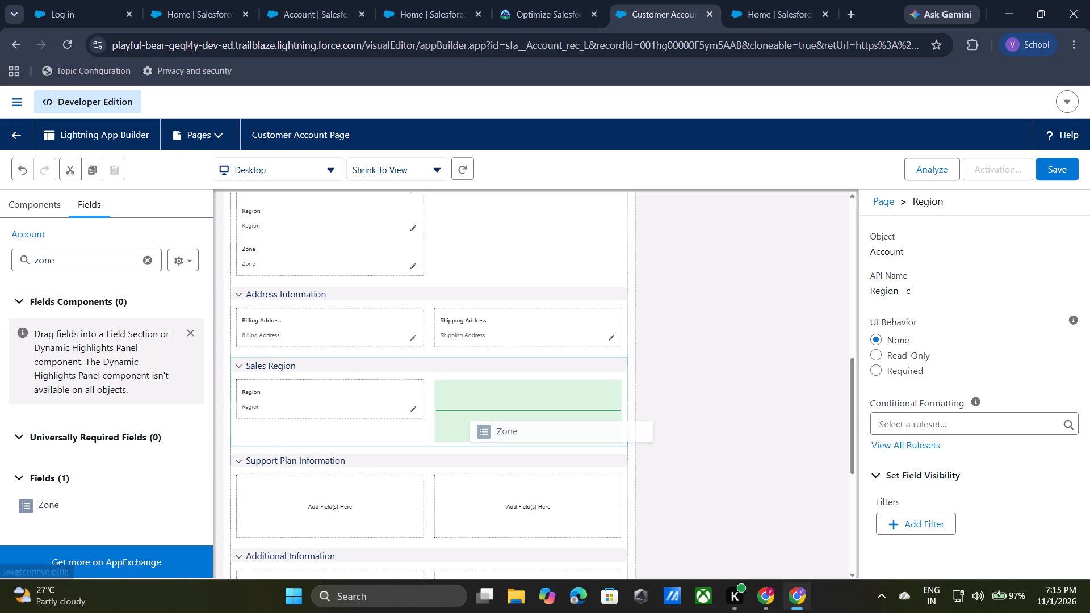
left_click_drag(478, 426, 471, 405)
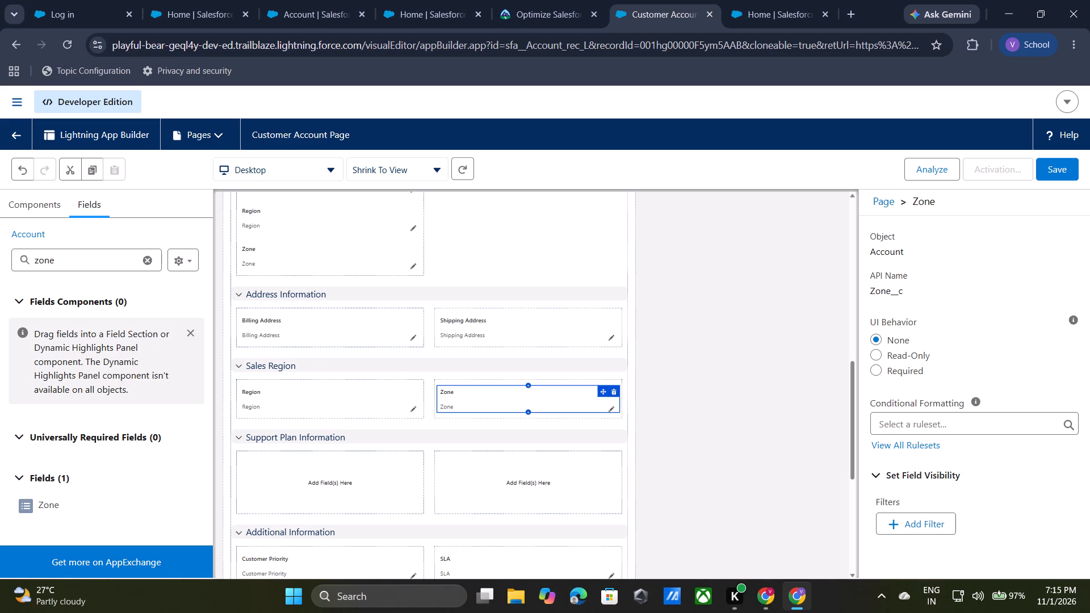
Find the Has Support Plan field with the search "has" and add it to the first column of the Support Plan Information section.
triple_click(56, 270)
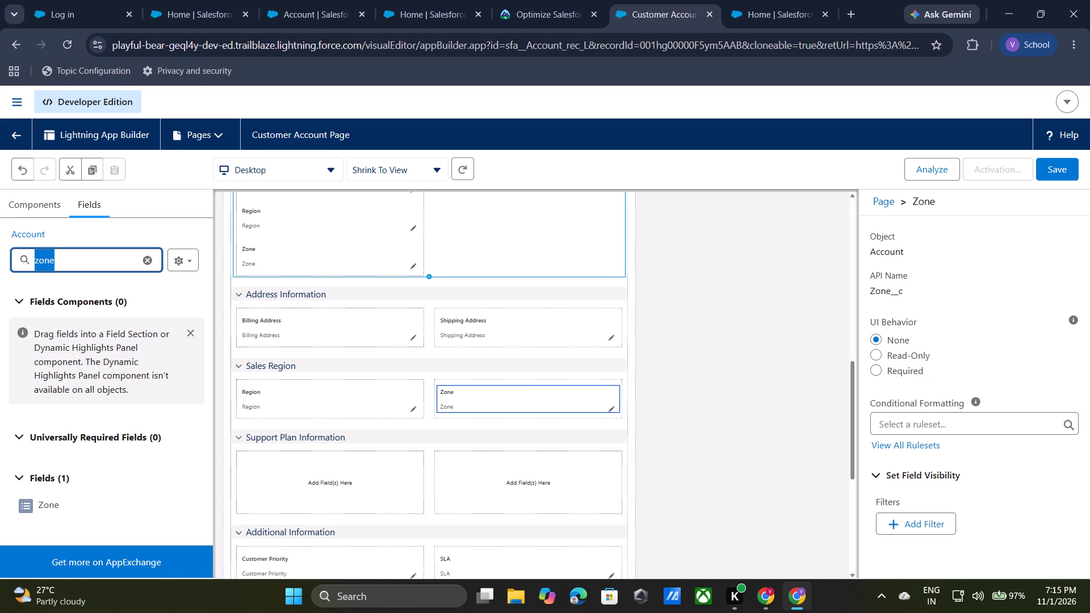
key("BackSpace")
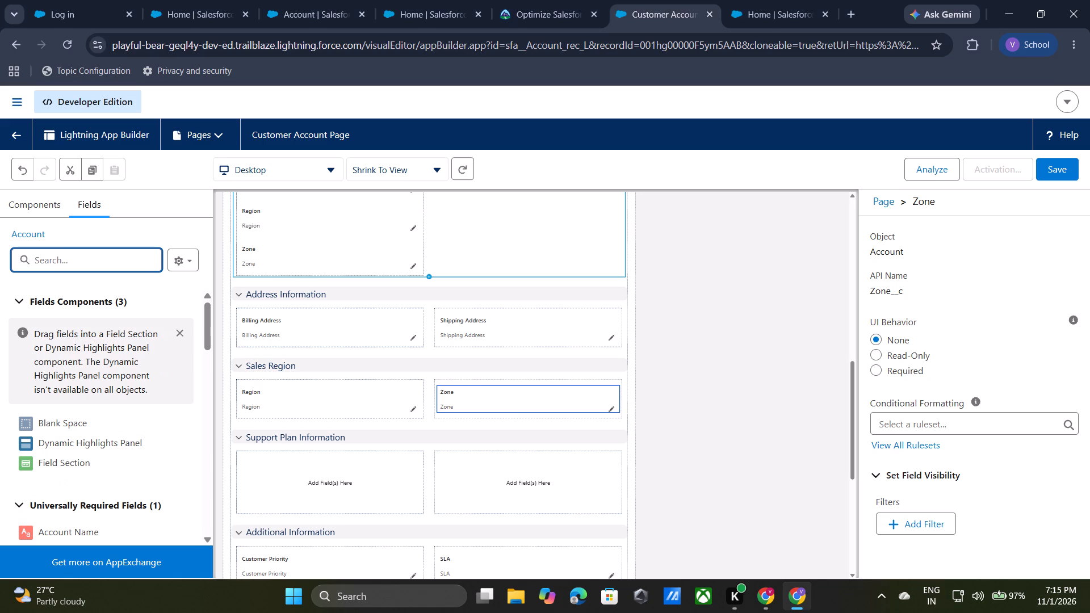
type("has")
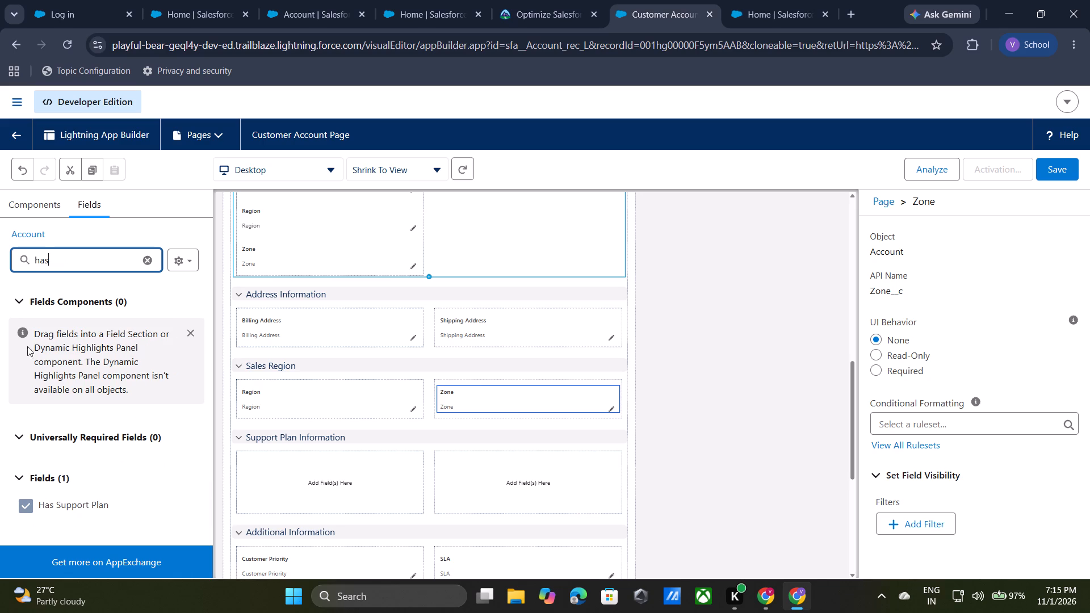
left_click_drag(91, 501, 288, 477)
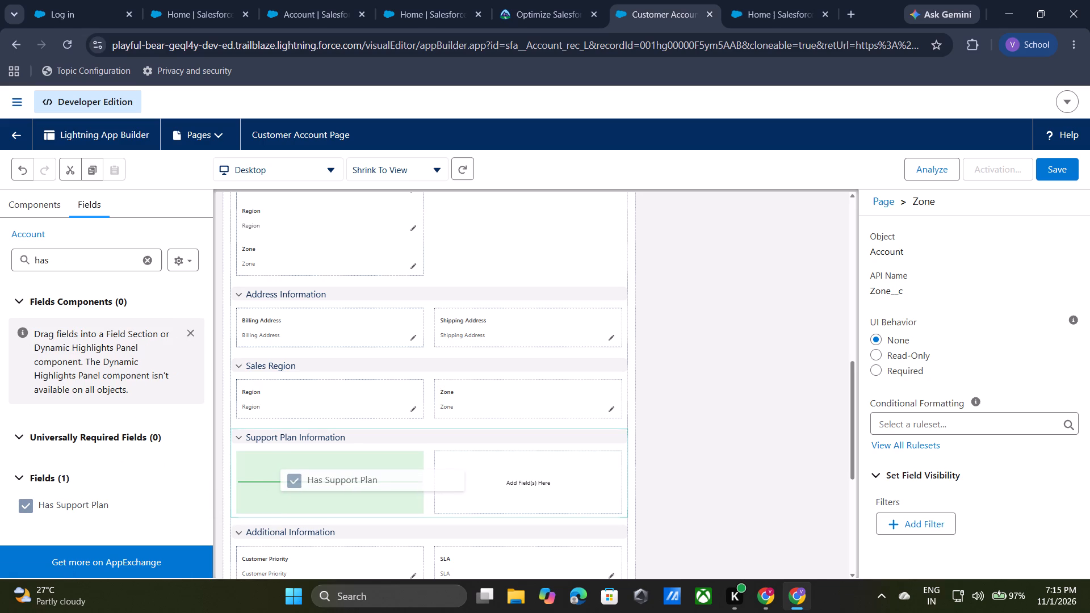
left_click_drag(288, 477, 276, 477)
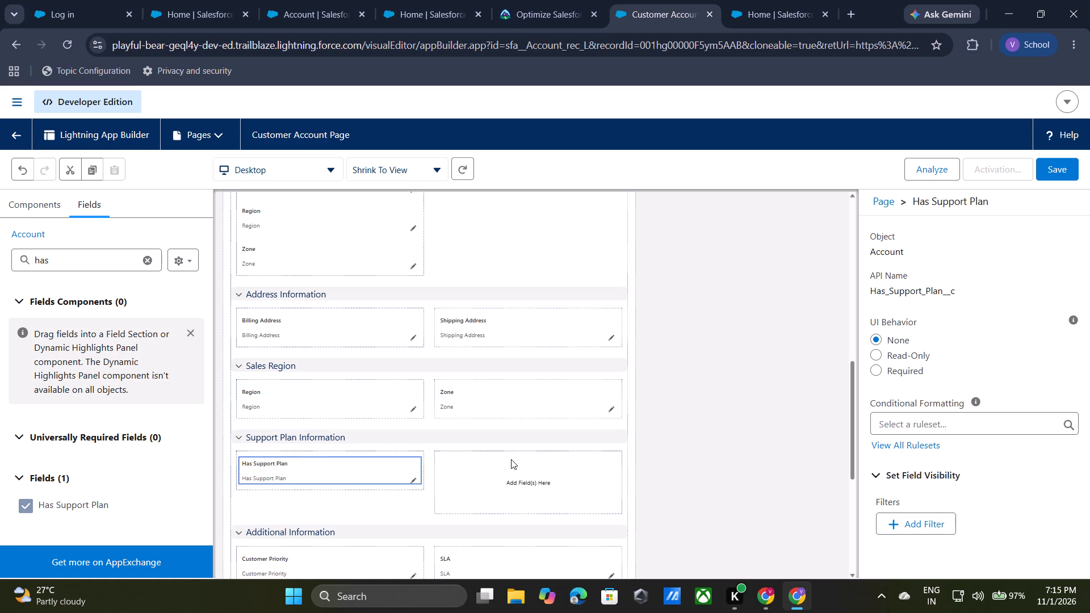
Find the Support Plan Expiration Date field with the search "supp" and add it to the second column of Support Plan Information.
double_click(74, 255)
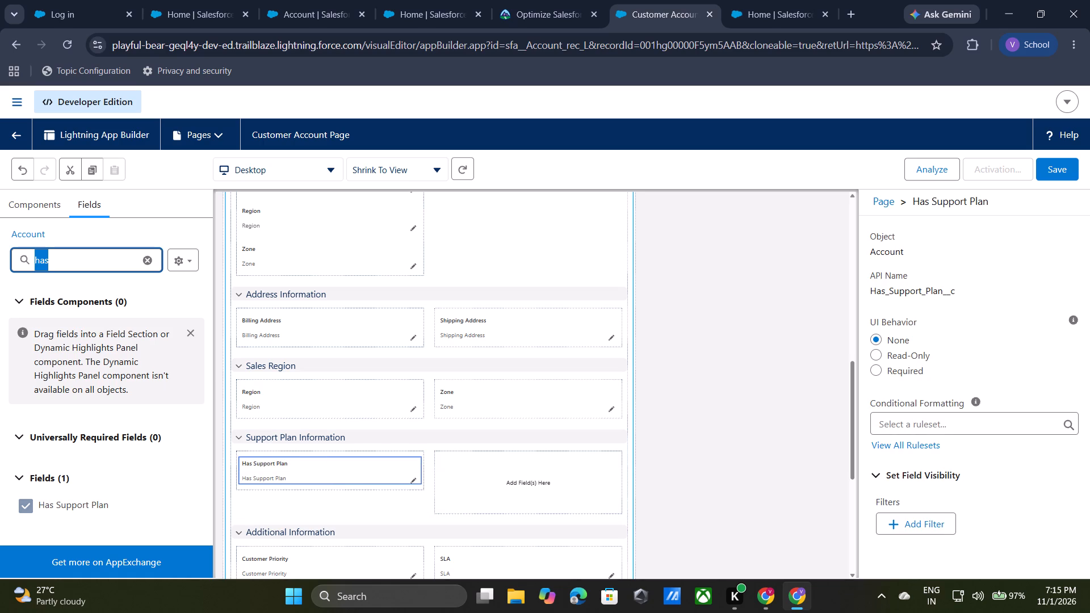
key("BackSpace")
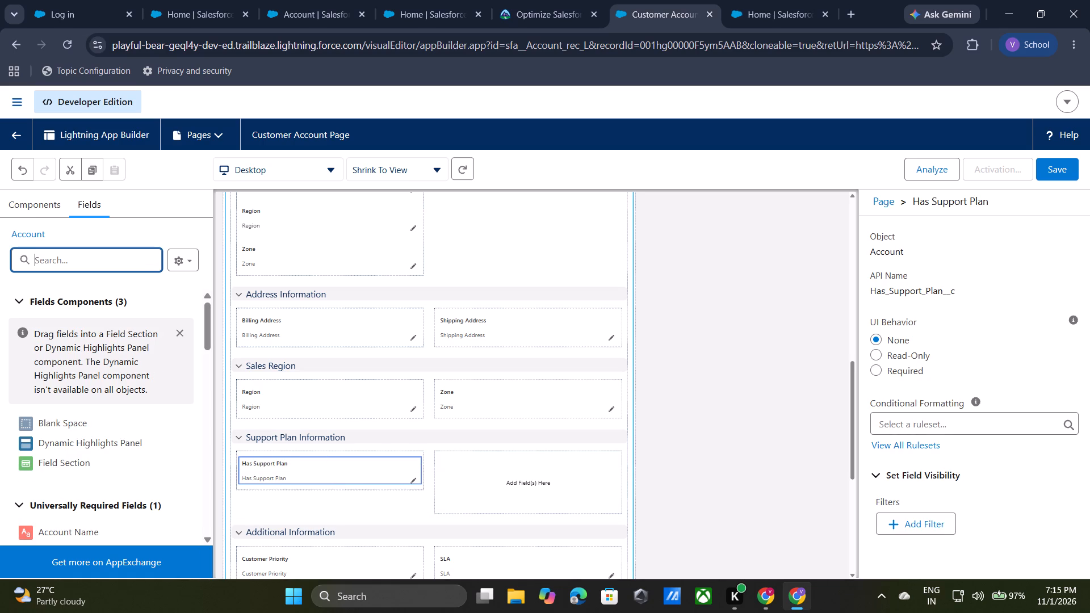
key("s")
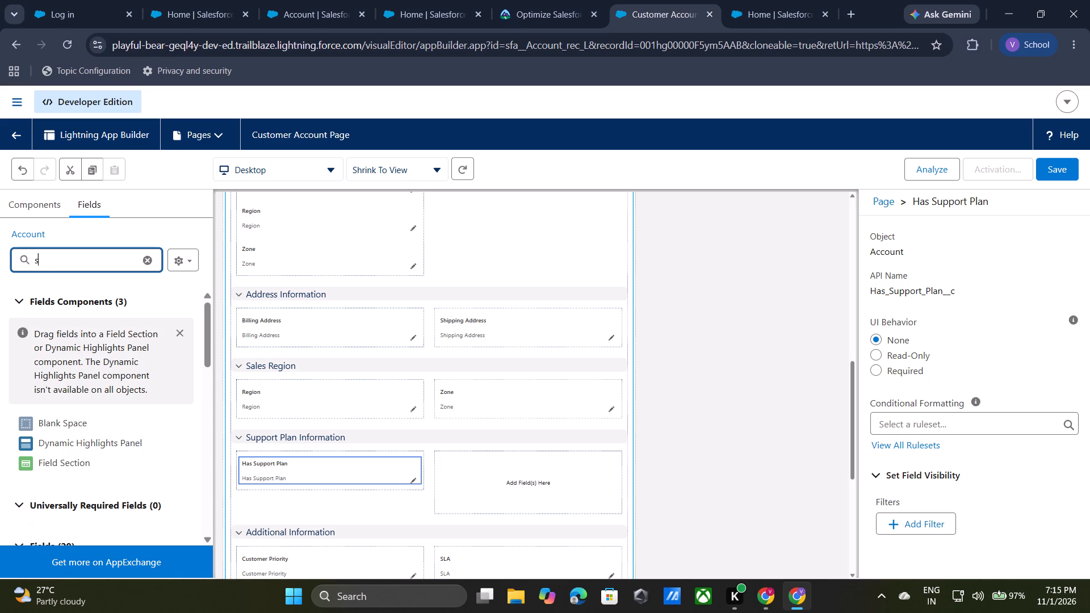
type("upp")
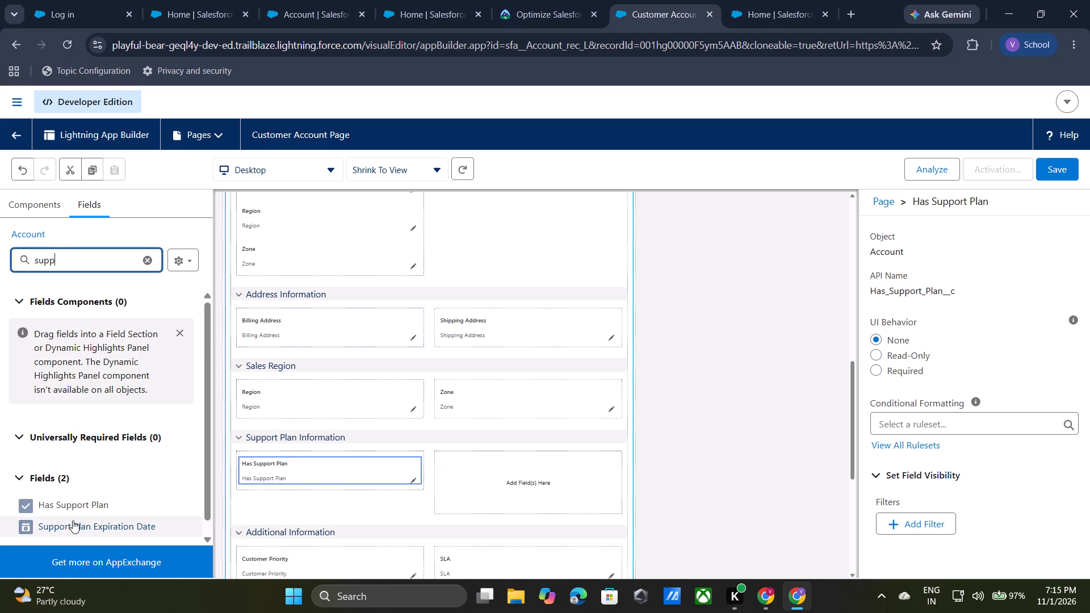
left_click_drag(75, 526, 458, 457)
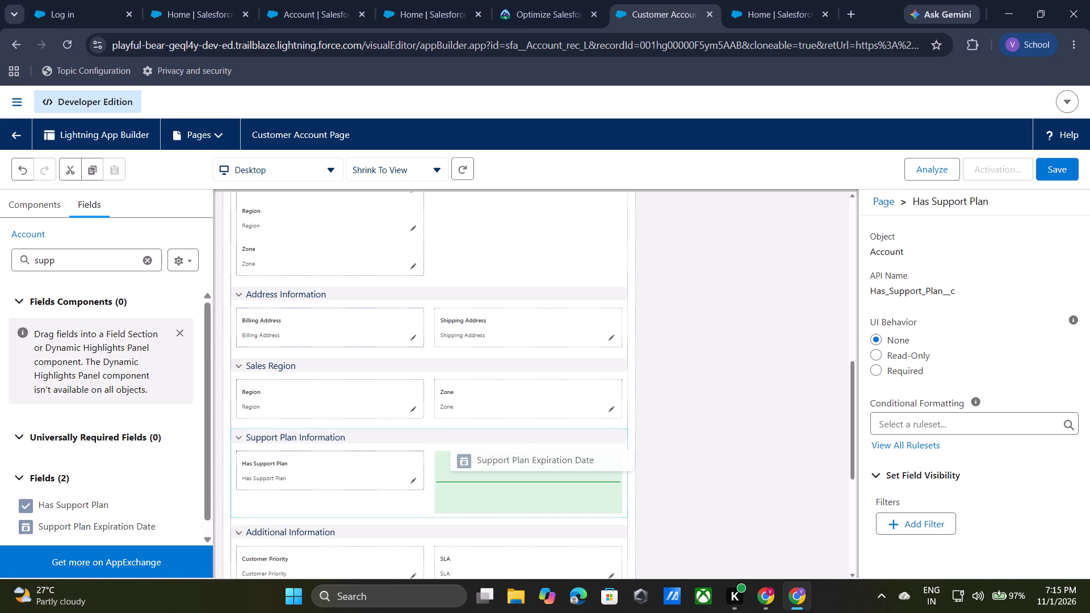
left_click_drag(458, 457, 457, 457)
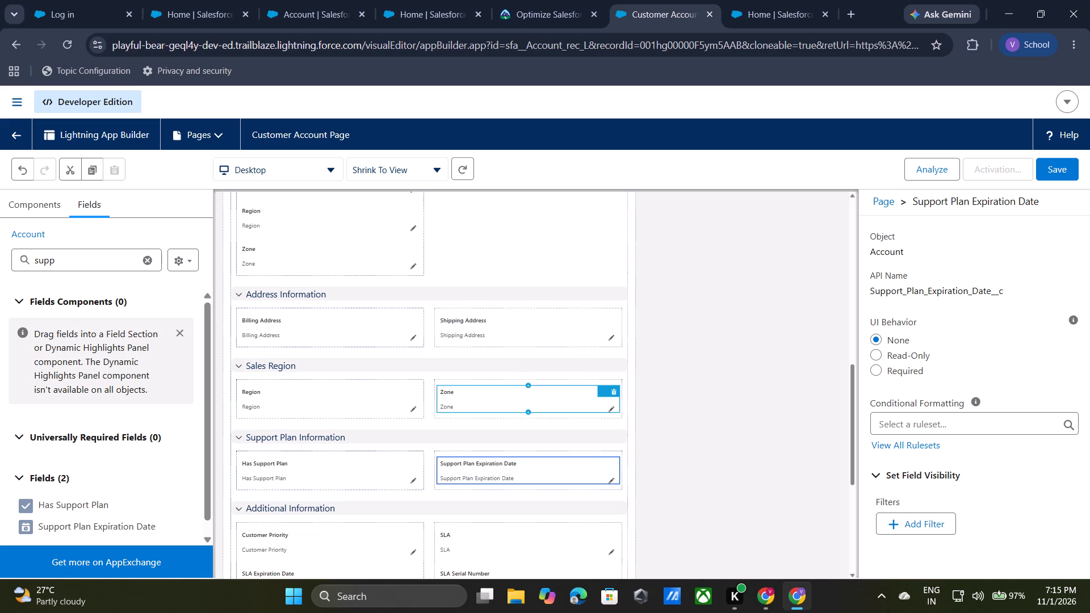
Move the Sales Region section from the Details fields into the page's sidebar region, above the Activity and Chatter tabs.
left_click(380, 404)
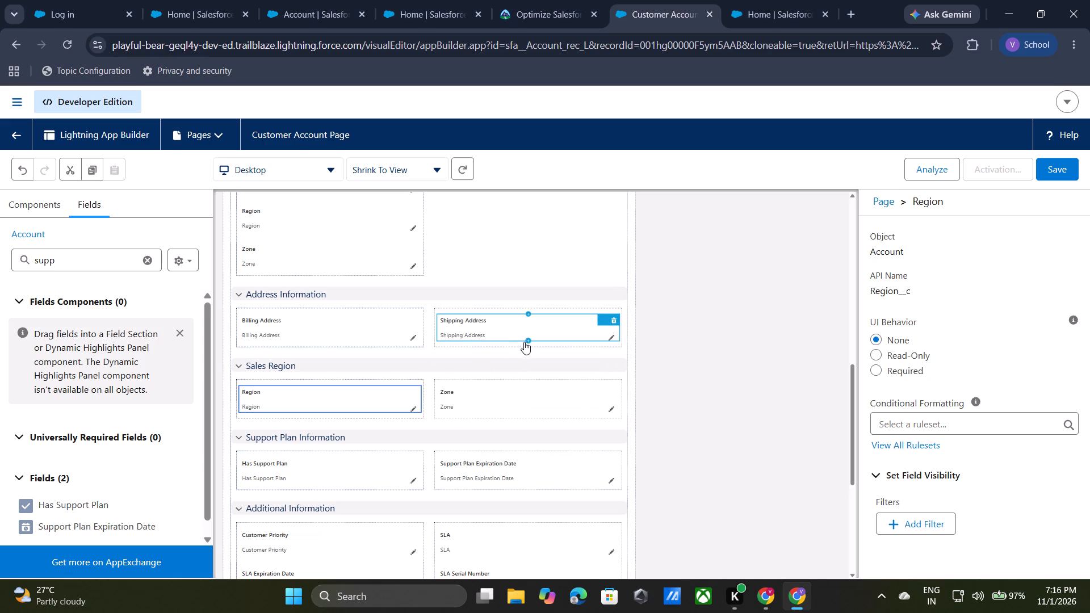
left_click(512, 367)
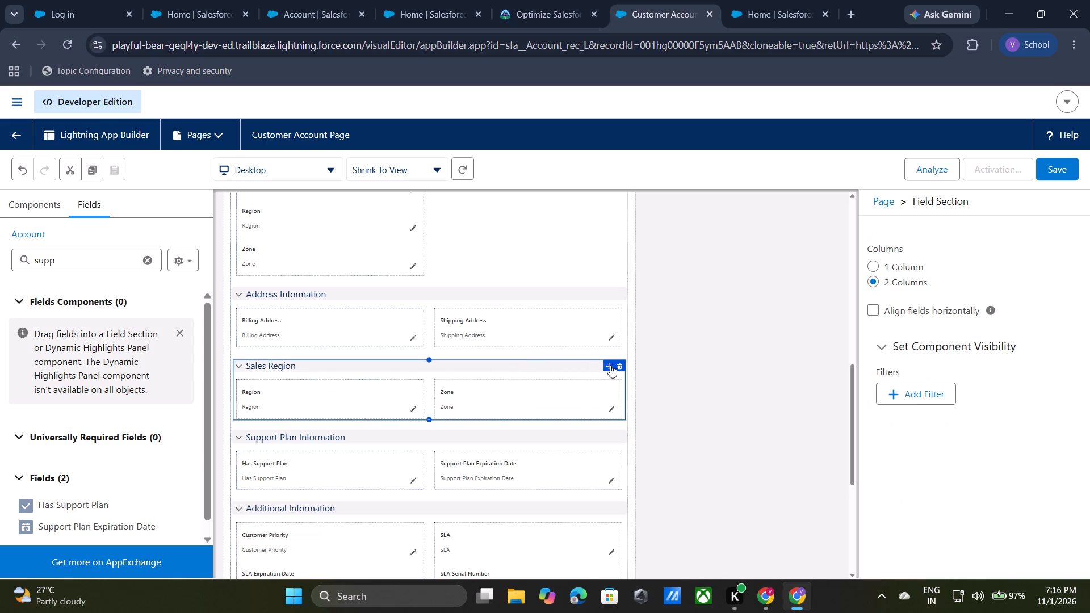
left_click_drag(610, 365, 605, 217)
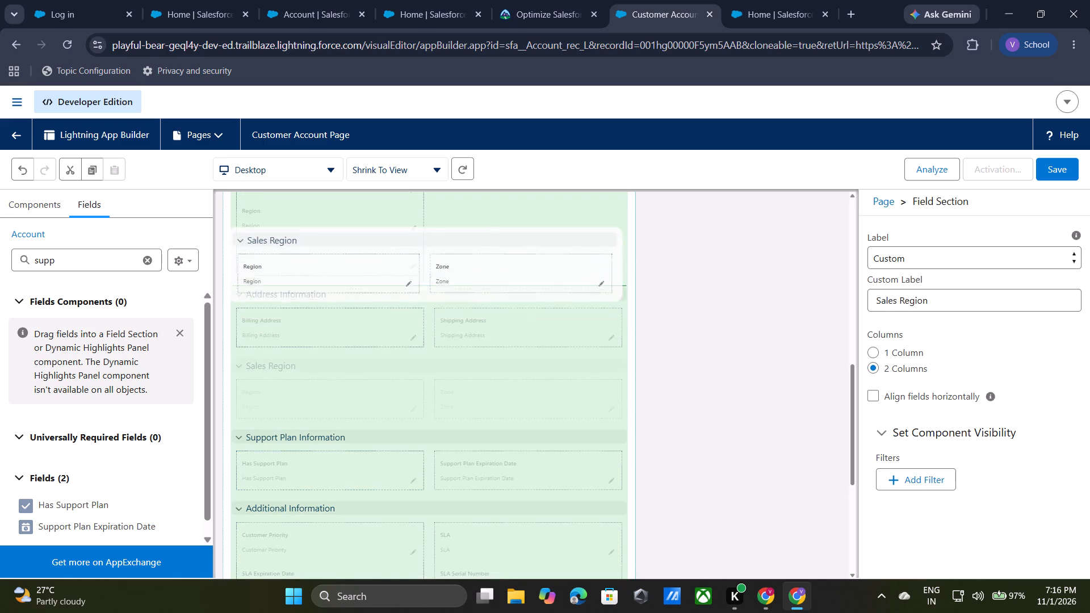
left_click_drag(605, 217, 622, 337)
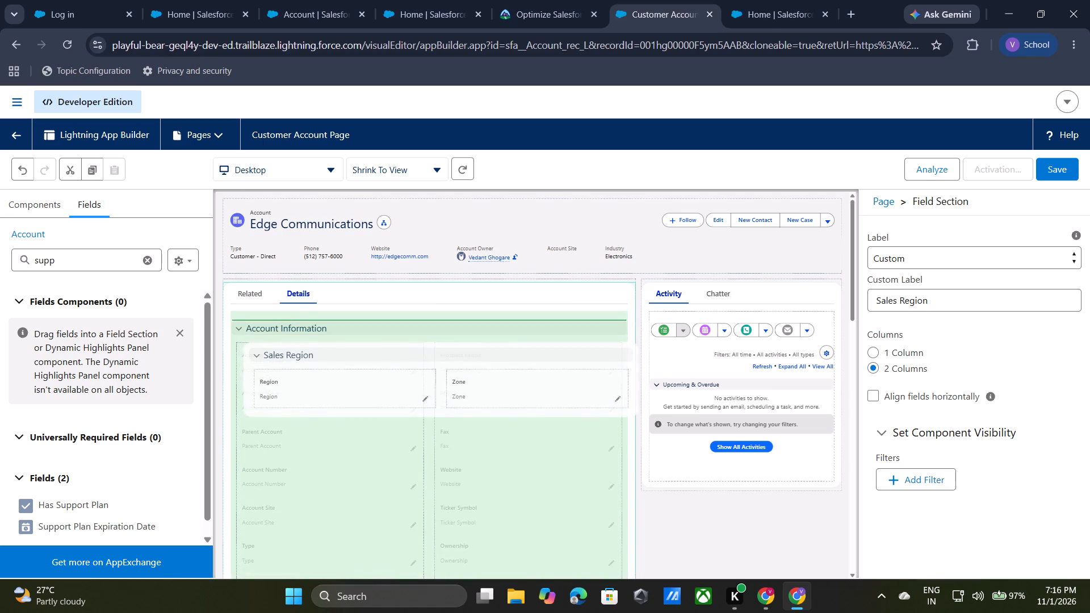
left_click_drag(622, 337, 643, 340)
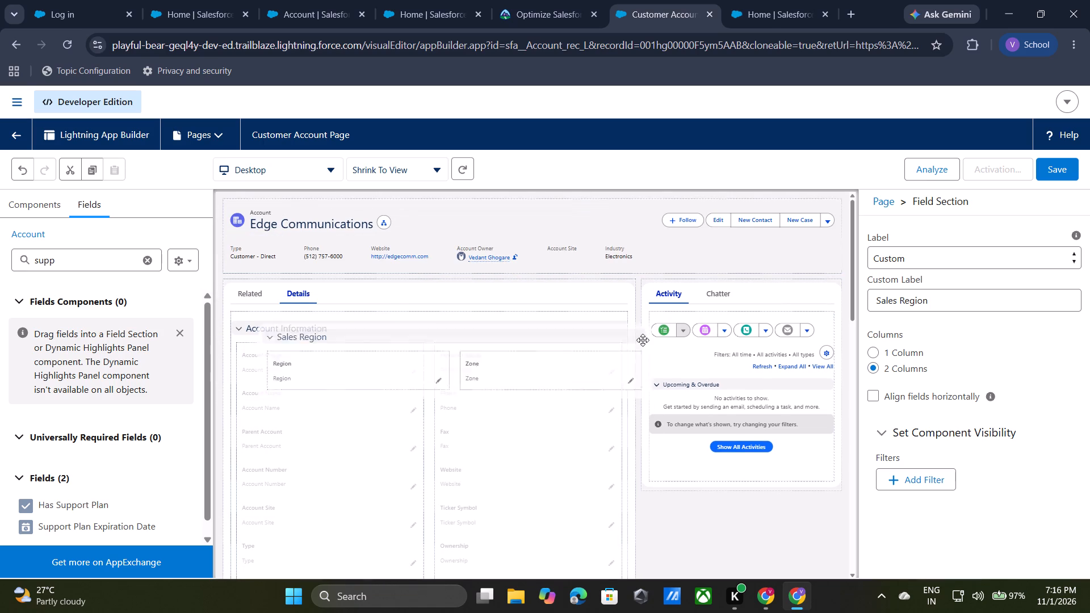
left_click_drag(643, 340, 624, 320)
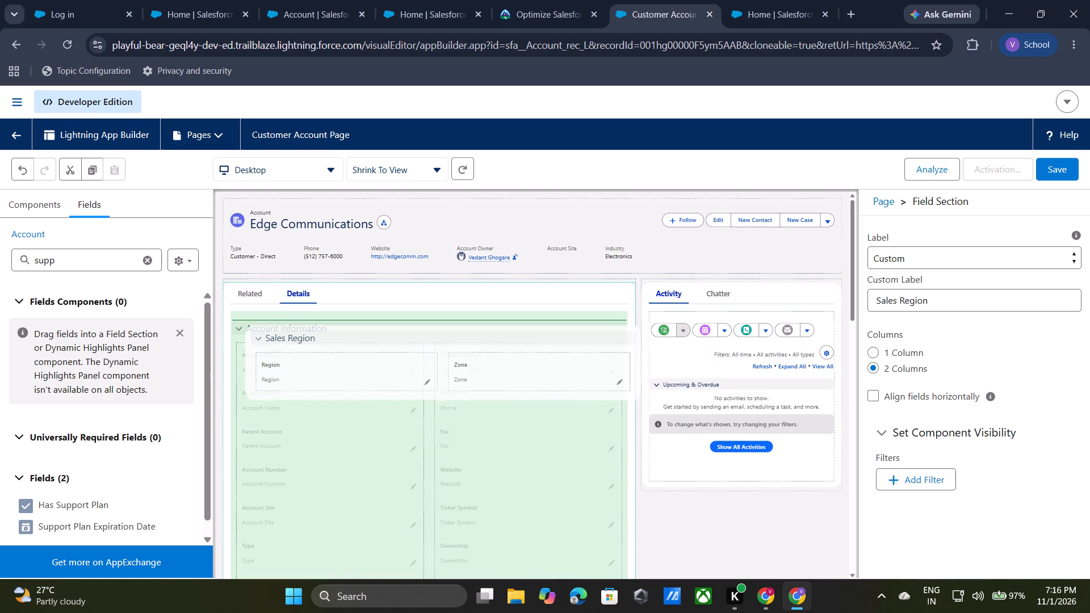
left_click_drag(624, 320, 626, 456)
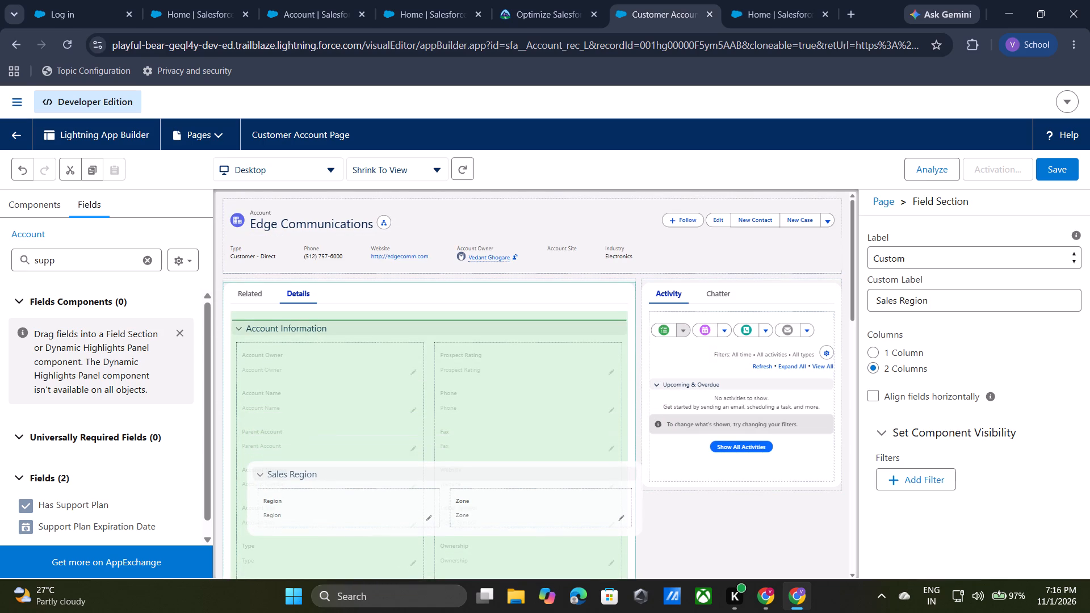
left_click_drag(626, 456, 624, 451)
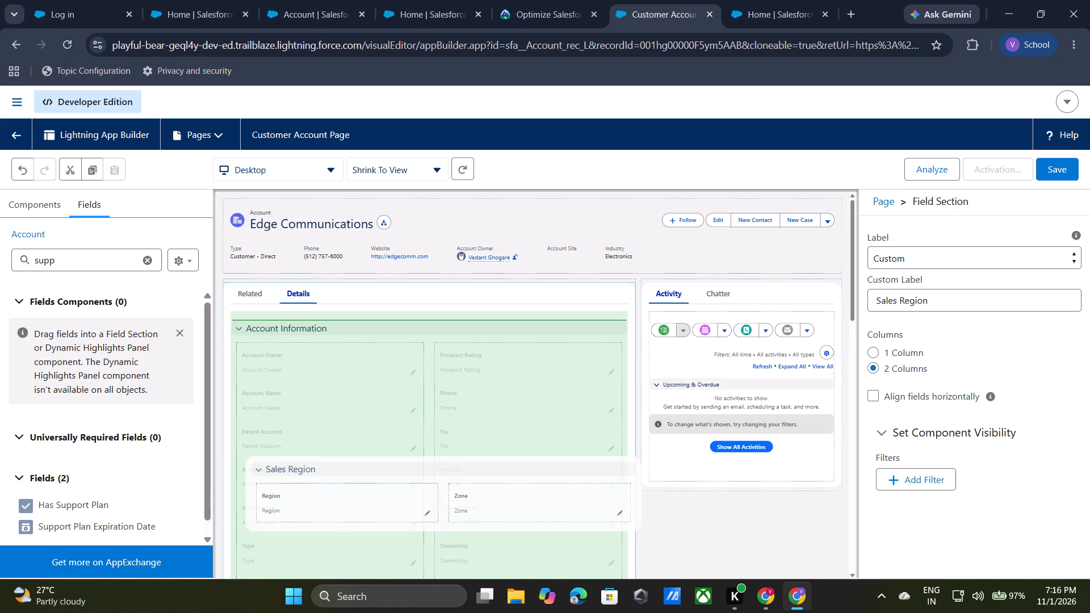
left_click_drag(624, 451, 825, 280)
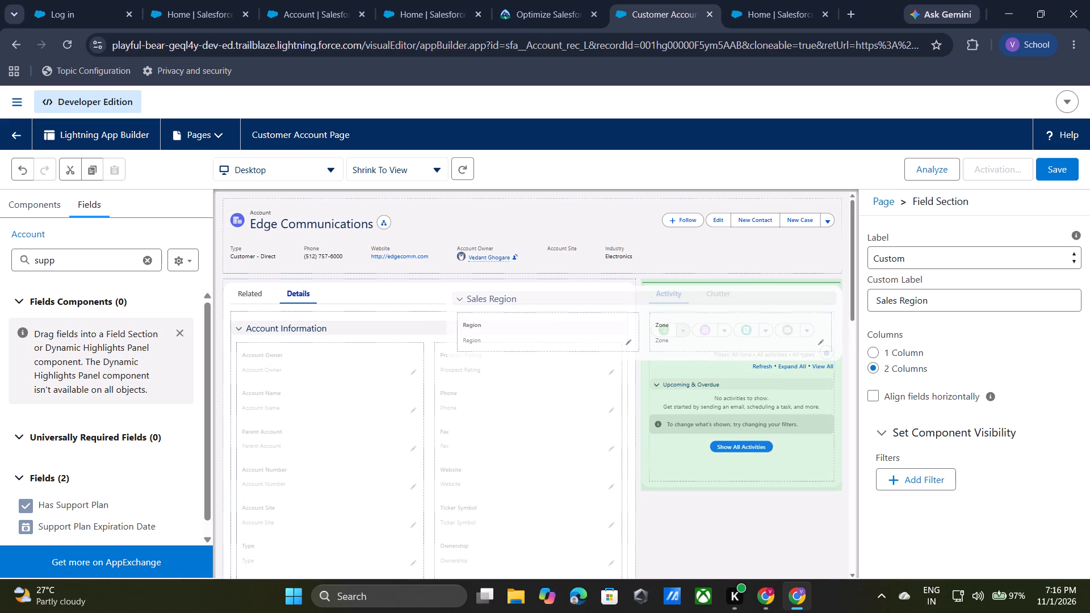
left_click_drag(825, 280, 839, 276)
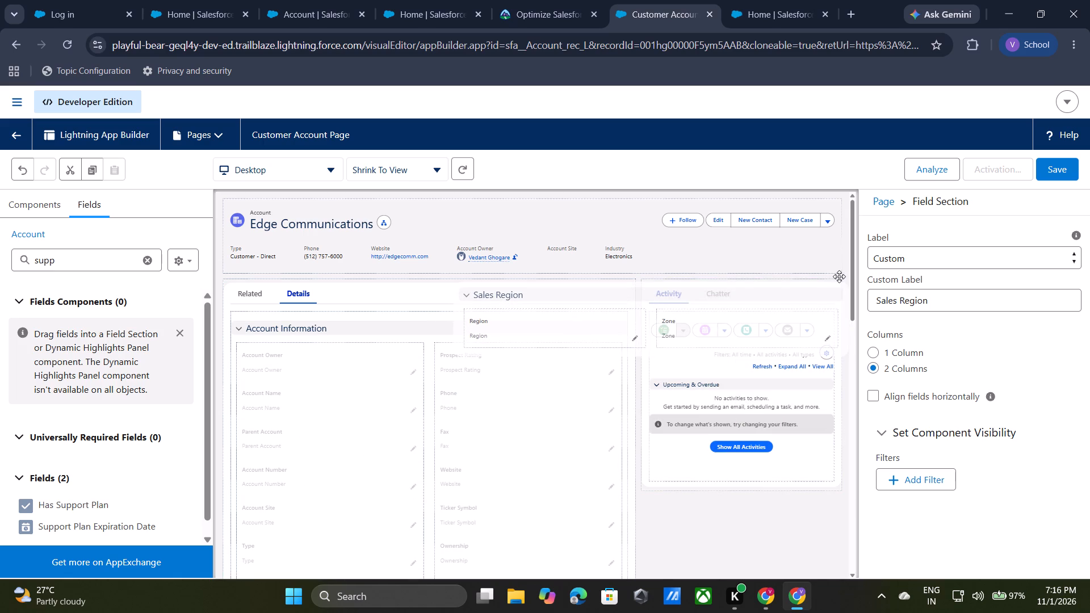
left_click_drag(839, 276, 835, 280)
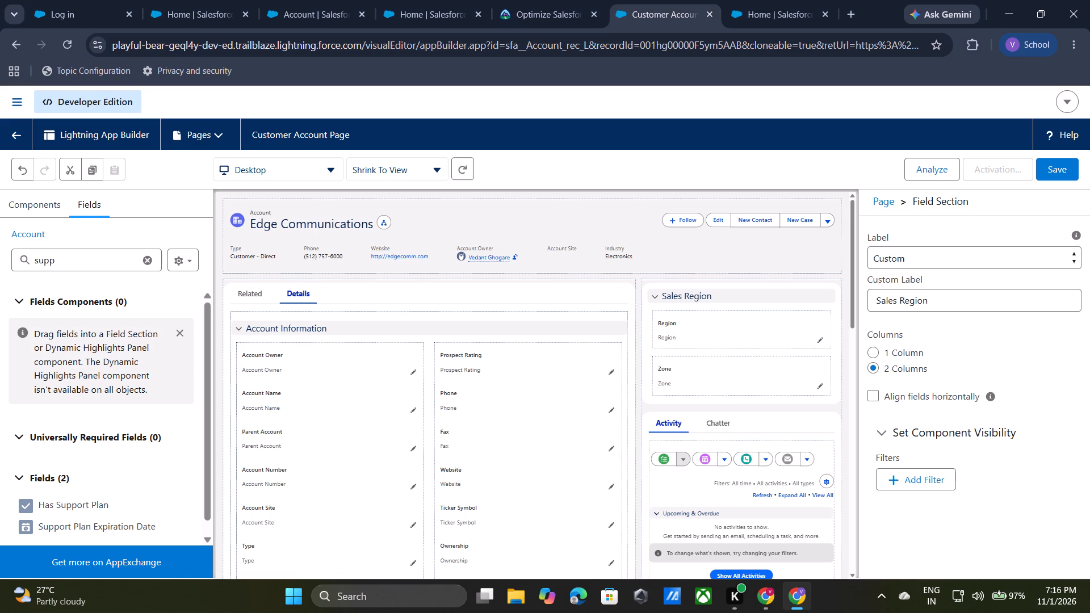
Move the Support Plan Information section into the page's sidebar region, between the Sales Region section and the Activity tabs.
scroll(734, 528, "down", 8)
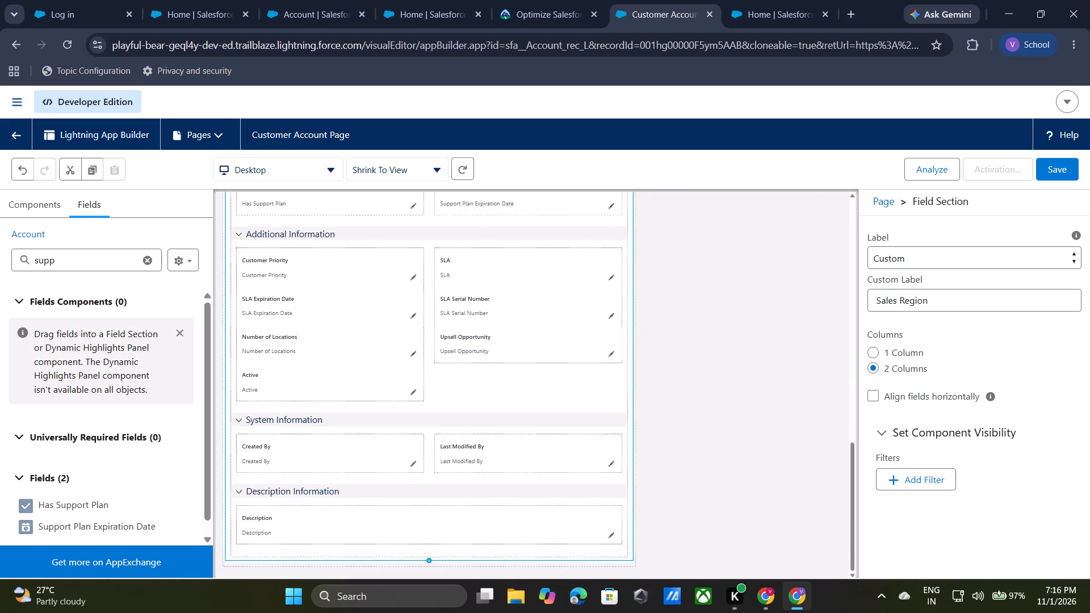
scroll(593, 332, "up", 3)
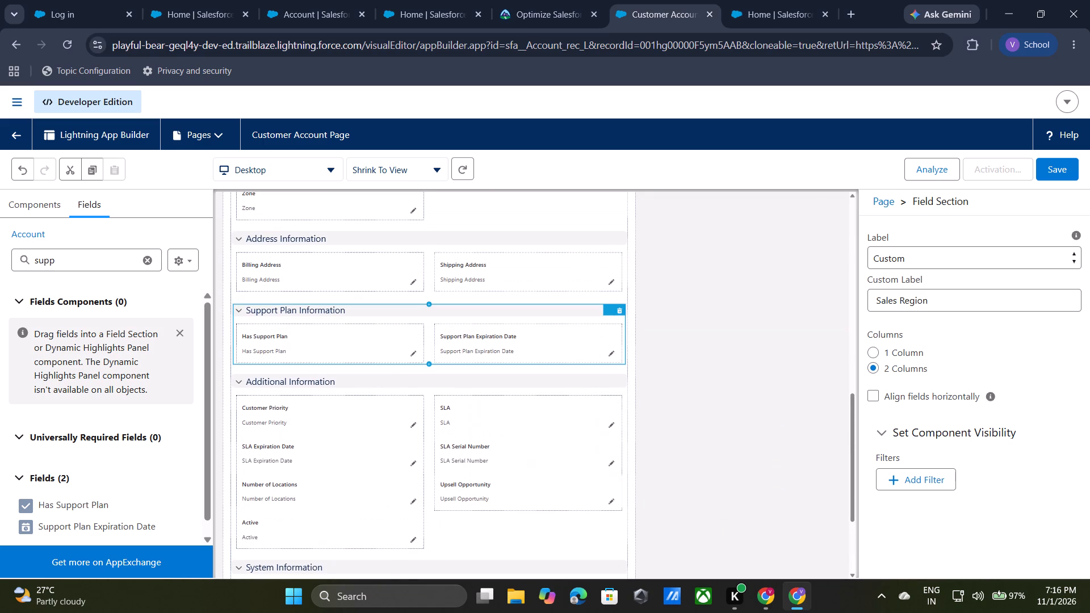
left_click_drag(609, 309, 710, 194)
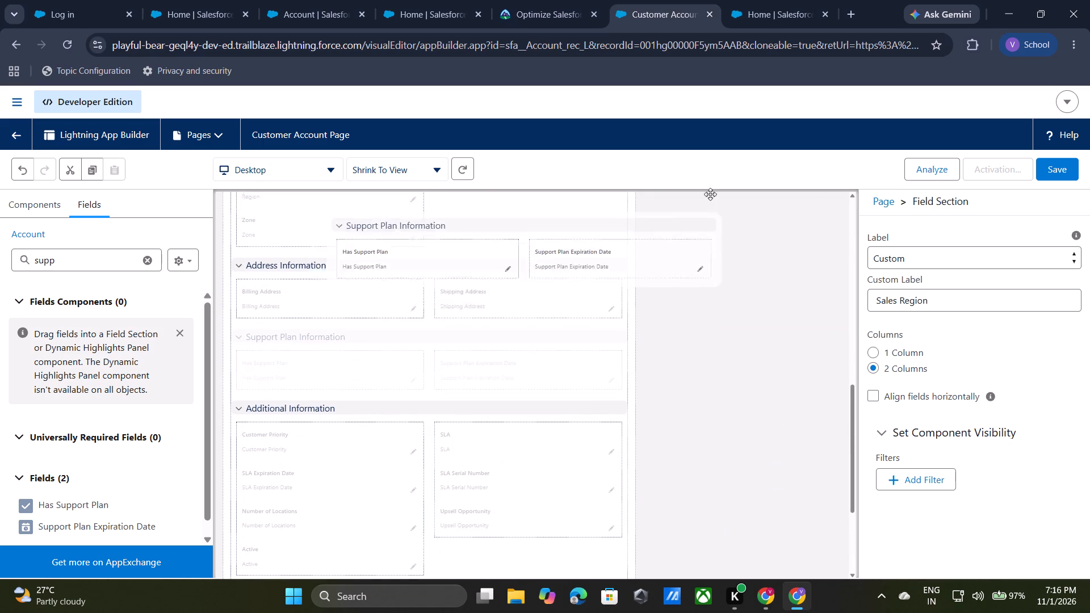
left_click_drag(710, 194, 820, 366)
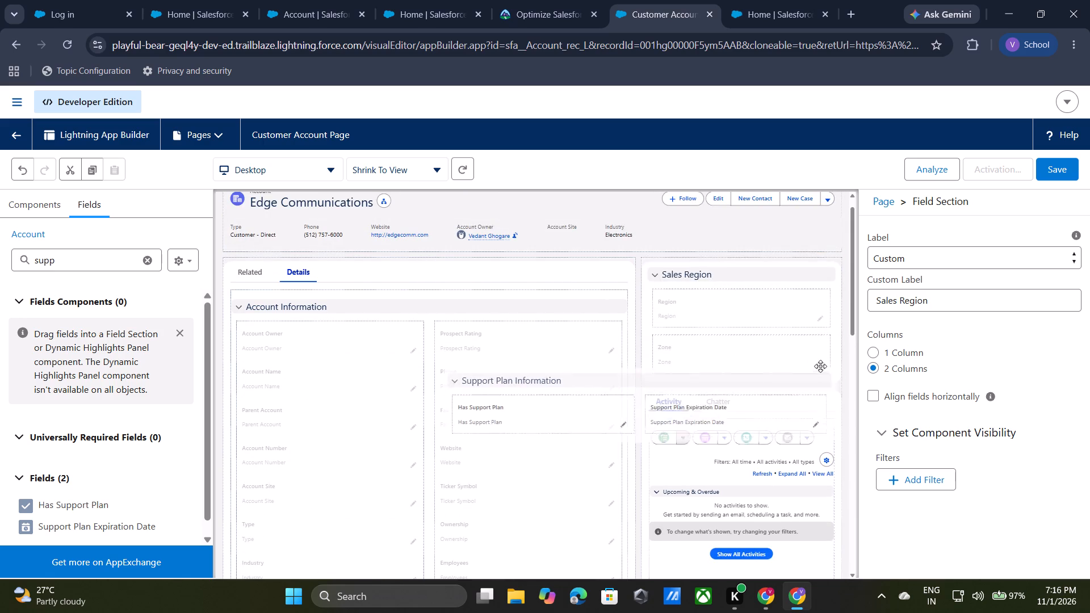
left_click_drag(820, 366, 829, 386)
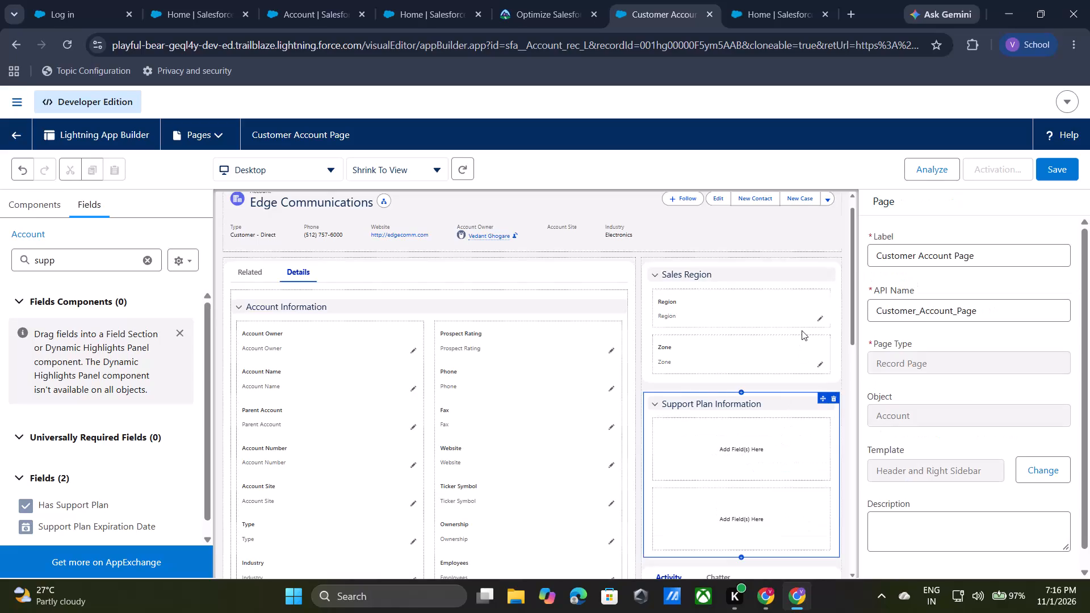
Set the Prospect Rating field's UI behavior to Required and save the page without activating it.
scroll(802, 330, "down", 1)
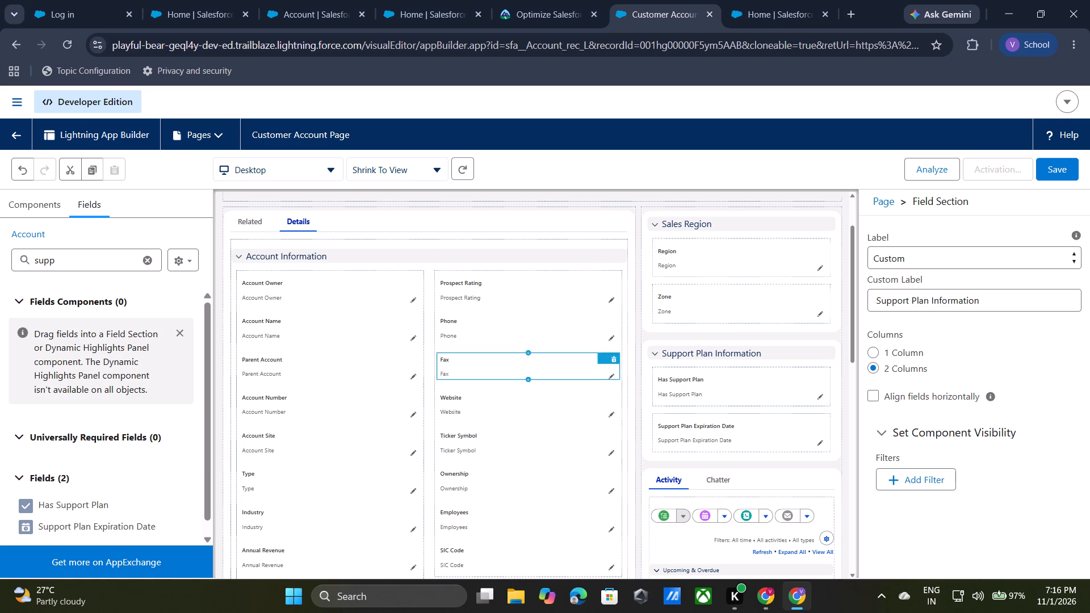
left_click(506, 290)
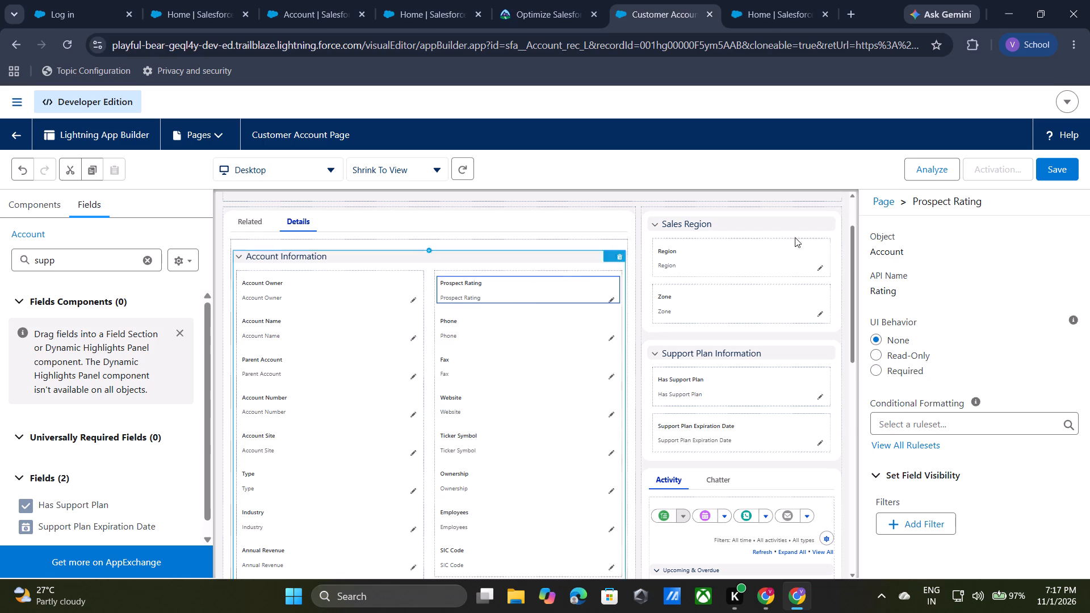
left_click(877, 368)
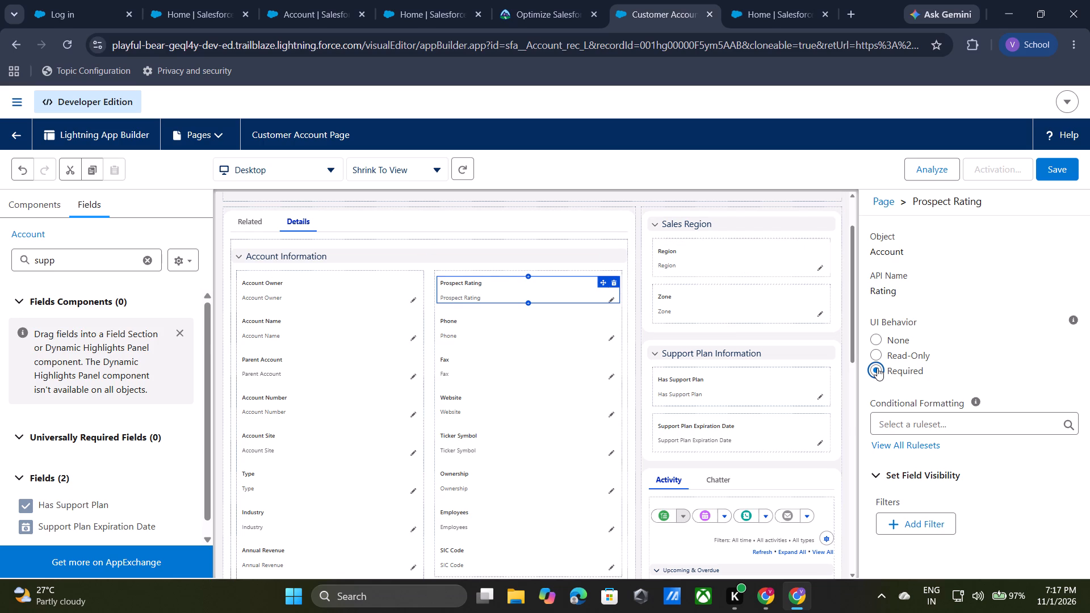
left_click(1074, 171)
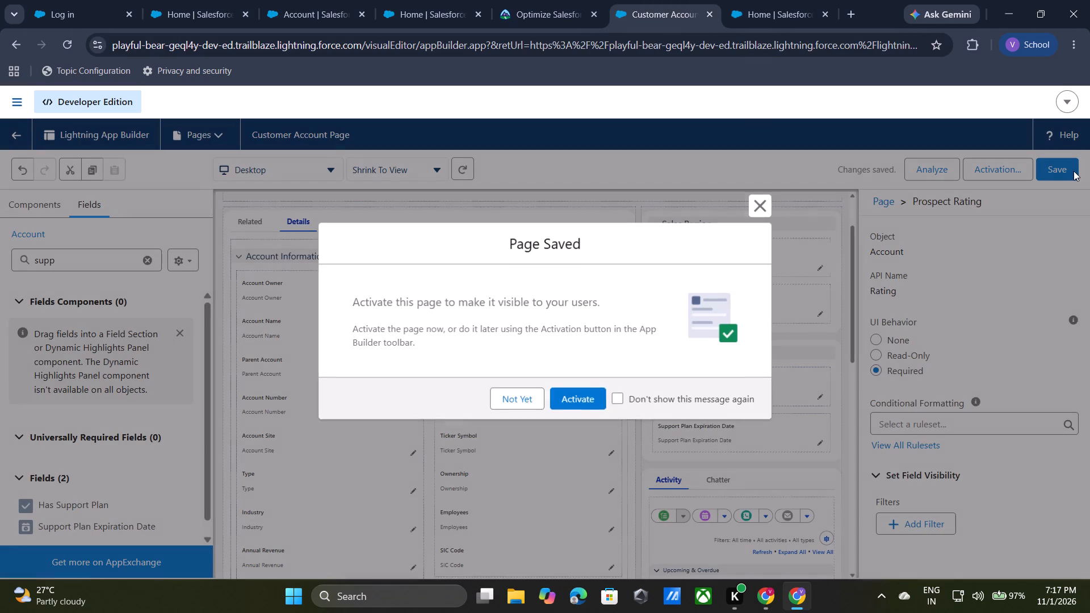
left_click(512, 402)
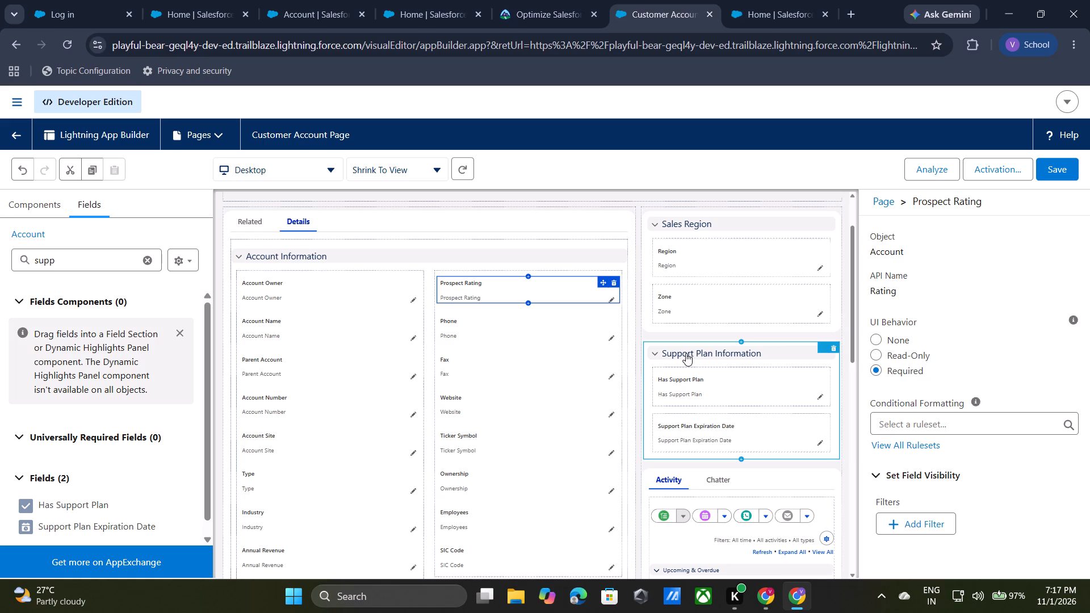
Undo the last UI behavior change on the Prospect Rating field and save the page.
left_click(23, 170)
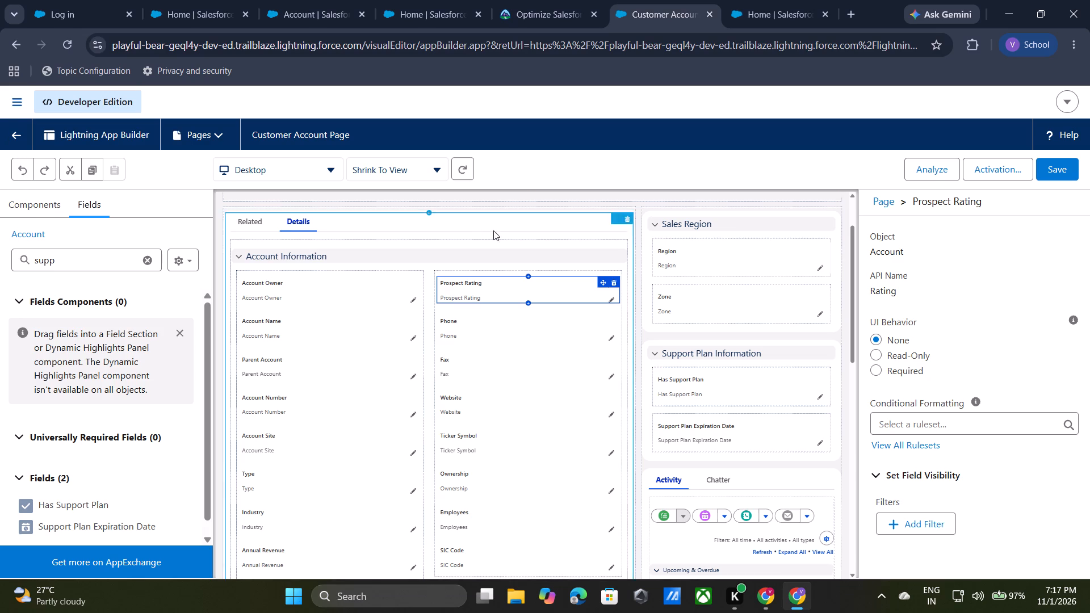
scroll(754, 269, "up", 3)
left_click(1059, 157)
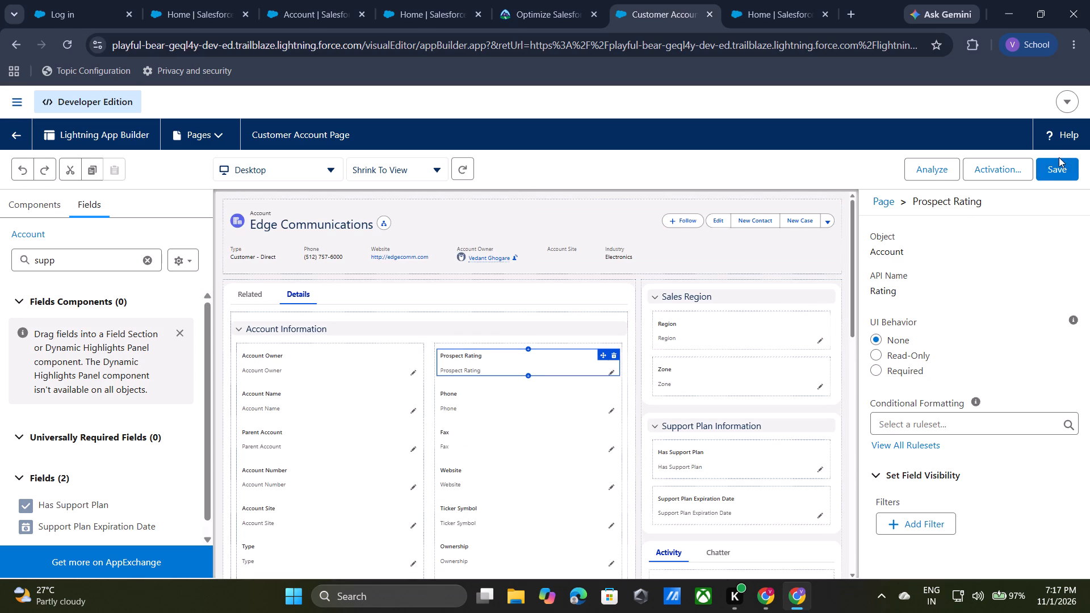
left_click(1057, 170)
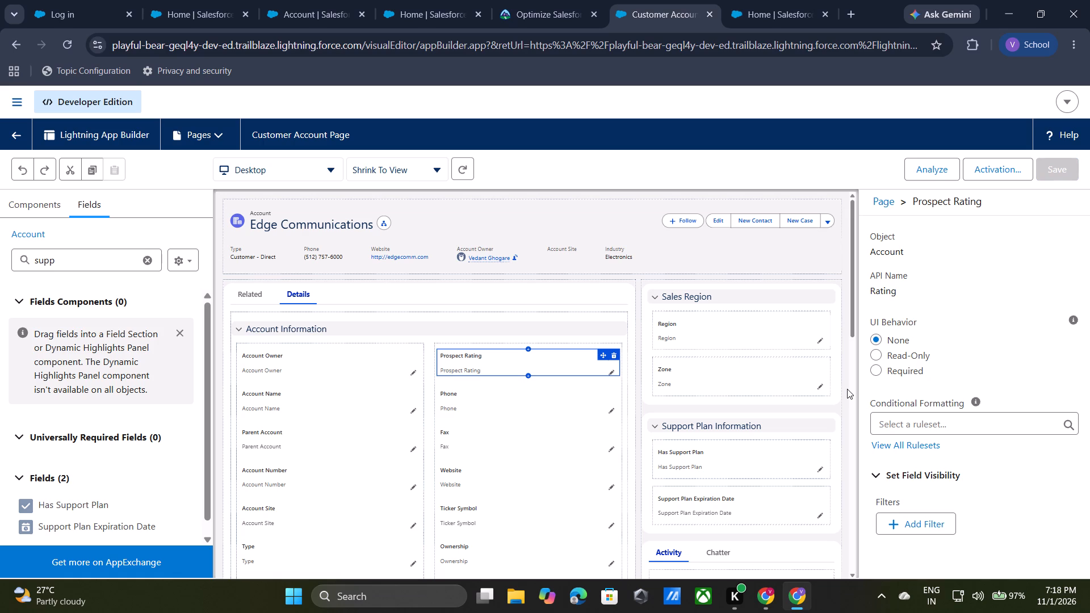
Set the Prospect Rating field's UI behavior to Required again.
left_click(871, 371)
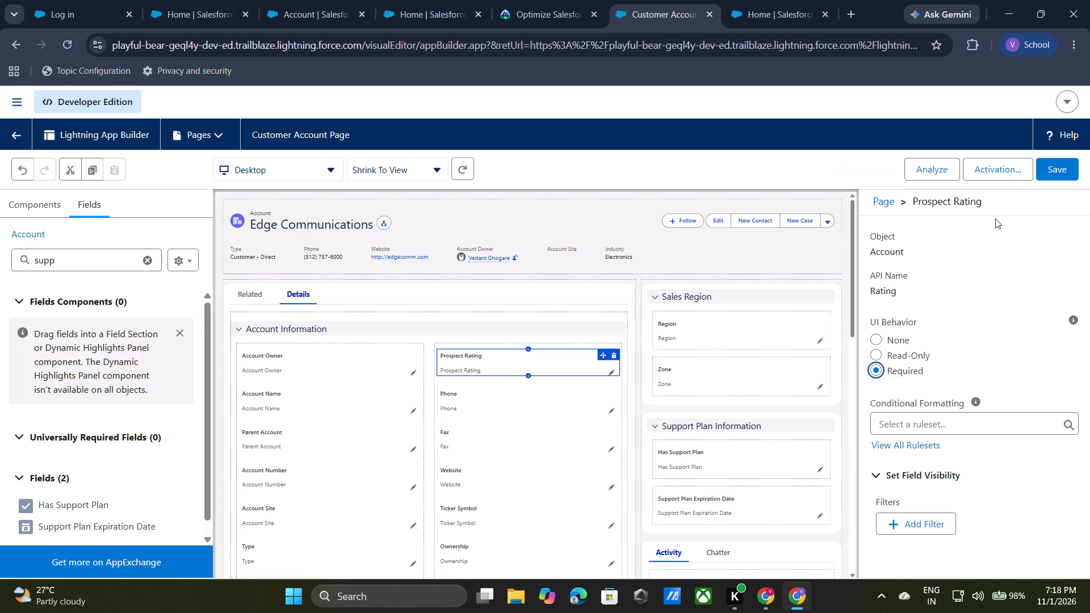
Leave the page builder and open the Object Manager in Setup.
left_click(8, 131)
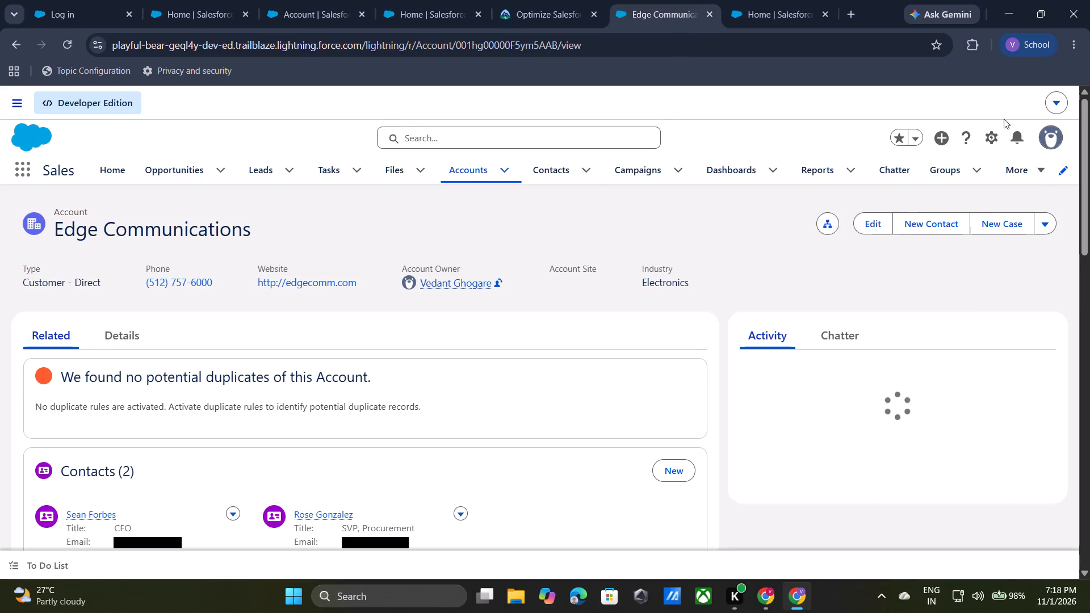
left_click(995, 133)
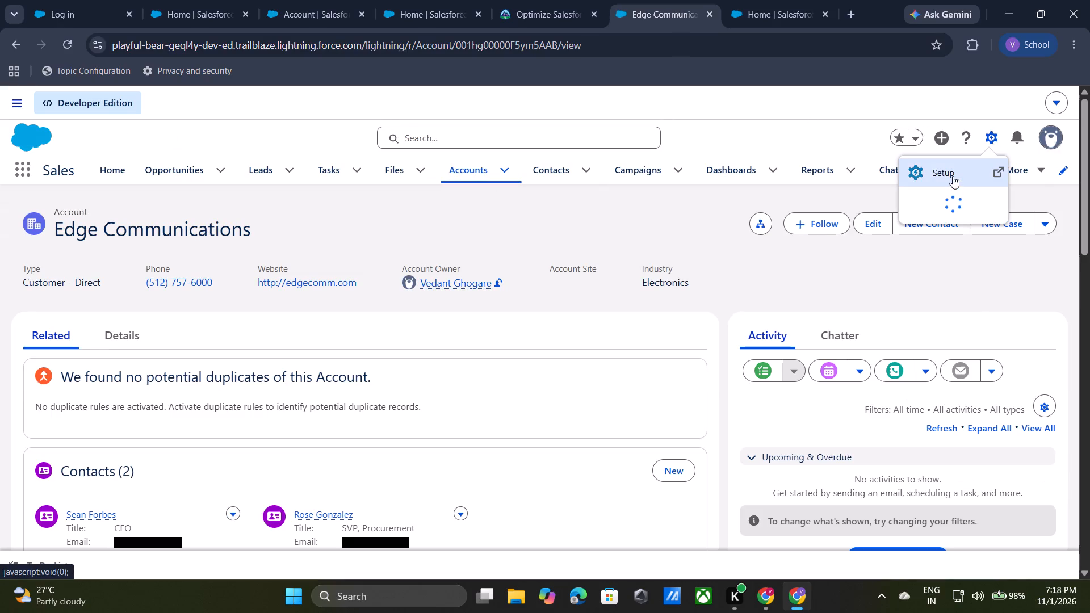
left_click(953, 176)
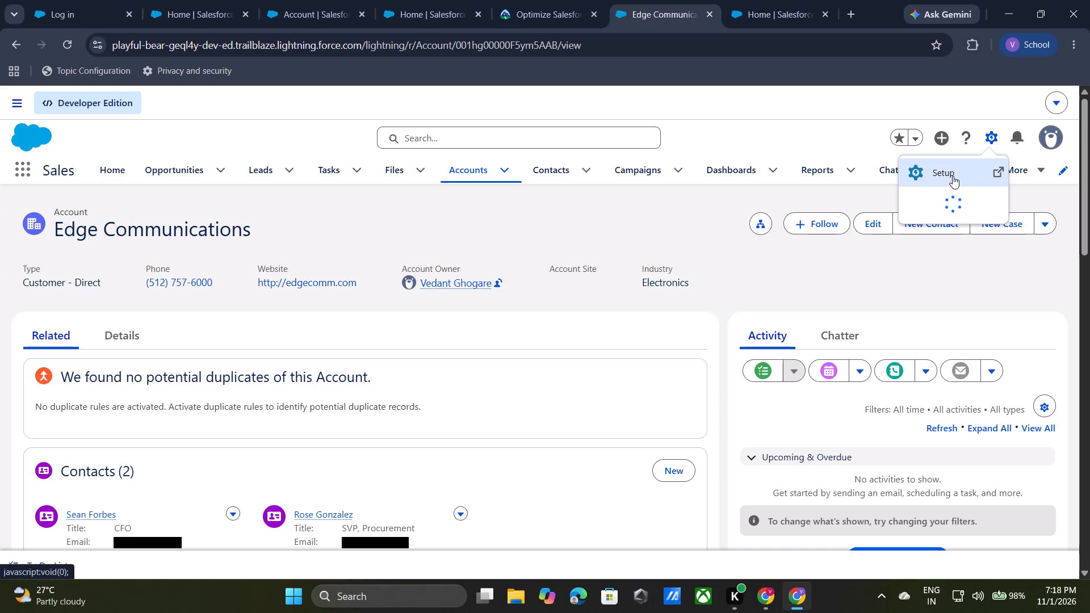
left_click(953, 176)
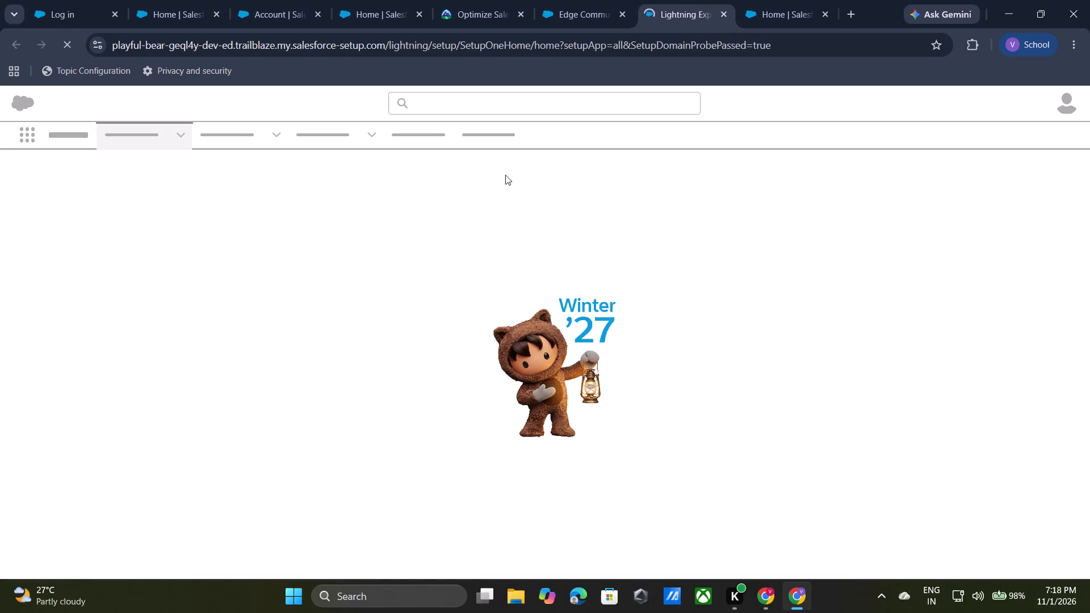
left_click(163, 145)
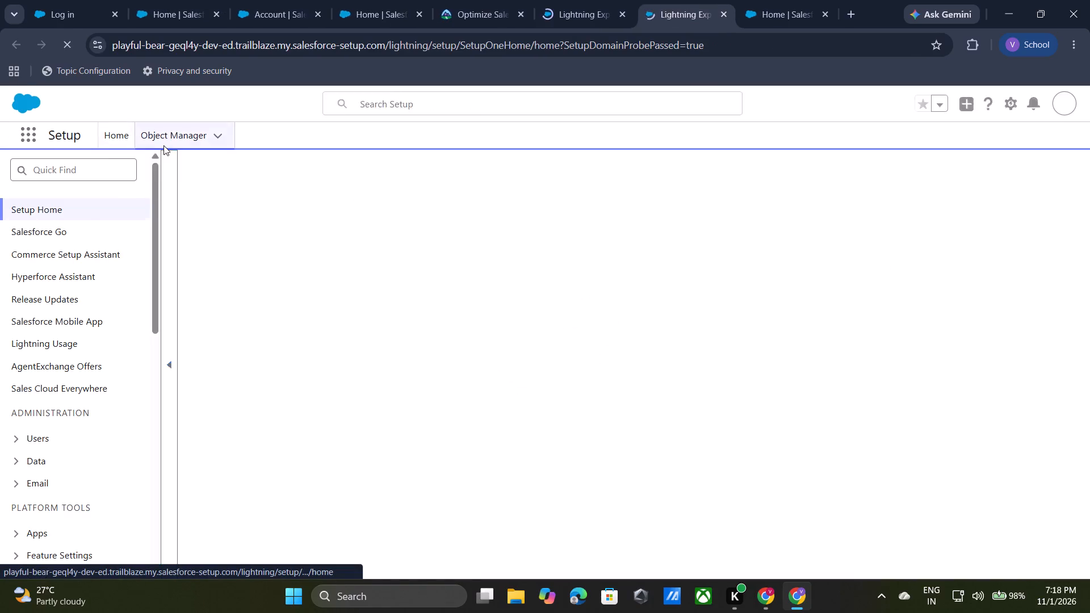
left_click(169, 161)
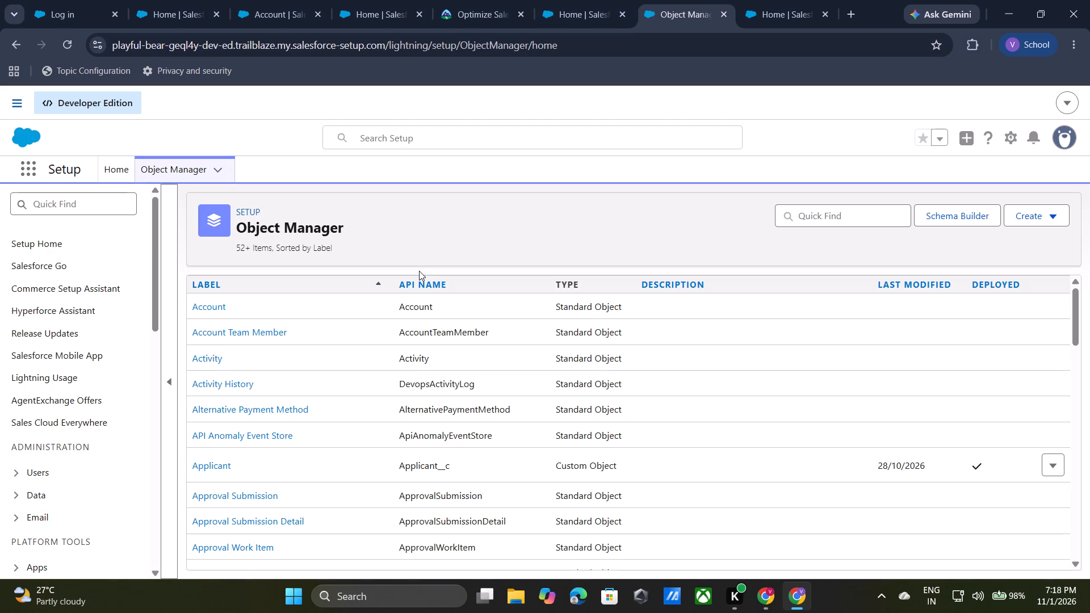
Open the Account object, reloading the page once, and show its page layouts.
left_click(207, 305)
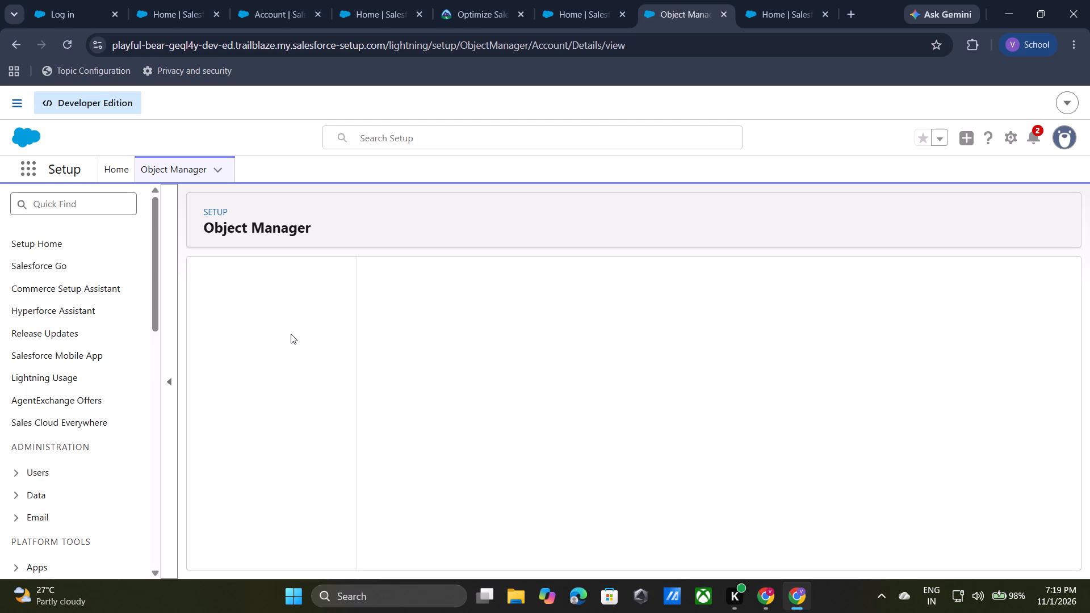
scroll(291, 334, "down", 1)
scroll(500, 350, "up", 2)
scroll(500, 350, "down", 2)
left_click(76, 46)
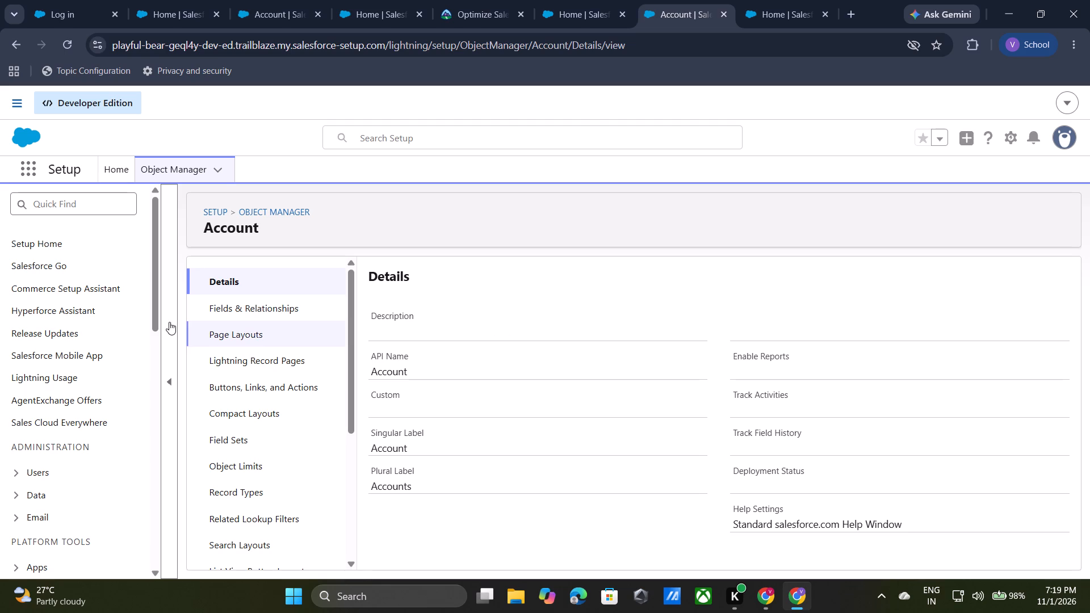
left_click(202, 336)
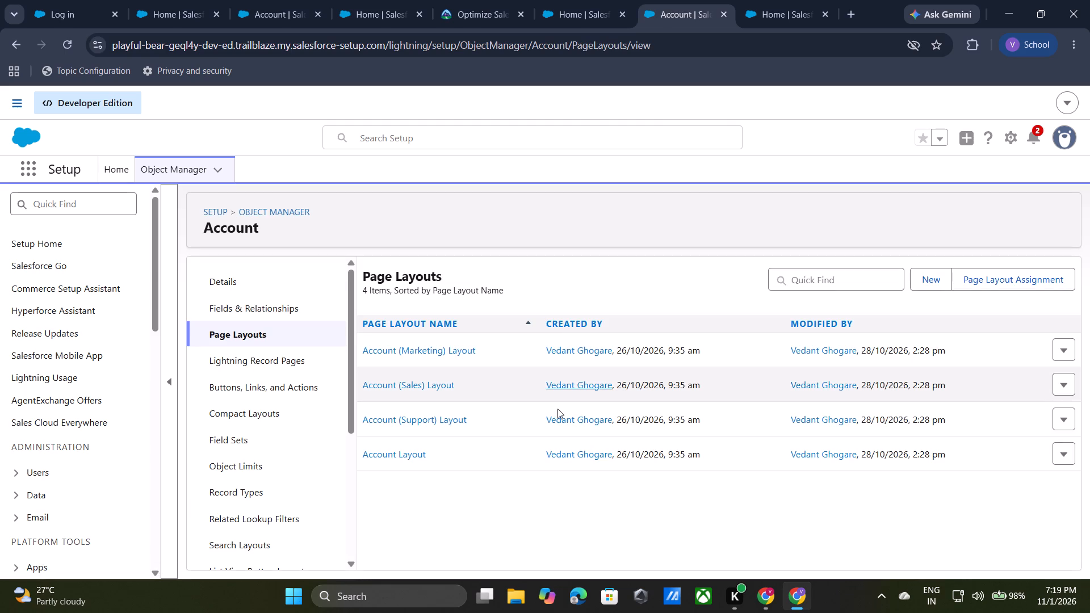
Open the Account Layout page layout for editing and show its Related Lists elements.
left_click(416, 456)
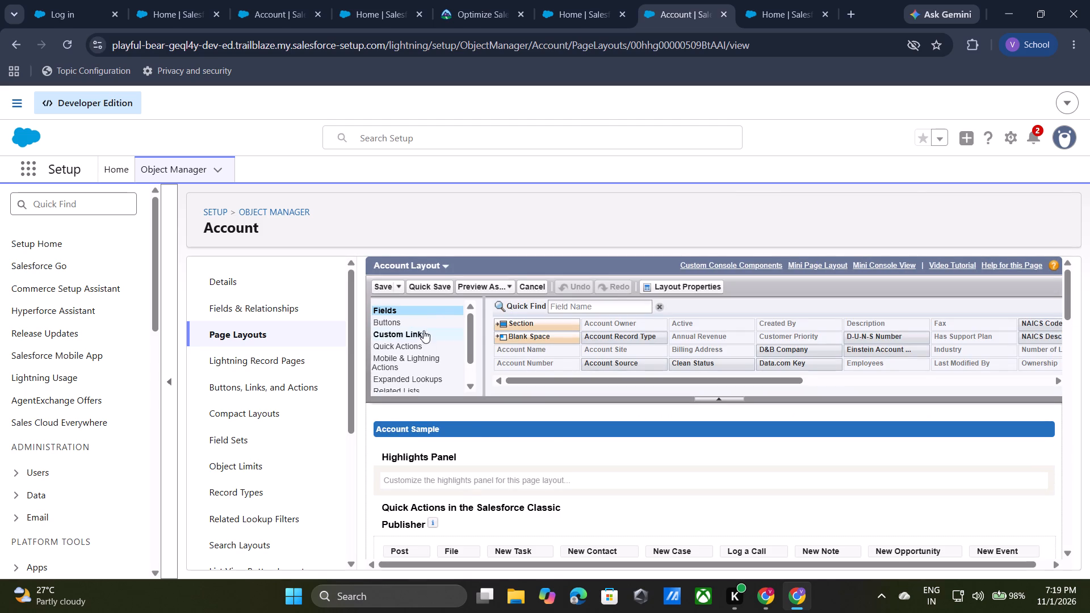
scroll(409, 363, "down", 1)
left_click(402, 372)
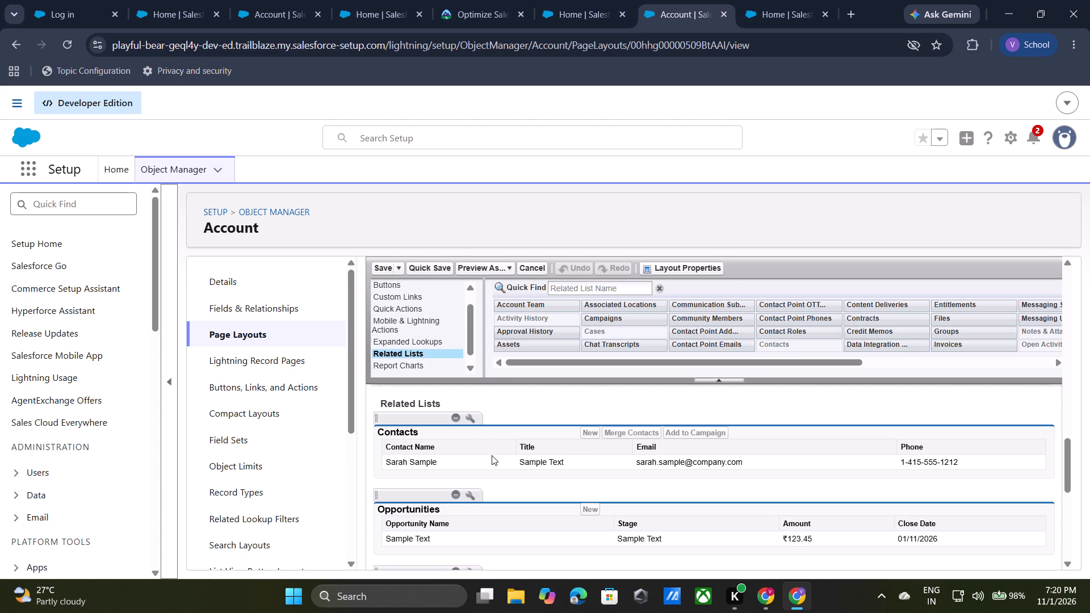
In the Contacts related list's properties, add Do Not Call to the selected fields.
left_click(473, 418)
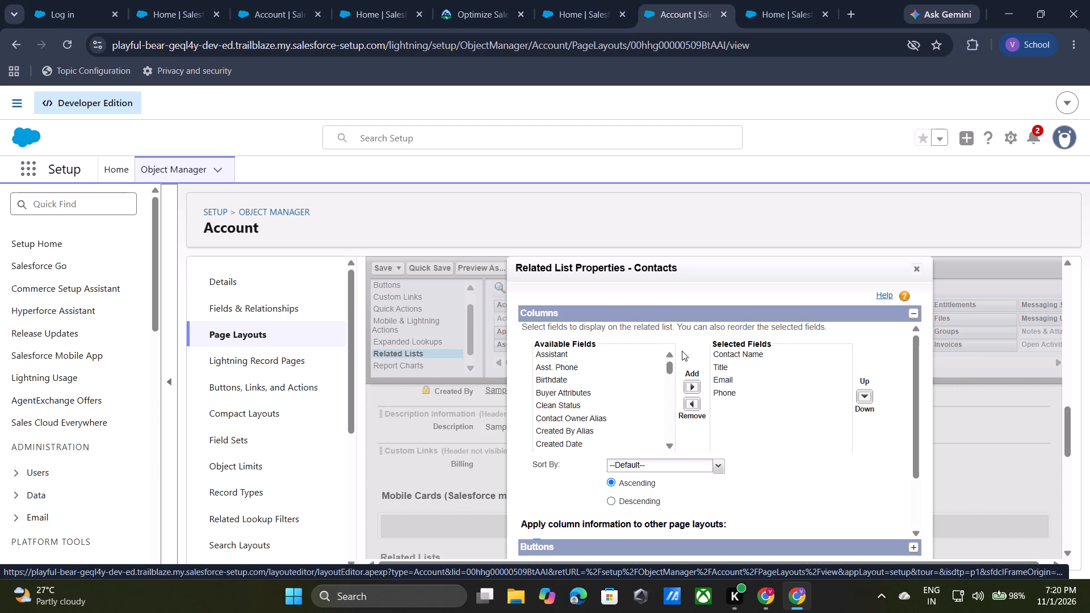
scroll(597, 427, "down", 2)
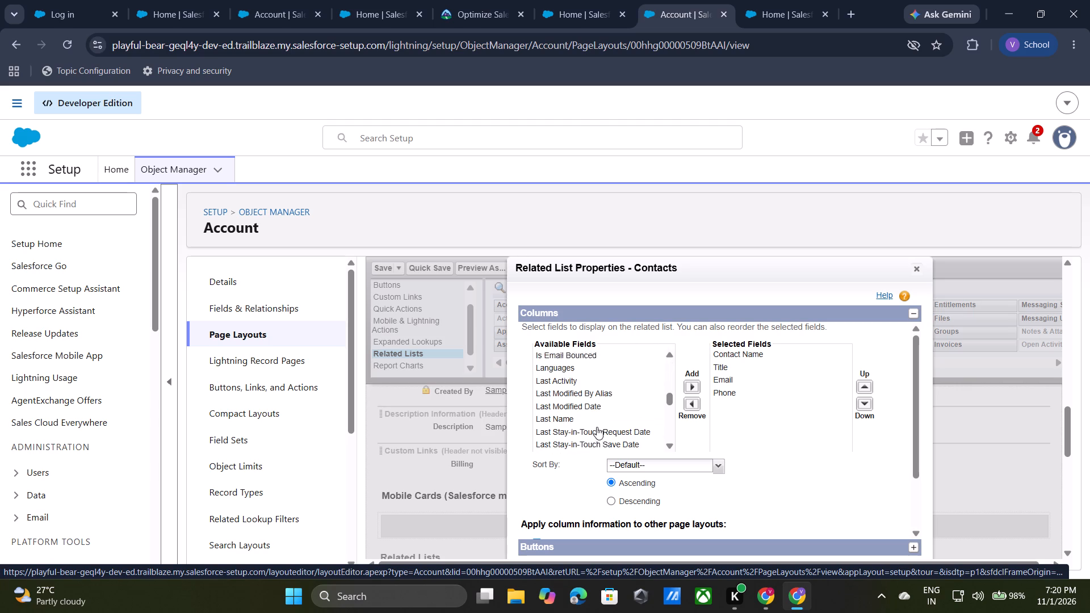
scroll(597, 427, "down", 1)
scroll(597, 427, "up", 3)
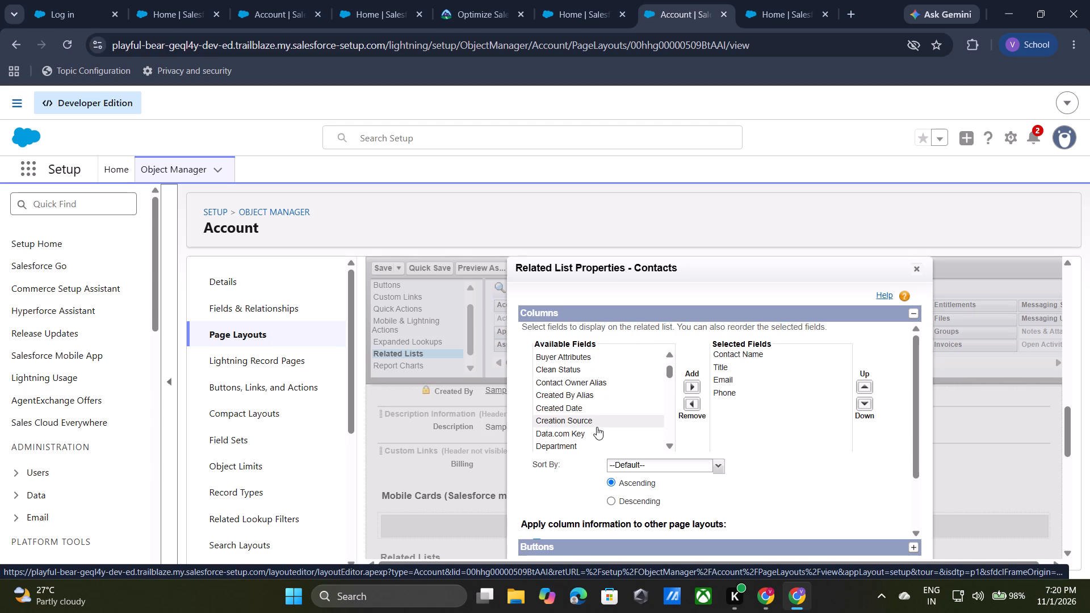
scroll(584, 422, "down", 1)
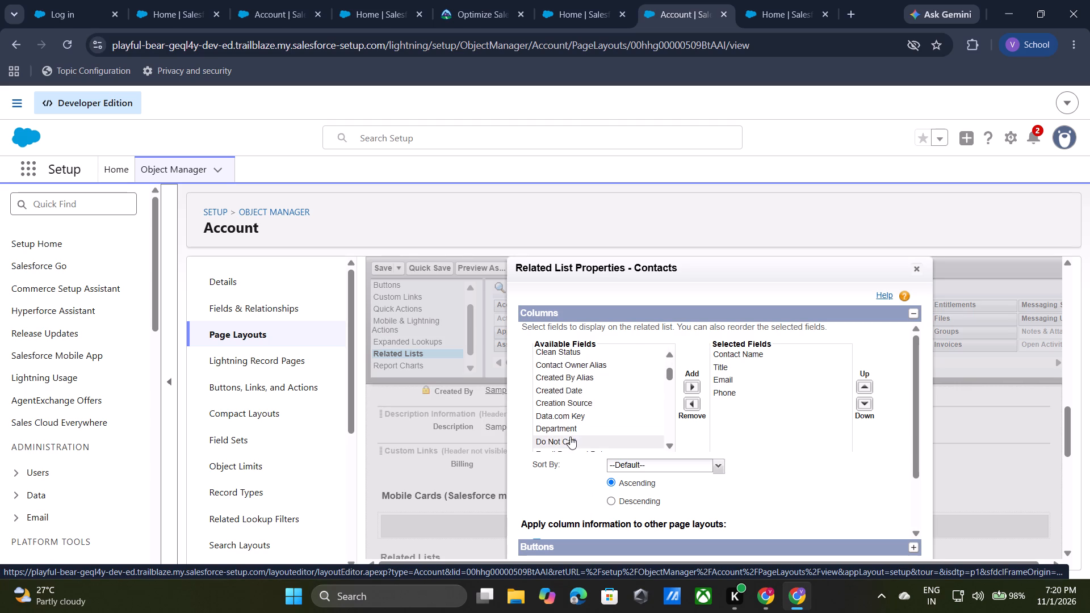
left_click(569, 438)
left_click(693, 383)
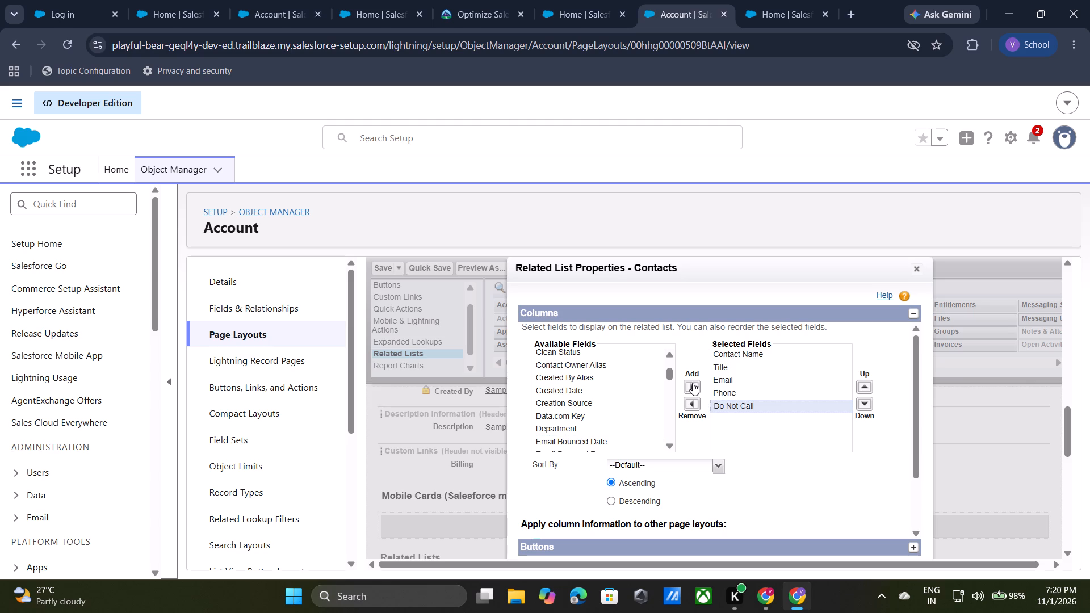
Review the Contacts related list's sort settings and the options for applying its columns to other page layouts.
scroll(724, 499, "down", 1)
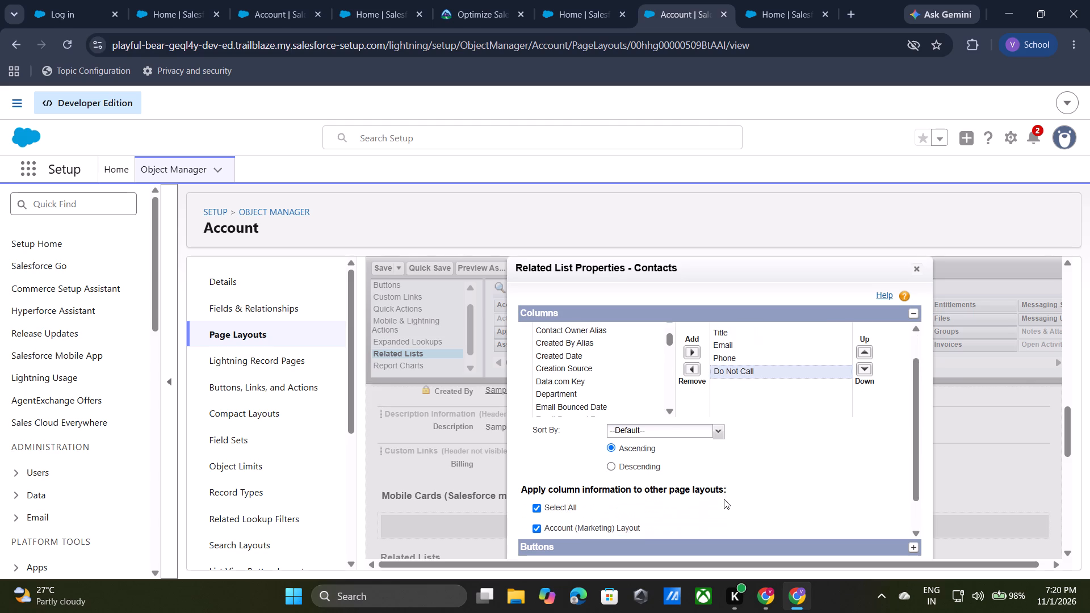
scroll(724, 499, "down", 2)
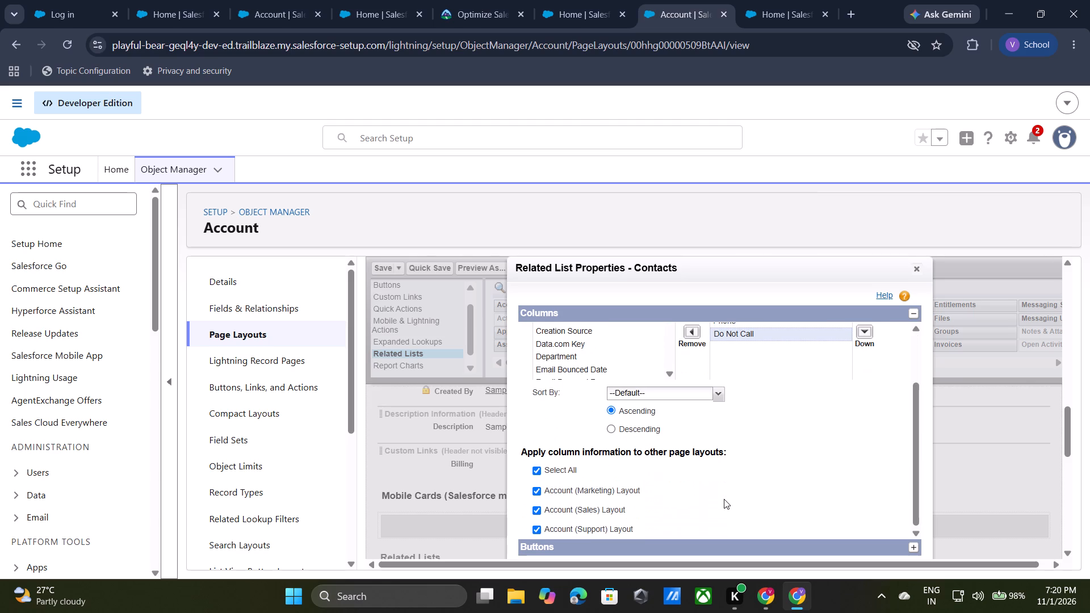
scroll(911, 456, "up", 1)
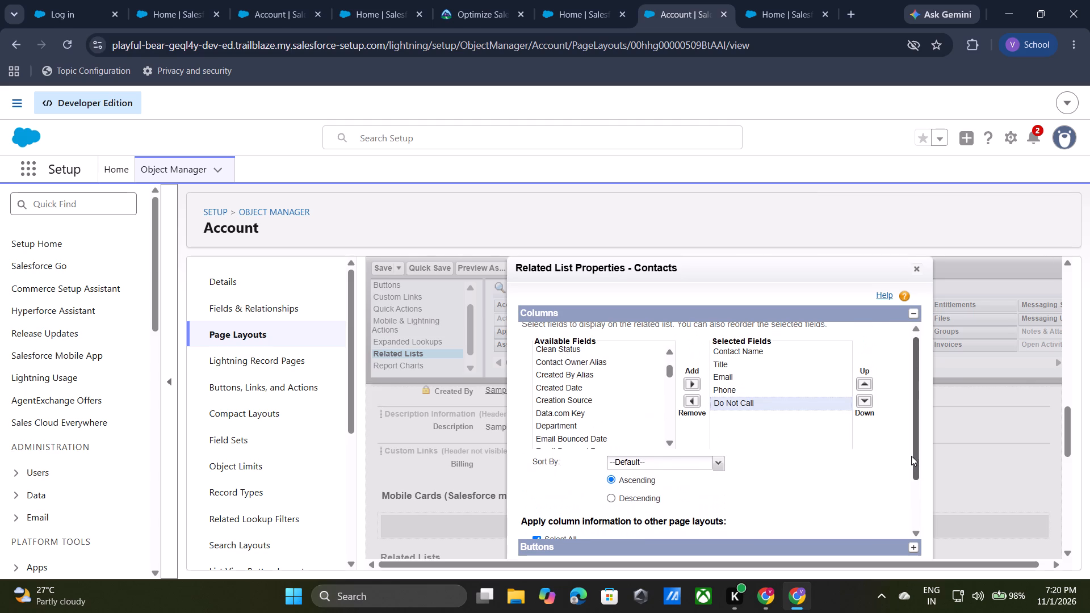
scroll(886, 517, "down", 3)
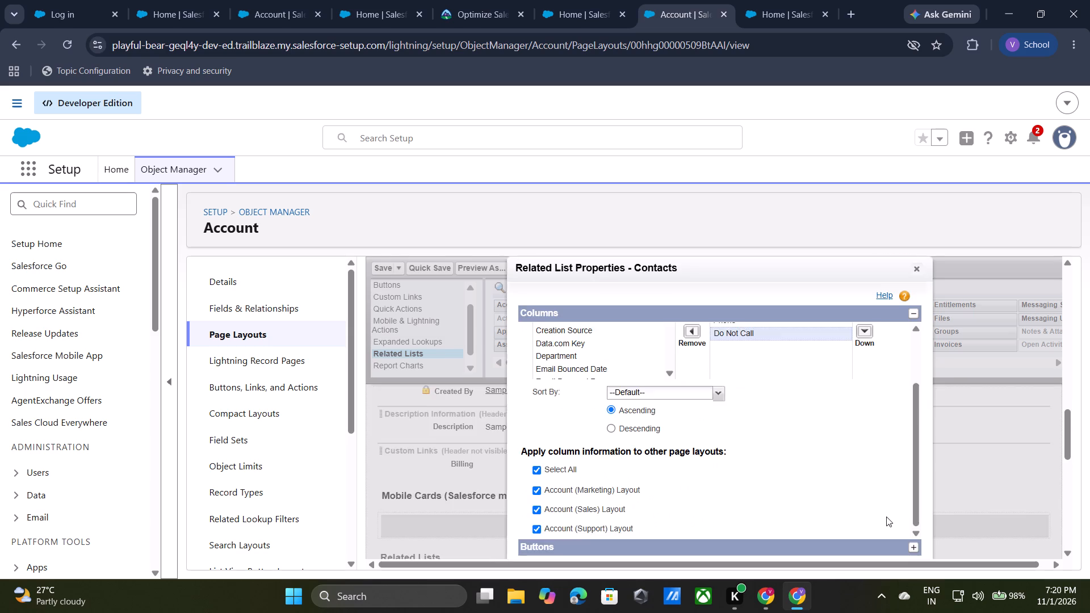
scroll(886, 517, "down", 1)
scroll(815, 513, "down", 2)
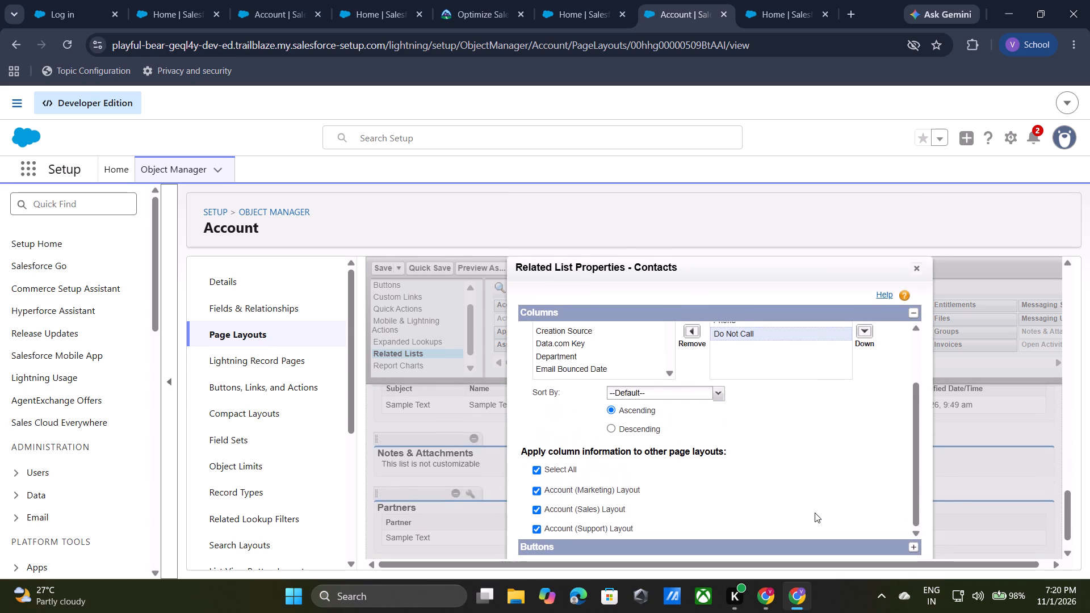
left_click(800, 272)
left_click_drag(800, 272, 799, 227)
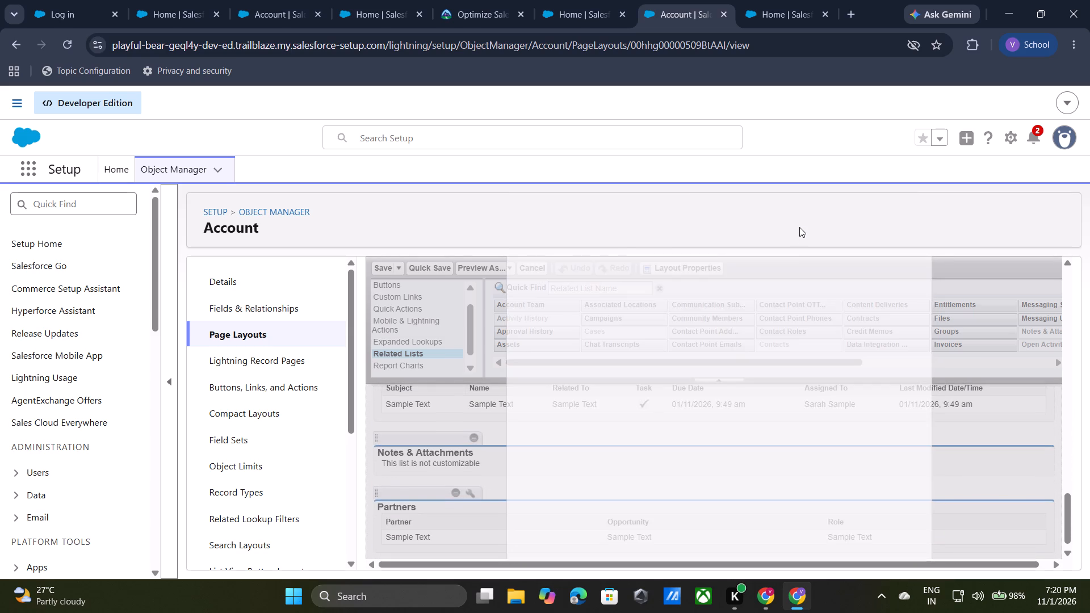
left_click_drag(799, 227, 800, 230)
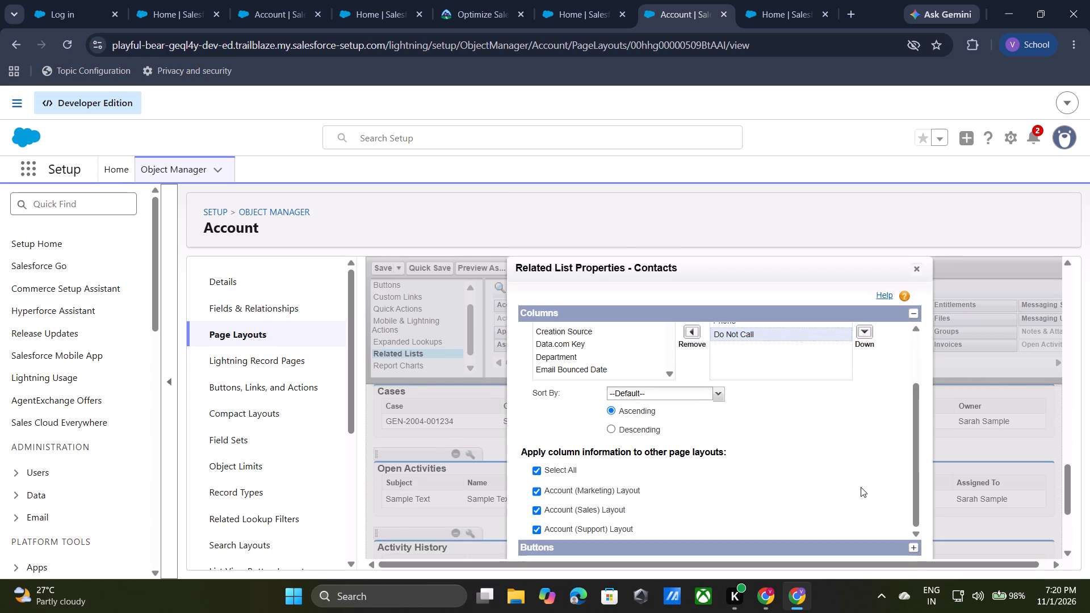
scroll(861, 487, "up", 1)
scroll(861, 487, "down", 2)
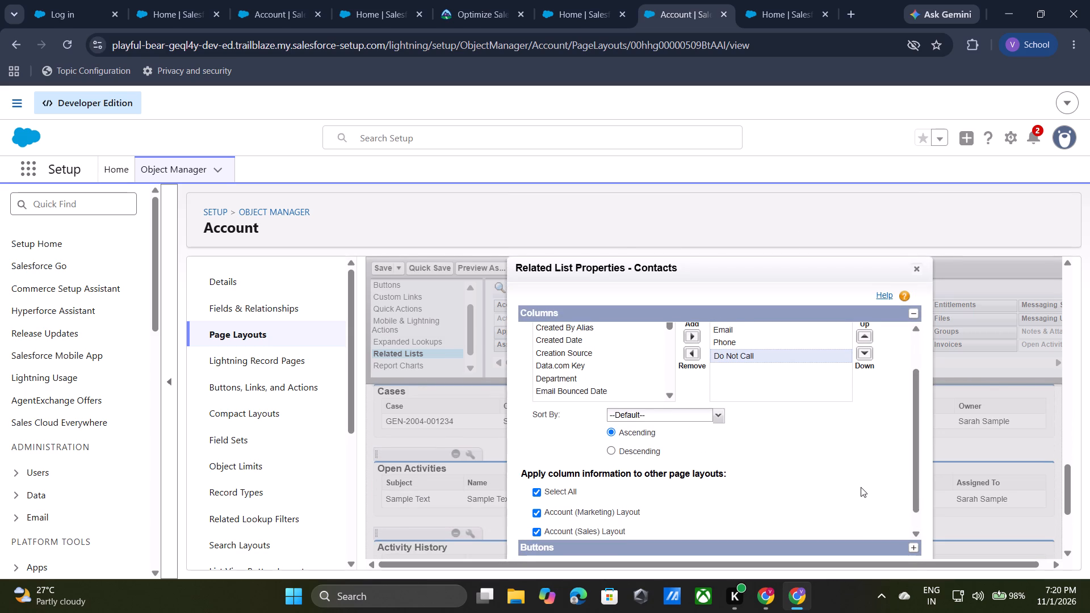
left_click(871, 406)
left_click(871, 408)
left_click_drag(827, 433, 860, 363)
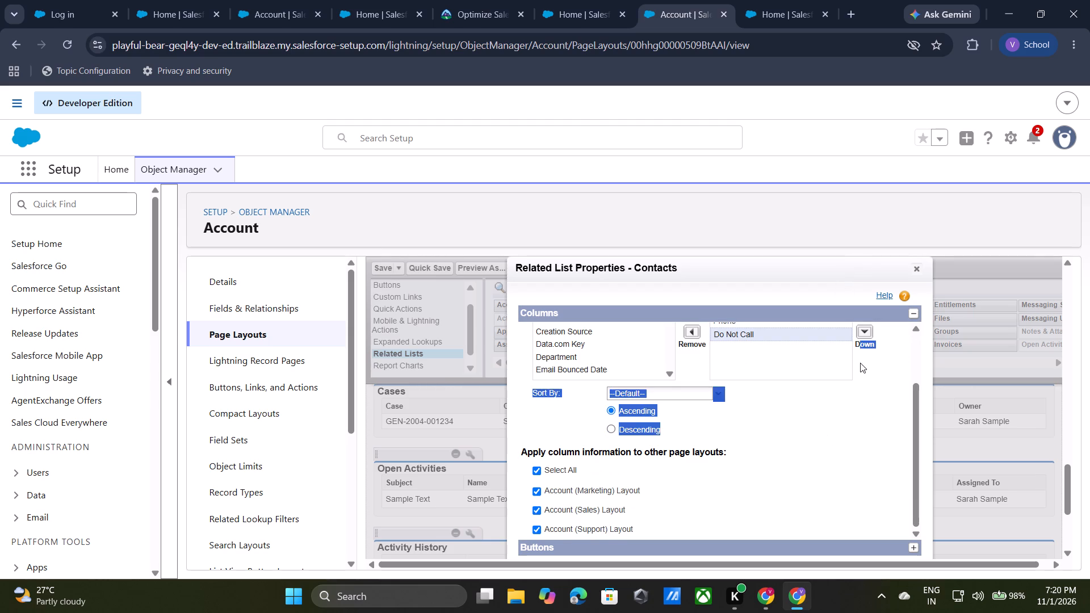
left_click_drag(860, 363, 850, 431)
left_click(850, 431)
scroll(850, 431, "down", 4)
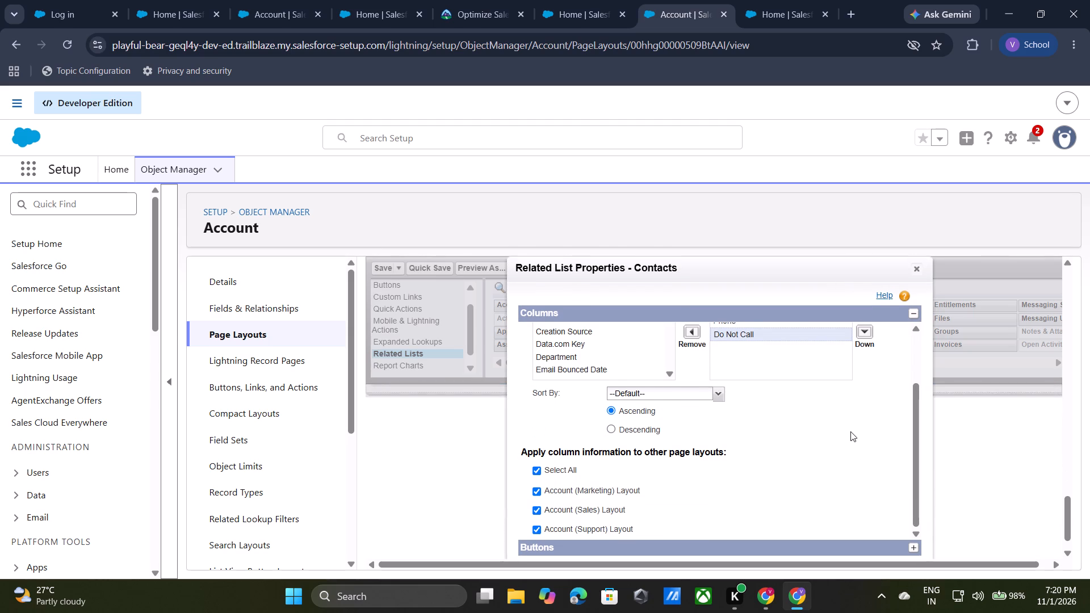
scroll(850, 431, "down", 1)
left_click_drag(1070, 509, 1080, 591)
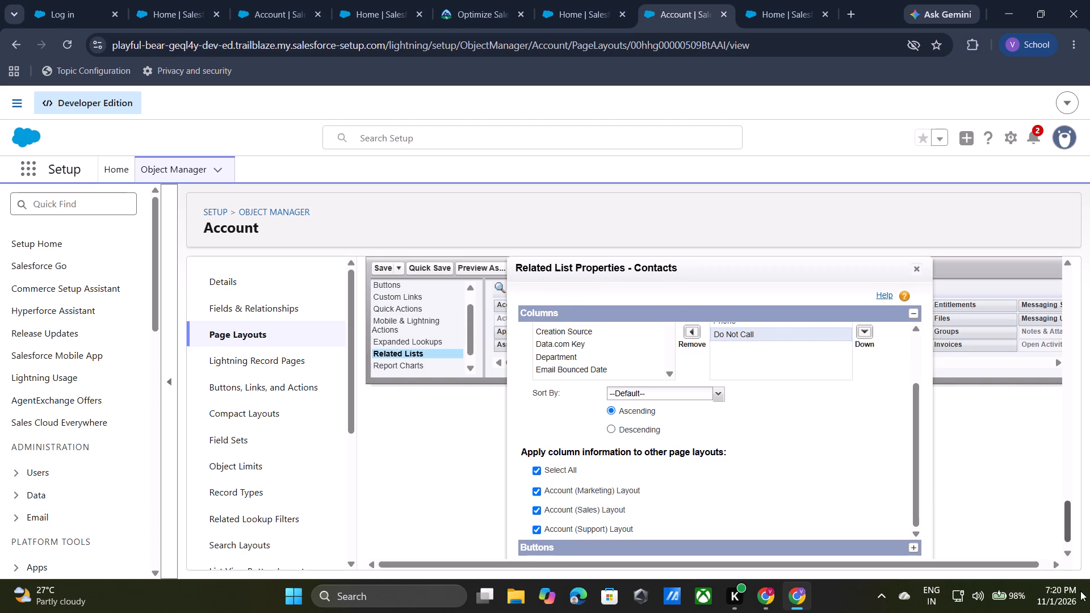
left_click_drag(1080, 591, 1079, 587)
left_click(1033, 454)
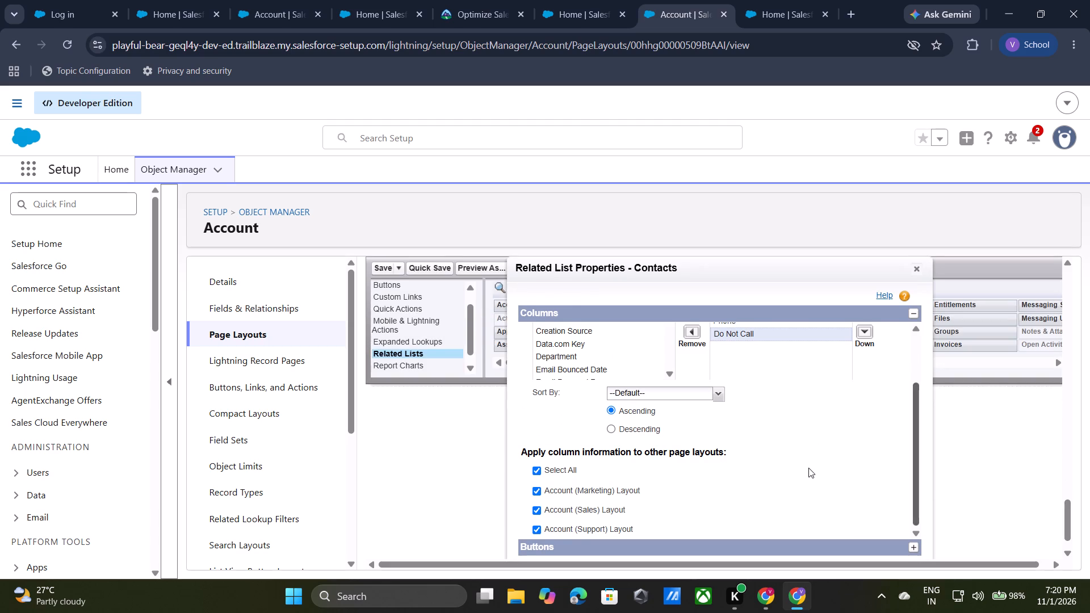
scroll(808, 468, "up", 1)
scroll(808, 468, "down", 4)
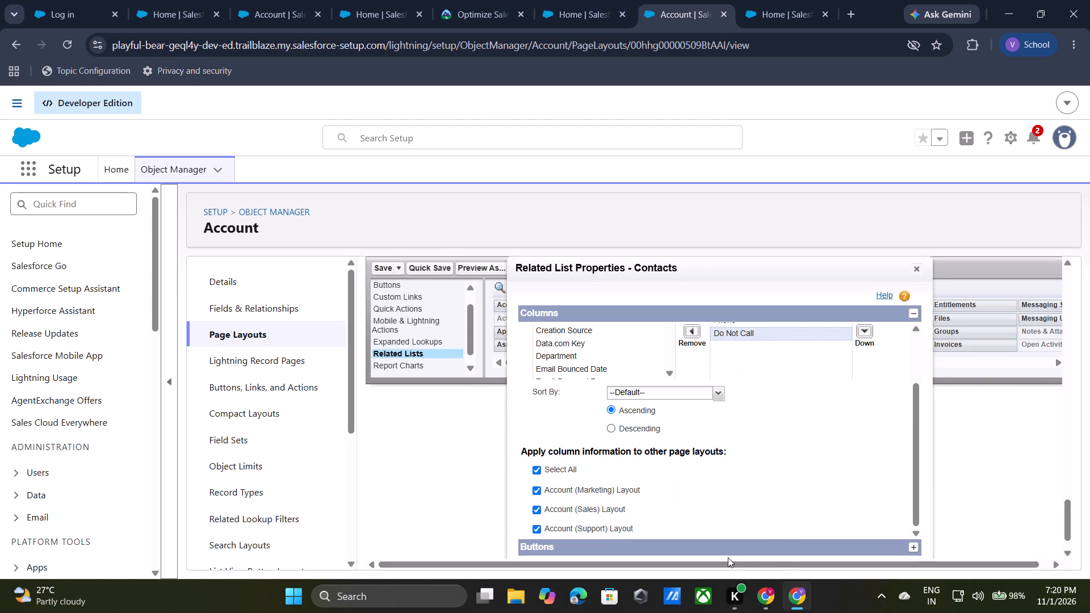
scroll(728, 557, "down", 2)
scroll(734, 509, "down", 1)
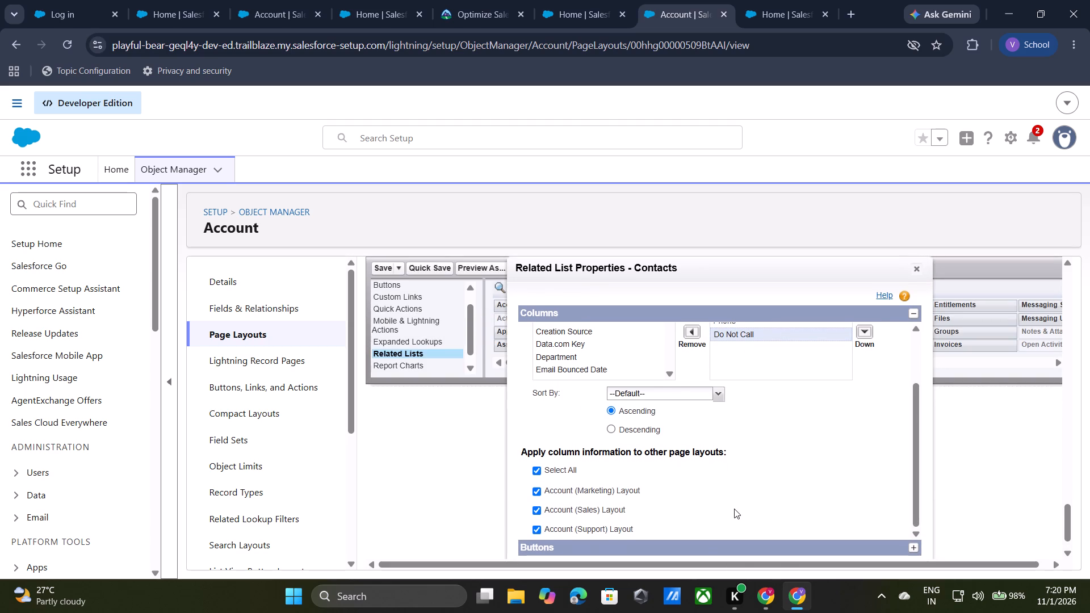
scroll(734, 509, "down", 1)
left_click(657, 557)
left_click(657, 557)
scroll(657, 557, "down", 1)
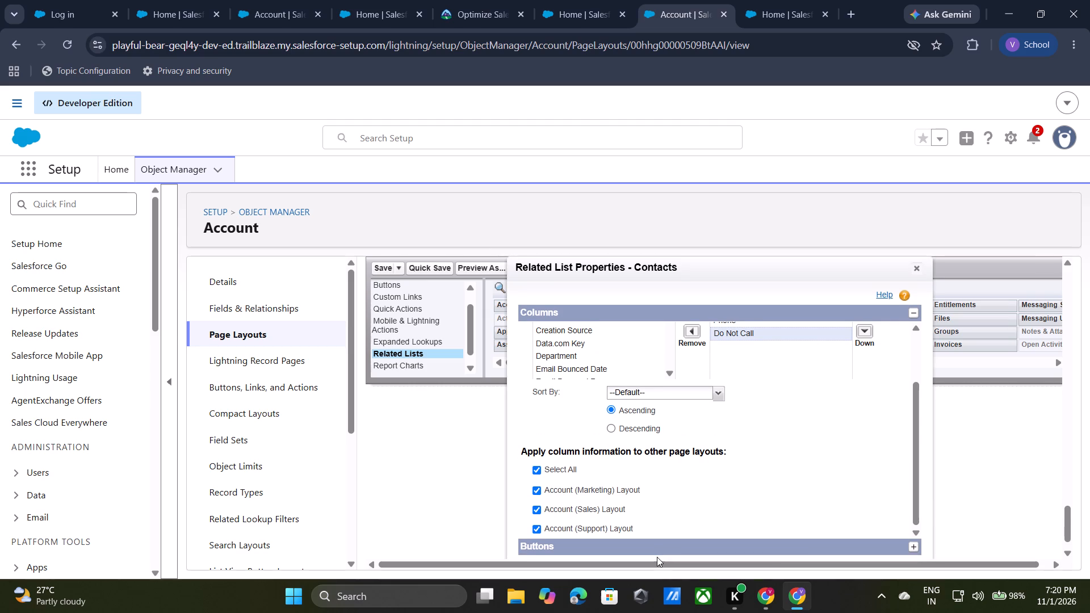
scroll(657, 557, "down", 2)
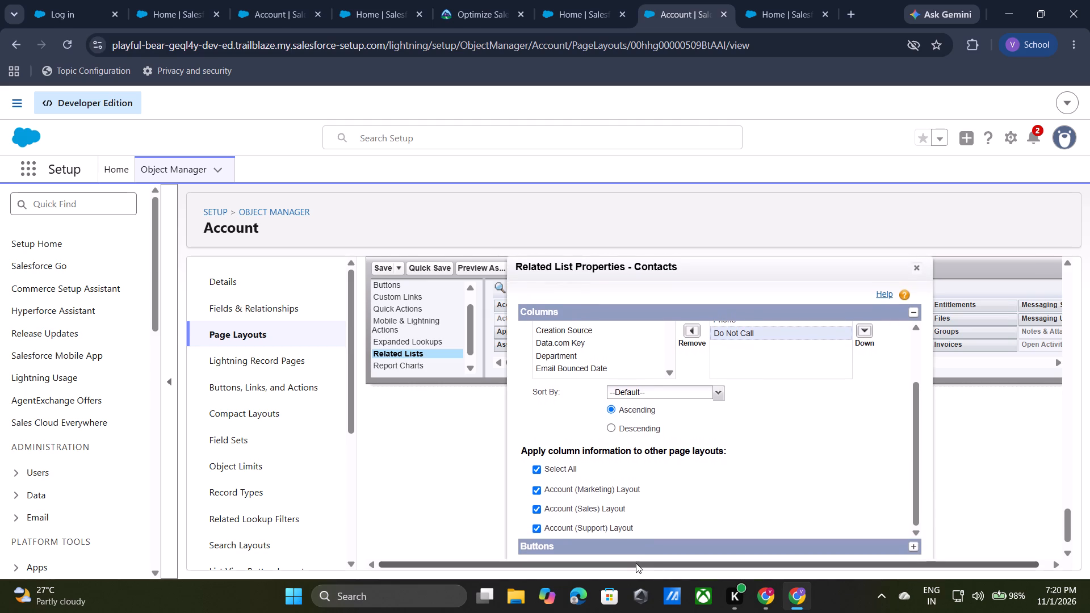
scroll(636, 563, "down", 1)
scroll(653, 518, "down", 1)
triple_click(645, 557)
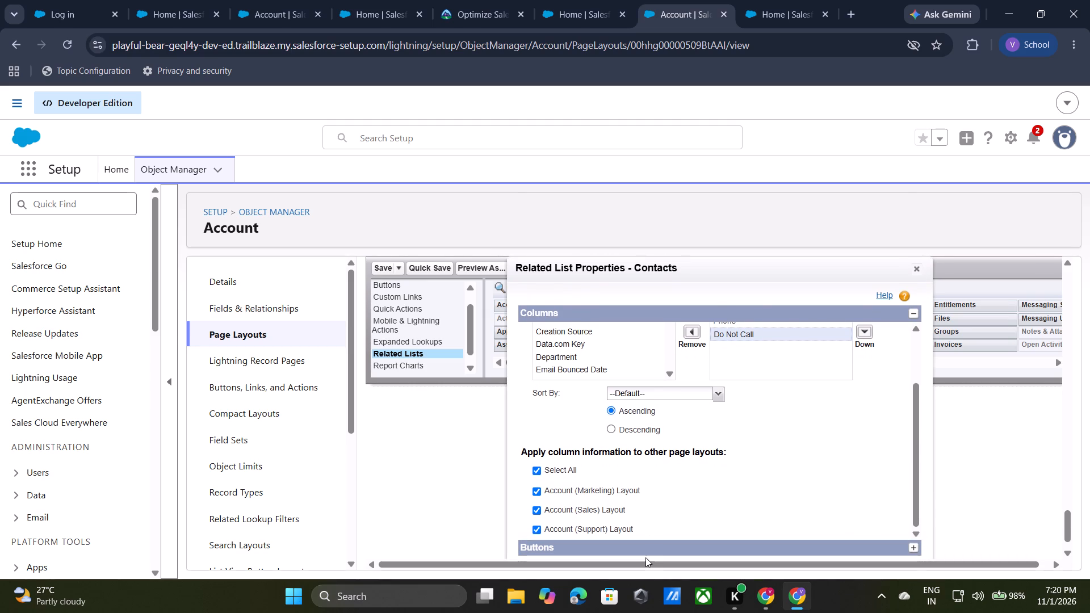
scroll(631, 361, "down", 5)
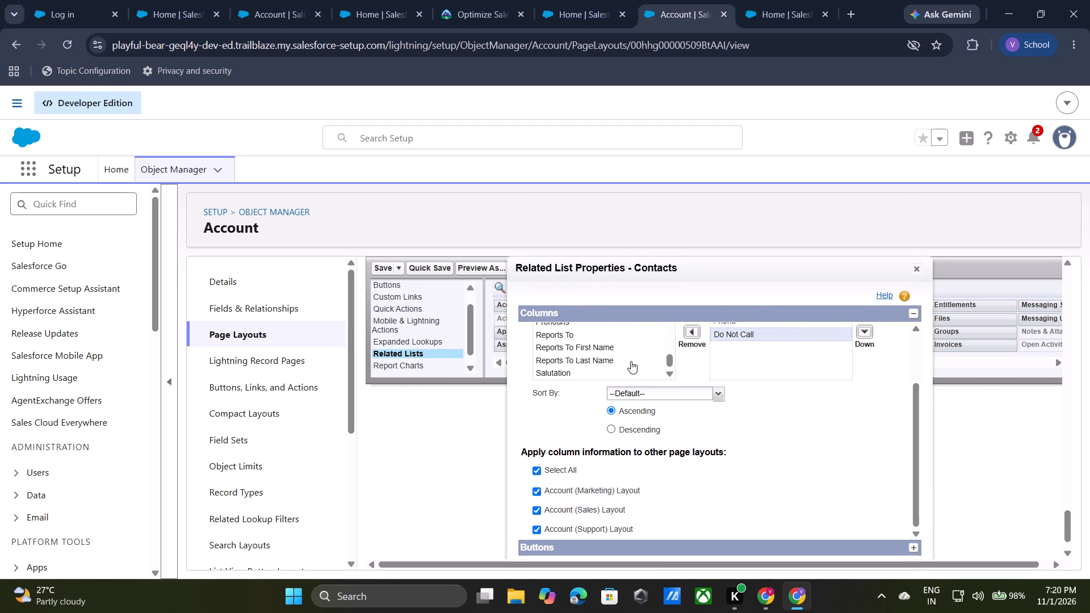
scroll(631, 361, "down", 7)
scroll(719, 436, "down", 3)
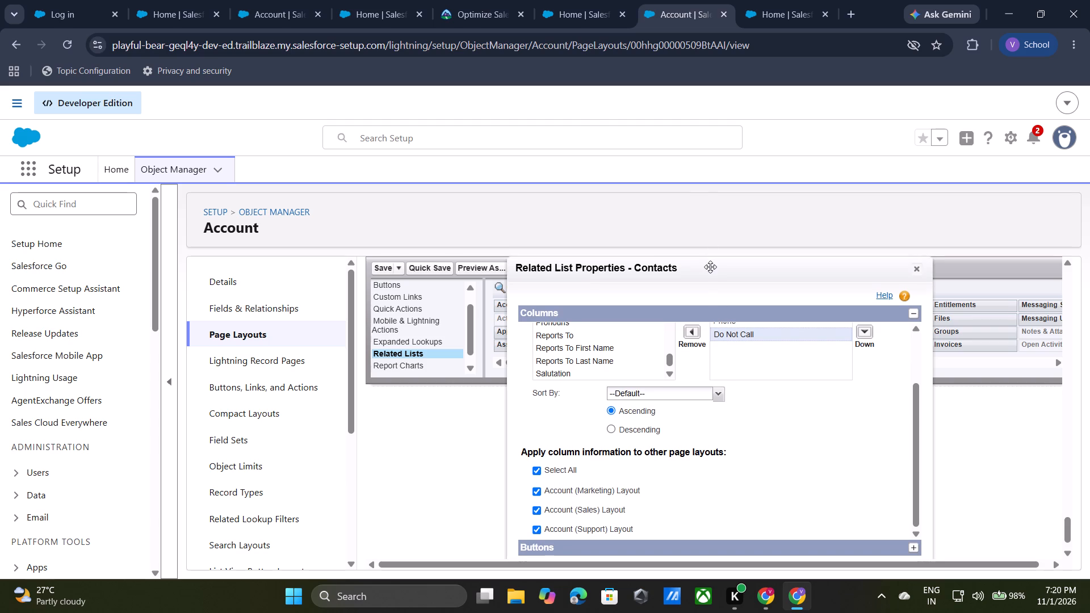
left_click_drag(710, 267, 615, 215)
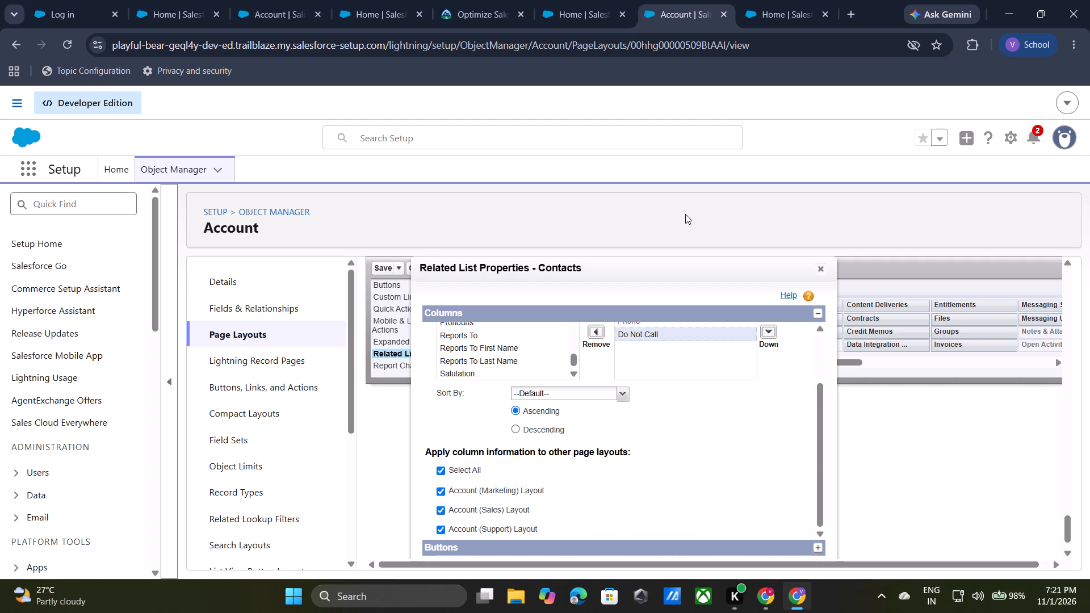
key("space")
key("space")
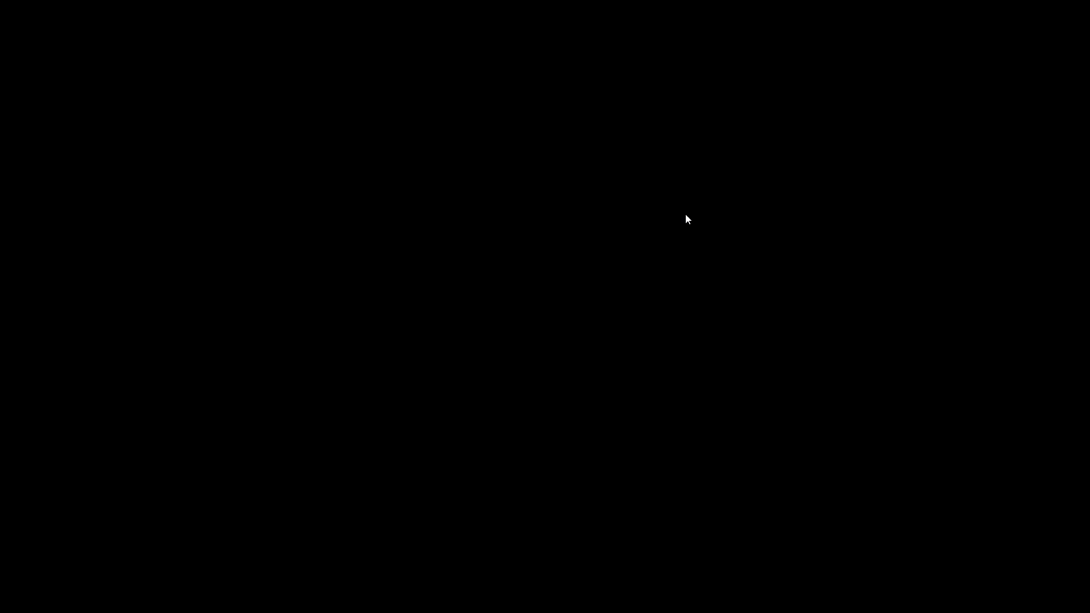
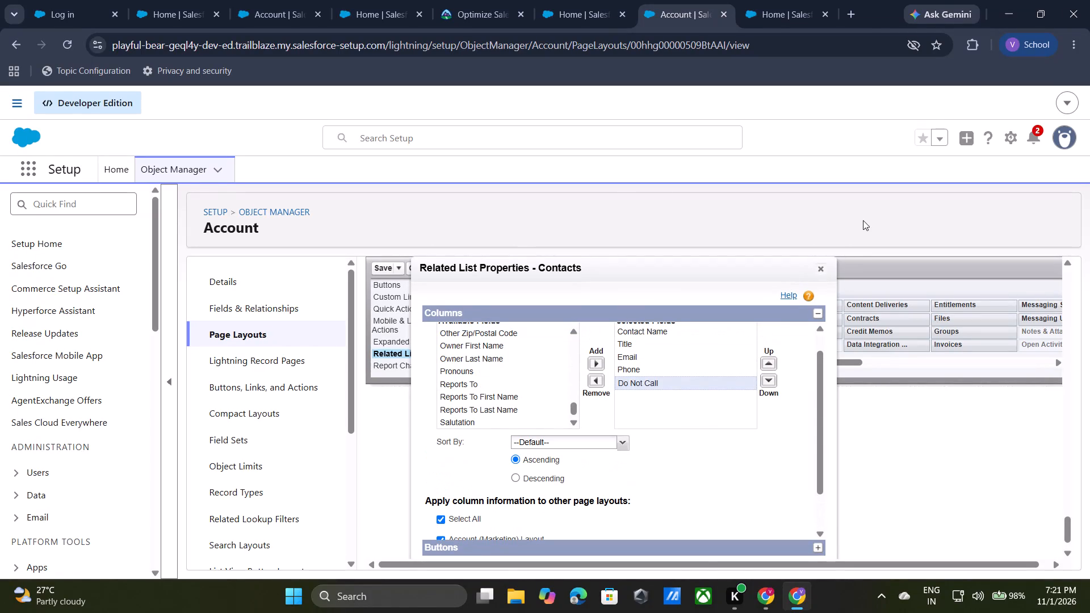
Apply the Contacts related list properties with the column information copied to the Marketing, Sales and Support account layouts.
scroll(922, 220, "down", 1)
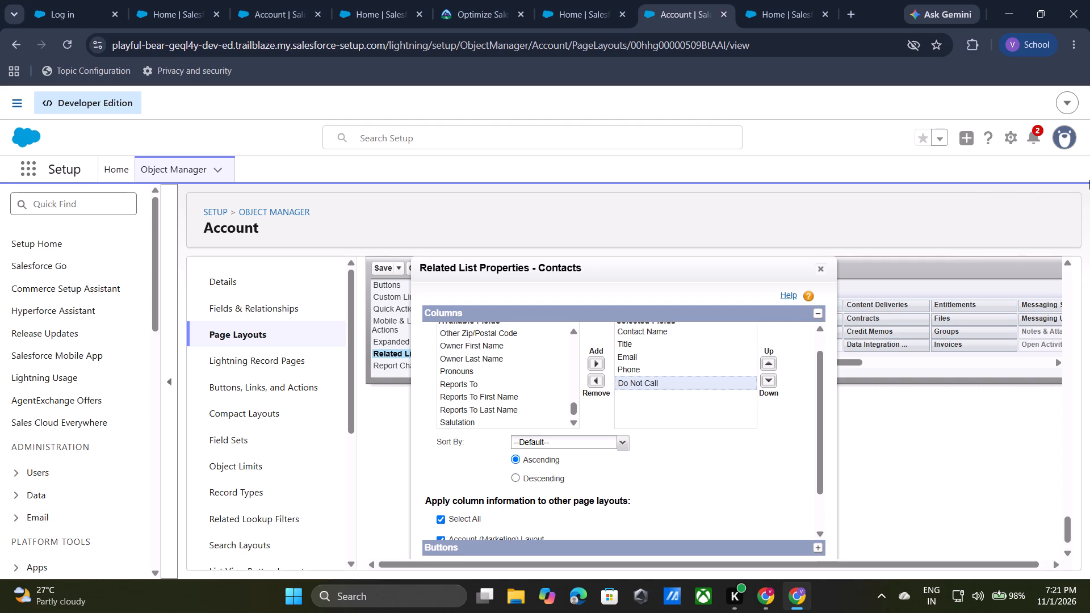
scroll(817, 324, "down", 3)
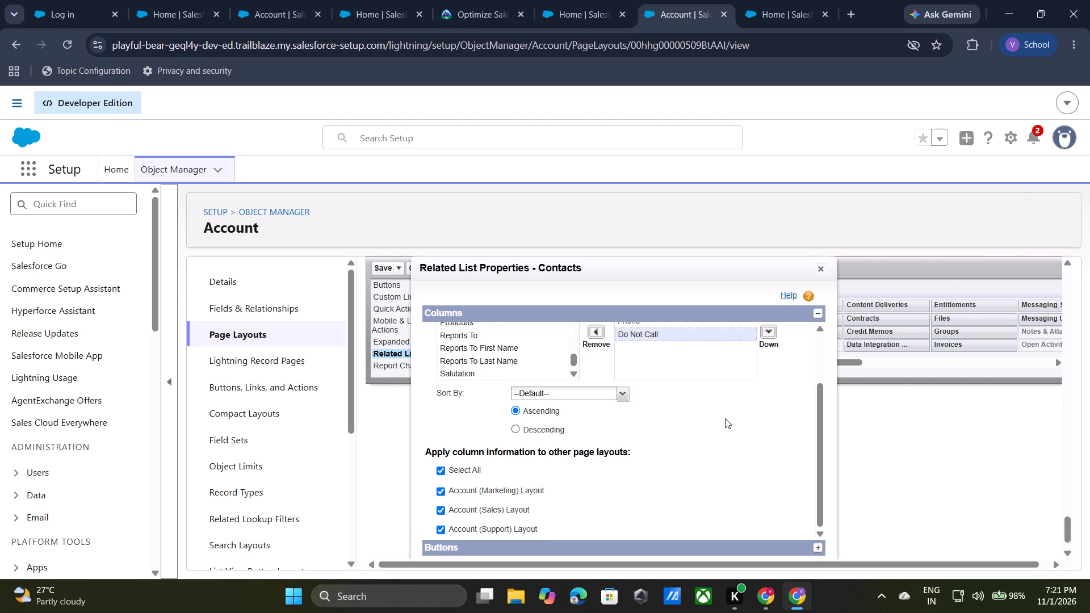
scroll(725, 418, "down", 4)
key("F11")
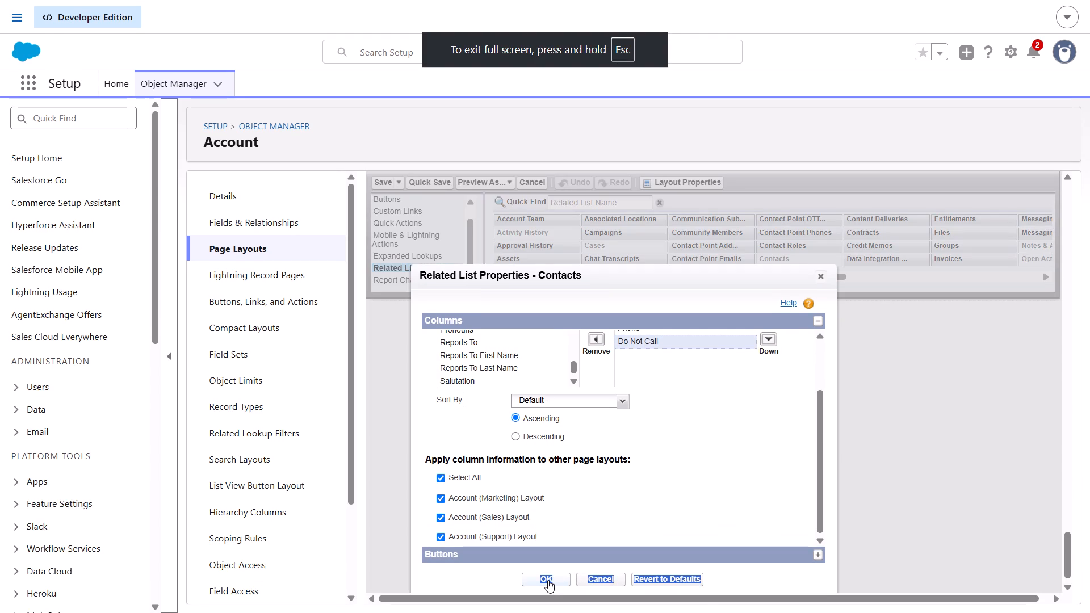
left_click(548, 580)
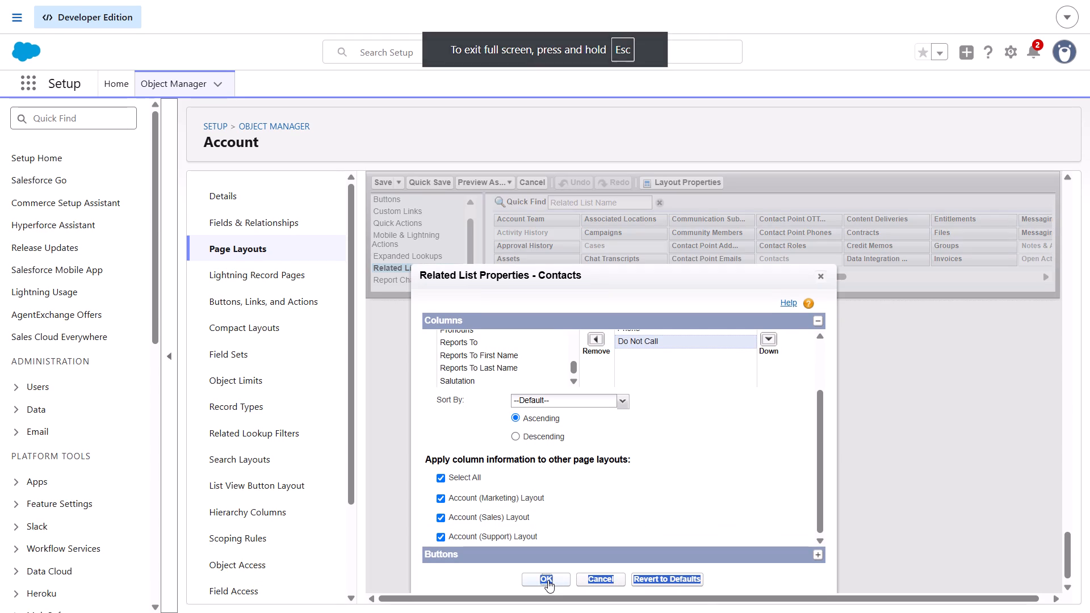
left_click(559, 583)
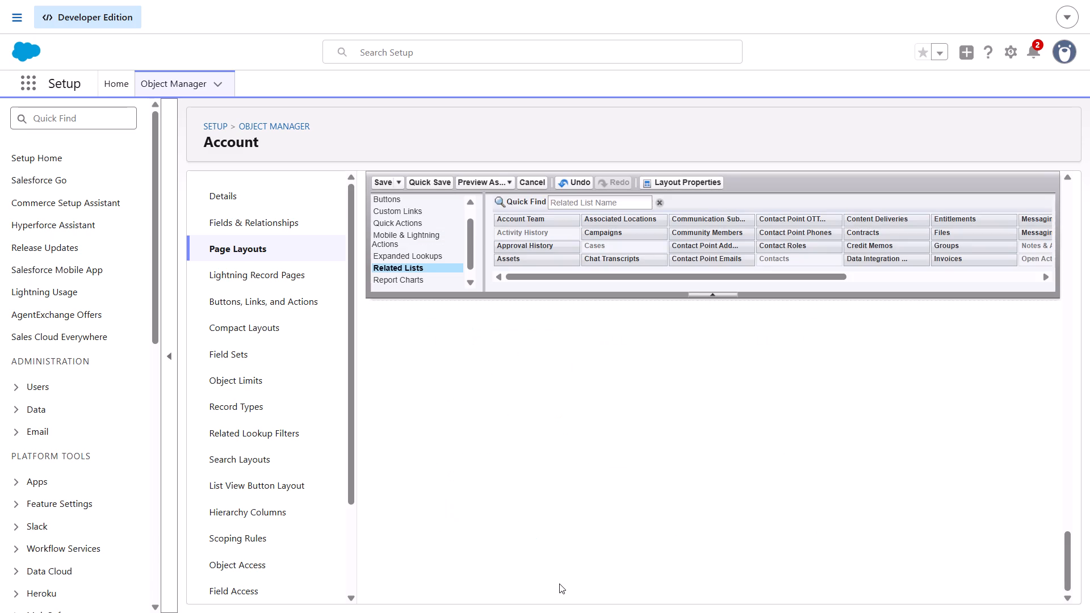
key("F11")
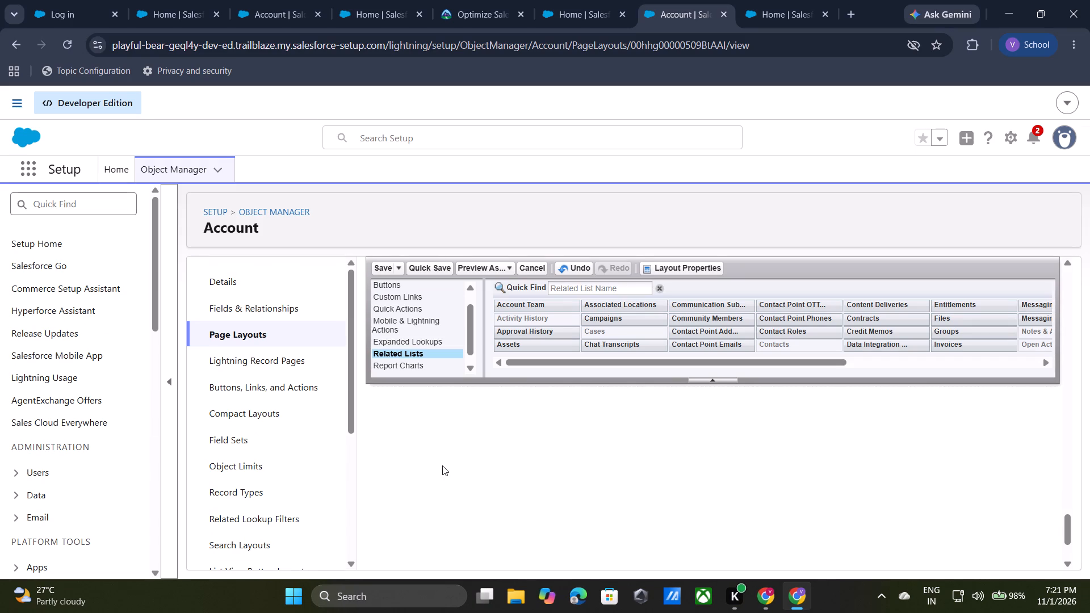
Move the Opportunities related list above the Contacts related list on the Account Layout.
left_click(446, 351)
scroll(579, 449, "up", 16)
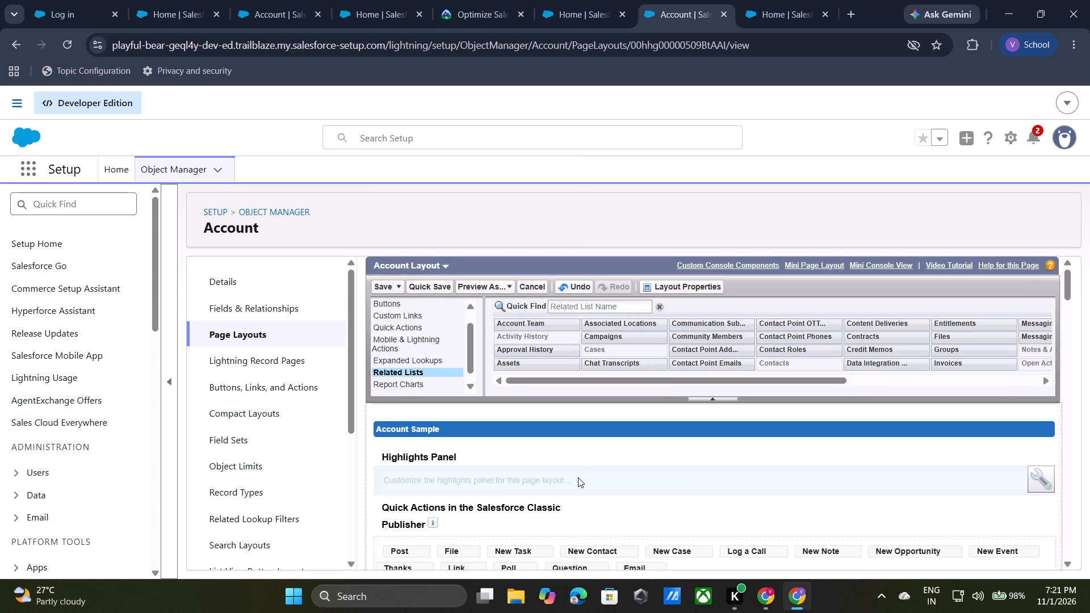
scroll(578, 477, "down", 2)
scroll(578, 477, "up", 7)
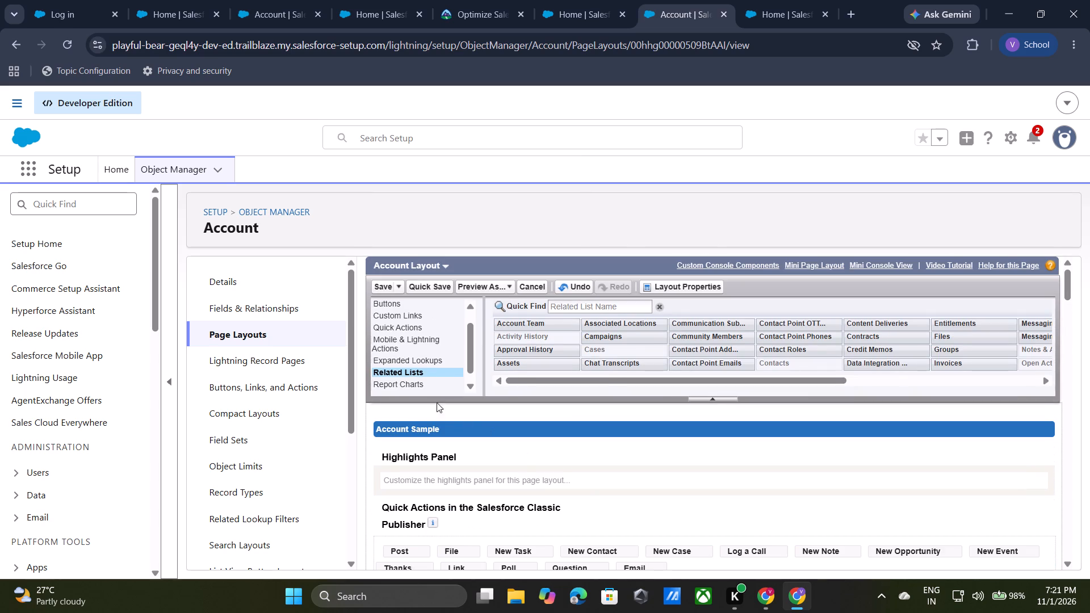
left_click(405, 369)
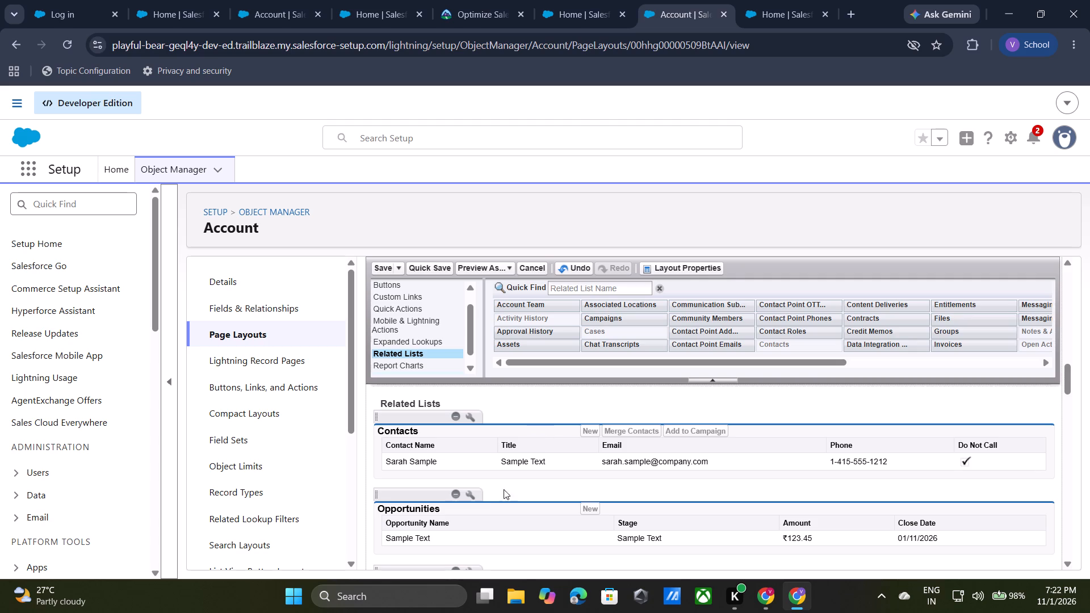
scroll(496, 501, "down", 1)
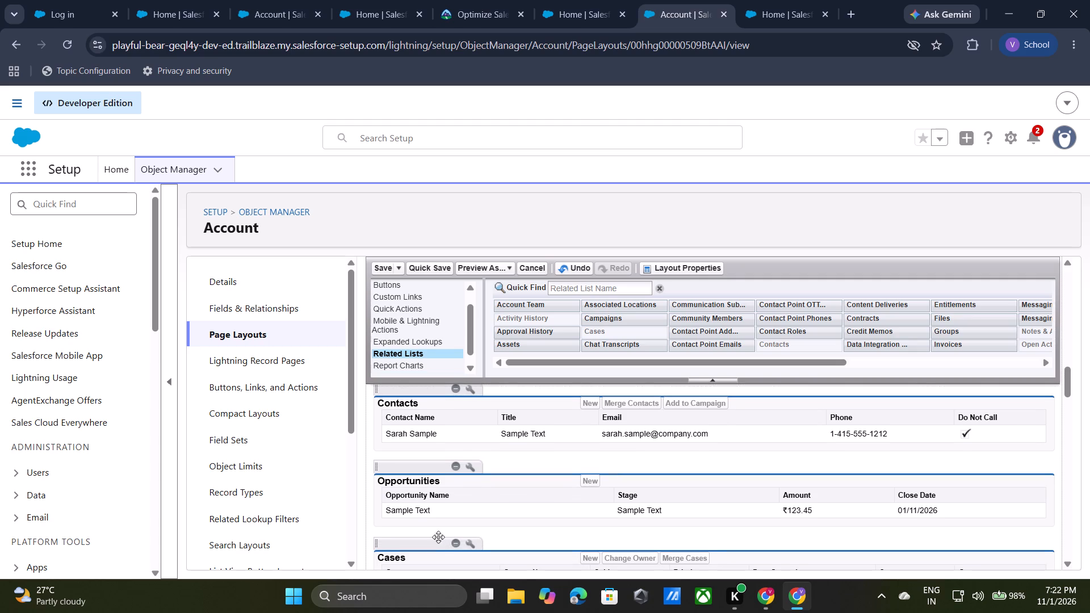
left_click_drag(403, 466, 428, 431)
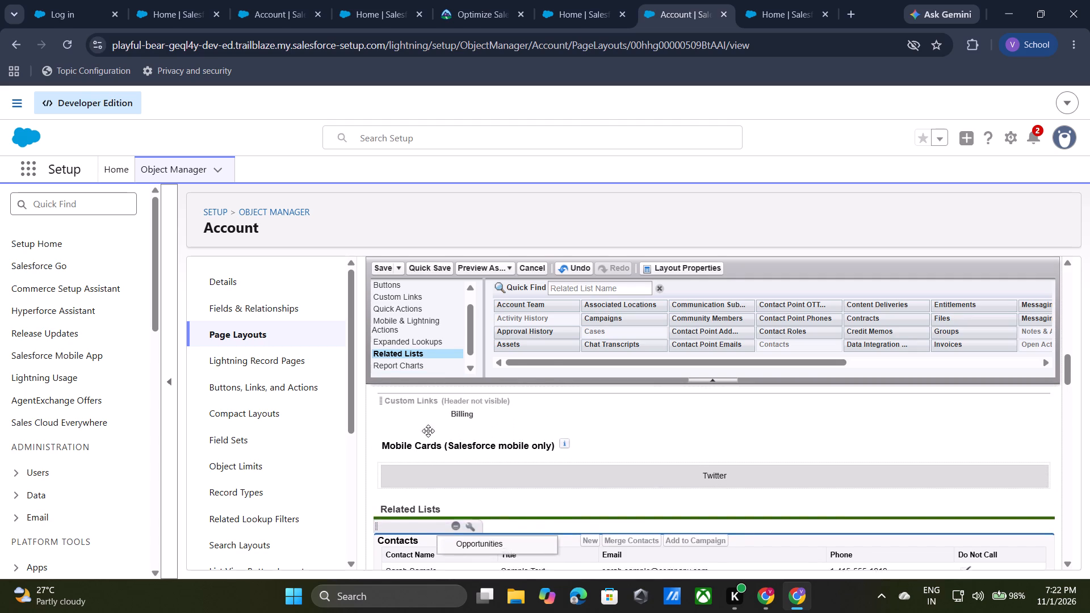
left_click_drag(428, 431, 433, 555)
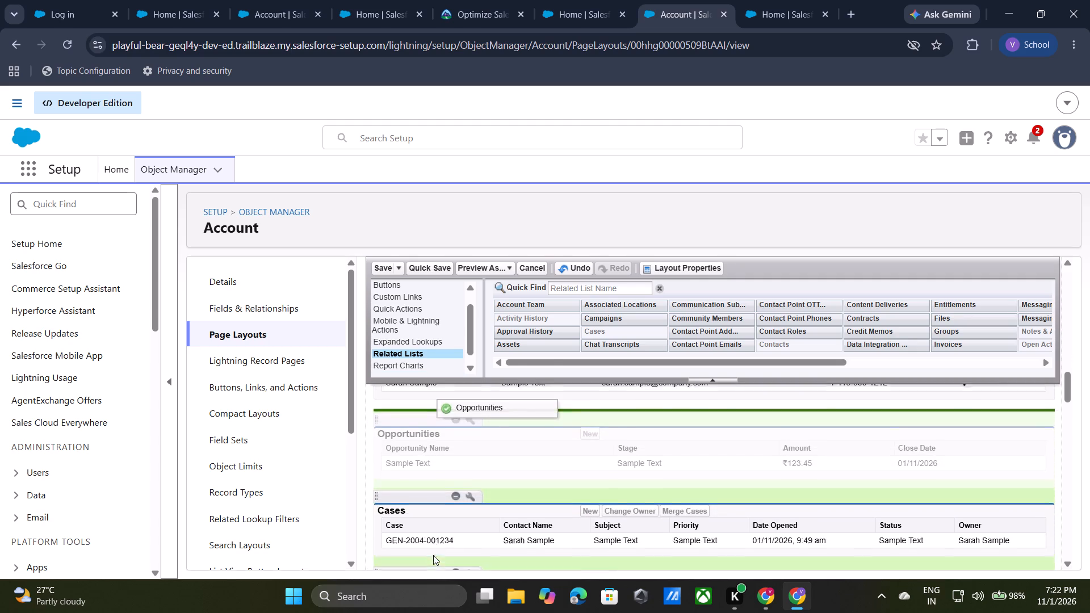
left_click_drag(433, 555, 439, 515)
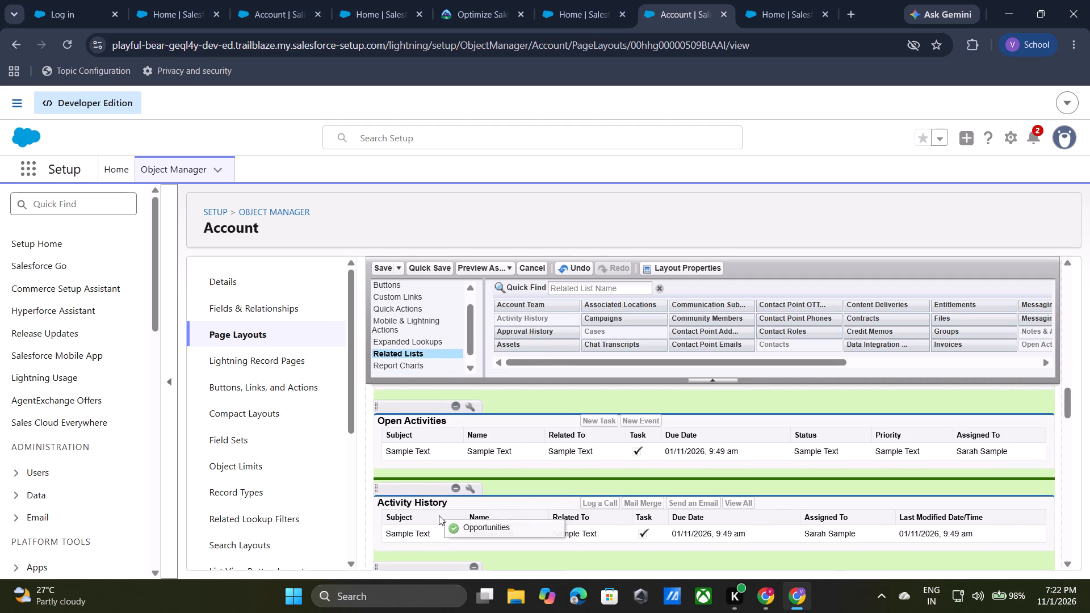
left_click_drag(439, 515, 408, 405)
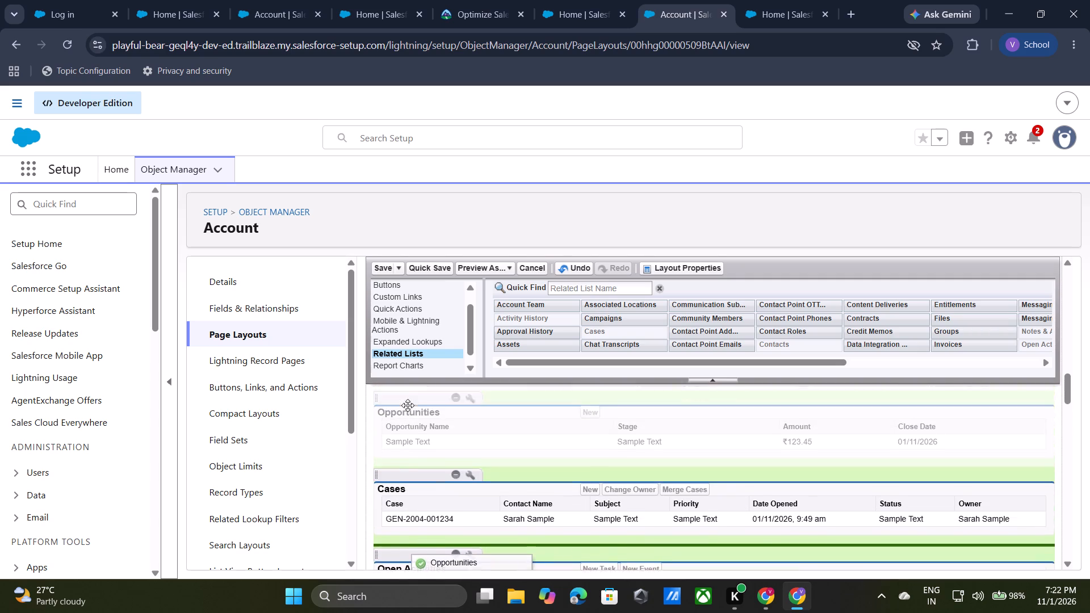
left_click_drag(408, 405, 400, 485)
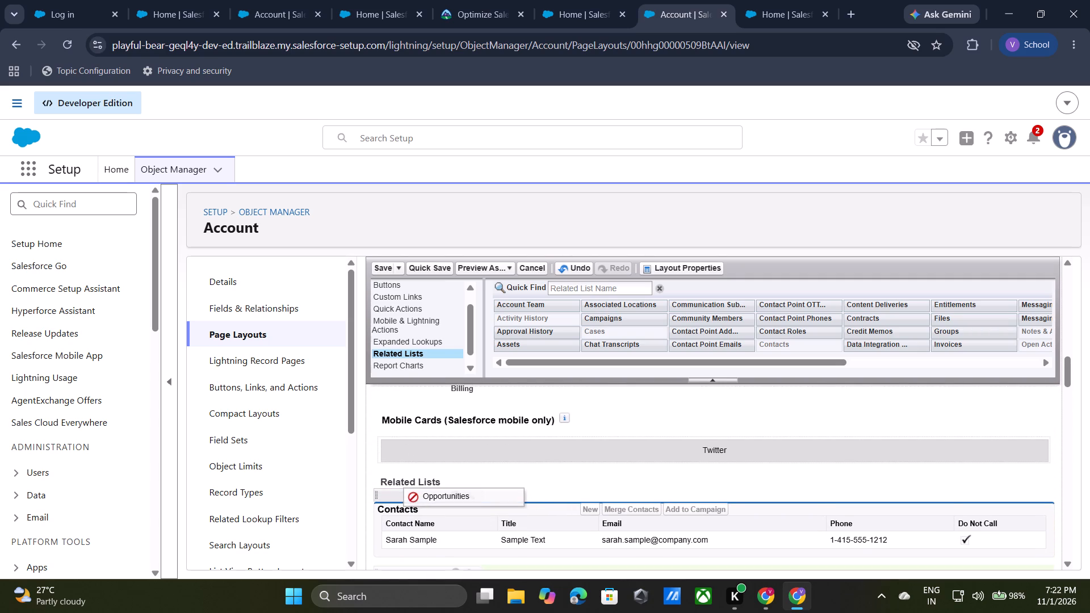
left_click_drag(400, 485, 419, 510)
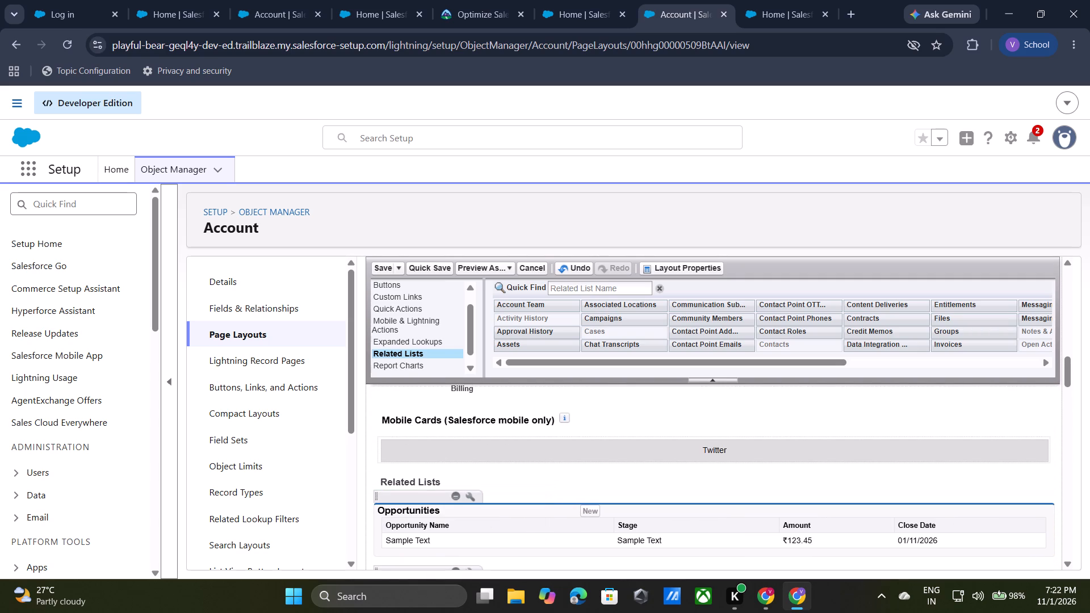
scroll(420, 539, "down", 1)
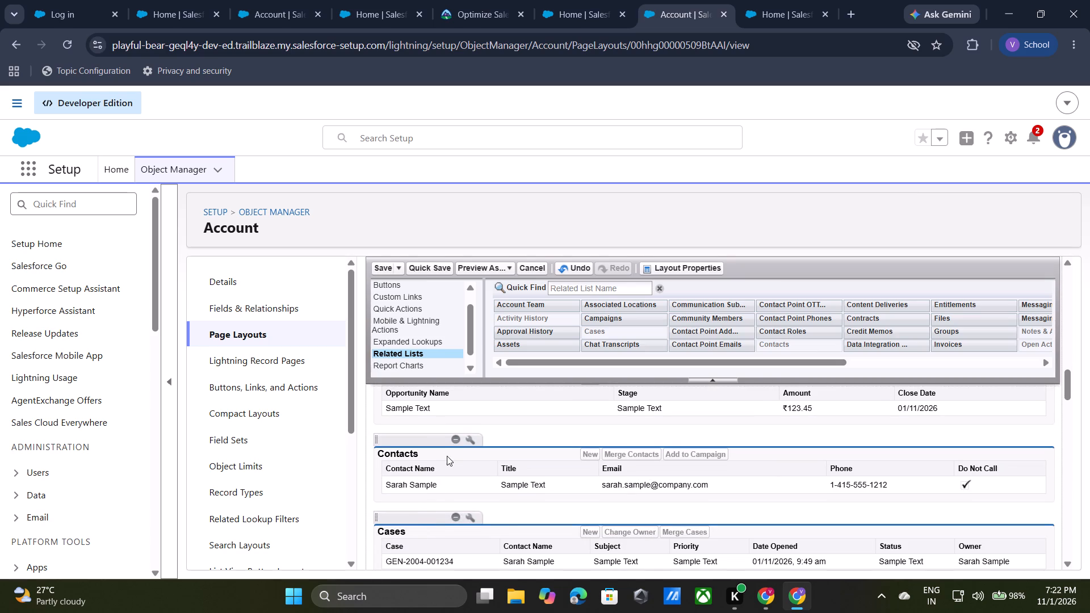
scroll(446, 458, "up", 1)
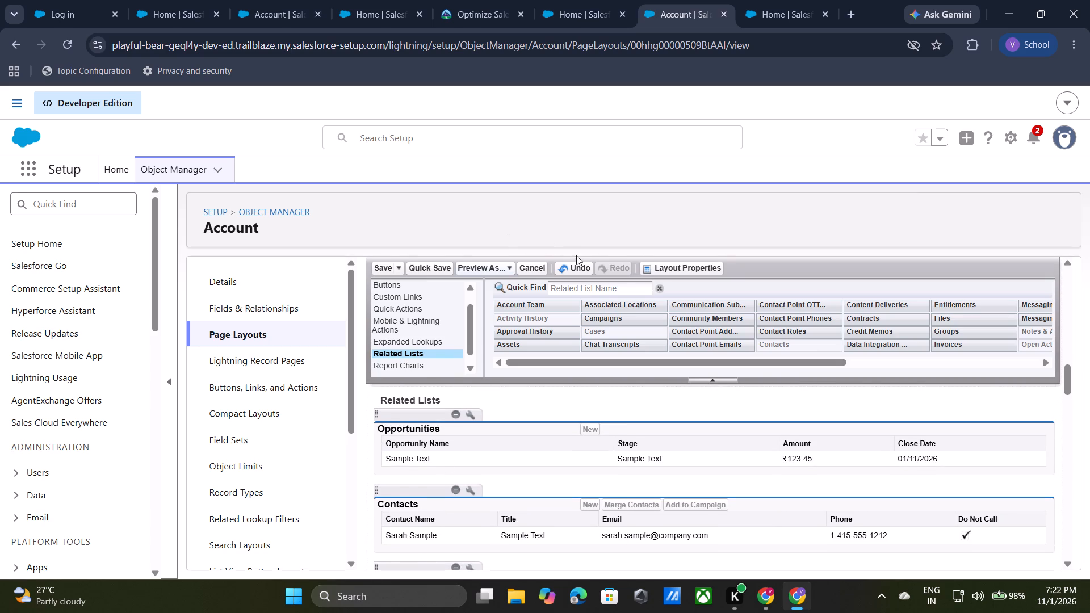
Save the Account Layout, choosing to overwrite users' personal related list customizations with the page layout changes.
left_click(384, 273)
left_click(632, 409)
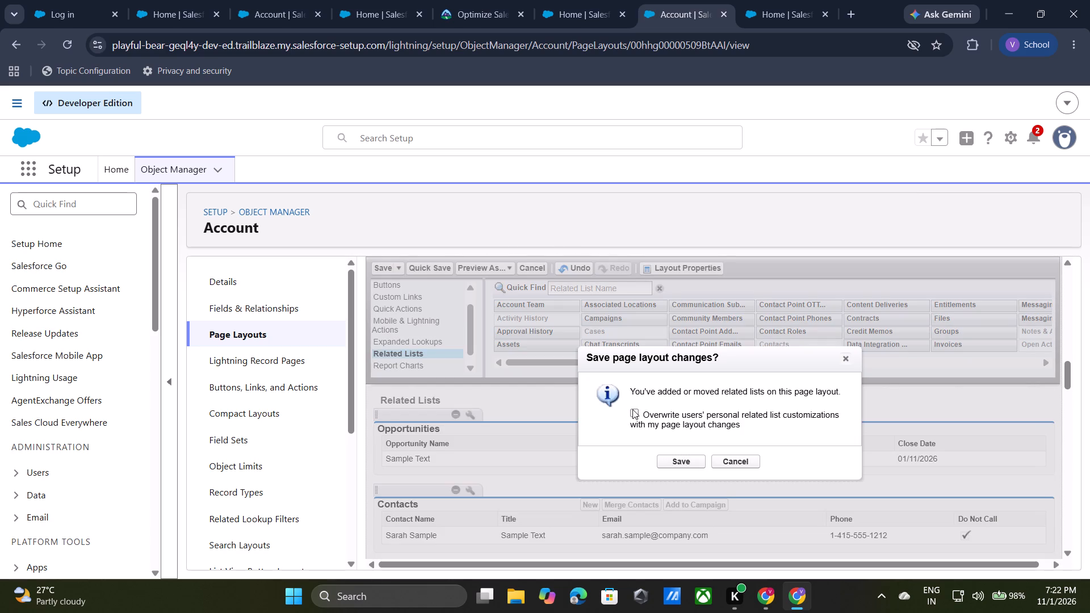
left_click(686, 464)
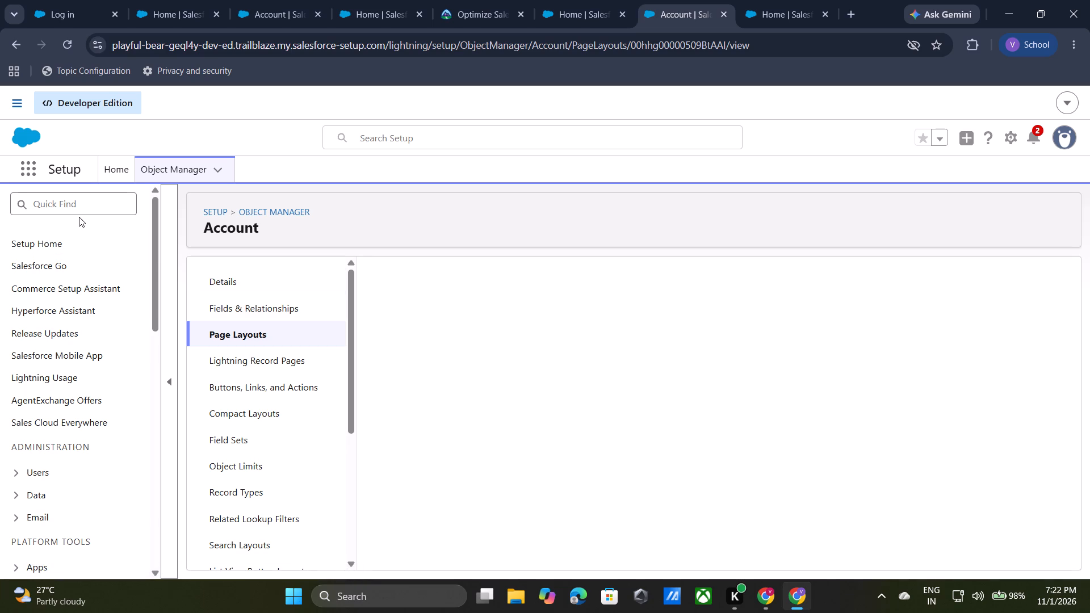
Search Setup for "ligh", go to Lightning App Builder and open the Customer Account Page for editing.
left_click(74, 209)
type("li")
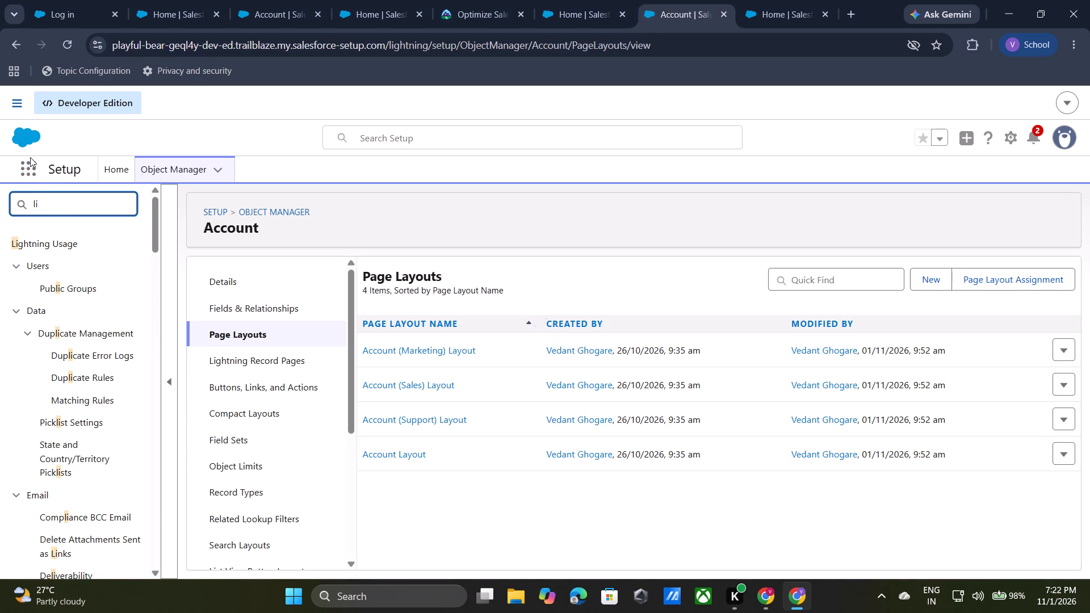
type("gh")
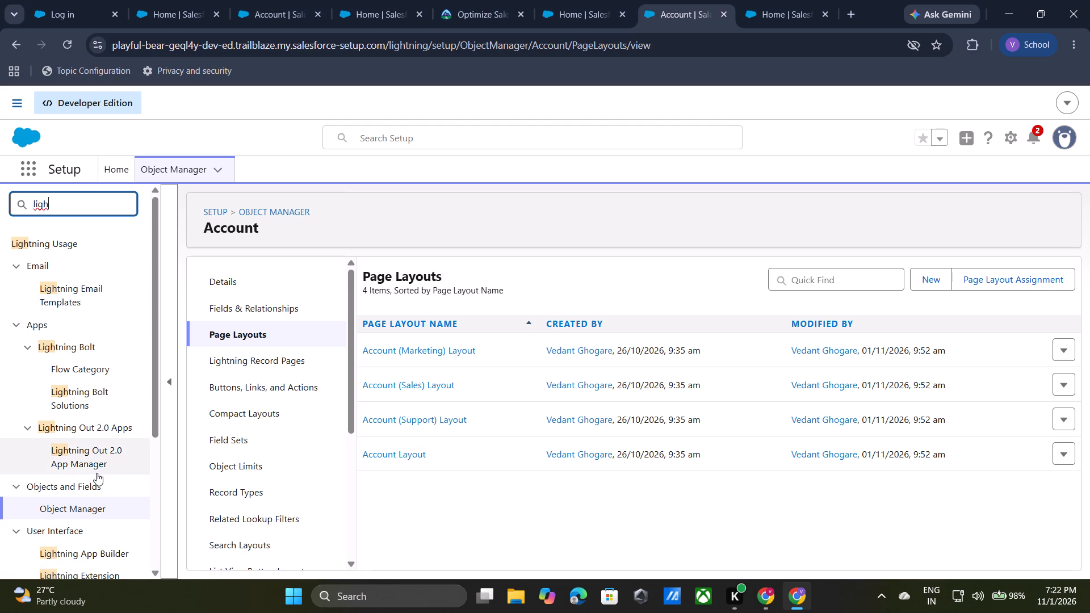
scroll(97, 473, "down", 1)
left_click(89, 500)
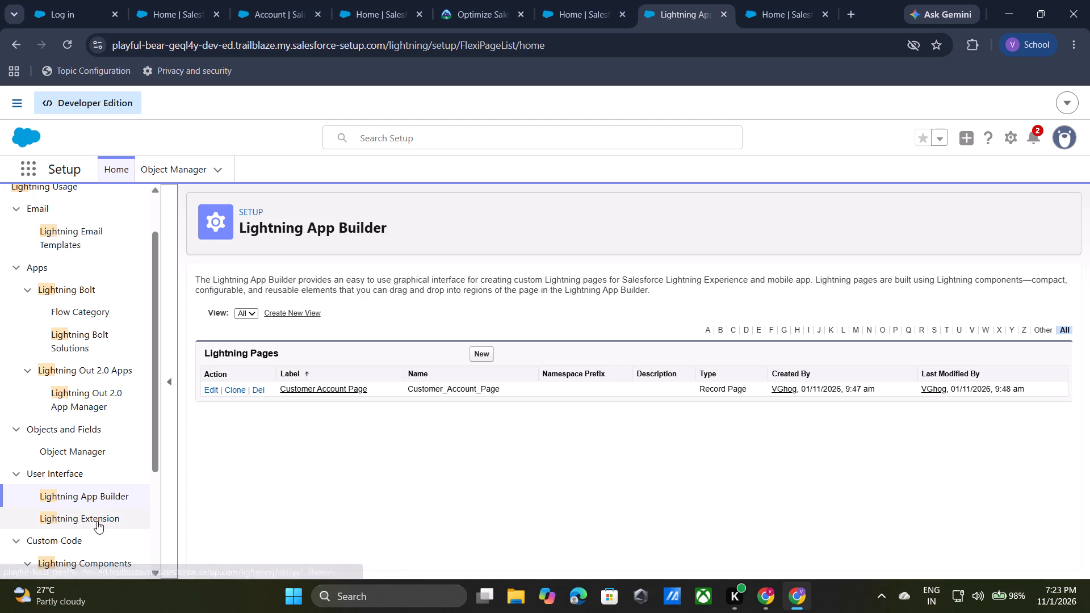
double_click(82, 498)
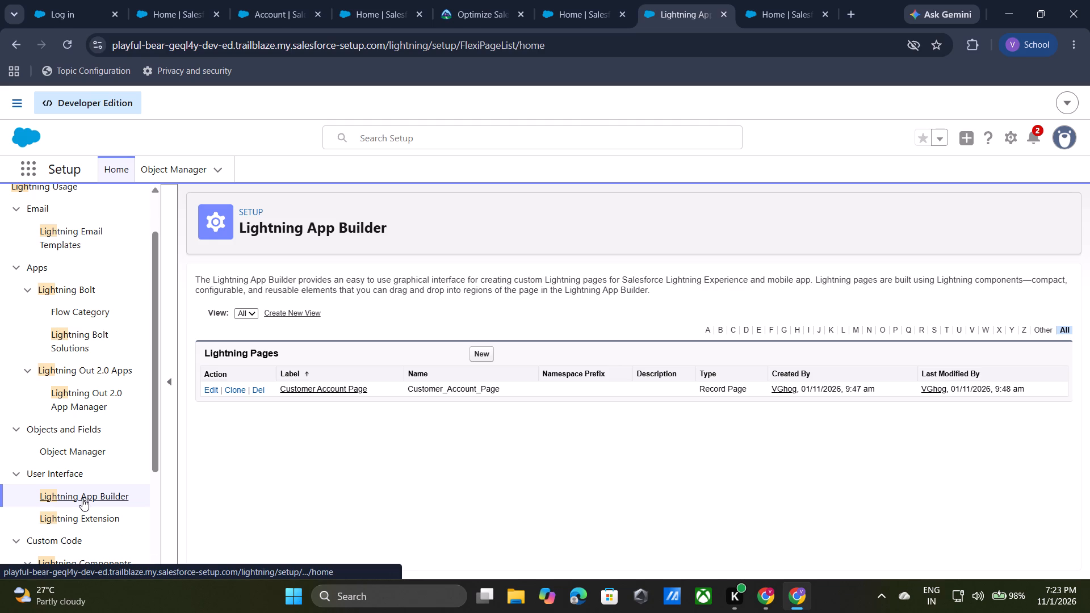
left_click(210, 394)
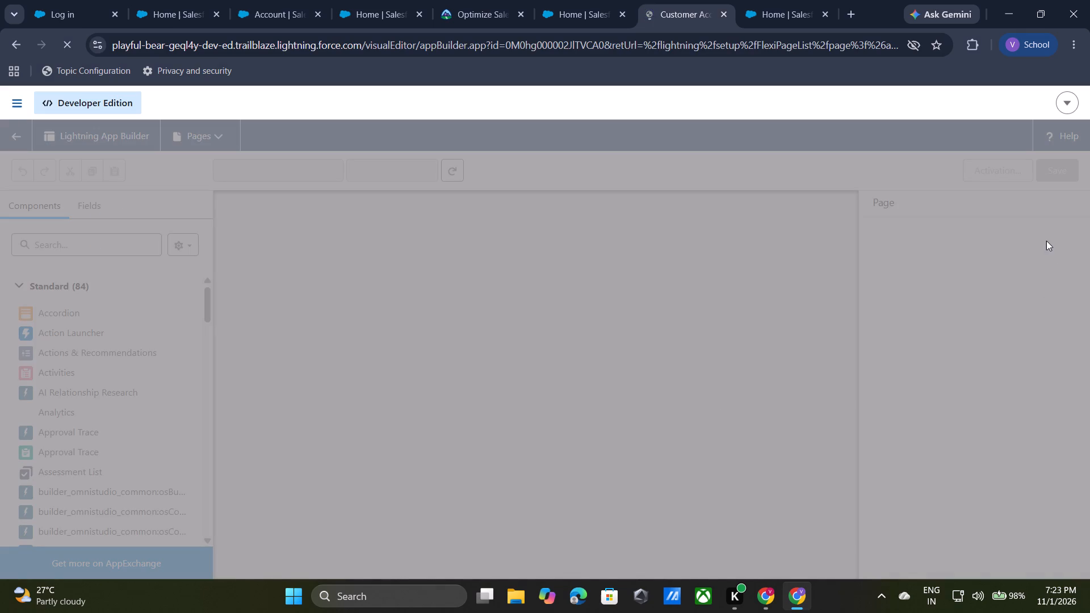
Start activating the Customer Account Page by app, record type and profile, assigning it to the Sales app for desktop and phone.
left_click(997, 174)
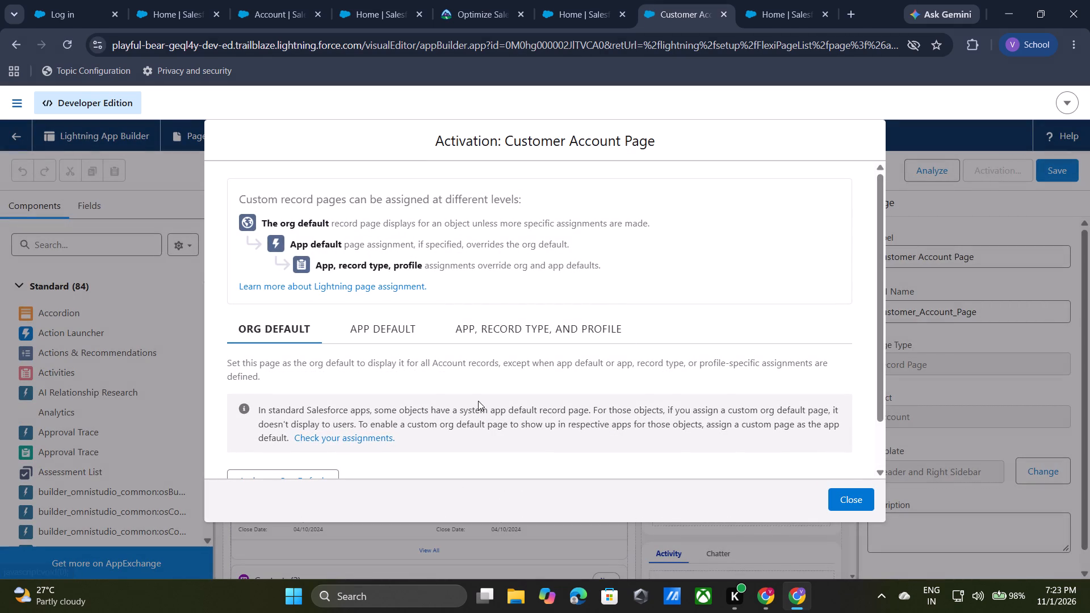
scroll(433, 442, "down", 1)
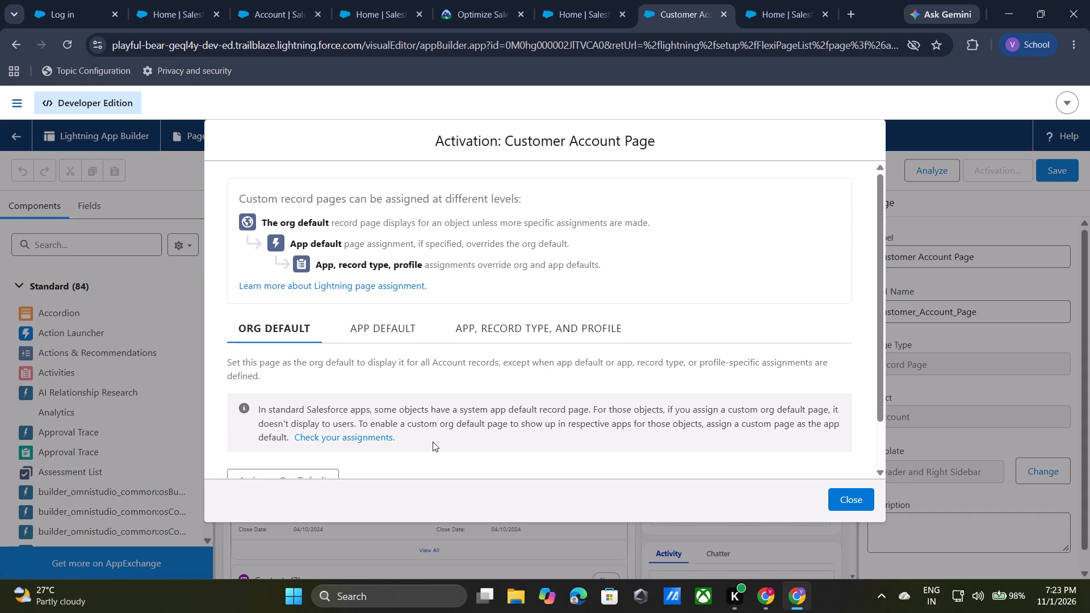
scroll(433, 442, "down", 1)
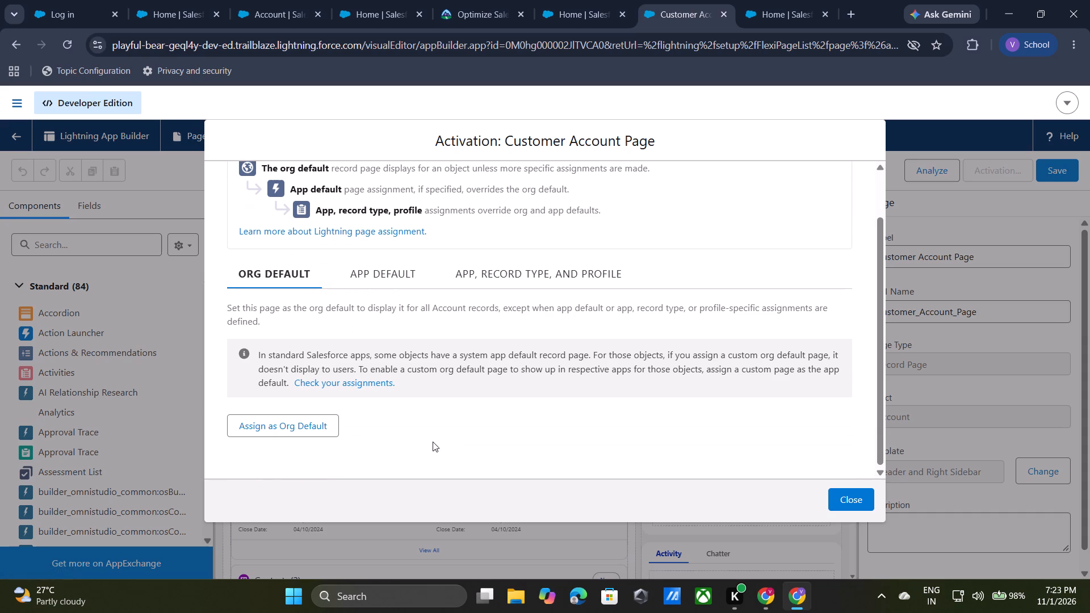
left_click(501, 275)
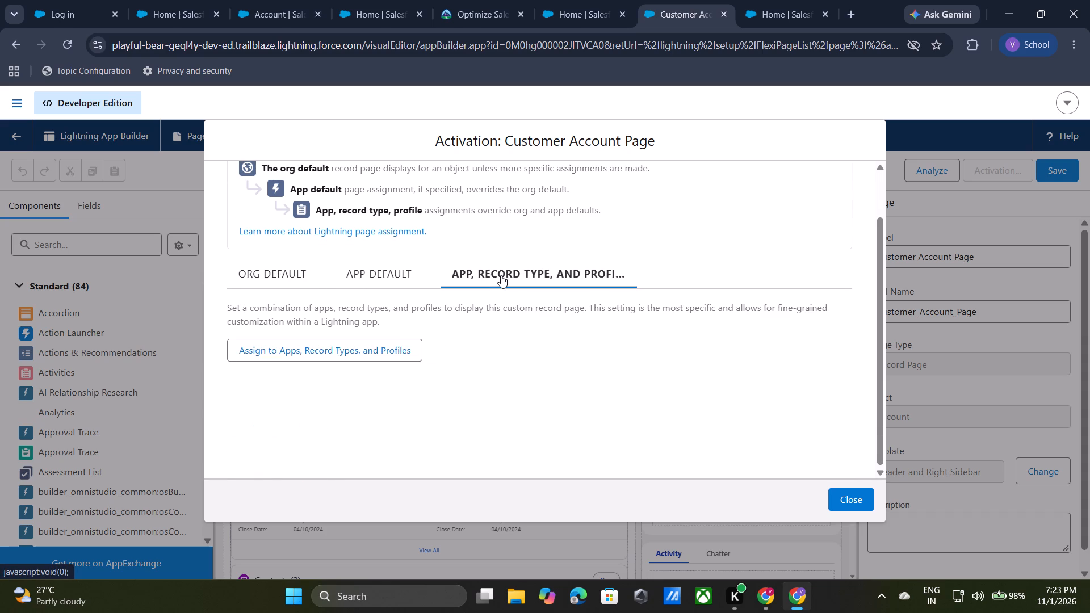
left_click(364, 353)
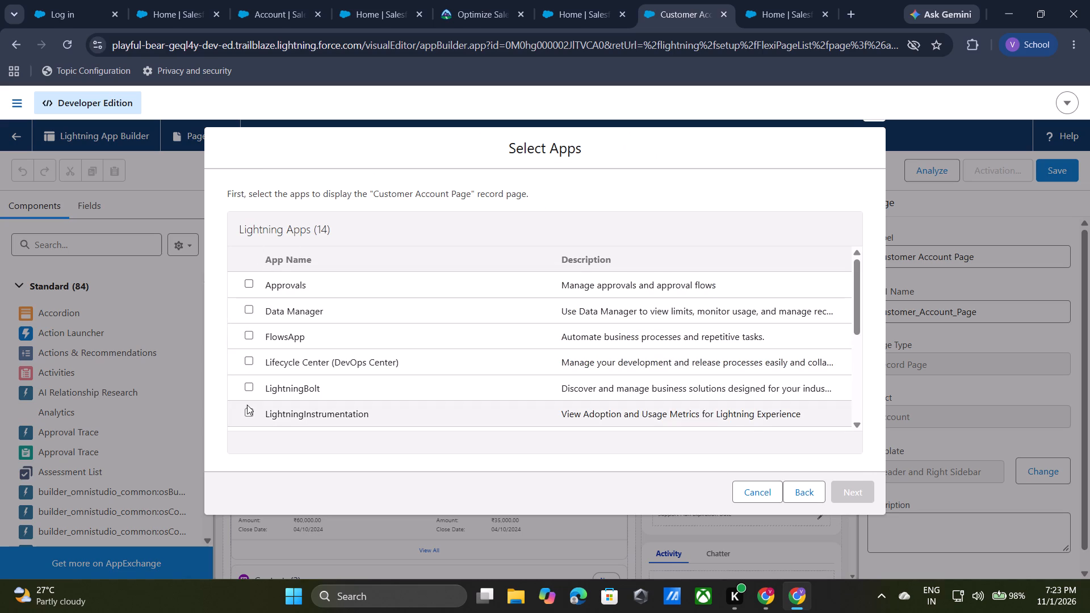
scroll(283, 393, "down", 3)
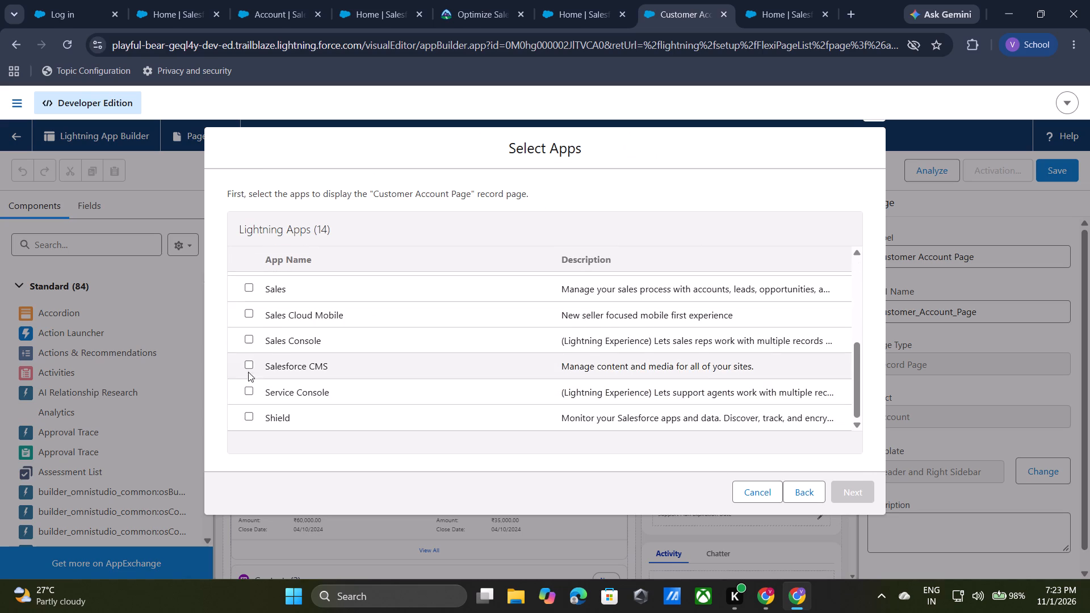
left_click(251, 290)
left_click(840, 483)
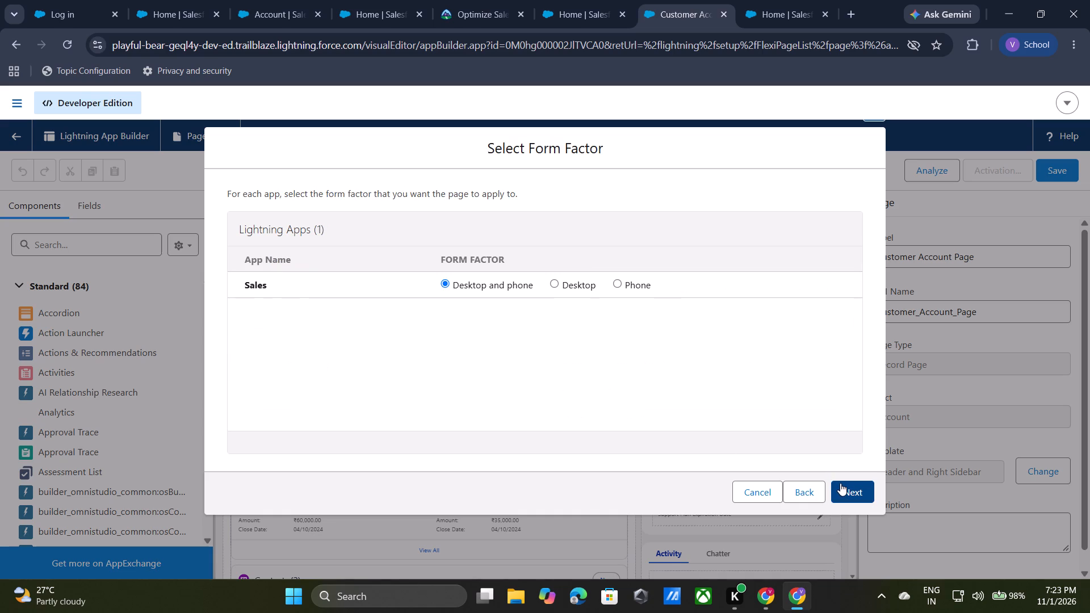
left_click(863, 497)
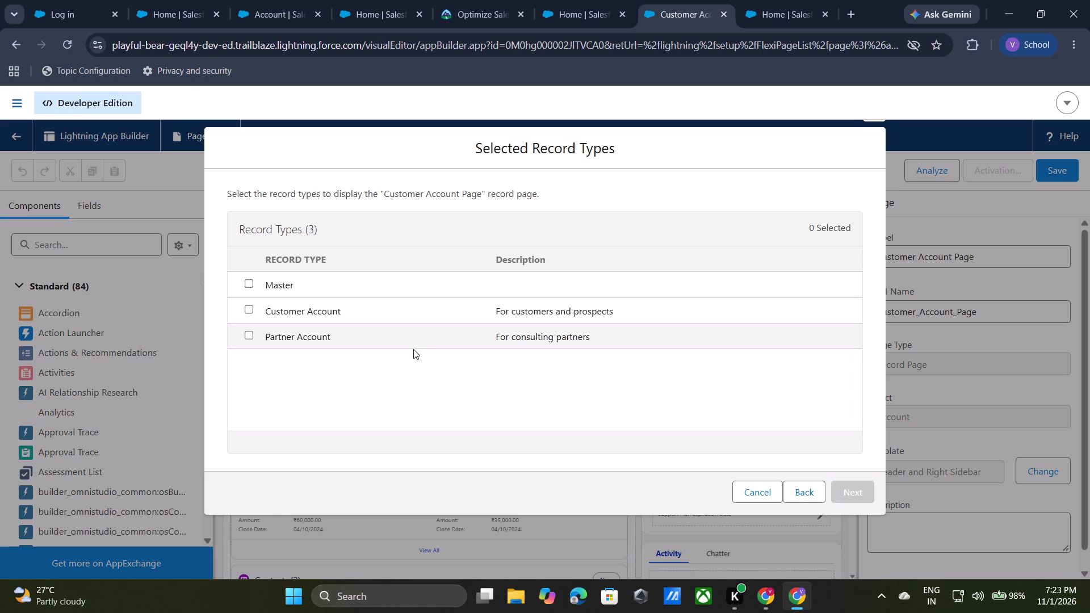
Assign the page to the Customer Account record type with the Sales User and Support User profiles, and save the assignments.
left_click(250, 305)
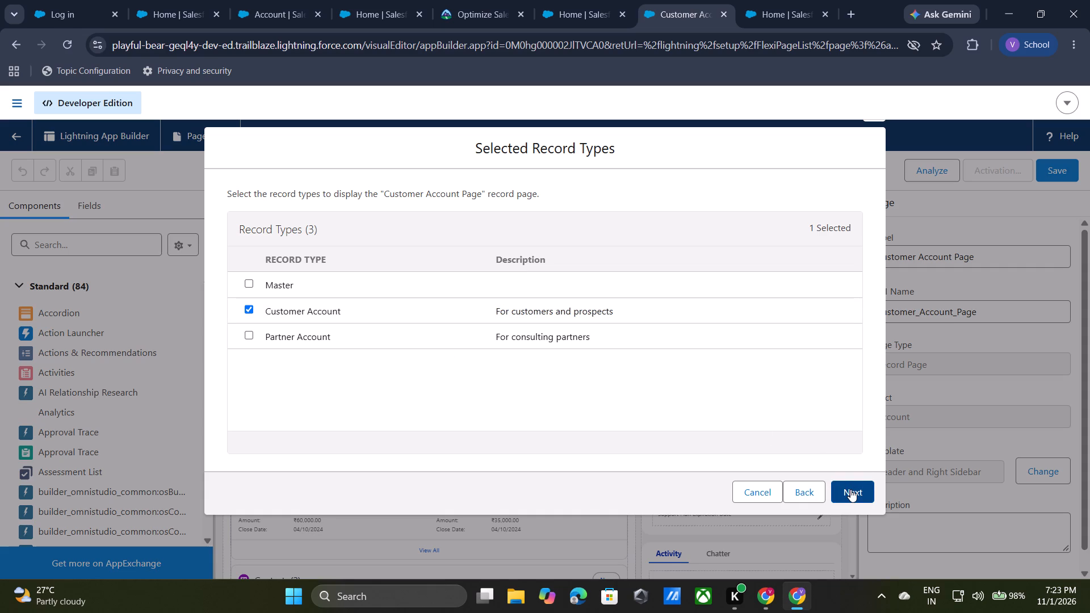
left_click(858, 498)
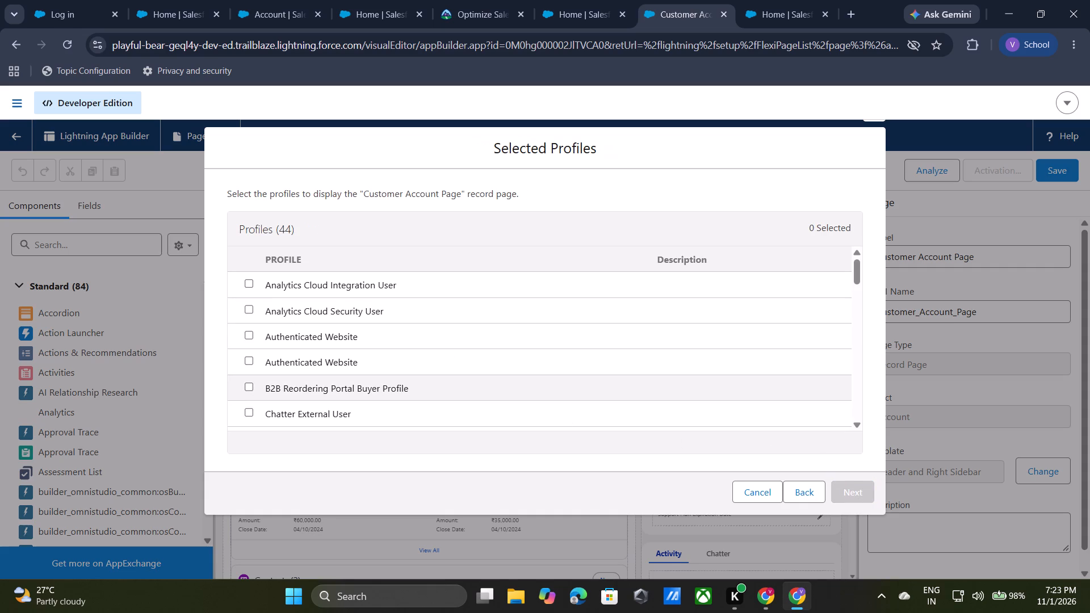
scroll(312, 373, "down", 6)
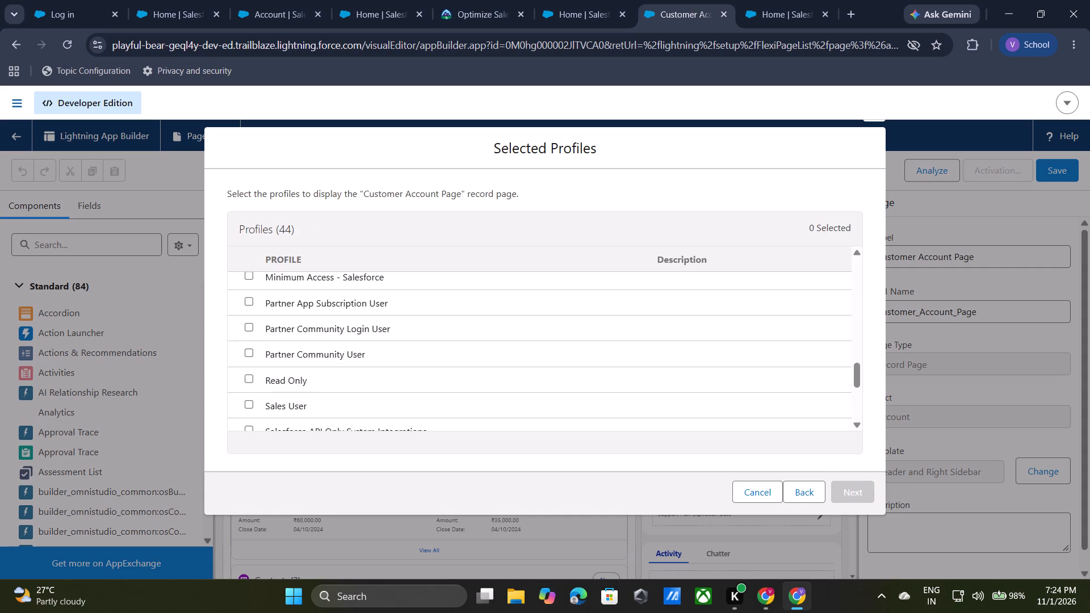
scroll(312, 373, "down", 2)
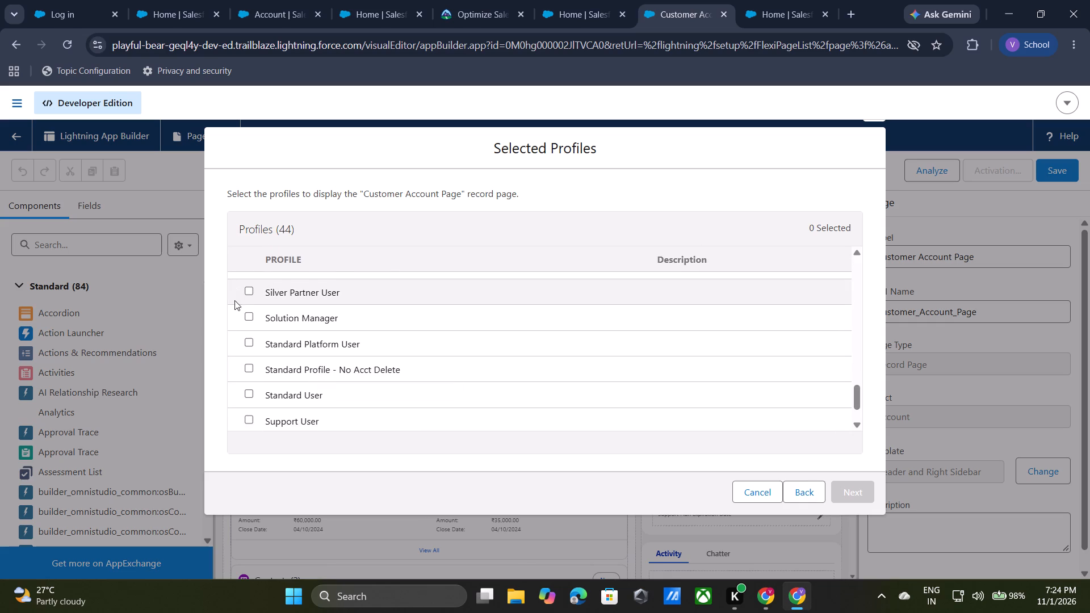
scroll(243, 377, "down", 1)
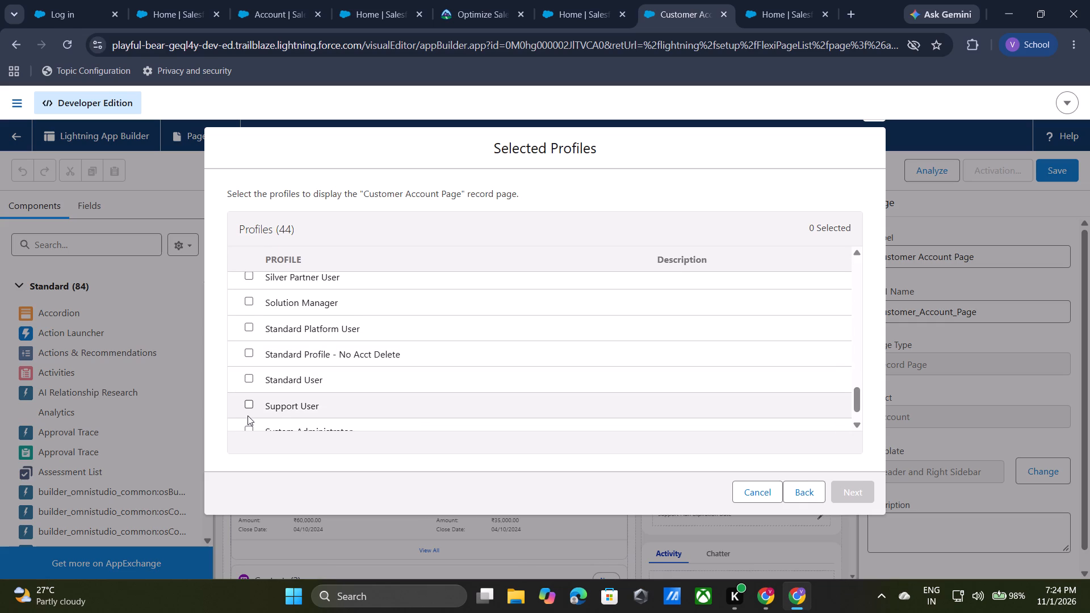
left_click_drag(248, 415, 248, 407)
left_click(248, 407)
scroll(305, 371, "up", 1)
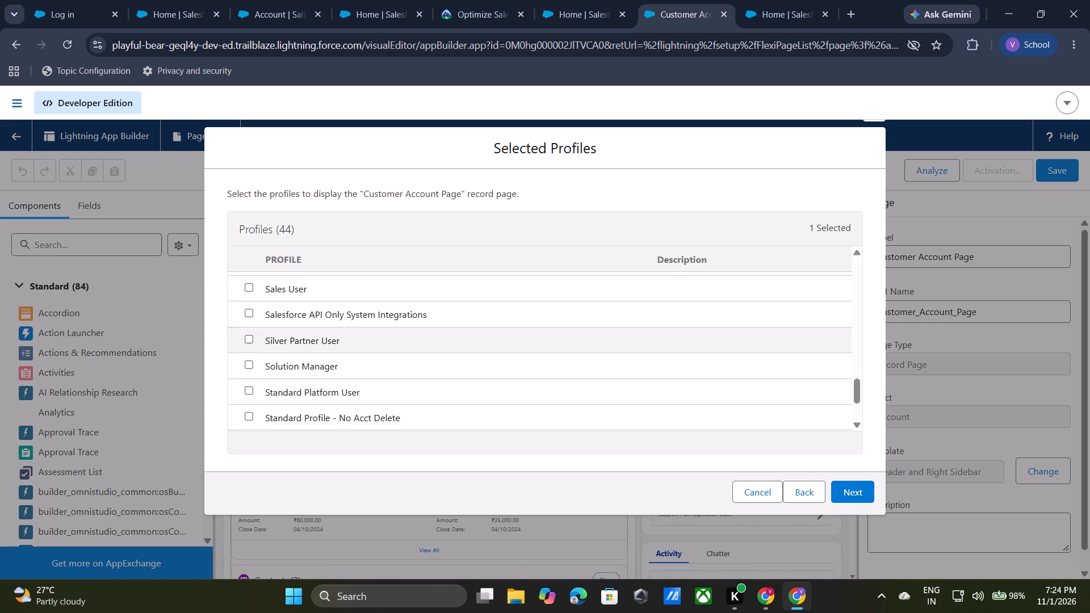
left_click(249, 288)
scroll(411, 353, "down", 1)
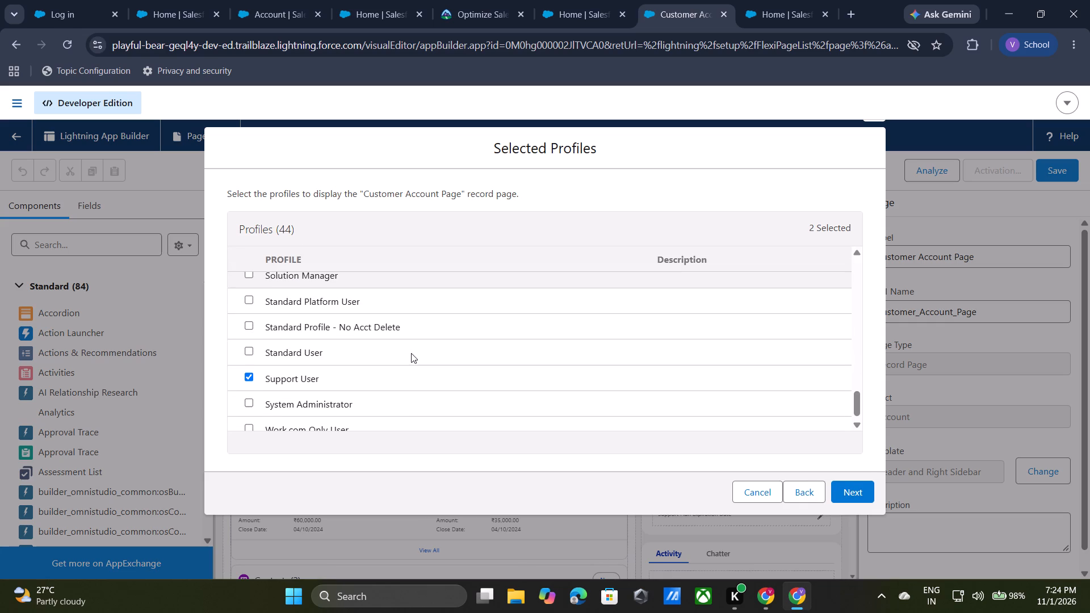
scroll(411, 353, "down", 1)
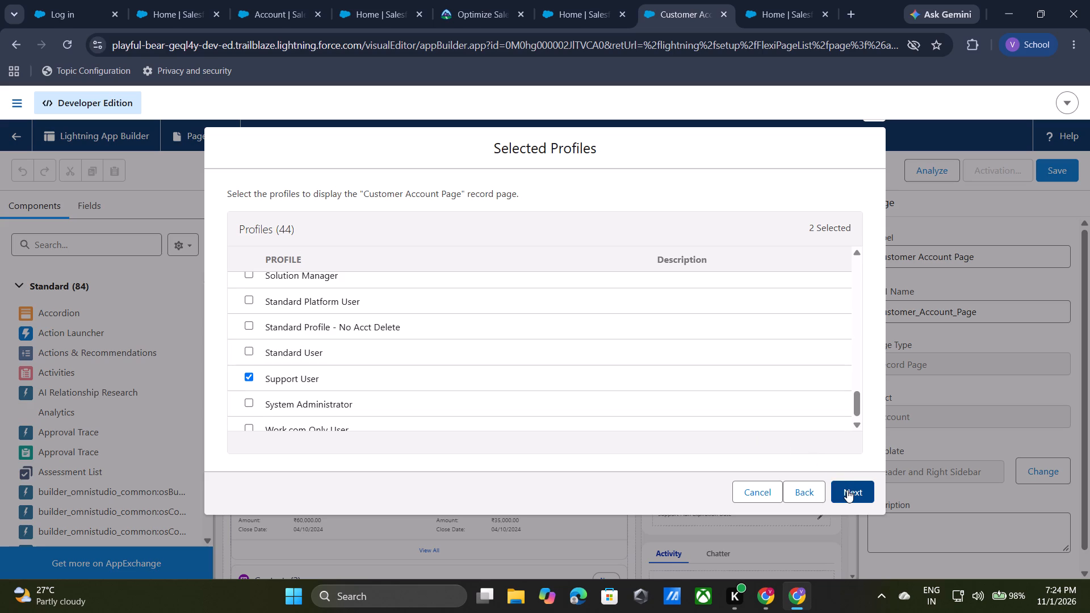
left_click(847, 490)
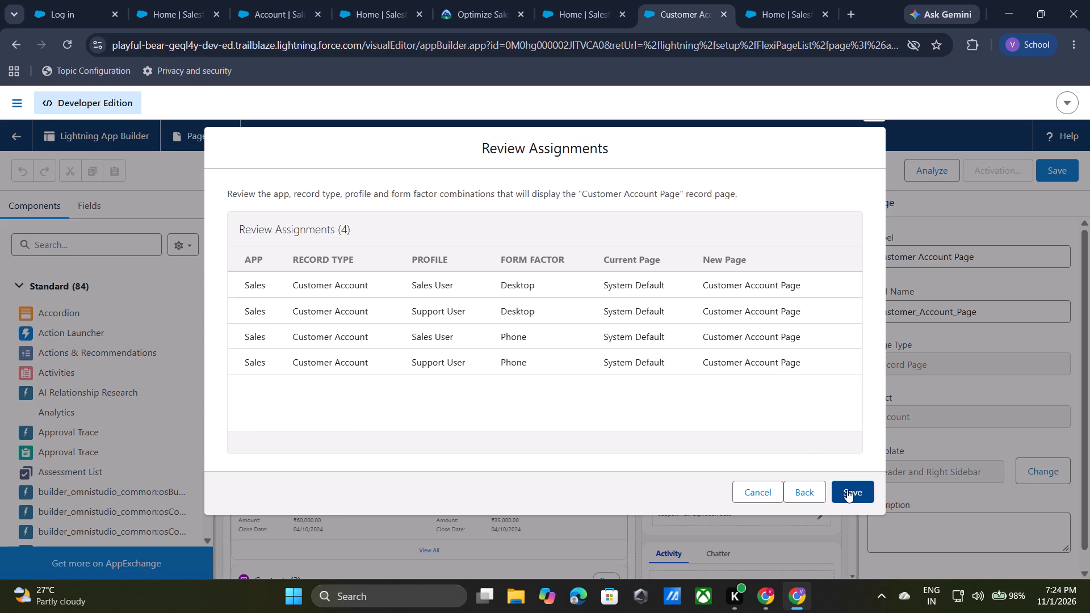
left_click(838, 482)
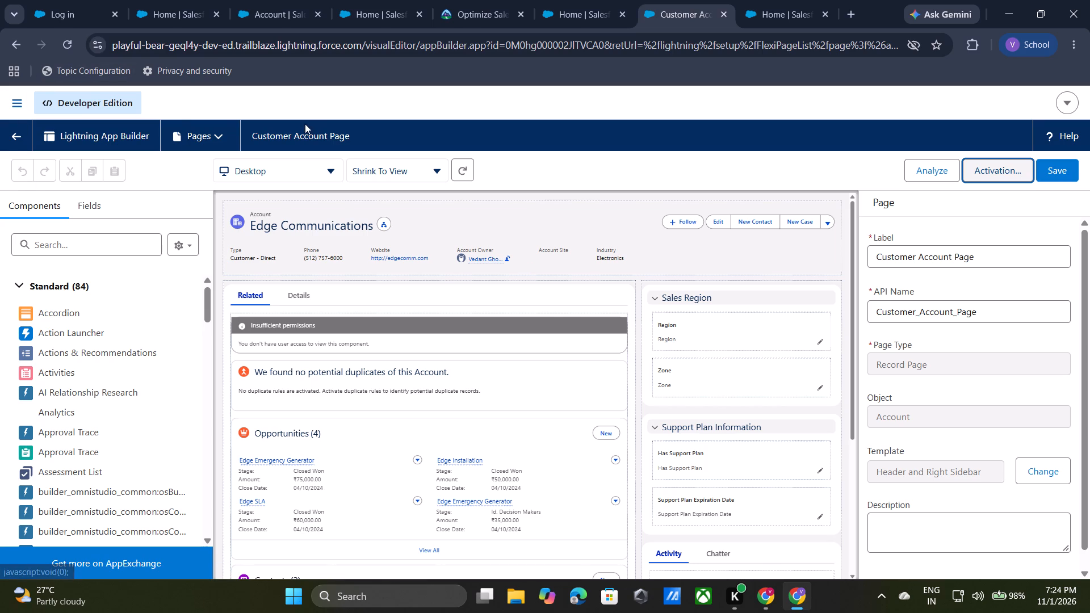
Return to the Lightning Pages list and clone the Customer Account Page.
left_click(10, 135)
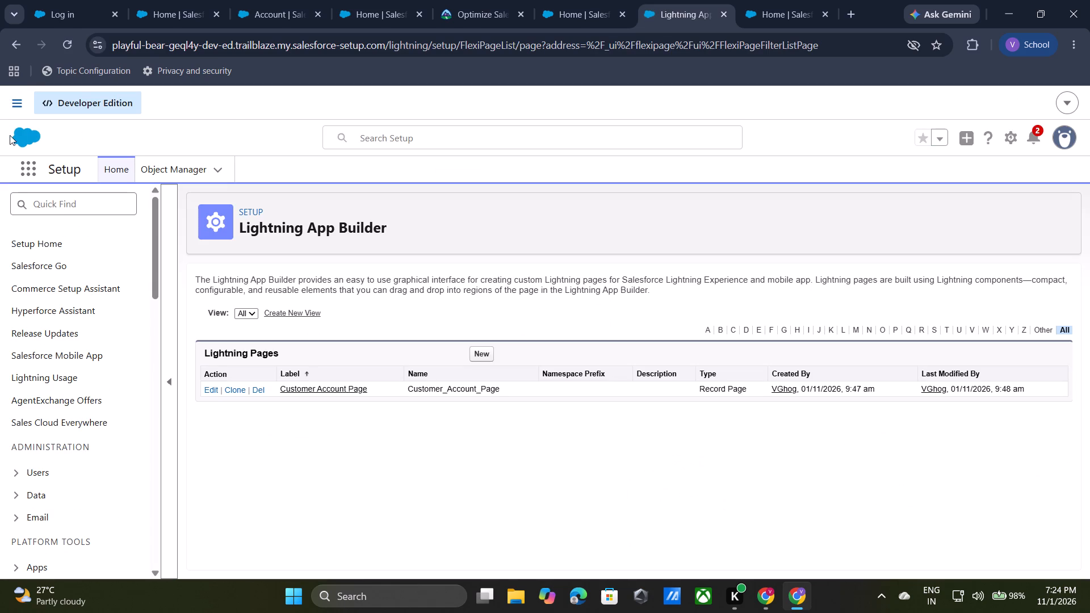
left_click(233, 392)
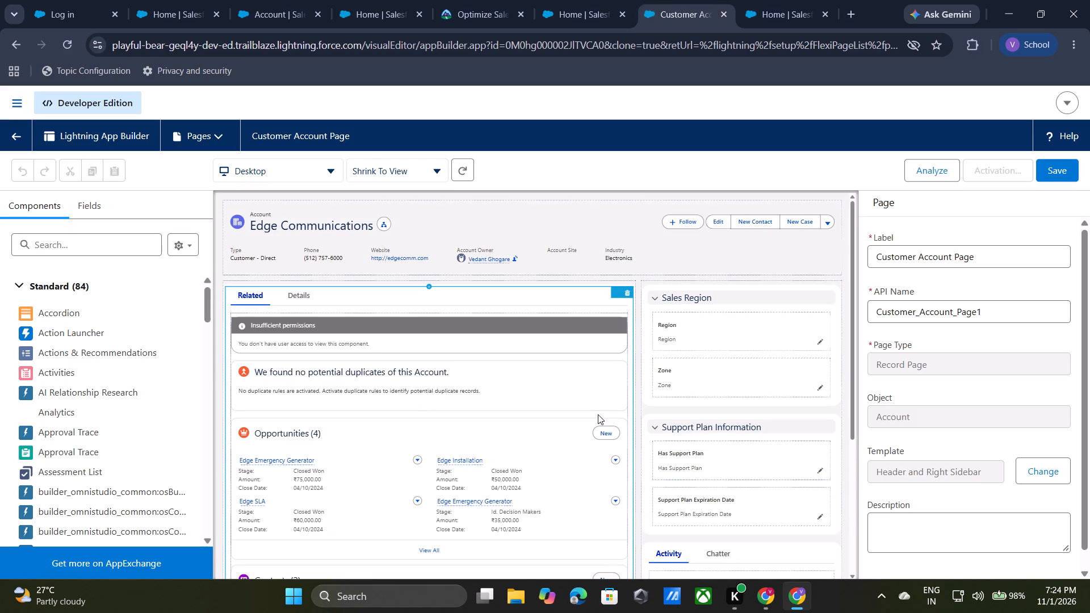
Consult Trailhead's Create a Partner Account Page instructions and set the cloned page's label to "Partner Account Page".
left_click(498, 6)
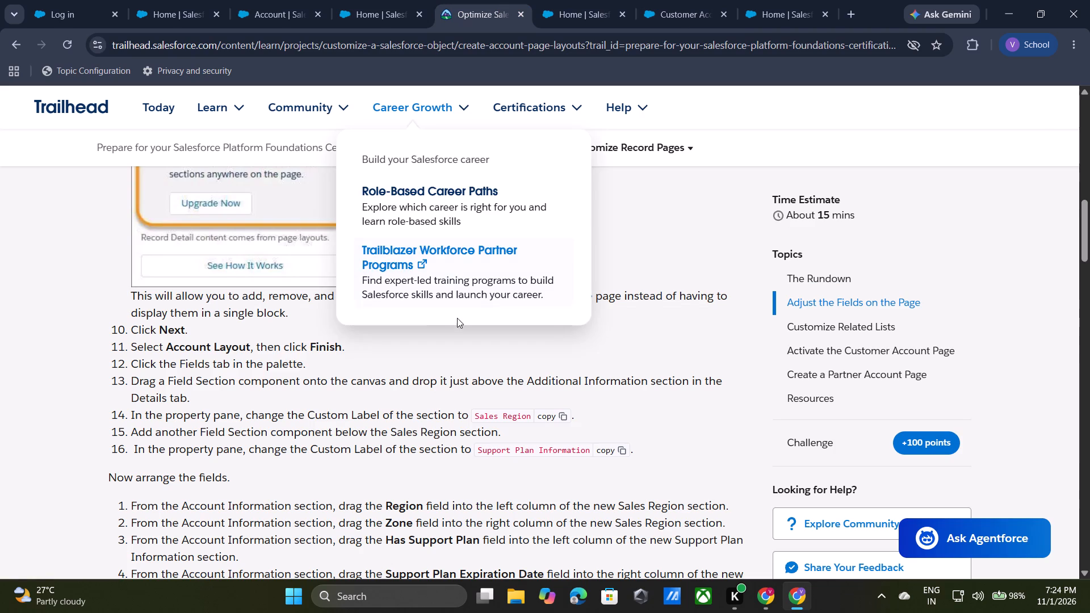
left_click(505, 450)
scroll(505, 450, "down", 6)
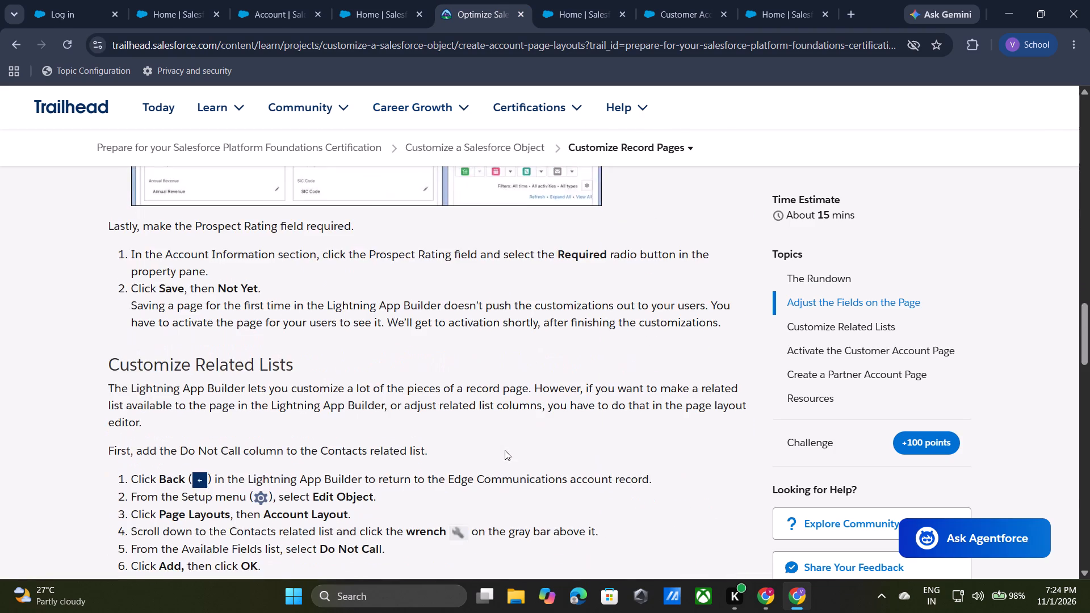
scroll(505, 450, "down", 3)
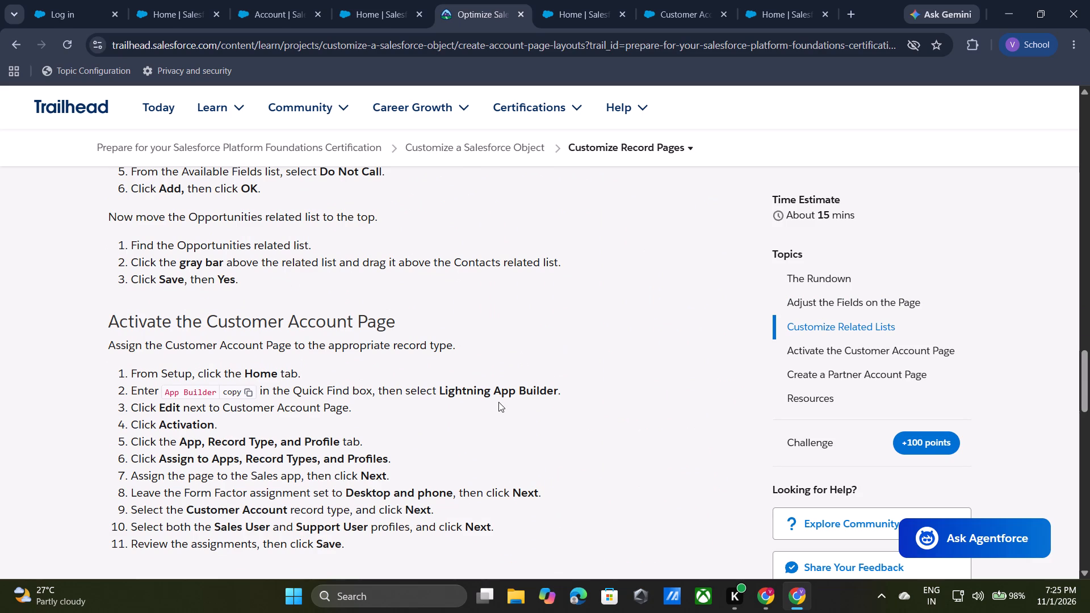
scroll(498, 402, "down", 1)
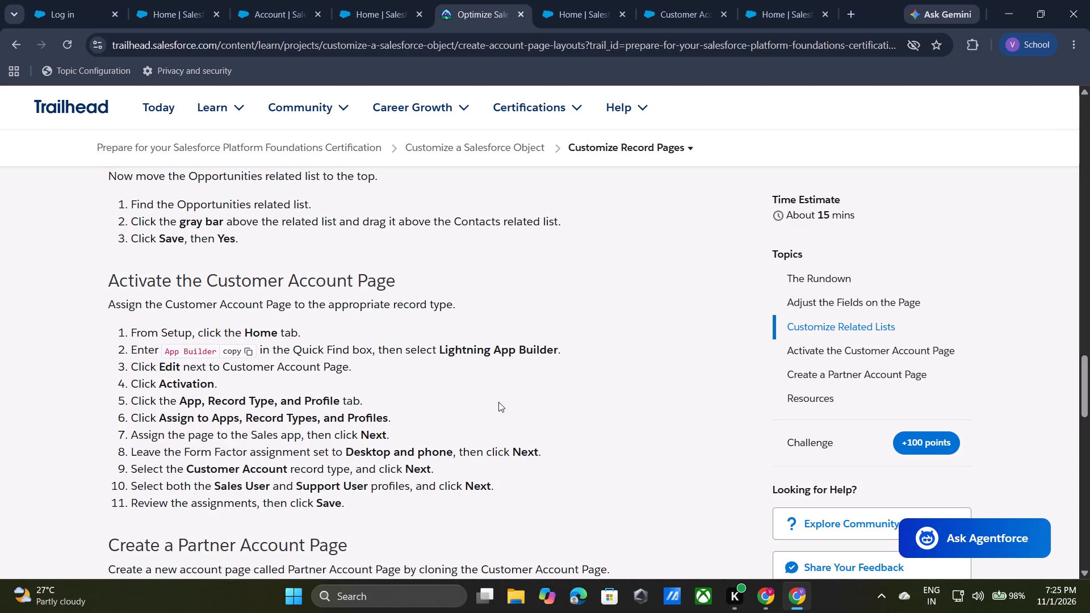
scroll(501, 412, "down", 2)
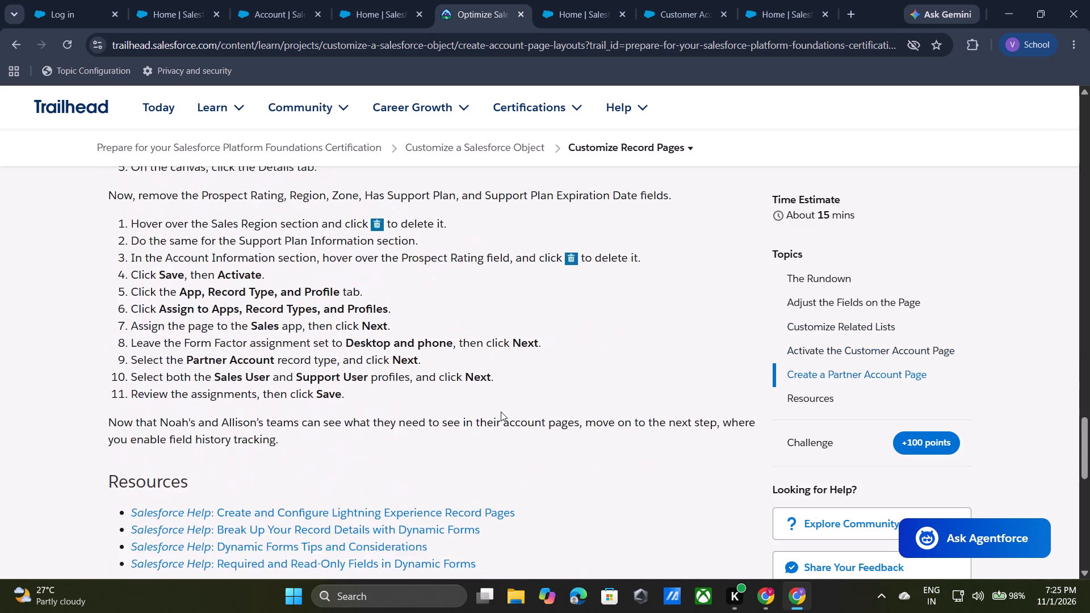
left_click(478, 292)
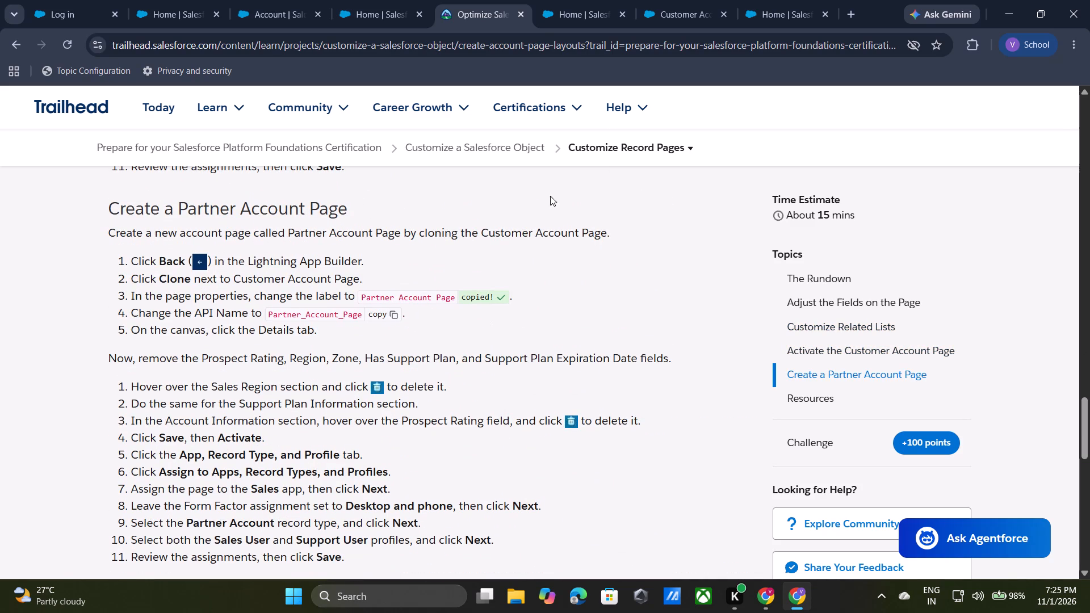
left_click(676, 5)
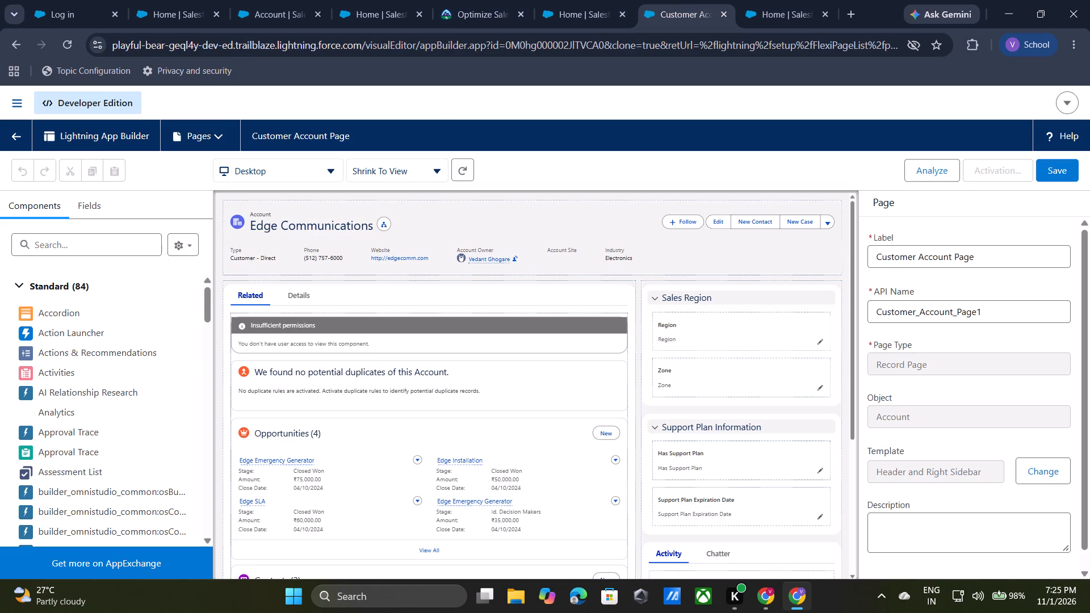
triple_click(929, 253)
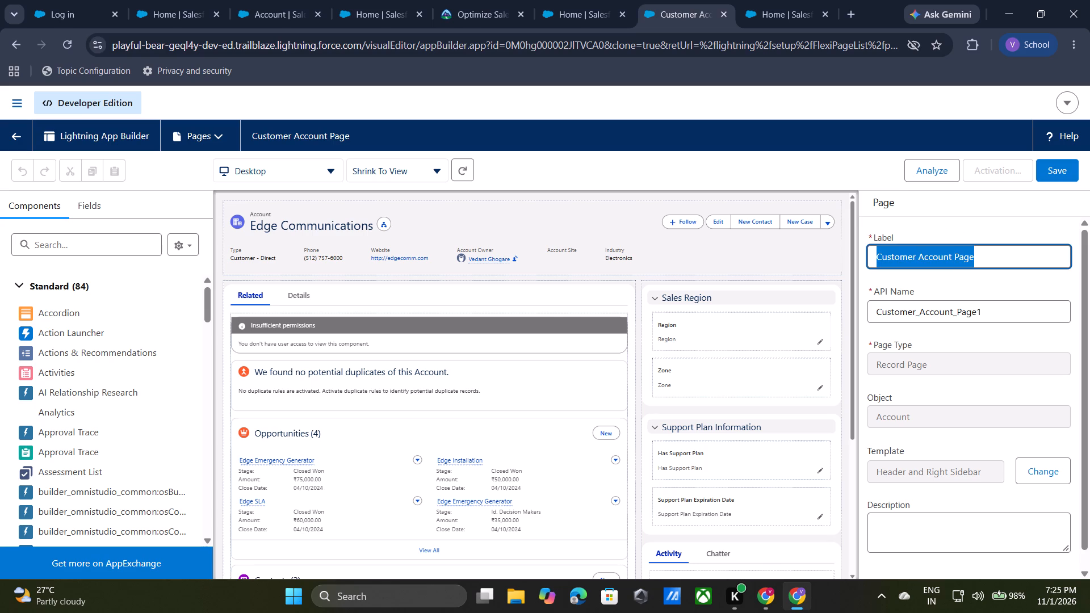
key("ctrl+v")
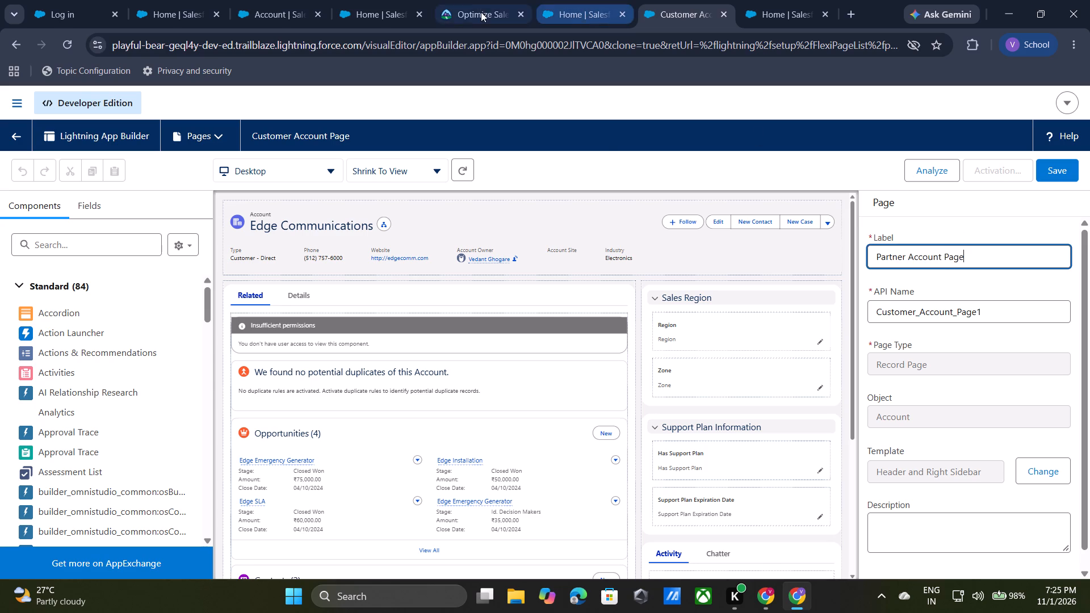
Copy the API name from the Trailhead instructions and set the cloned page's API Name to "Partner_Account_Page".
left_click(479, 12)
left_click_drag(505, 404, 375, 315)
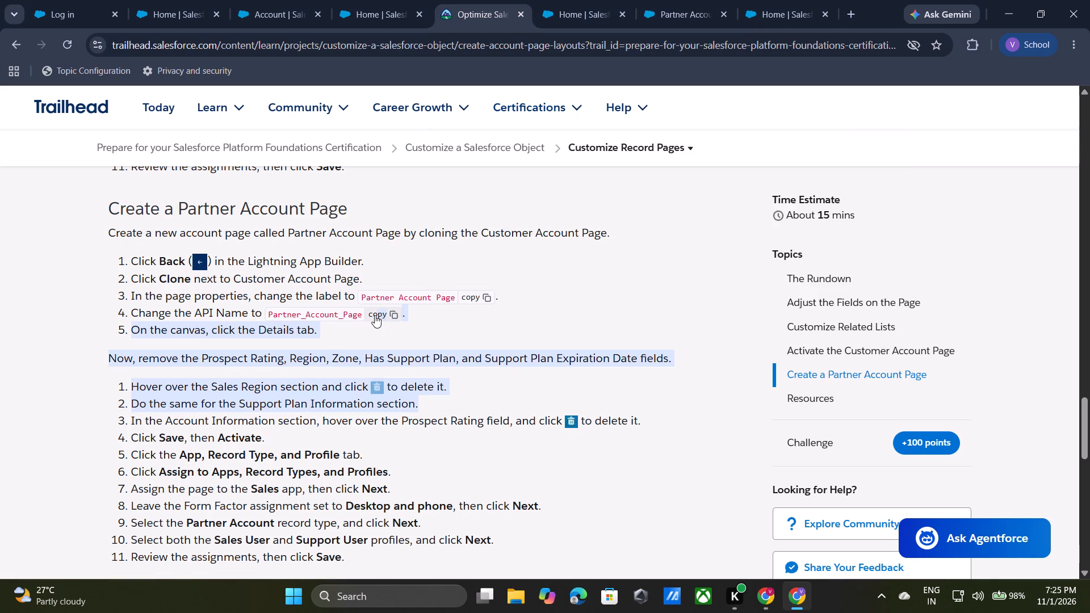
left_click(375, 315)
left_click(664, 16)
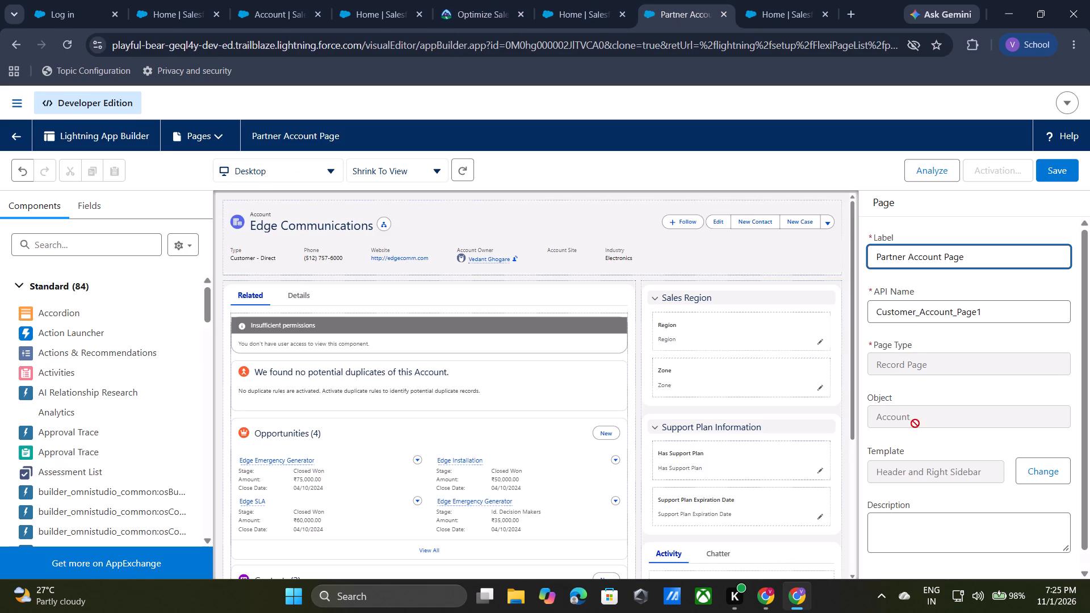
triple_click(950, 317)
left_click(950, 317)
key("ctrl+v")
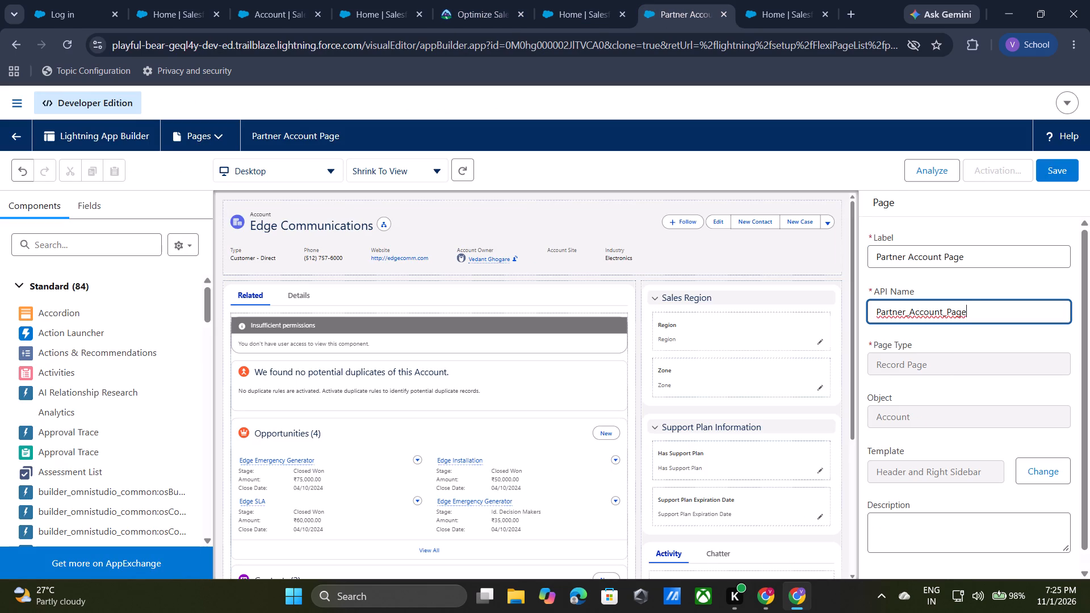
left_click(972, 341)
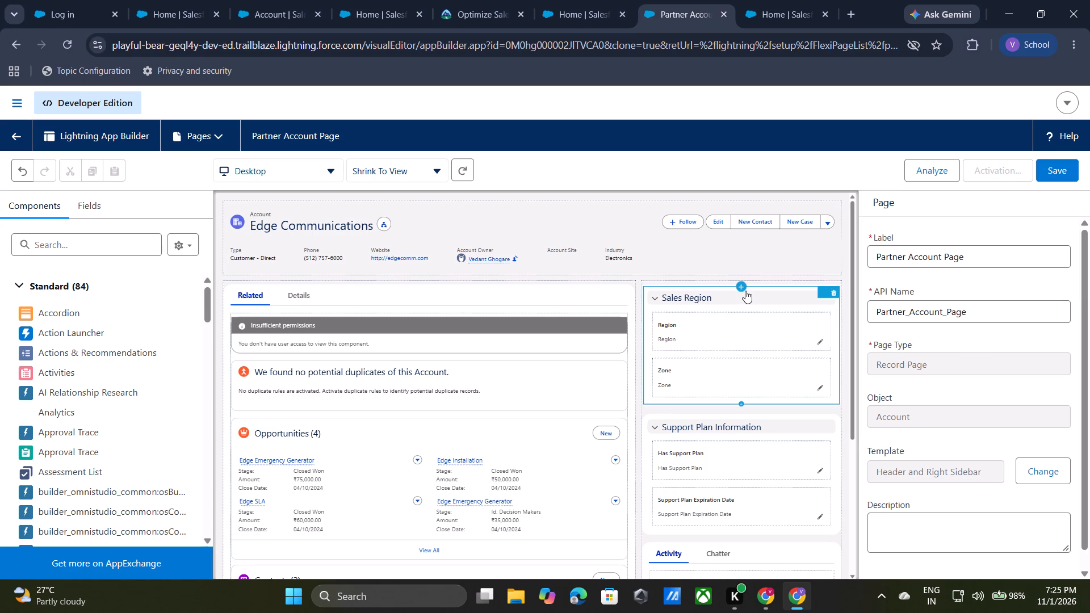
Delete the Sales Region field section from the Partner Account Page.
left_click(745, 291)
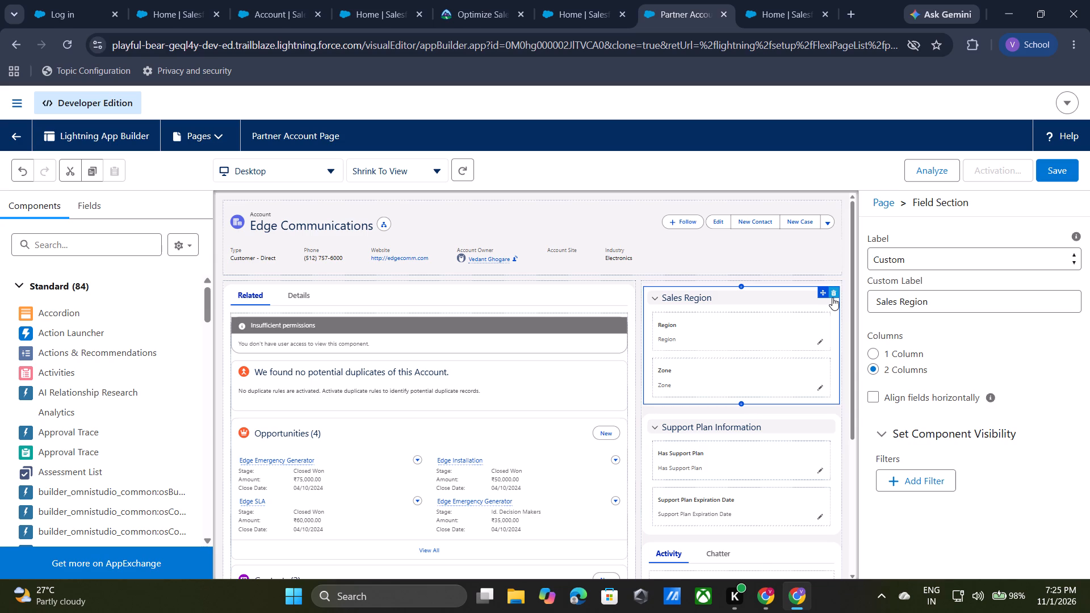
left_click(832, 297)
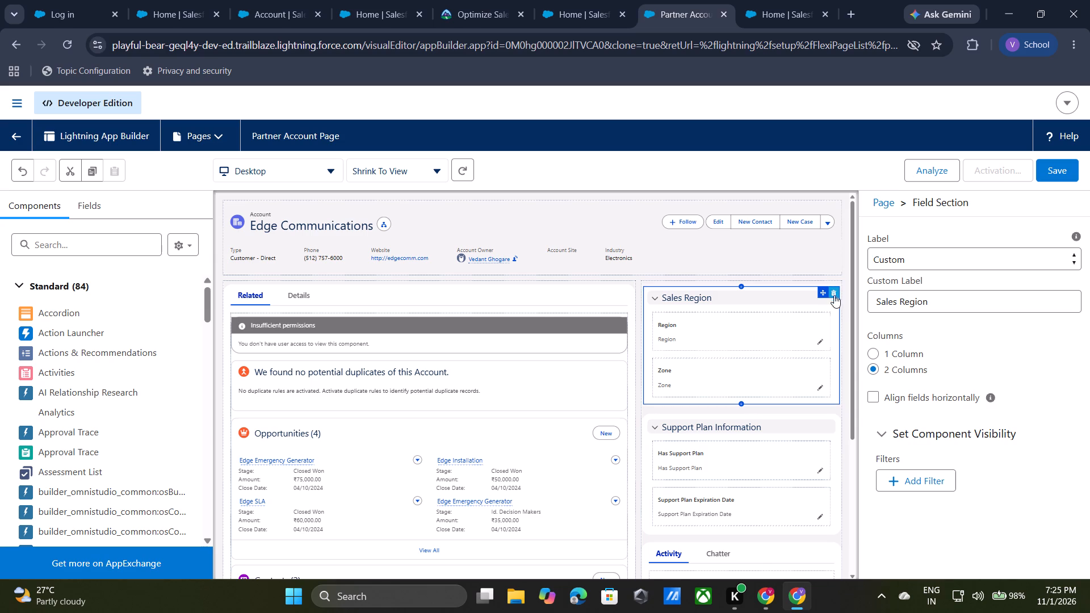
Delete the Support Plan Information field section from the Partner Account Page's sidebar.
left_click(836, 292)
left_click(833, 293)
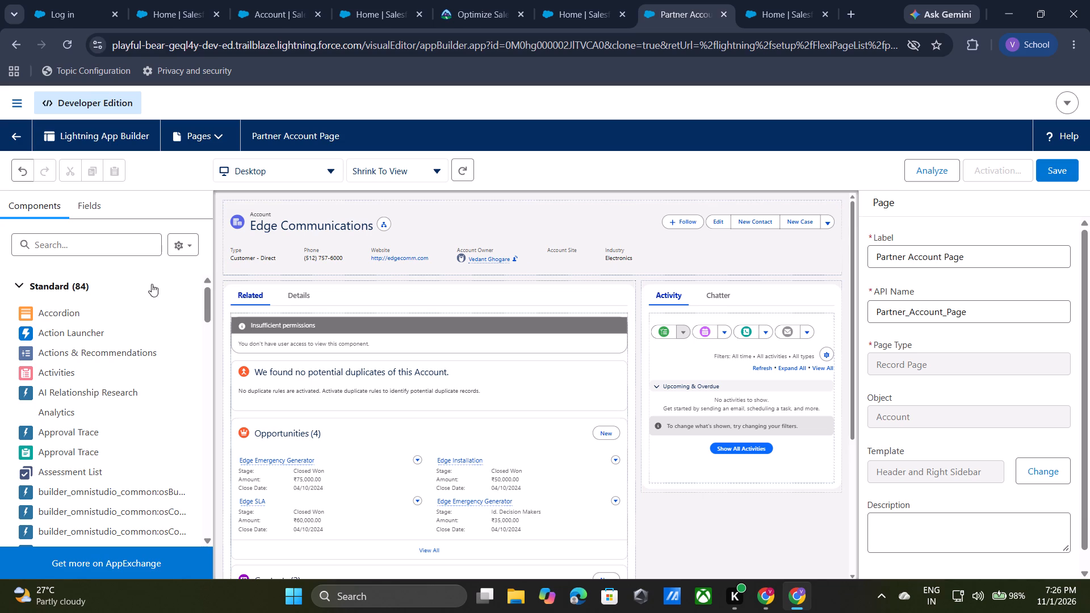
Delete the Prospect Rating field from the Account Information section in the page's Details.
left_click(297, 298)
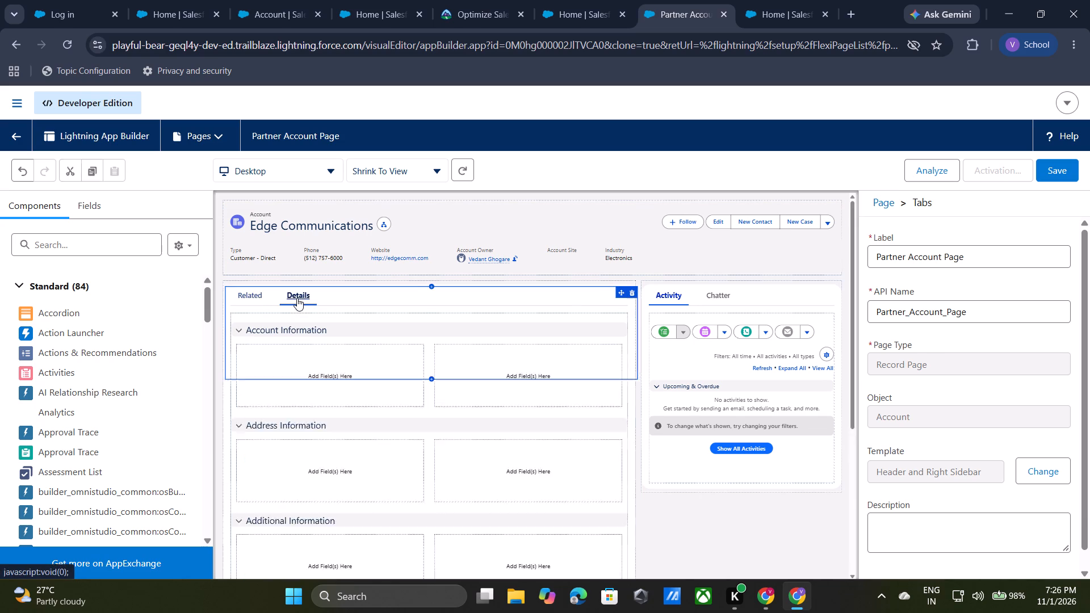
left_click(487, 366)
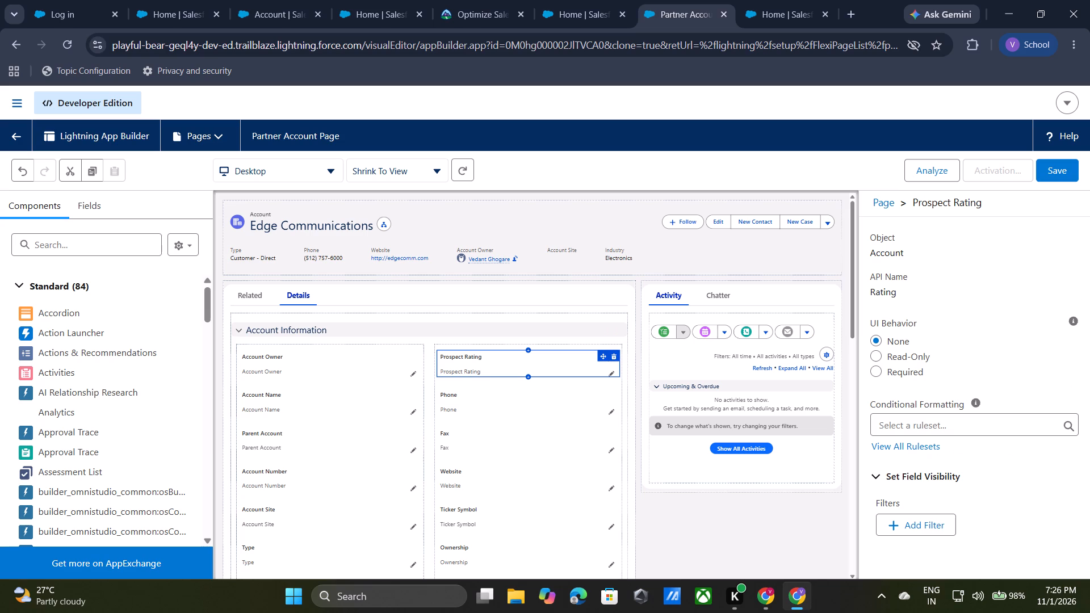
left_click(616, 360)
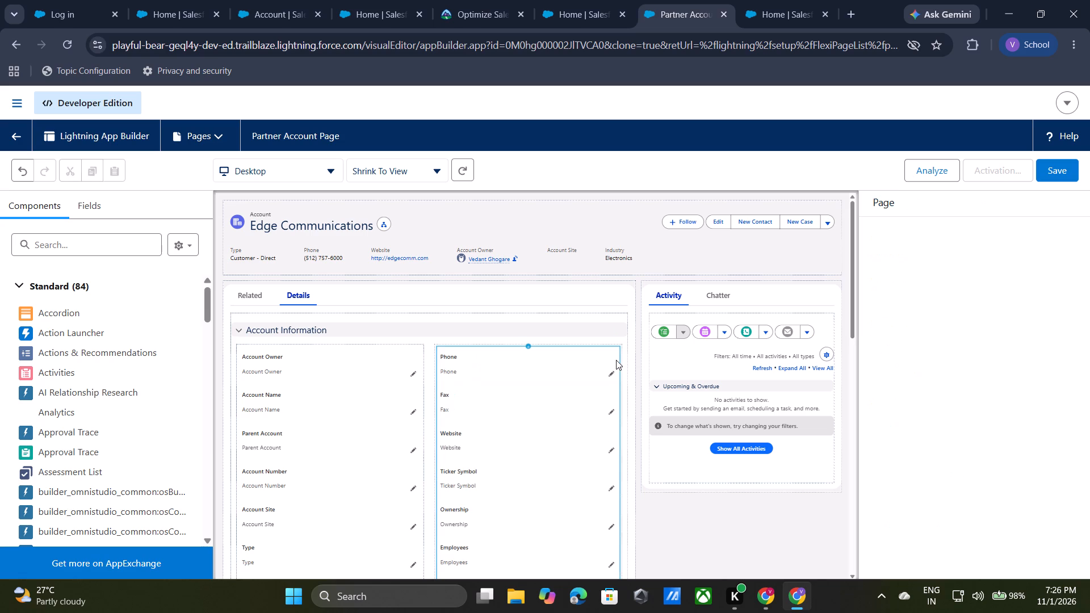
Delete the Has Support Plan and Support Plan Expiration Date fields from the Account Information section.
scroll(733, 455, "down", 2)
scroll(663, 504, "down", 2)
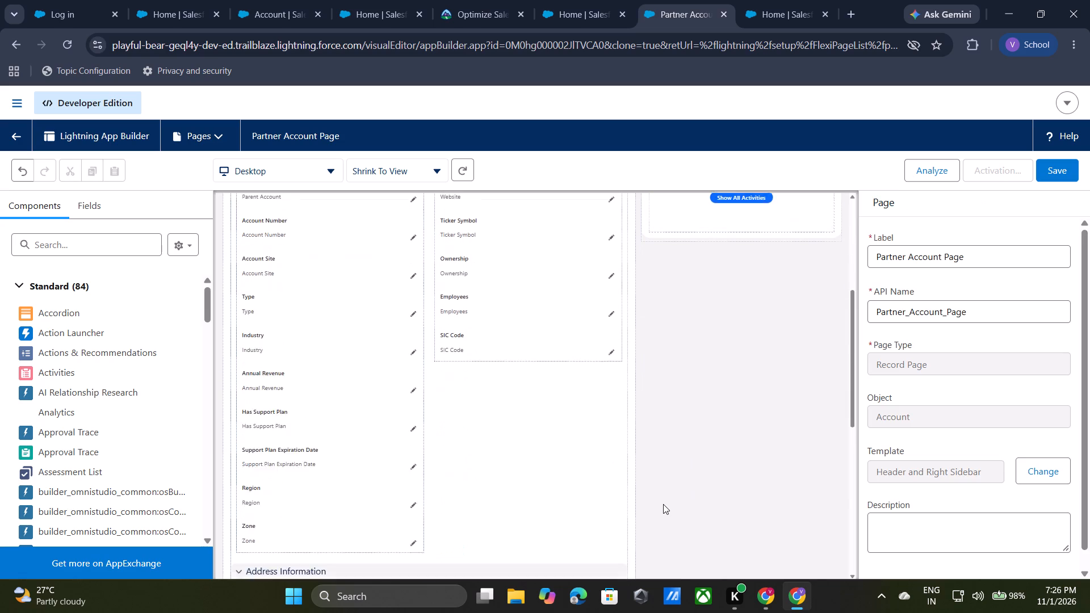
scroll(663, 504, "down", 3)
scroll(507, 532, "down", 1)
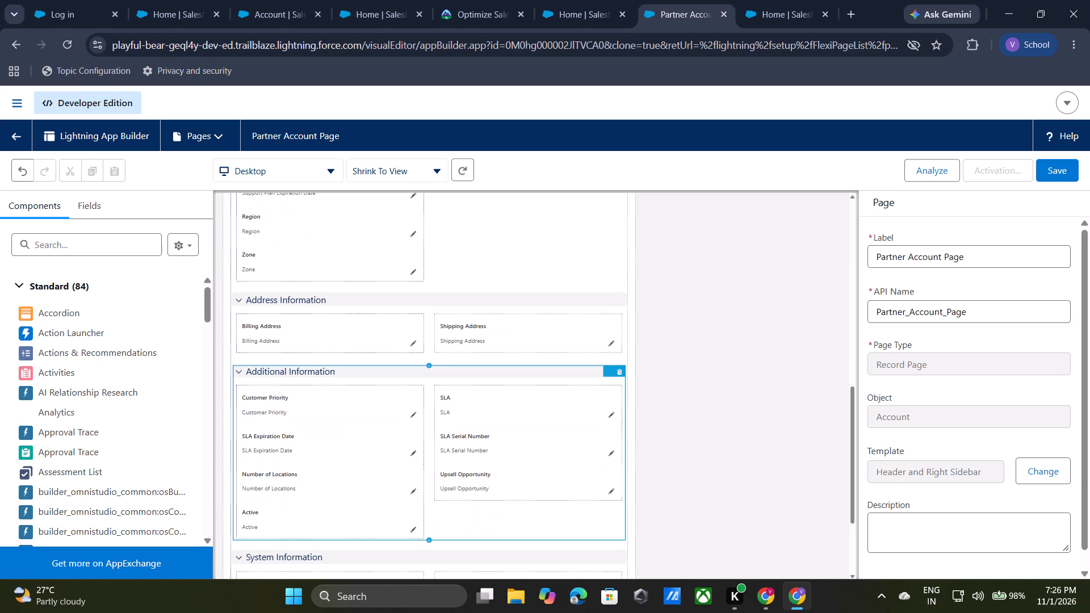
scroll(445, 316, "up", 2)
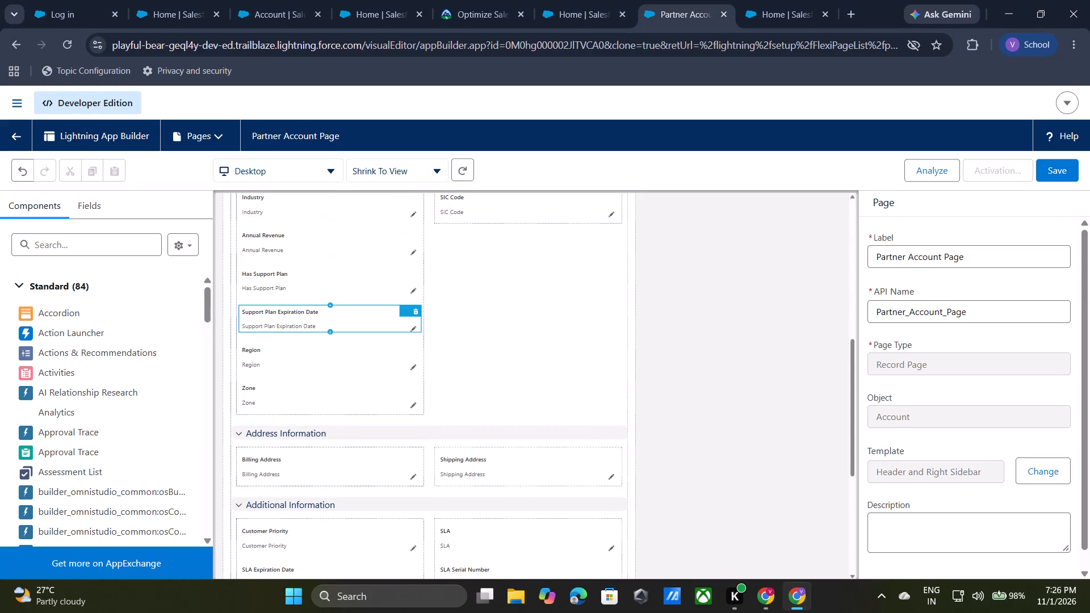
left_click(314, 278)
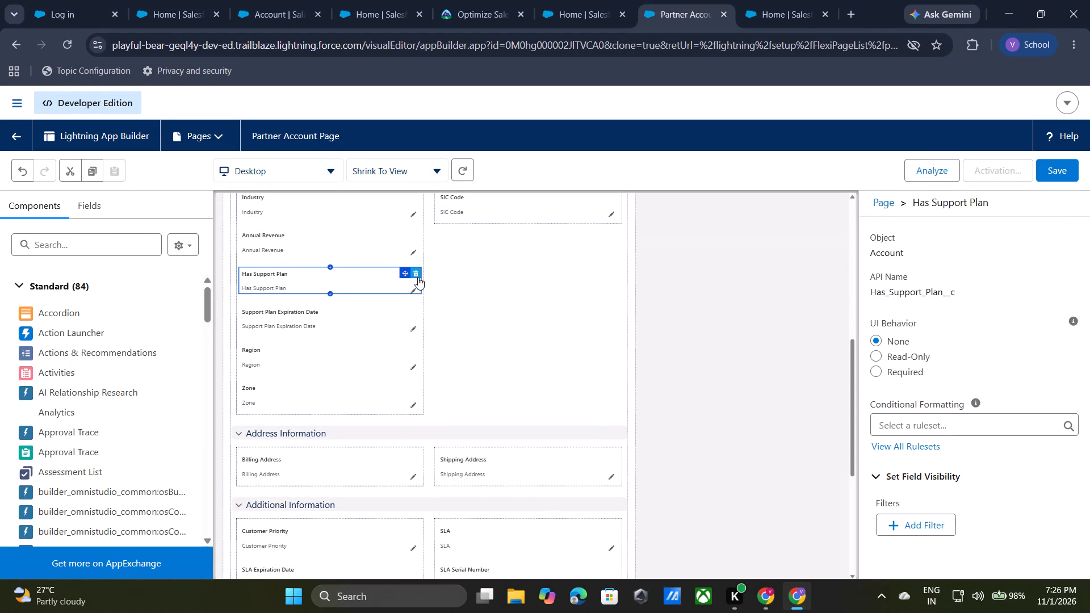
left_click(418, 277)
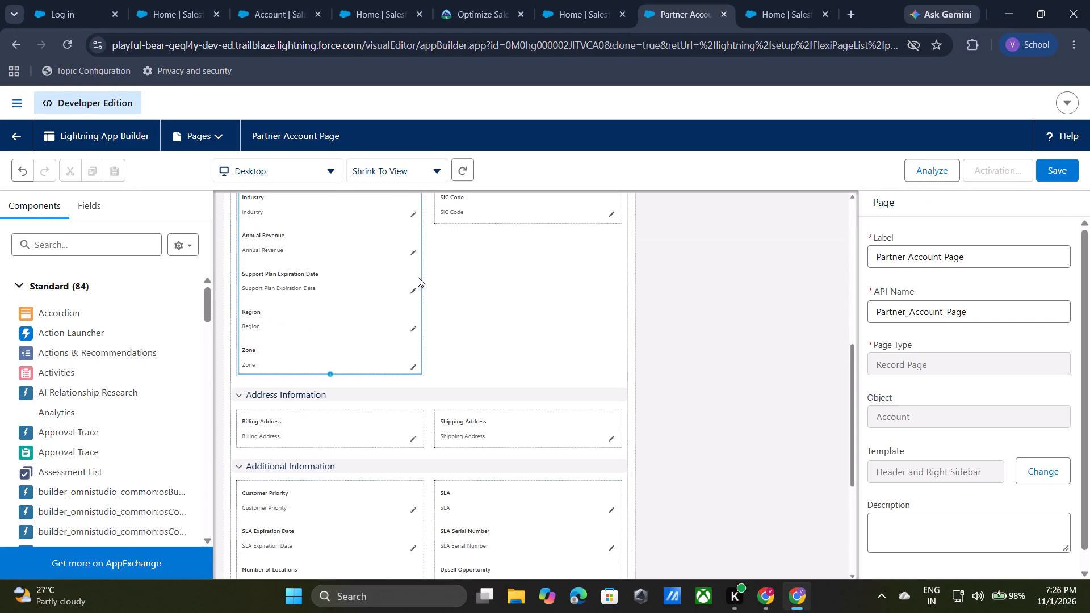
left_click(394, 279)
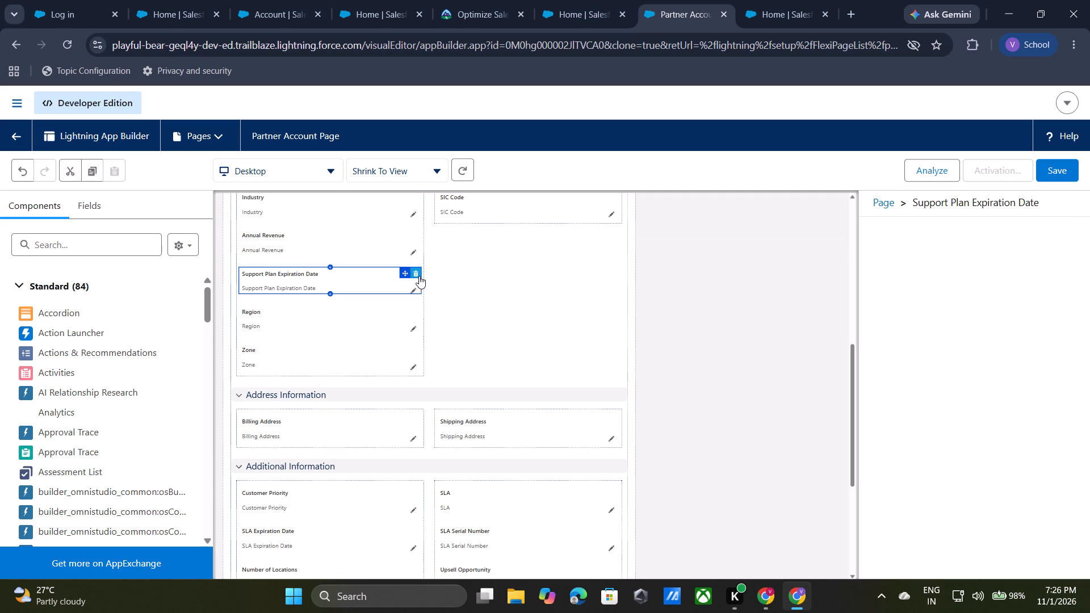
left_click(419, 276)
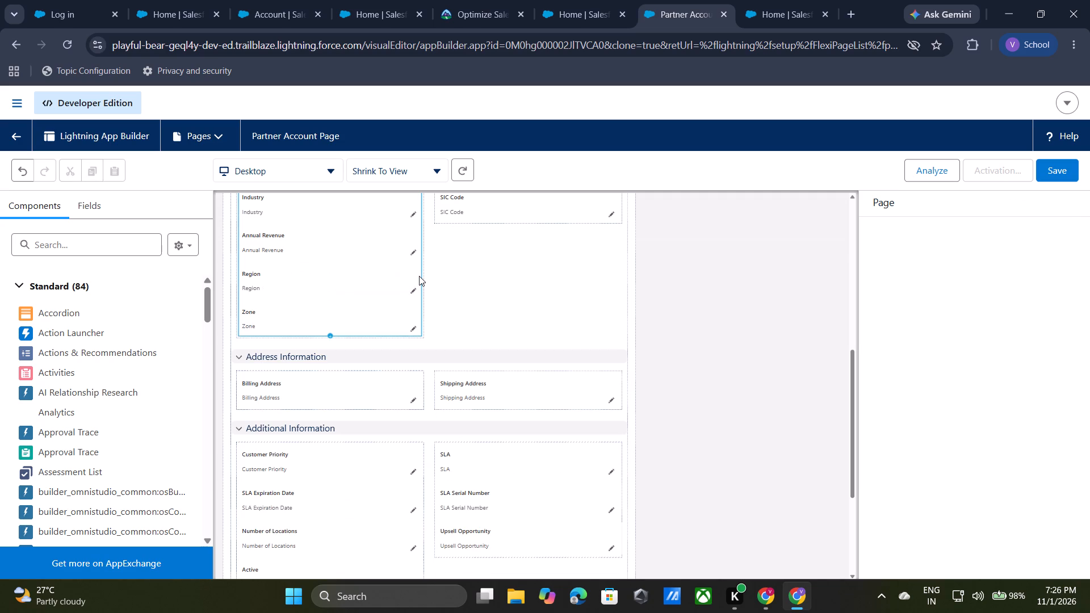
Delete the Region and Zone fields from the Account Information section.
left_click(385, 282)
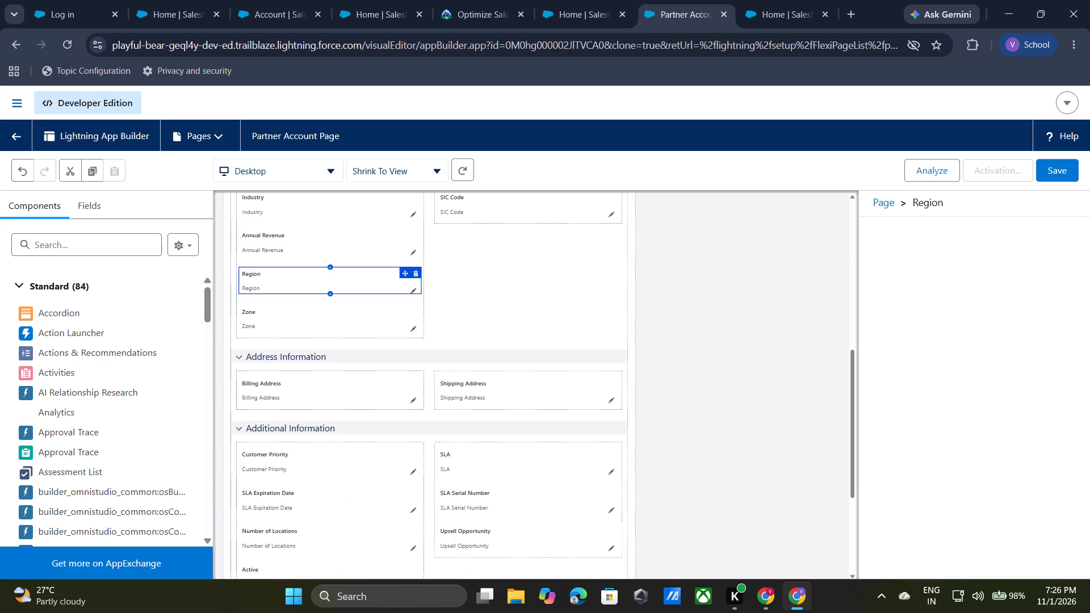
left_click(418, 278)
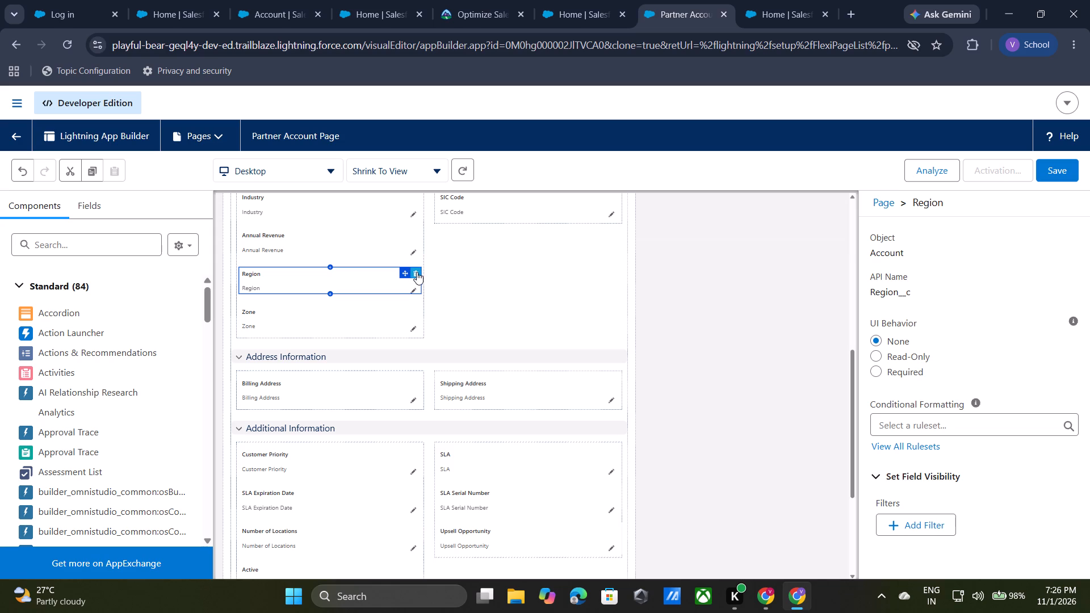
left_click(417, 272)
left_click(395, 278)
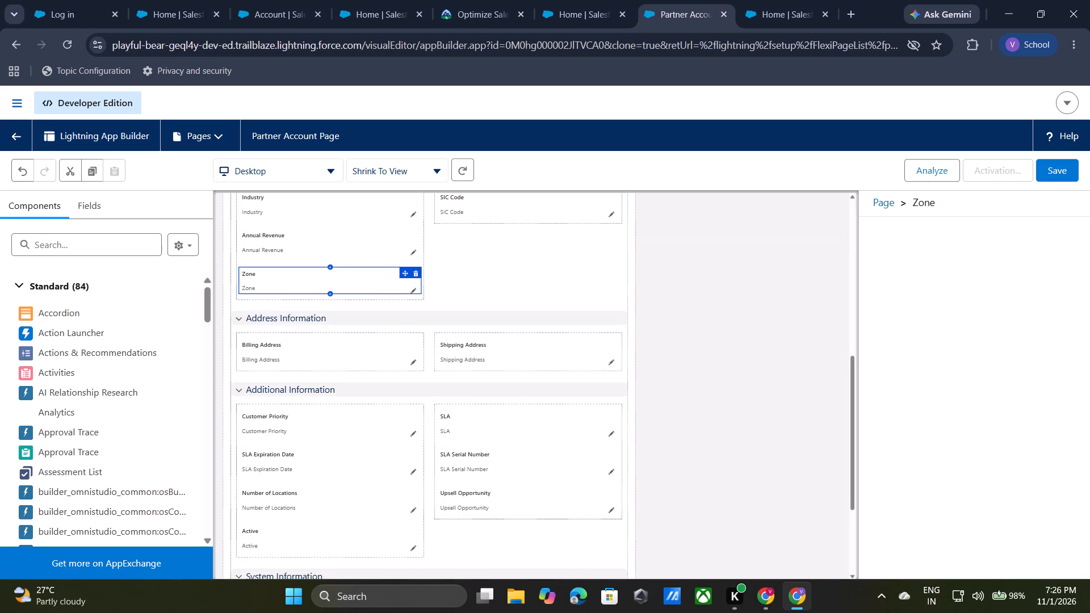
left_click(418, 275)
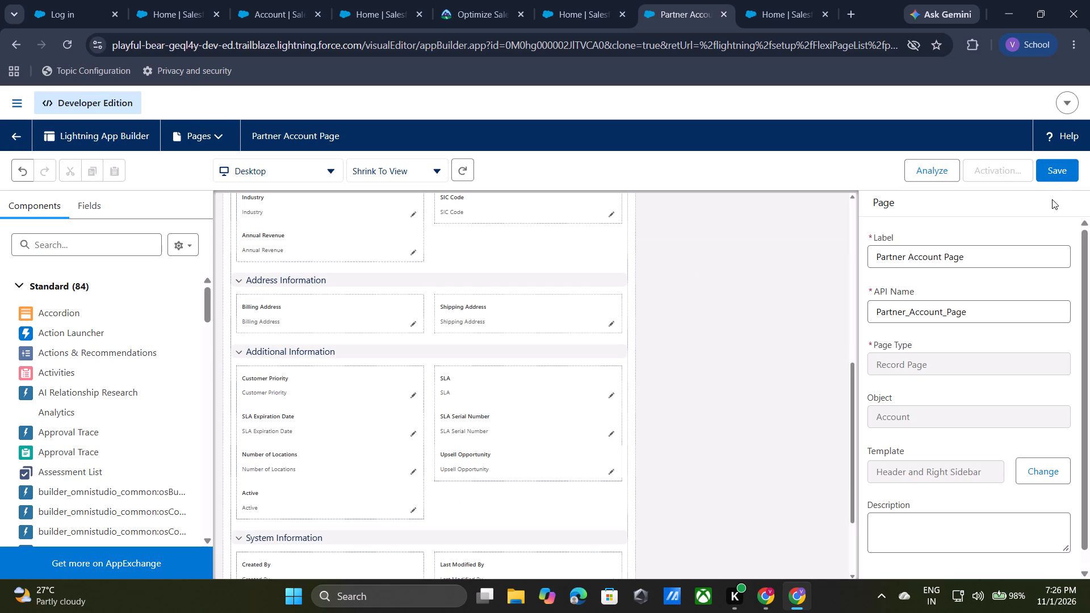
Save the Partner Account Page and proceed to its activation settings.
left_click(1060, 170)
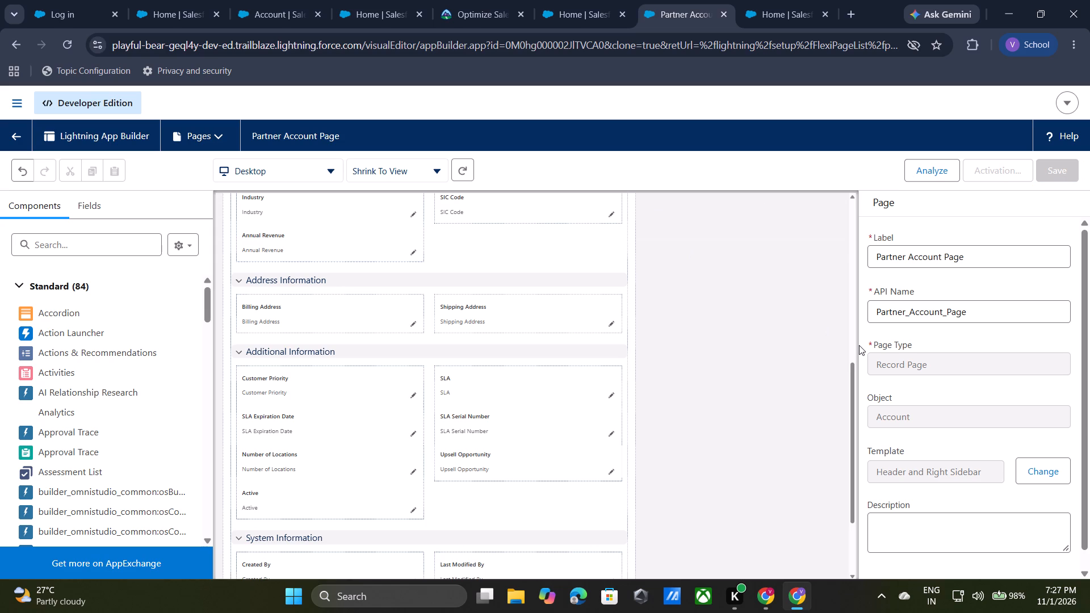
scroll(618, 360, "up", 6)
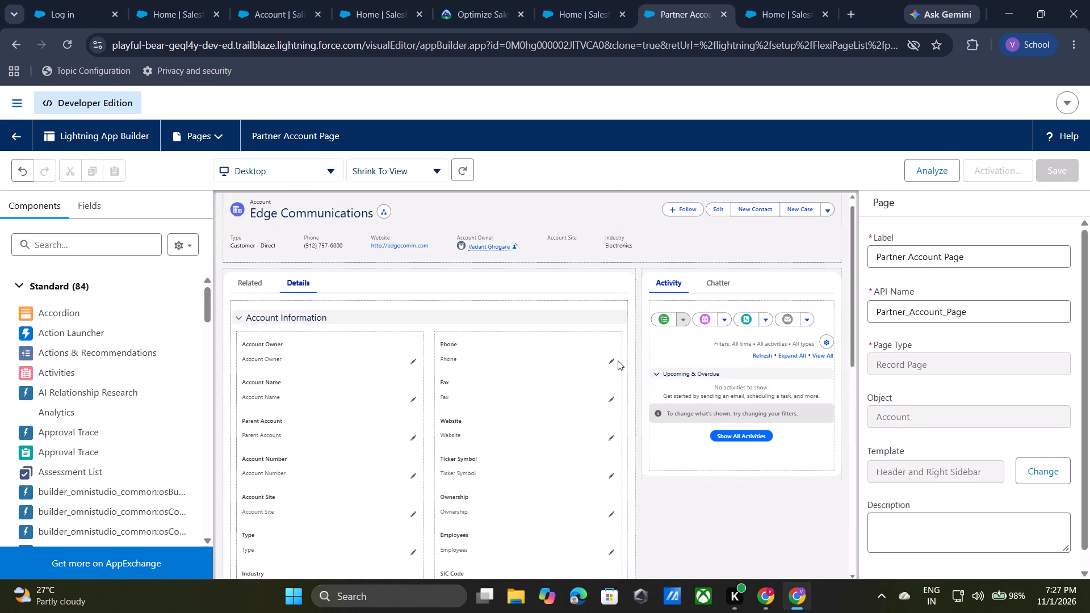
left_click(574, 396)
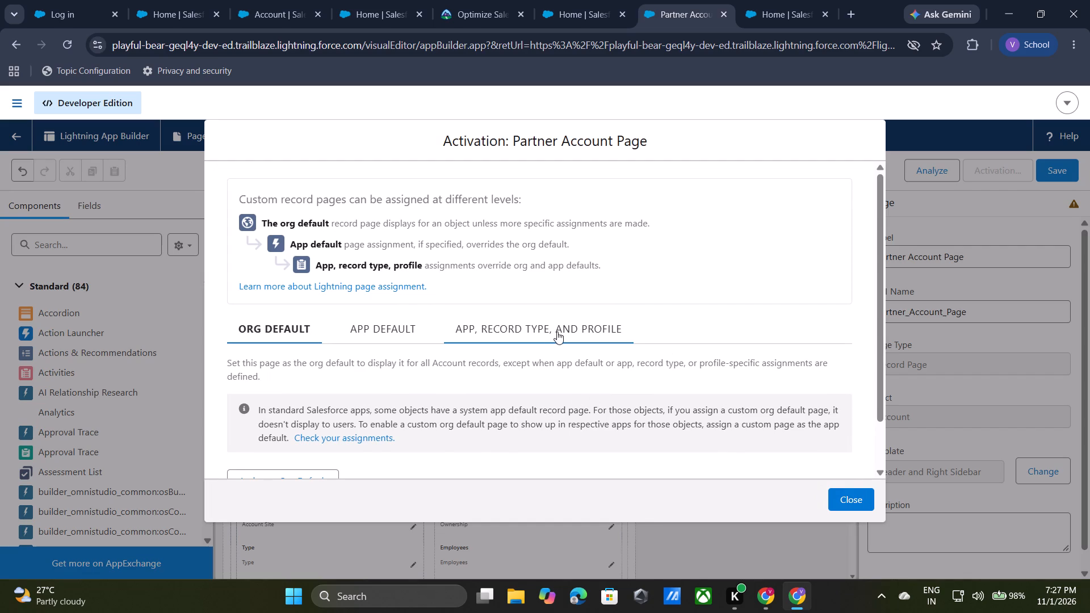
Begin an app, record type and profile assignment for the page, using the Sales app with the Desktop and phone form factor.
left_click(551, 331)
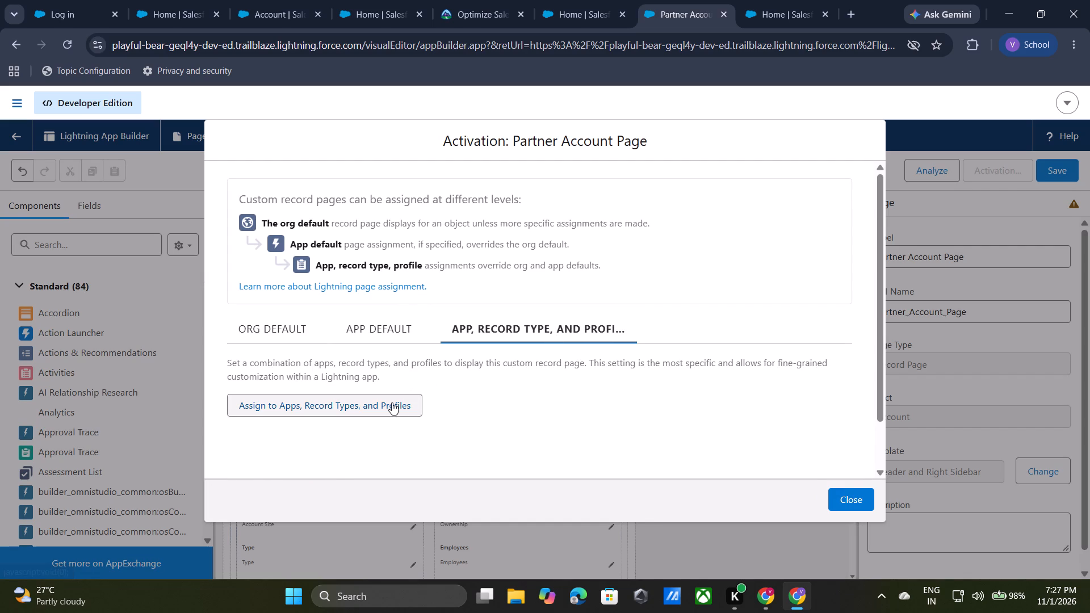
left_click(392, 402)
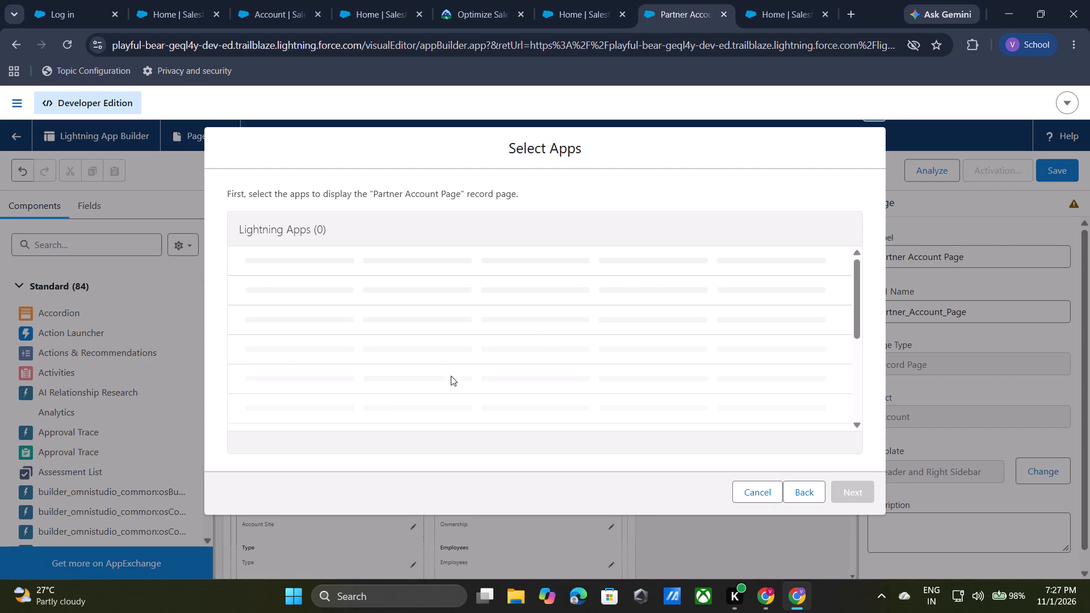
scroll(473, 300, "up", 1)
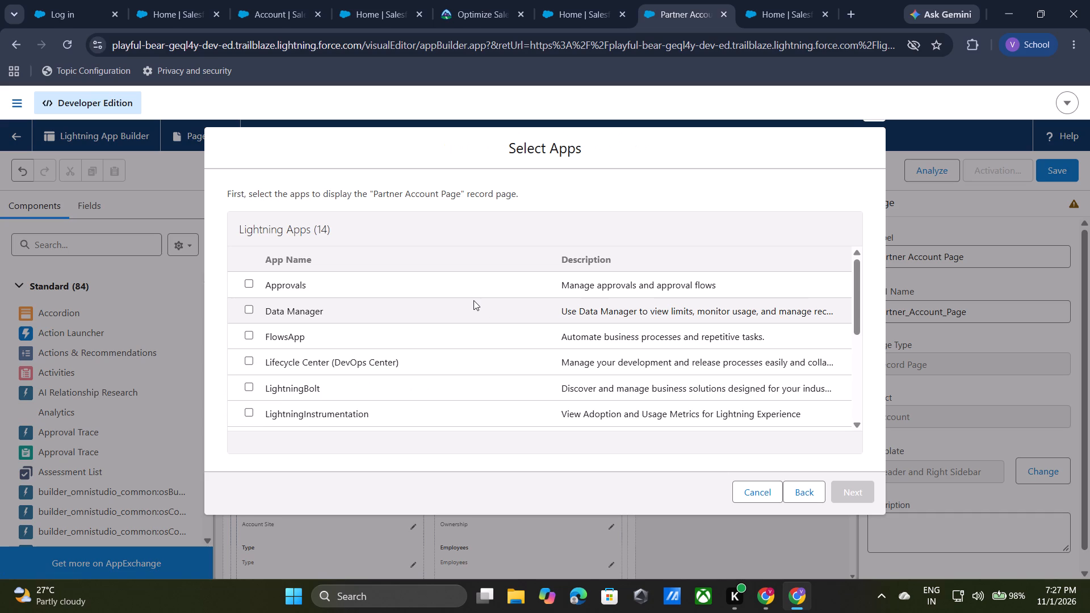
scroll(435, 329, "down", 4)
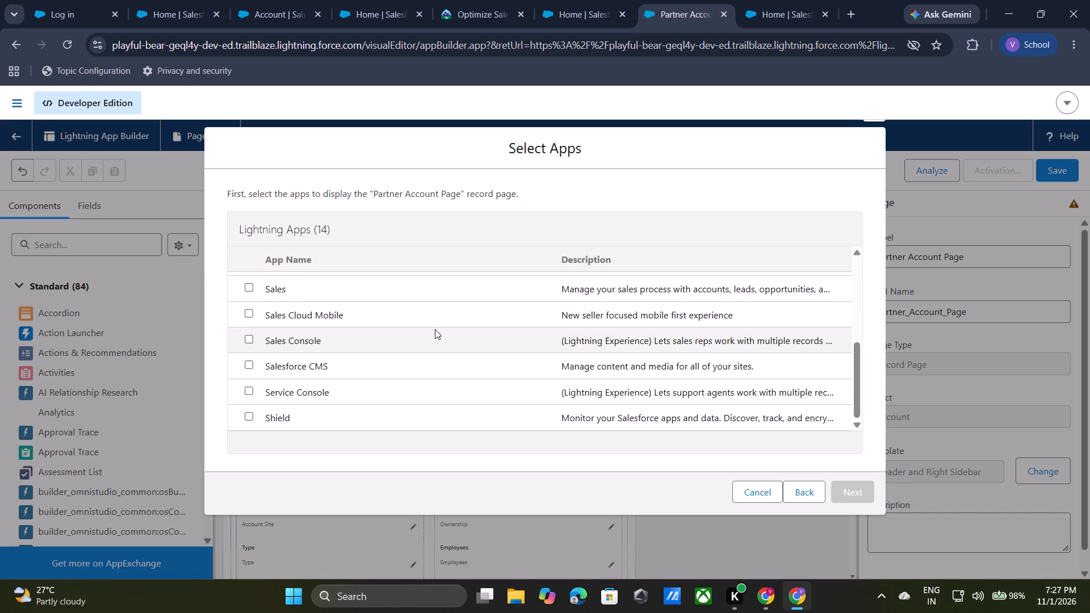
scroll(435, 329, "down", 1)
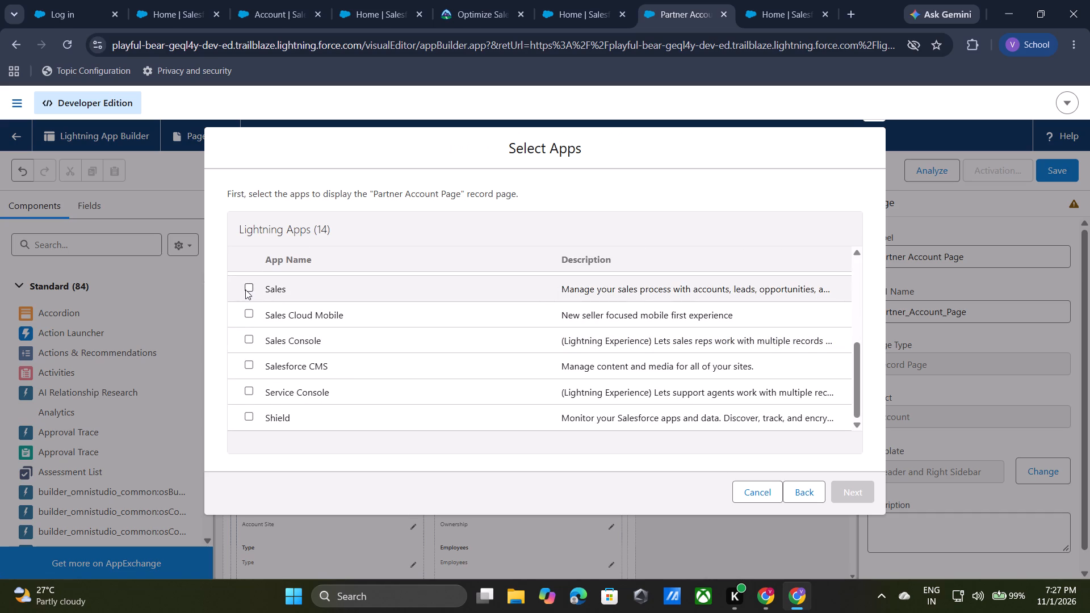
left_click(245, 289)
left_click(833, 492)
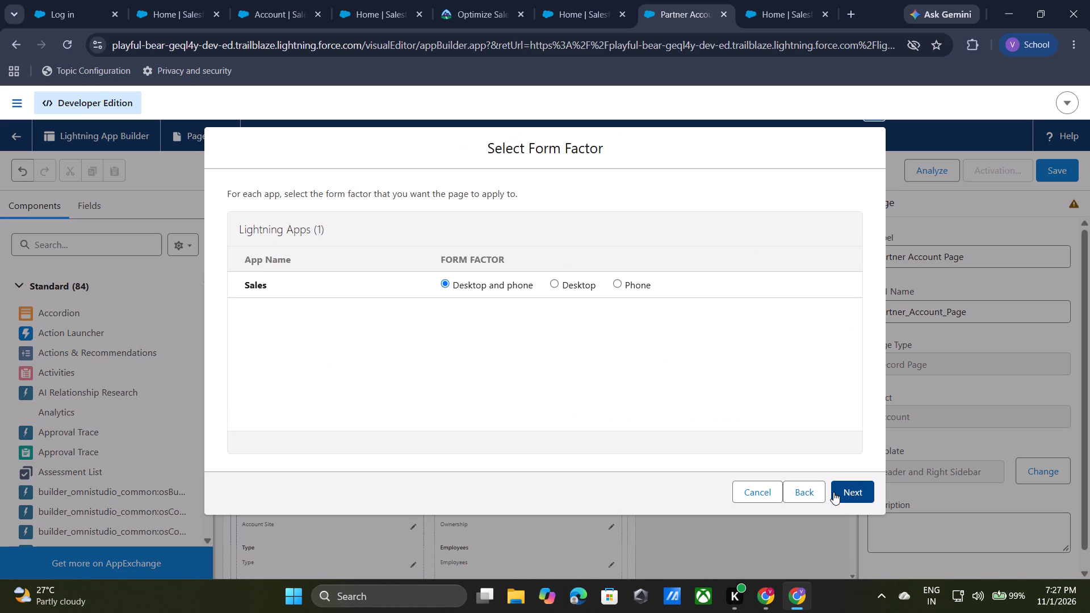
left_click(845, 498)
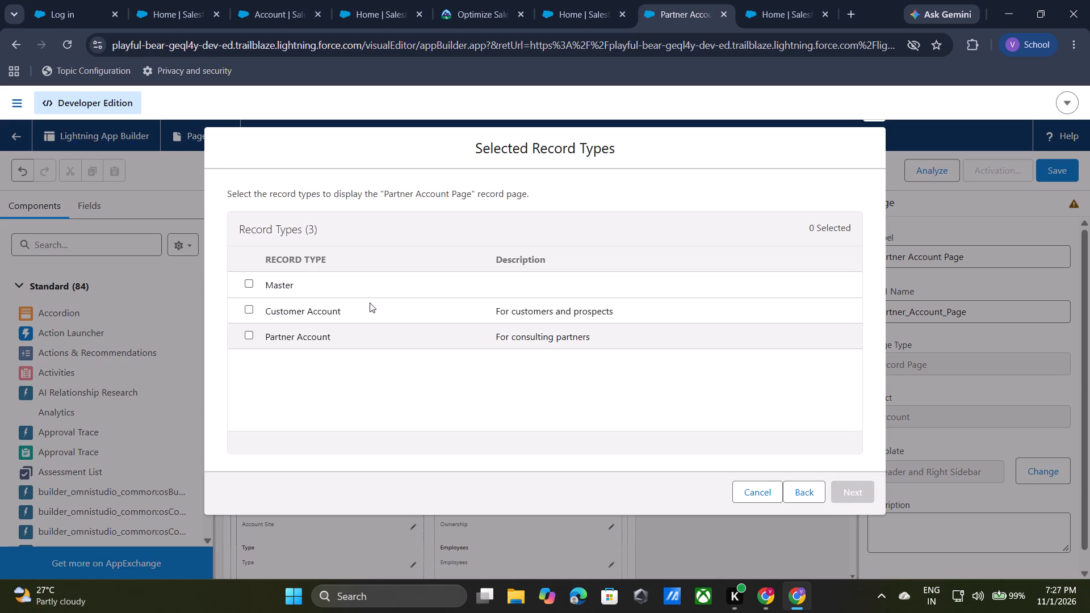
Choose only the Partner Account record type for the page assignment.
left_click(249, 312)
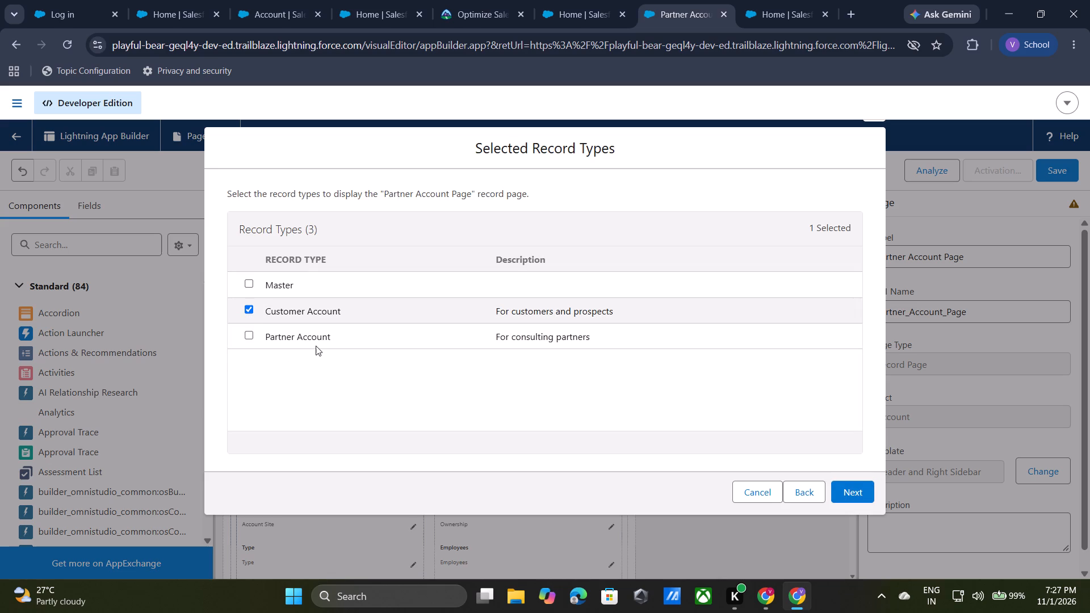
left_click(249, 335)
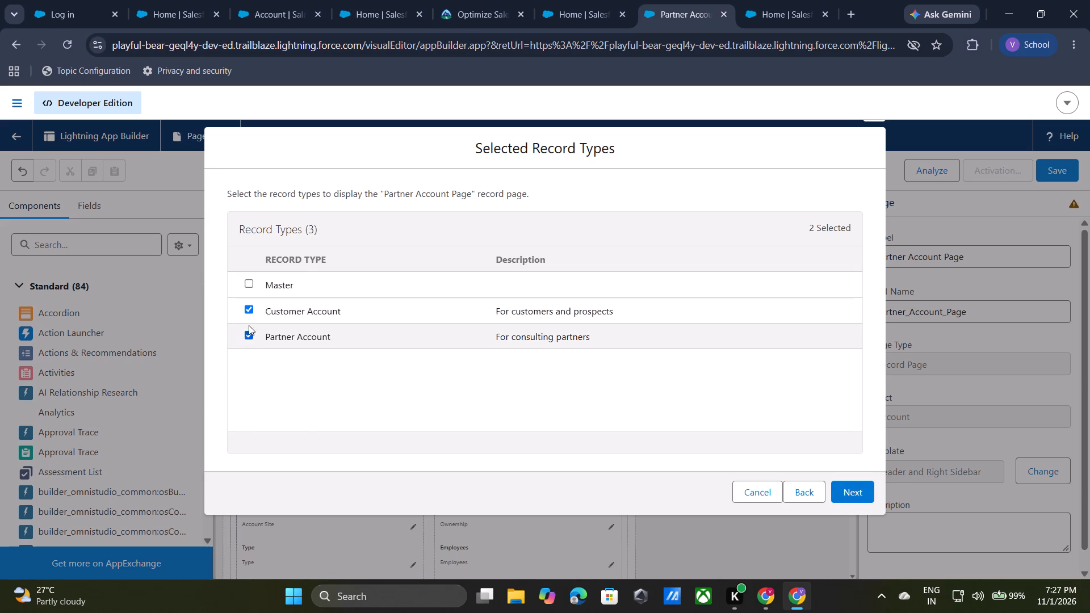
left_click(250, 306)
left_click(851, 493)
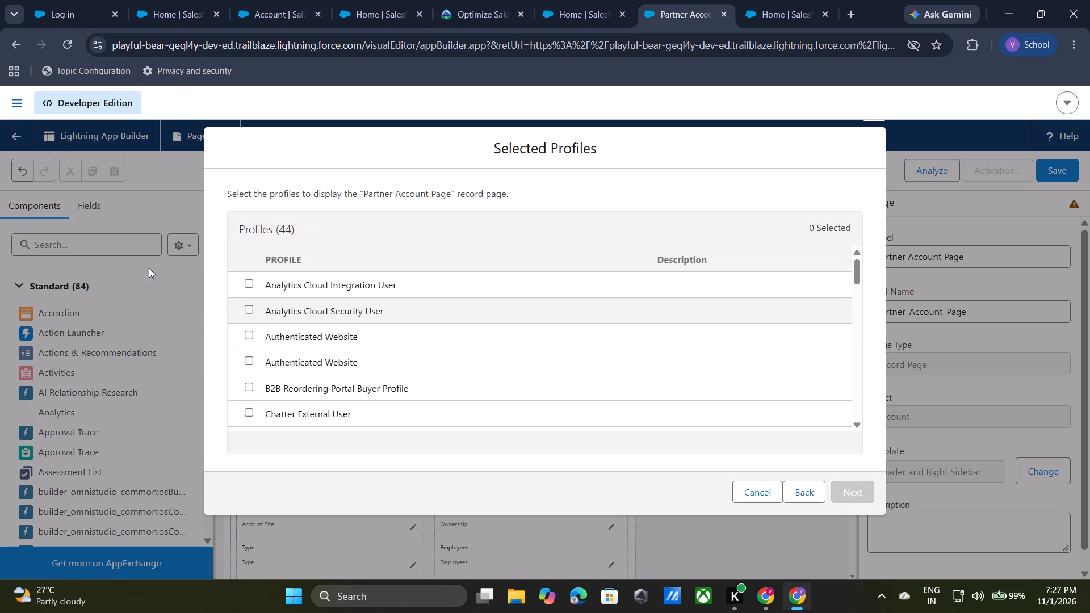
Assign the page to the Support User and Sales User profiles and save the assignments.
scroll(271, 325, "down", 6)
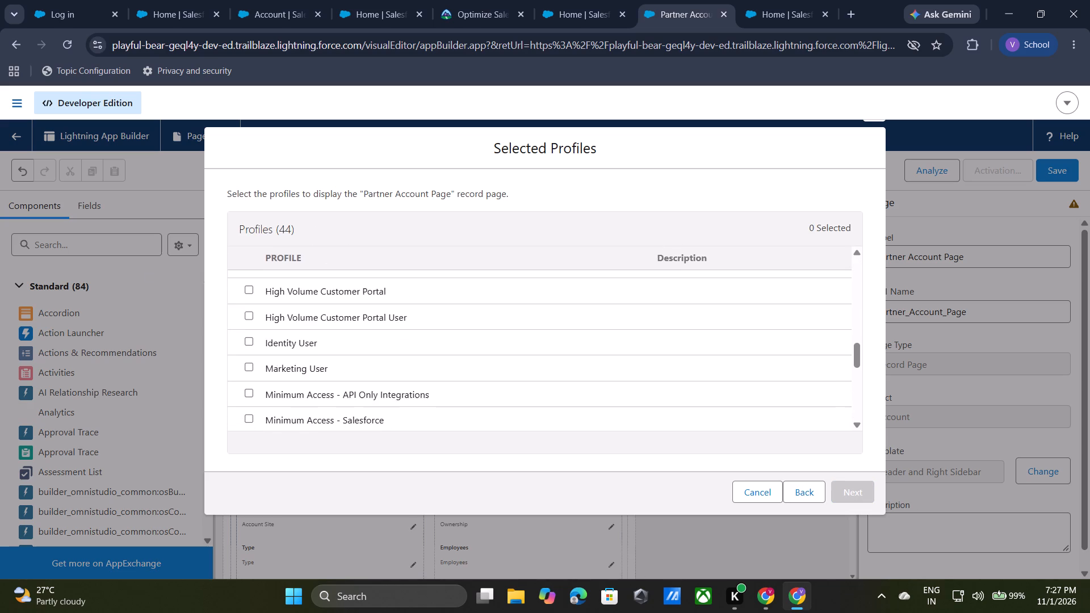
scroll(271, 325, "down", 3)
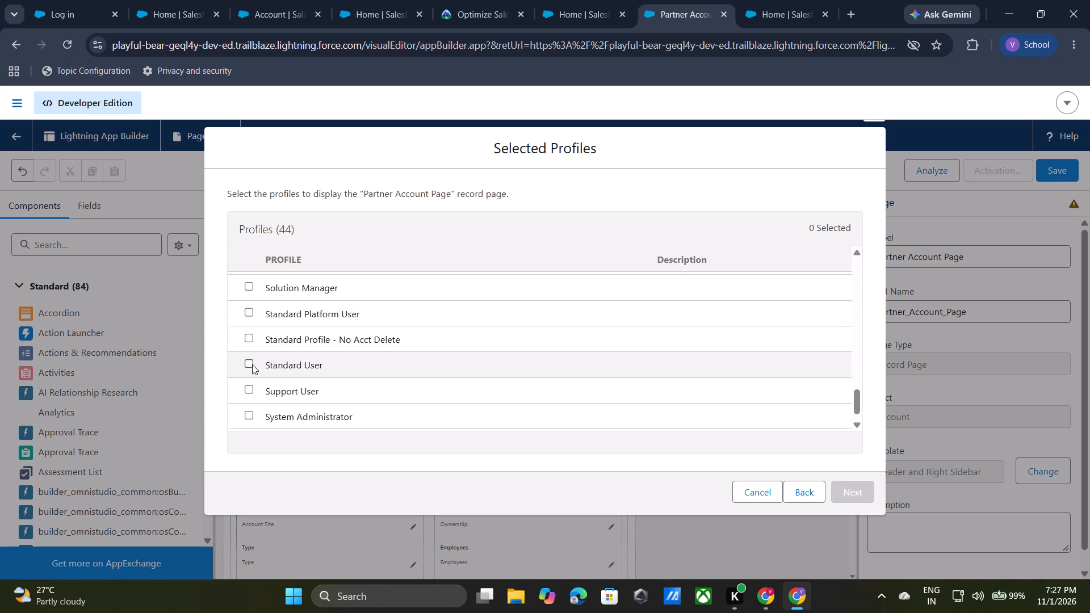
left_click(249, 386)
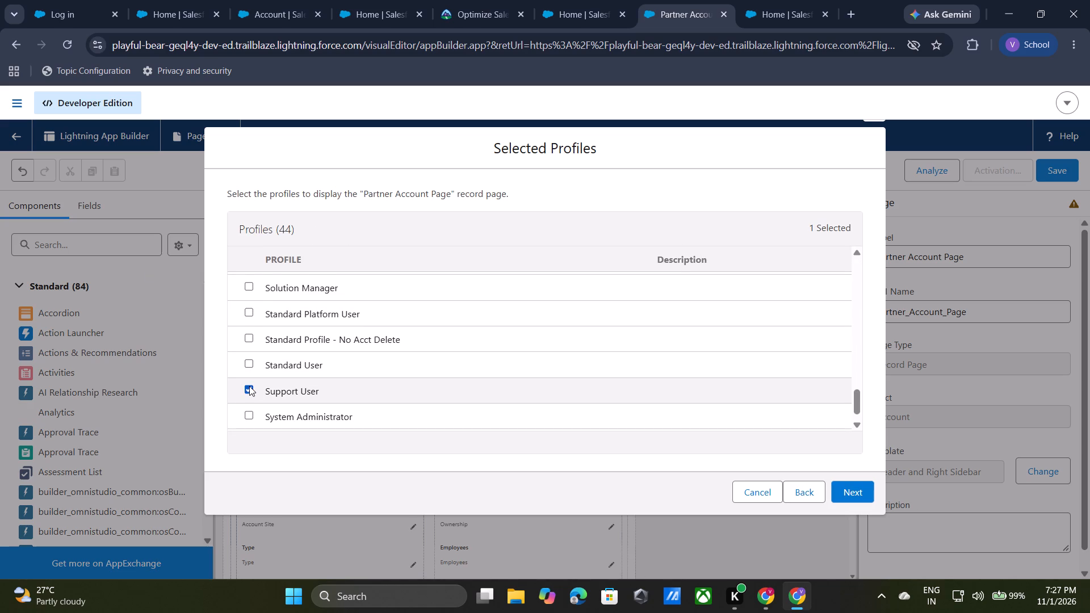
scroll(276, 353, "up", 1)
left_click(250, 285)
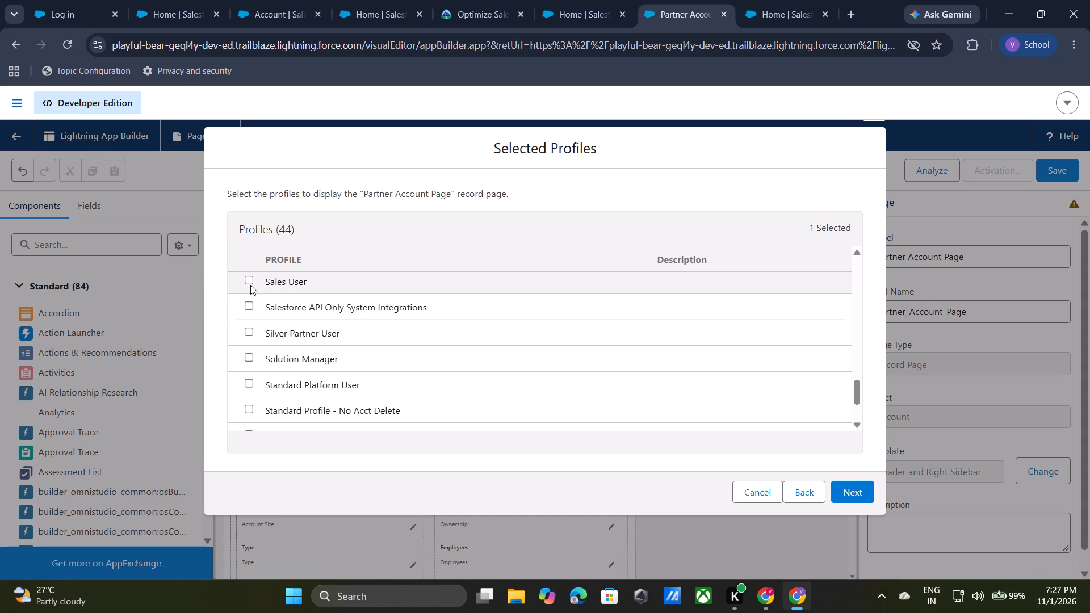
scroll(404, 380, "down", 1)
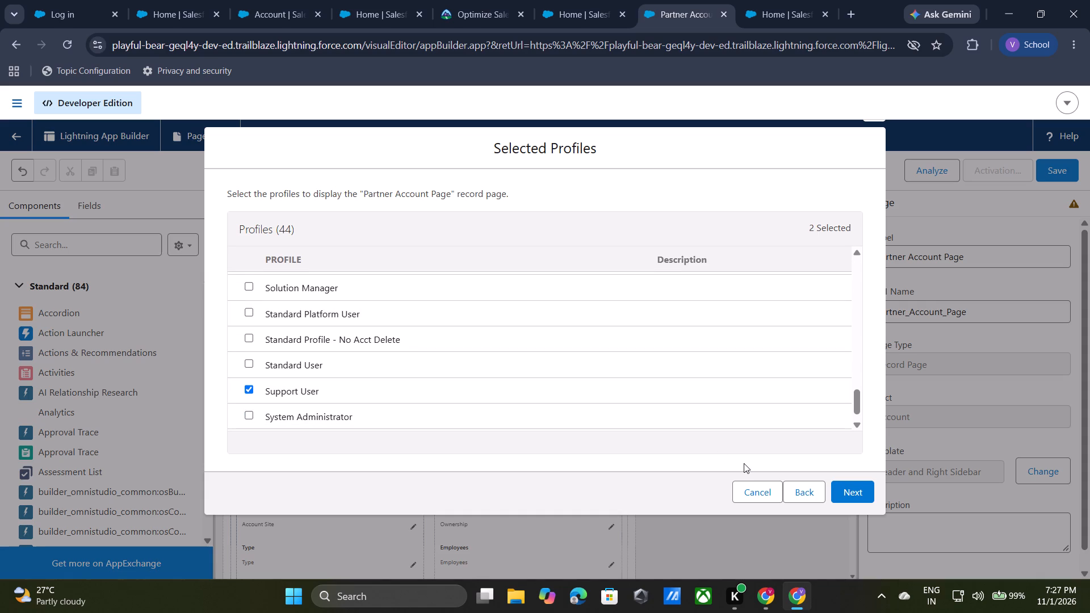
left_click(855, 496)
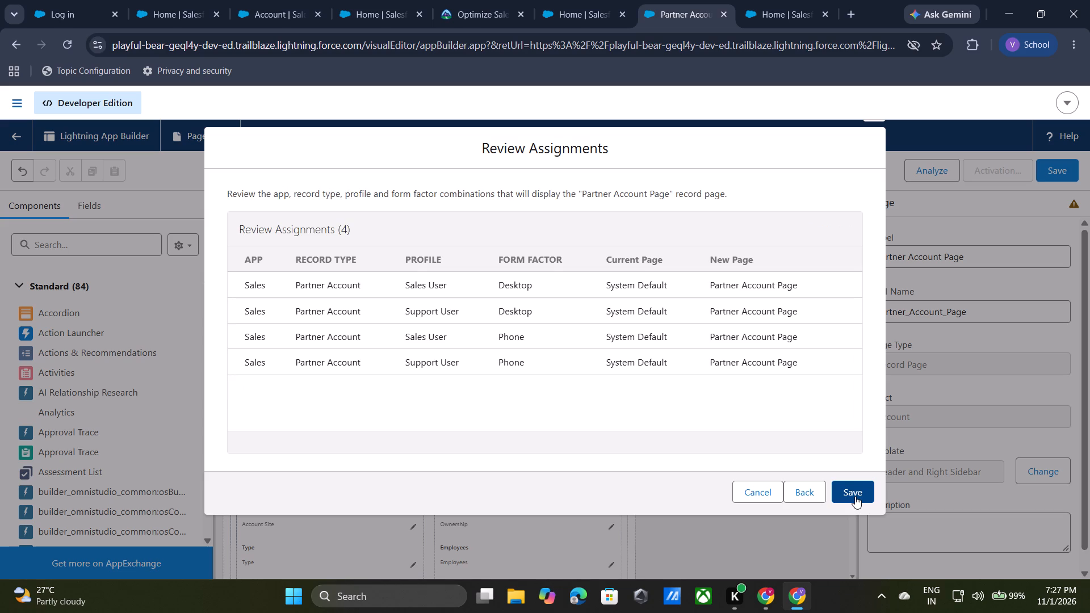
left_click(855, 496)
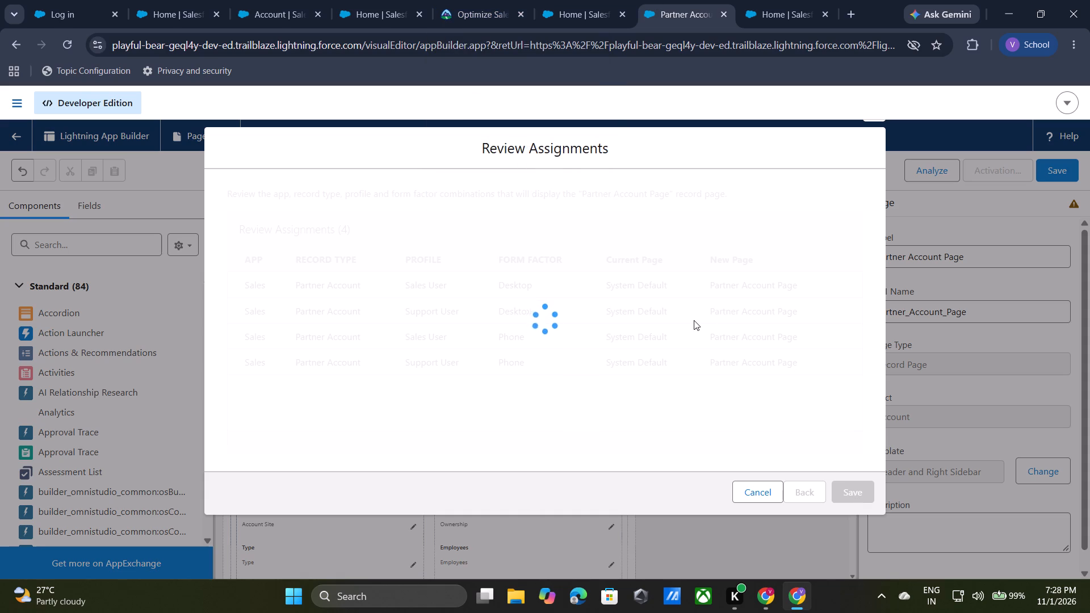
Return to the Trailhead Customize Record Pages unit, run its step verification and review the feedback.
left_click(484, 7)
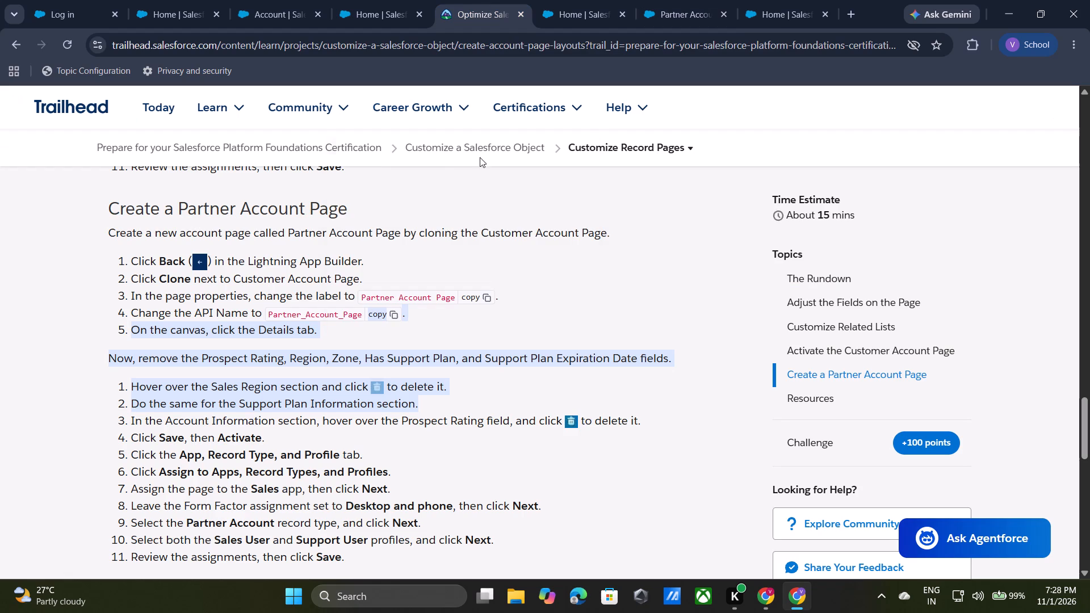
left_click(518, 472)
scroll(518, 472, "down", 4)
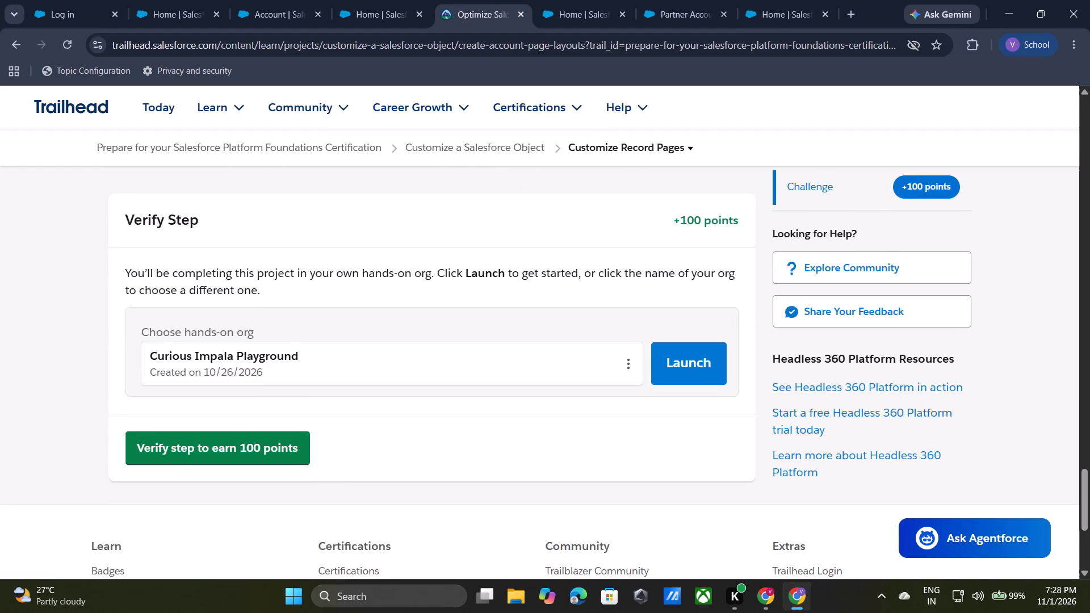
scroll(518, 472, "down", 1)
left_click(224, 455)
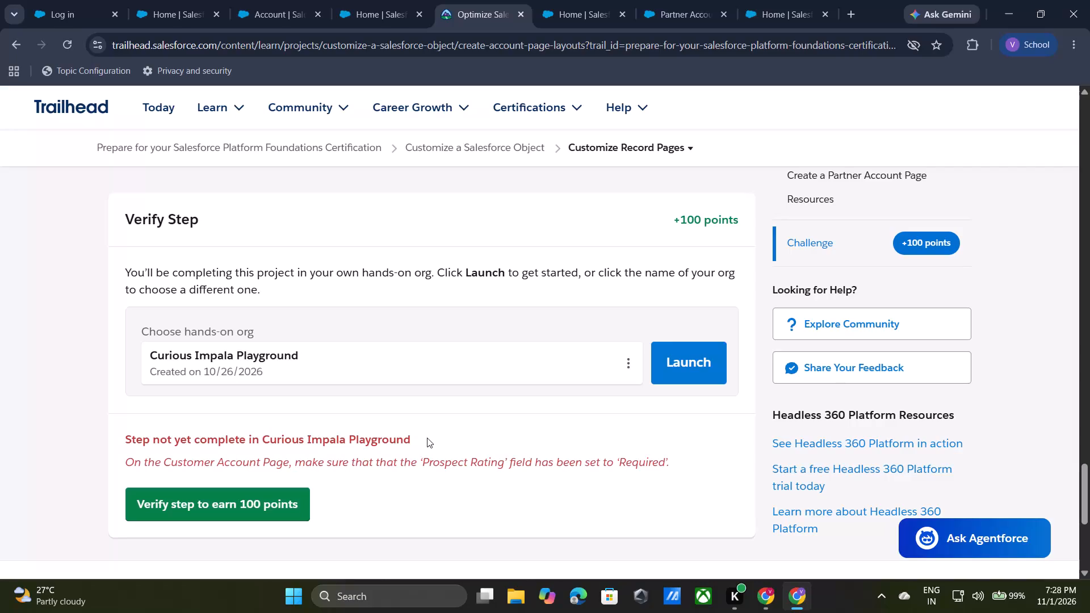
scroll(427, 438, "up", 4)
scroll(427, 438, "down", 2)
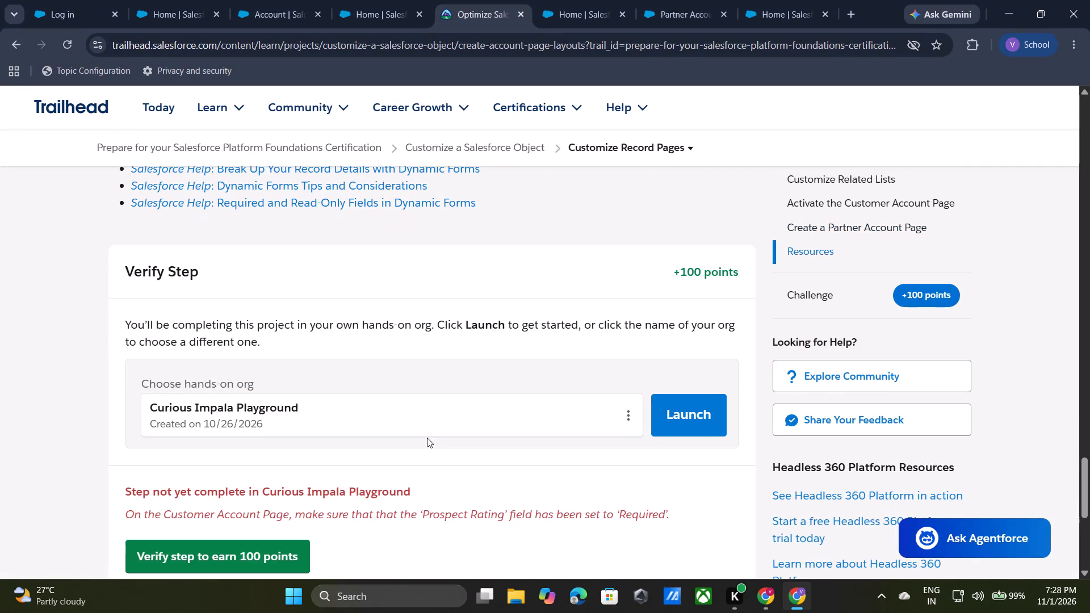
scroll(427, 438, "down", 1)
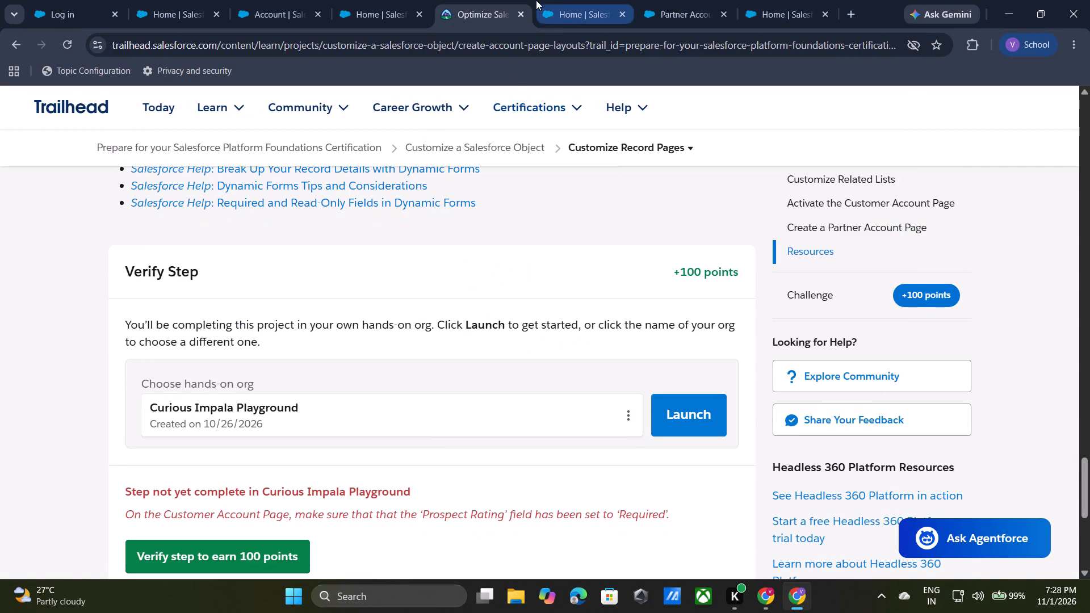
Set the Prospect Rating field's UI behavior to Required on the Customer Account Page and save the page.
left_click(559, 5)
left_click(655, 4)
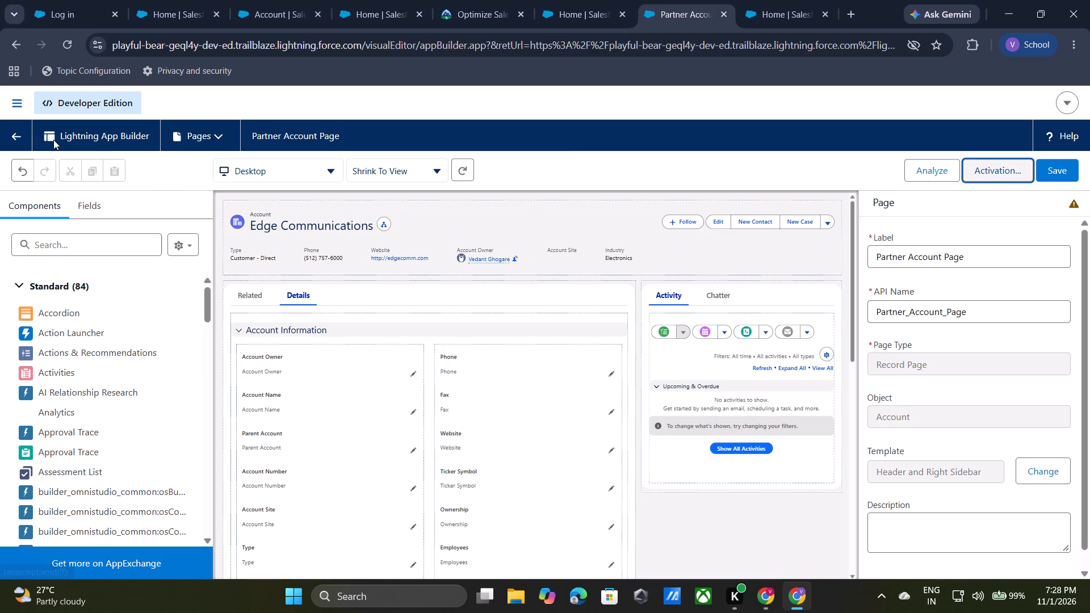
left_click(222, 131)
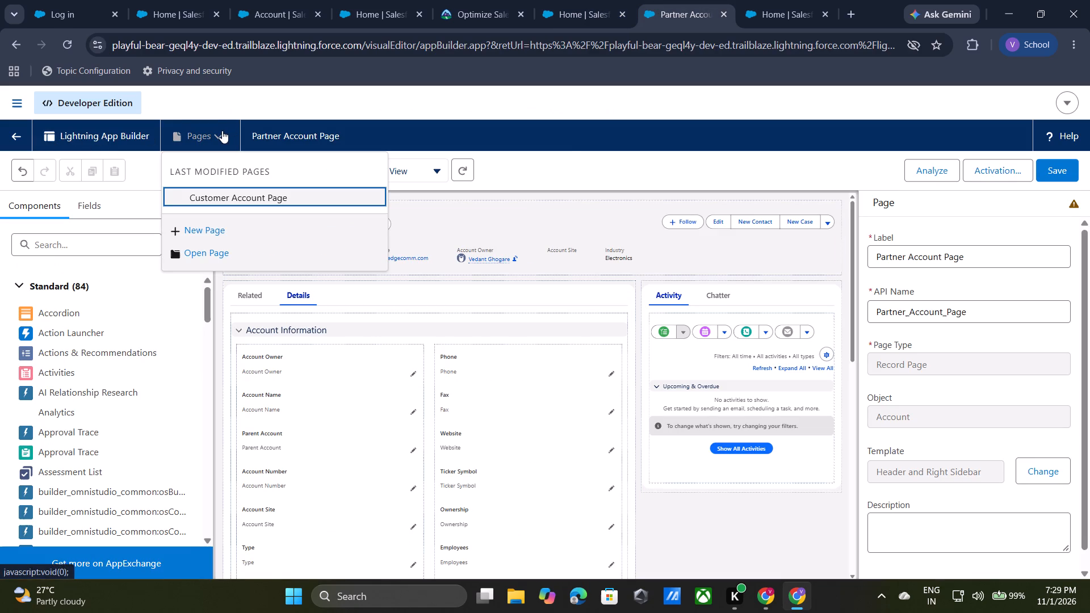
left_click(209, 200)
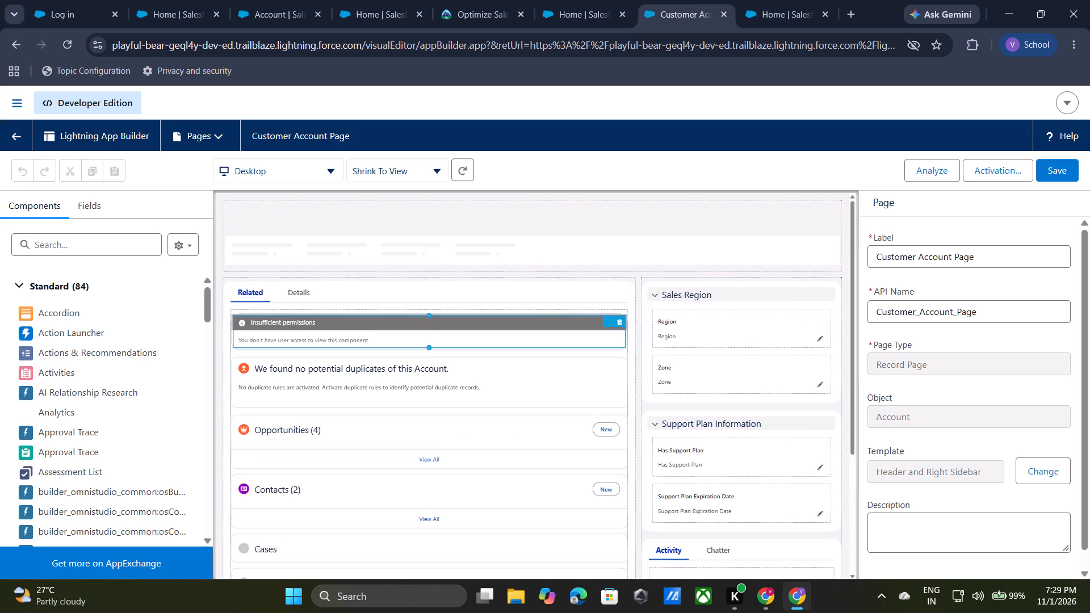
left_click(300, 295)
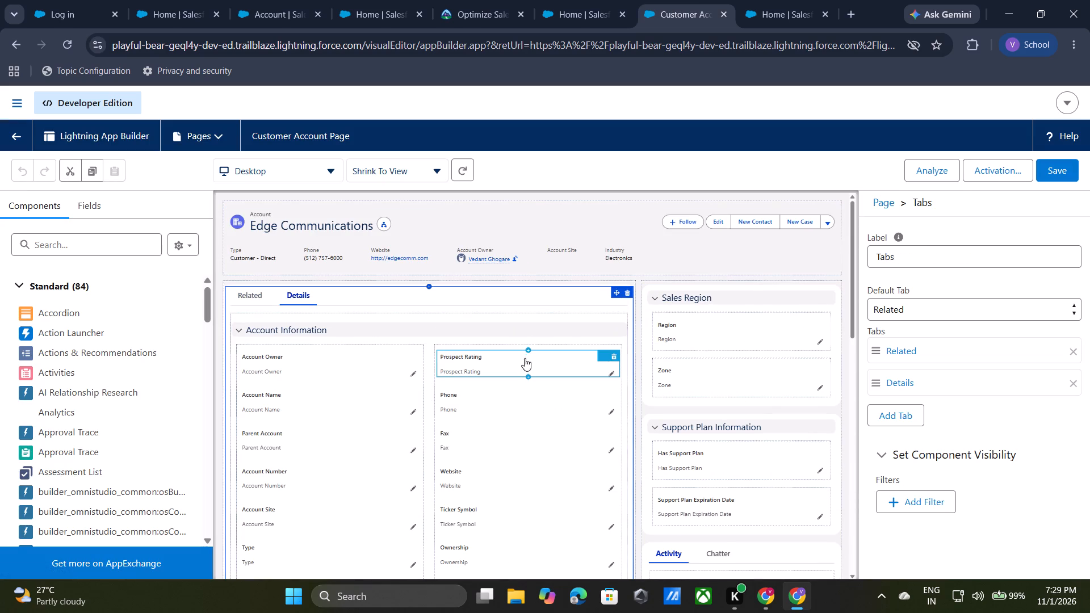
left_click(523, 360)
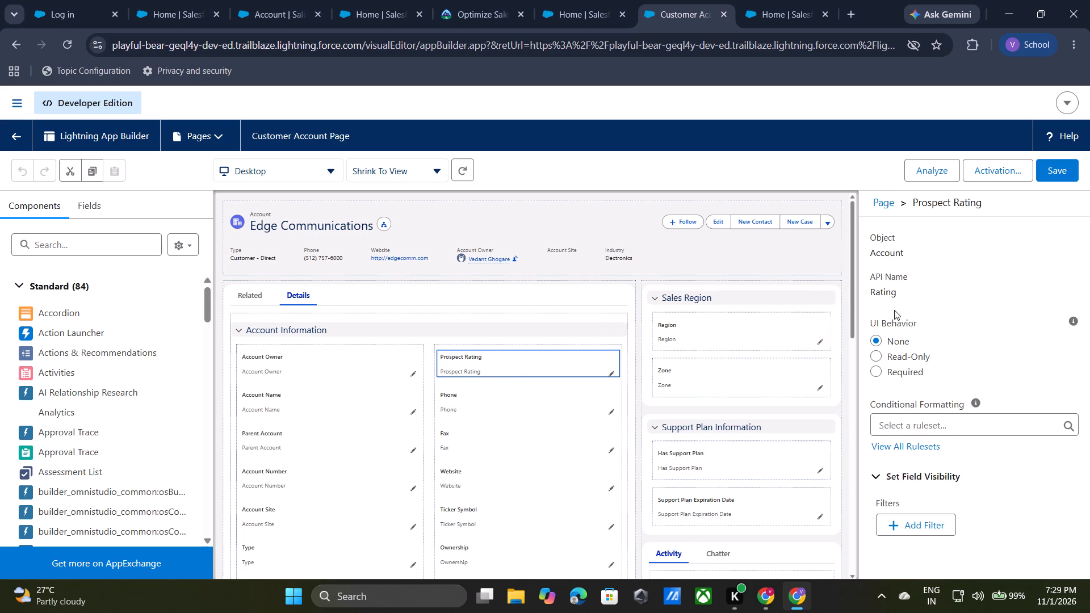
left_click(878, 369)
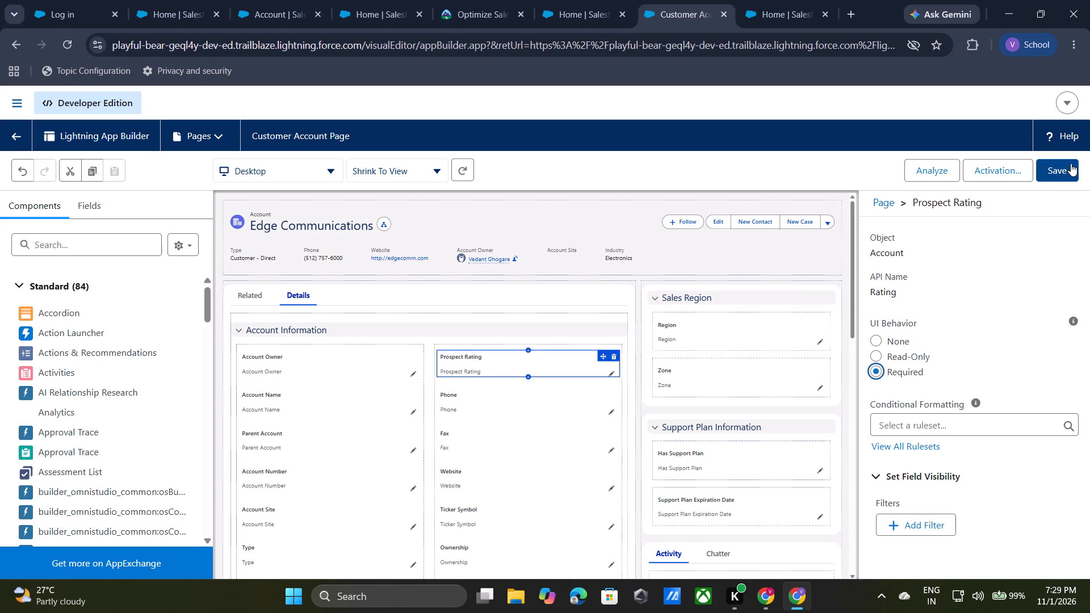
left_click(1071, 163)
left_click(1057, 176)
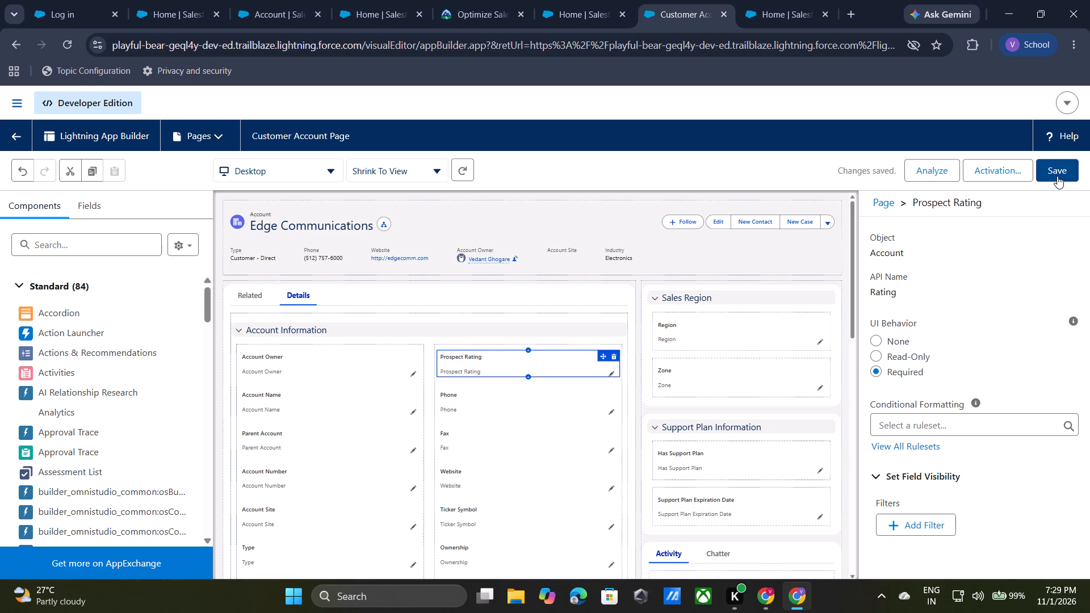
left_click(1057, 176)
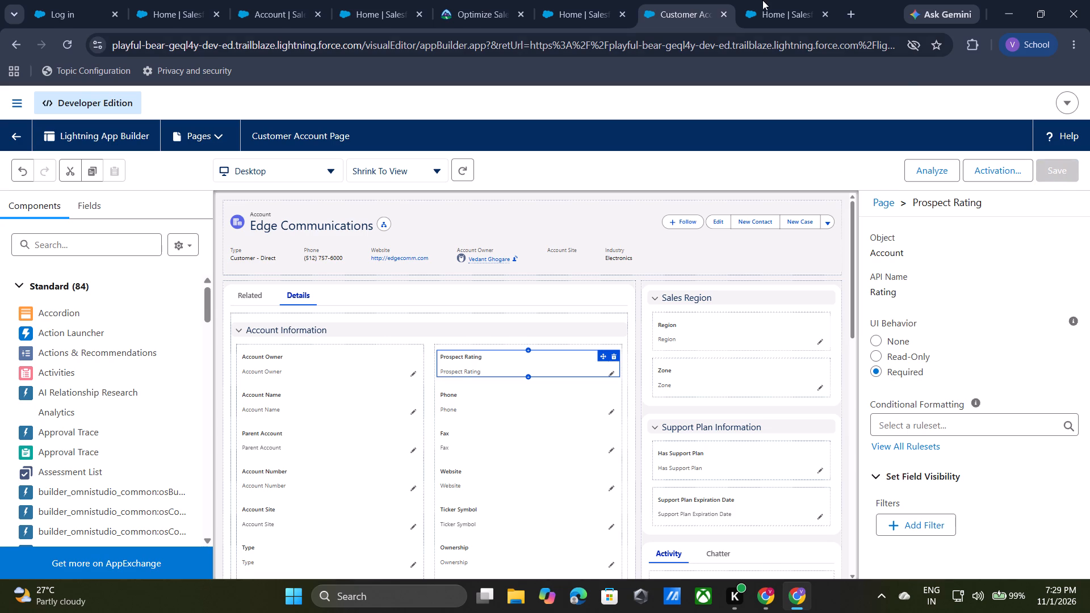
Verify the Customize Record Pages step again on Trailhead and proceed to the Enable Account Field History Tracking unit.
left_click(504, 0)
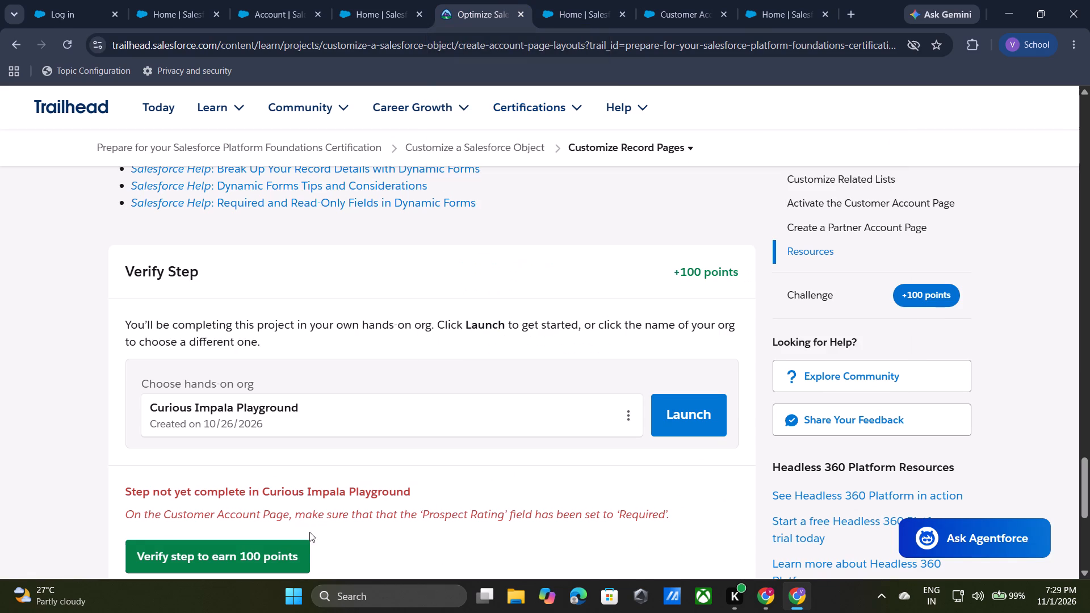
left_click(293, 541)
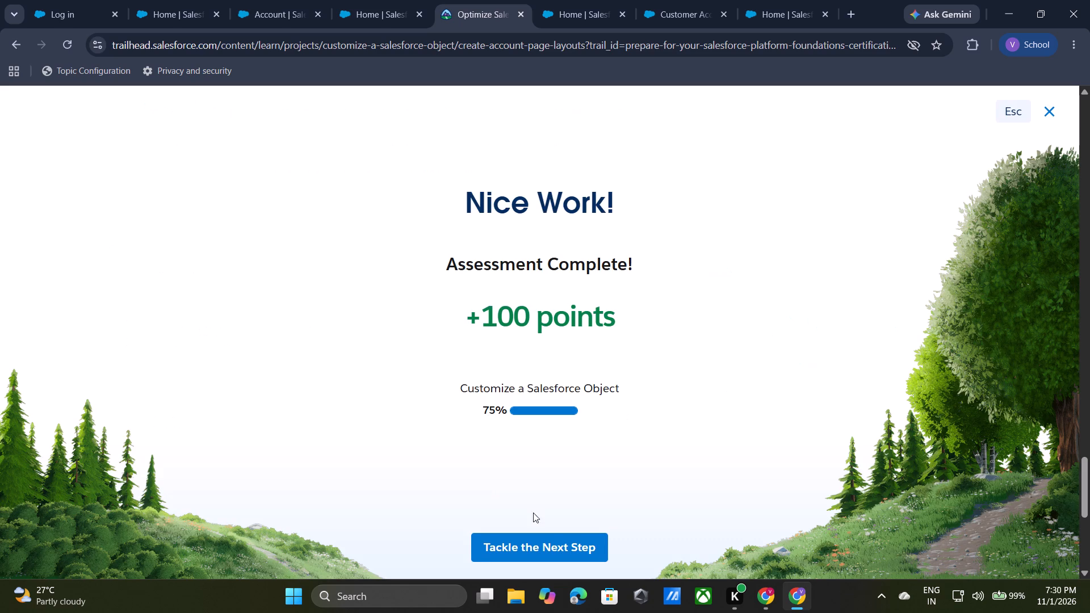
left_click(560, 553)
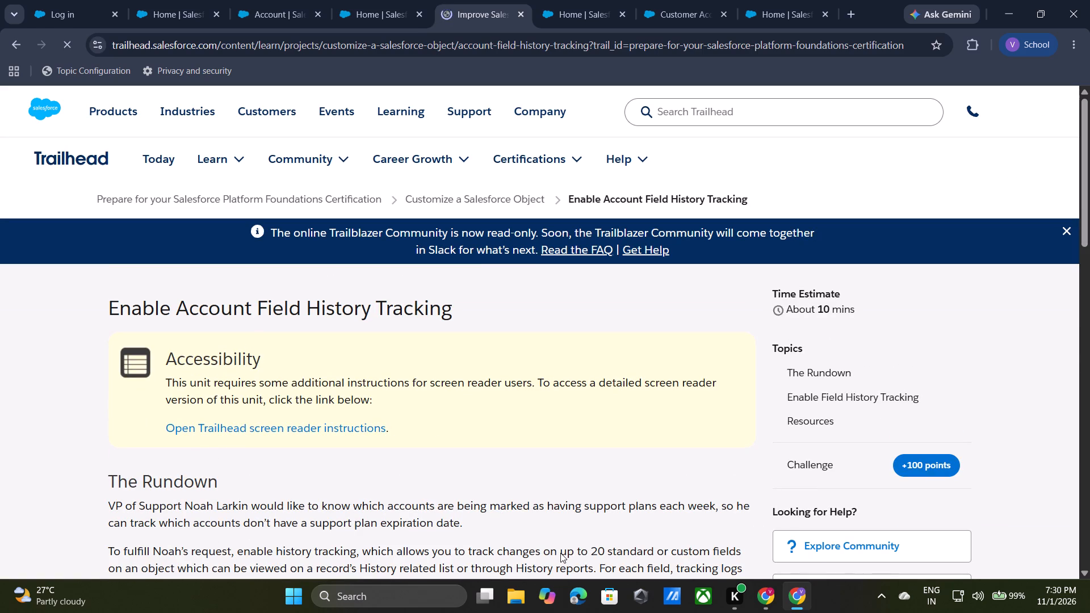
Close the three Salesforce browser tabs that follow the Trailhead tab, including the Customer Account Page builder.
scroll(445, 502, "down", 4)
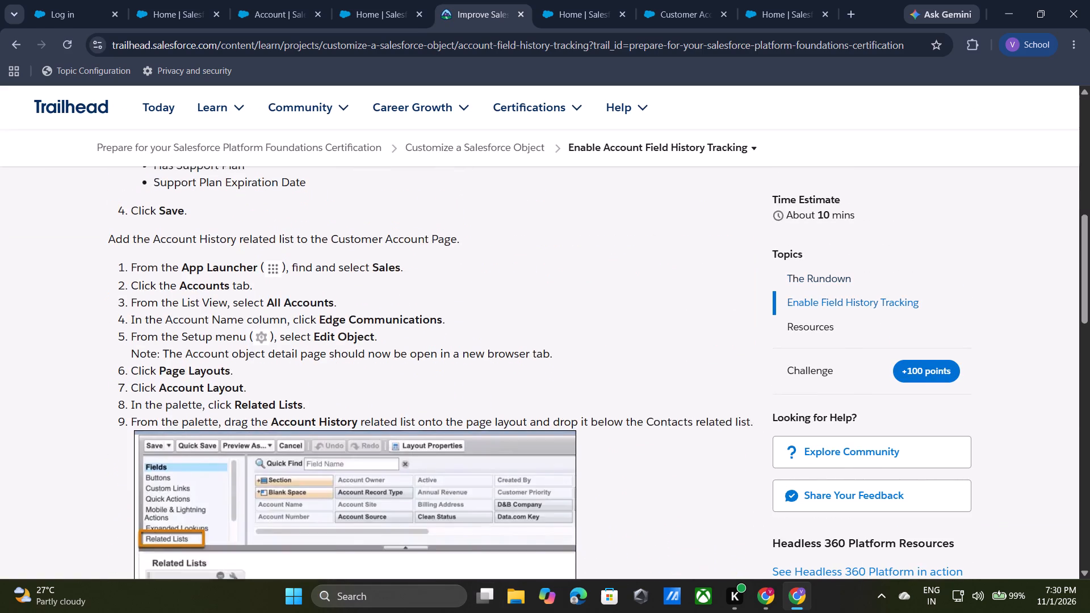
scroll(445, 502, "down", 8)
scroll(445, 502, "up", 1)
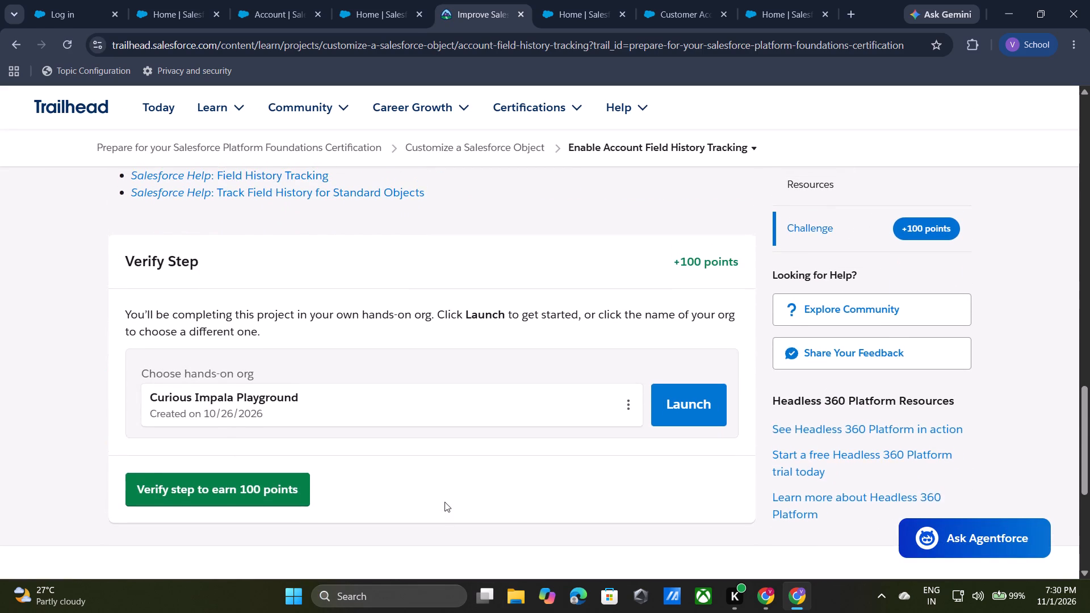
scroll(445, 502, "up", 1)
left_click(622, 11)
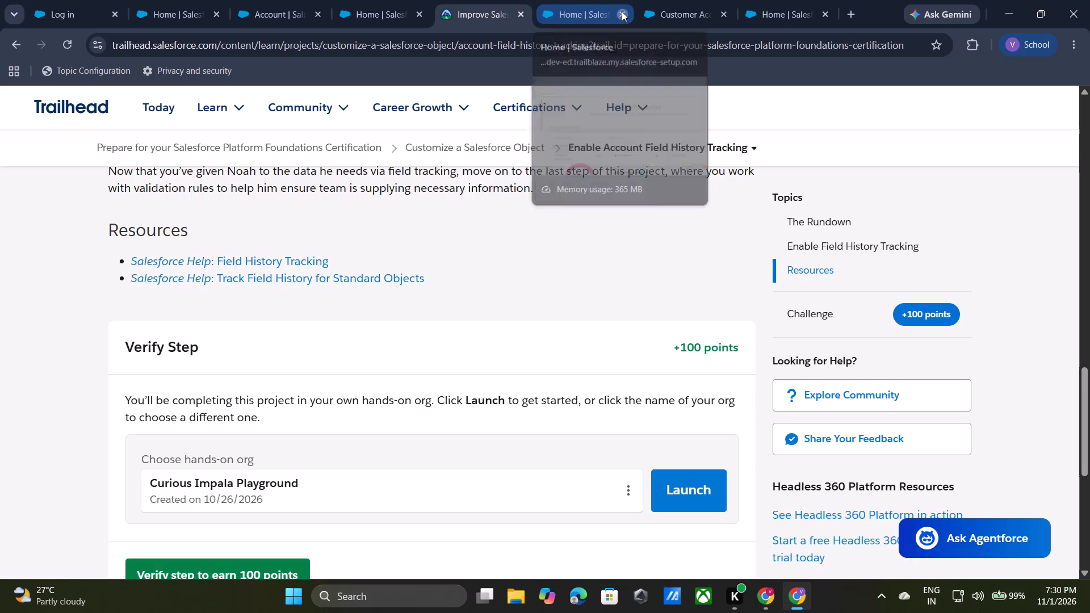
left_click(622, 11)
left_click(622, 11)
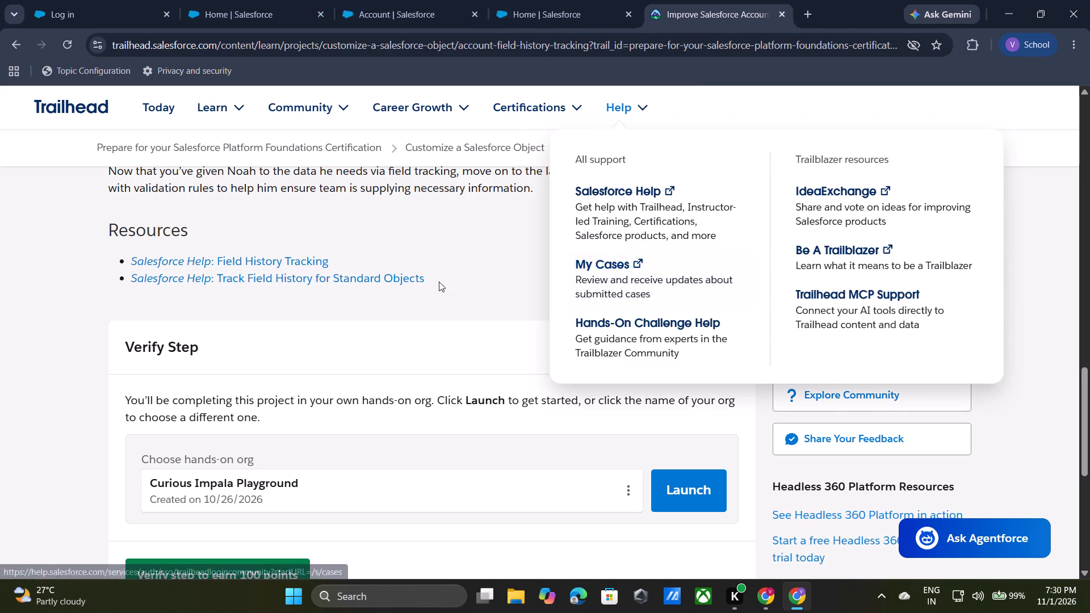
Read the unit's instructions for enabling account field history tracking and adding the Account History related list.
scroll(450, 360, "up", 15)
scroll(450, 360, "down", 5)
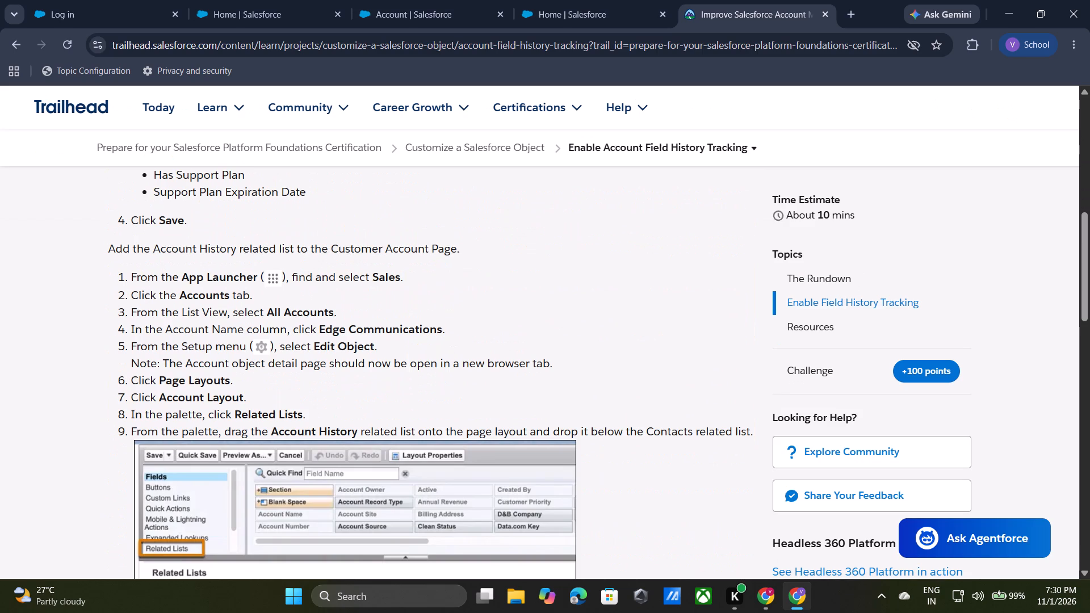
scroll(495, 284, "up", 3)
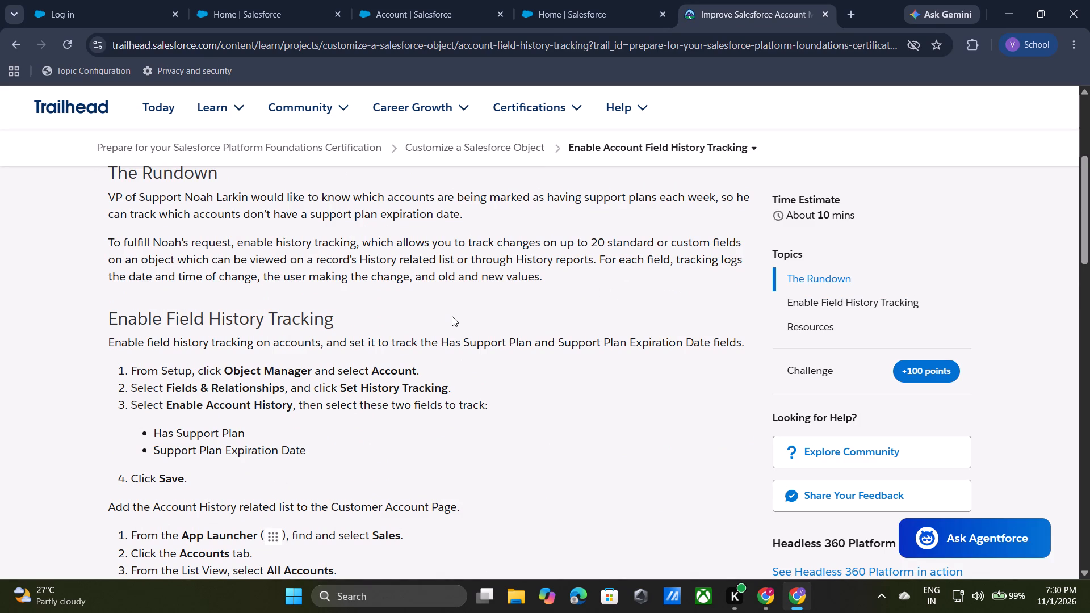
scroll(538, 358, "down", 1)
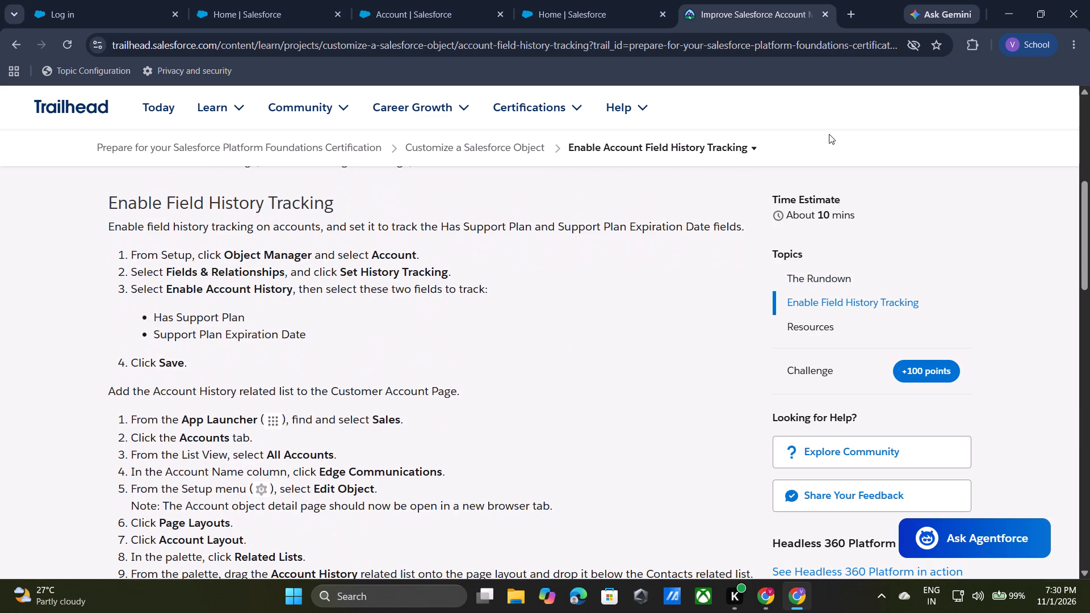
left_click(754, 144)
scroll(702, 390, "down", 1)
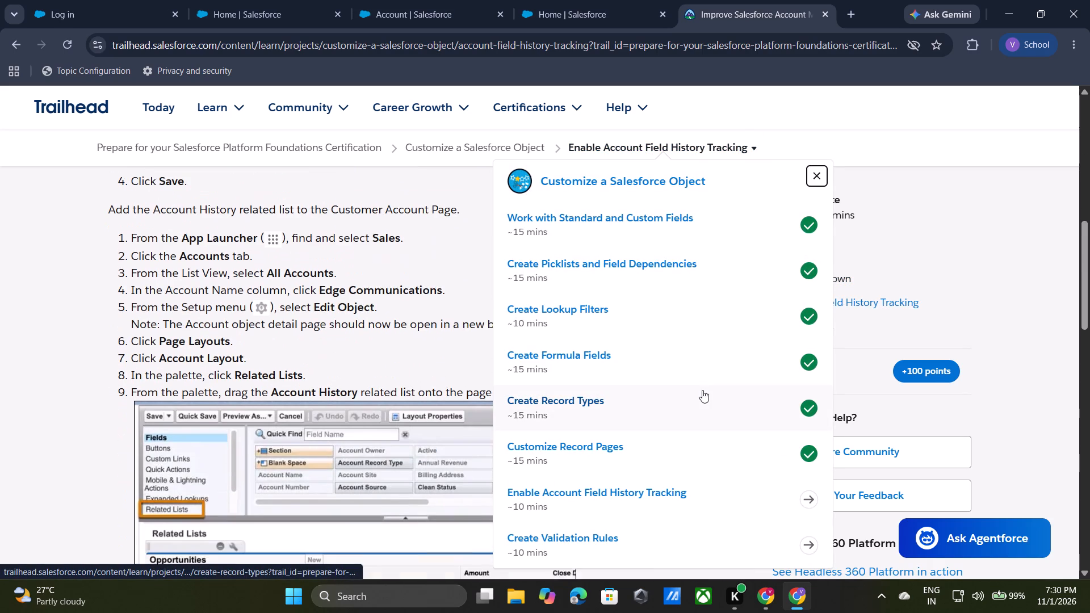
scroll(702, 390, "down", 1)
left_click(411, 435)
scroll(543, 355, "up", 1)
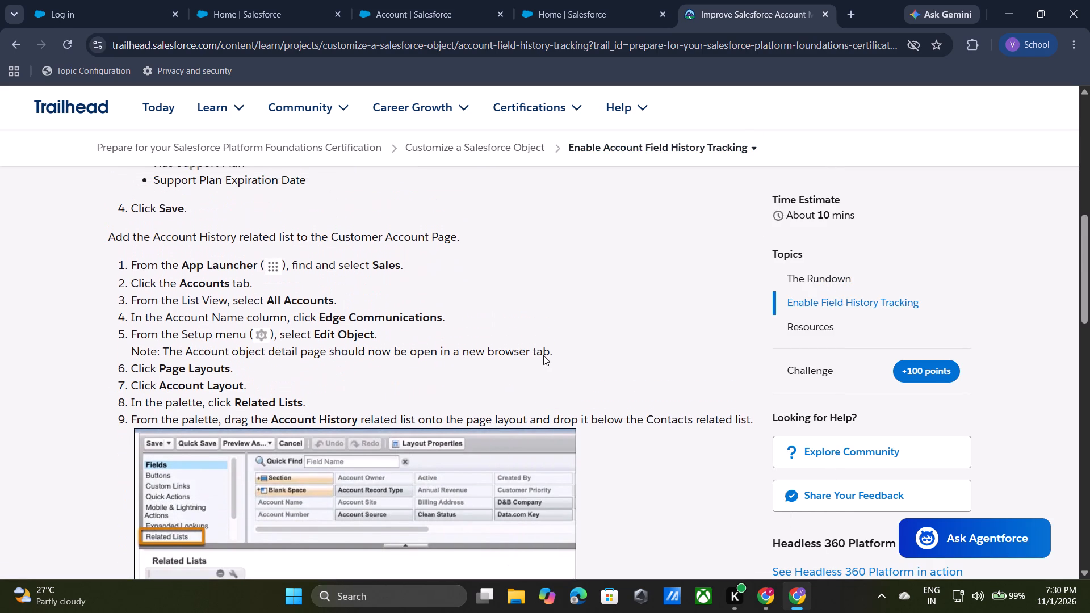
scroll(543, 355, "up", 1)
scroll(497, 365, "down", 8)
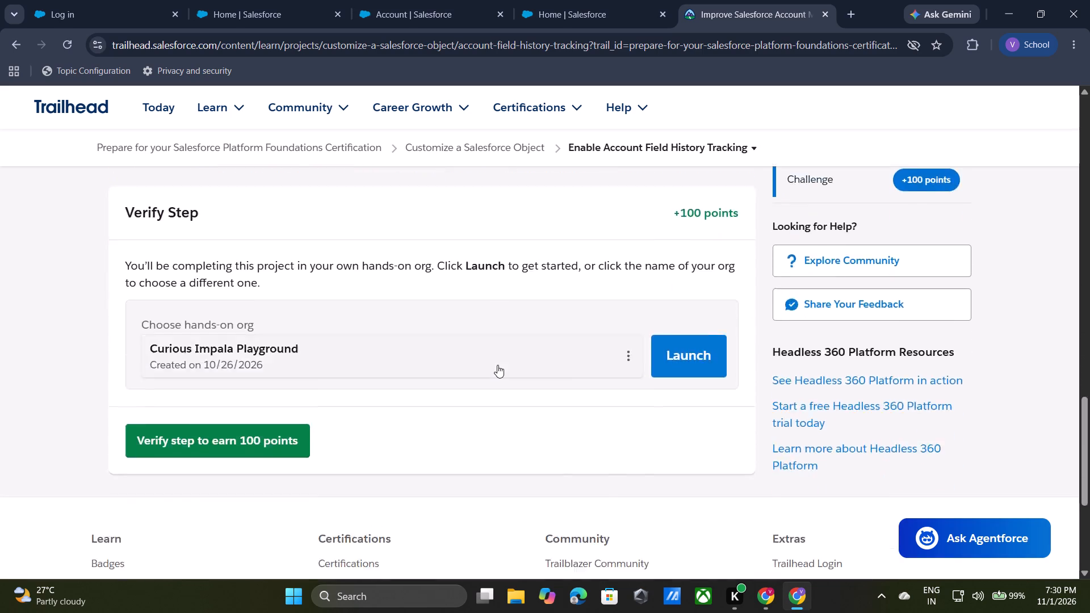
scroll(497, 365, "down", 3)
scroll(522, 289, "up", 3)
Launch the Curious Impala Playground from the unit and open its Setup.
left_click(689, 343)
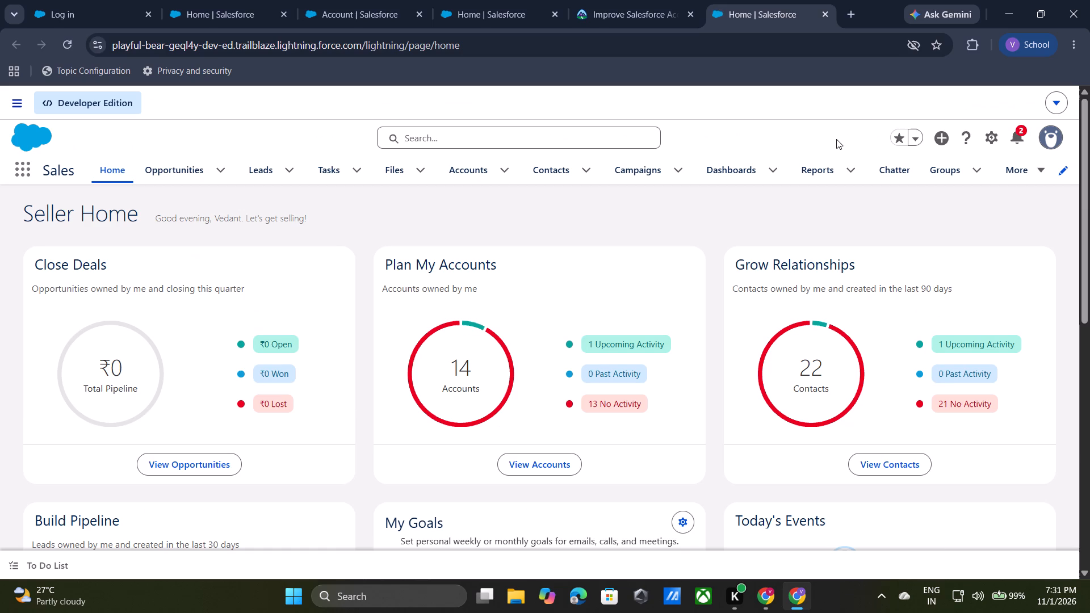
left_click(999, 143)
left_click(991, 135)
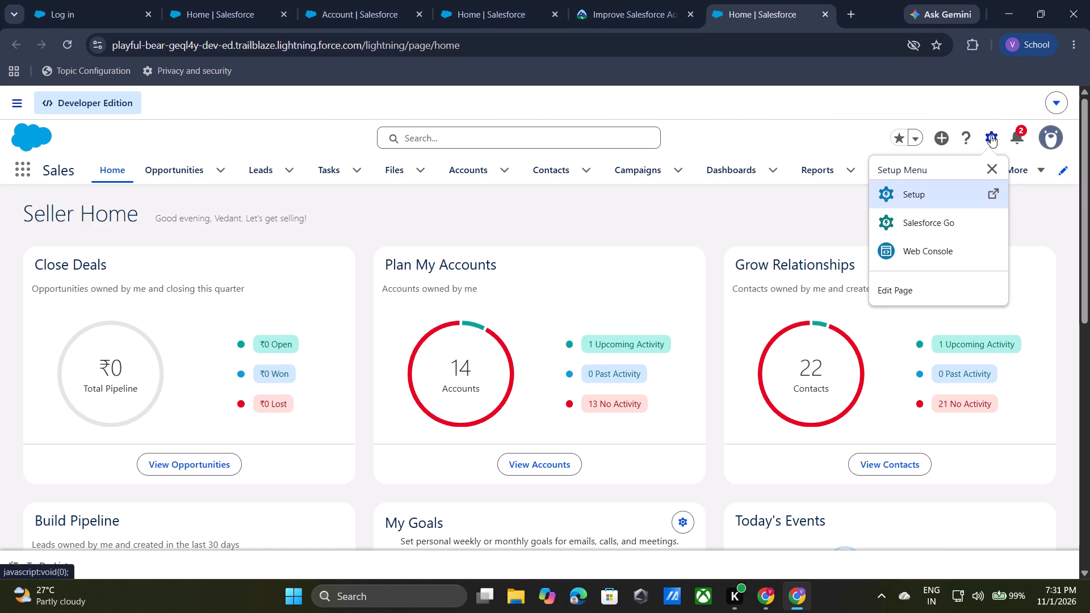
left_click(920, 195)
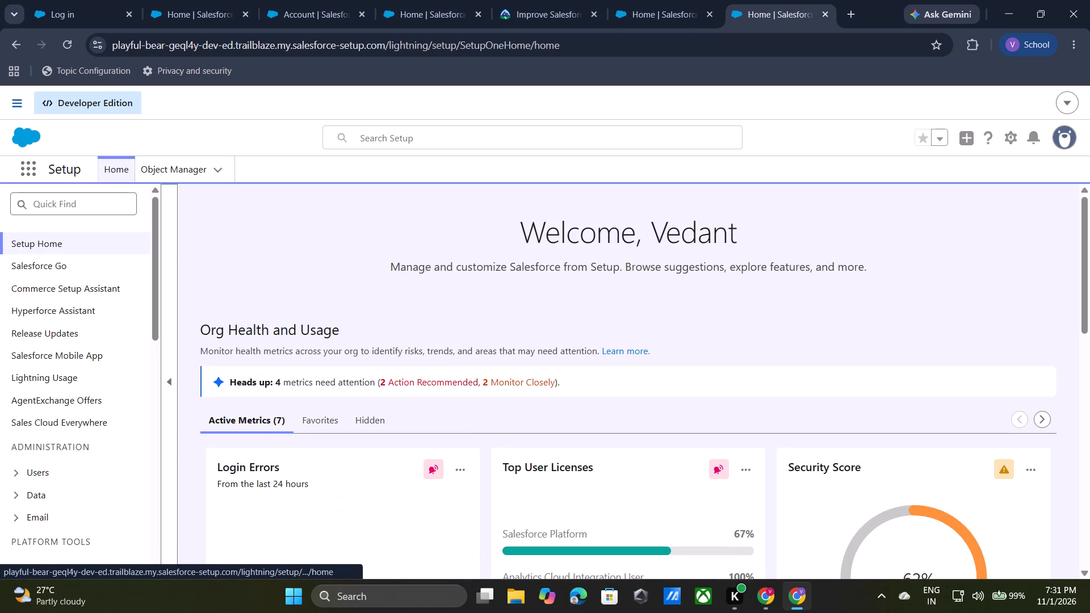
Open the Fields & Relationships list of the Account object in Object Manager.
left_click(174, 171)
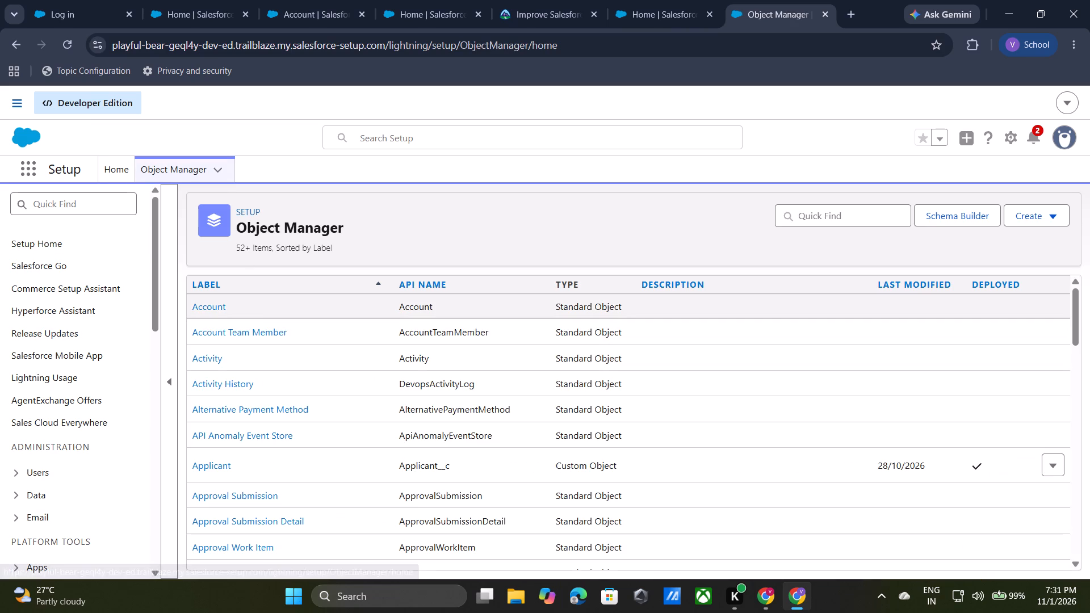
left_click(212, 308)
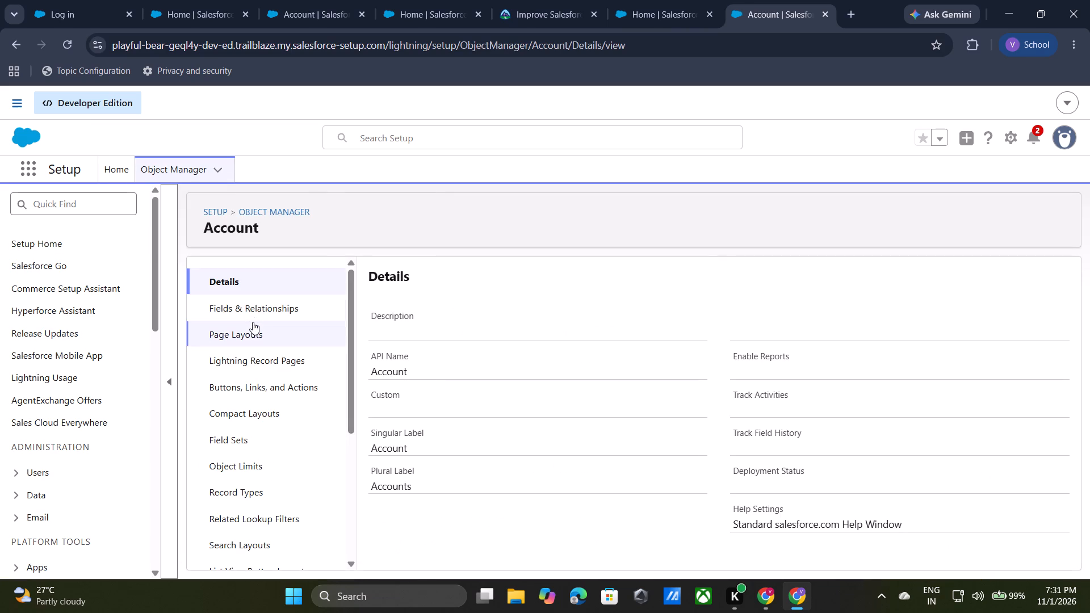
left_click(253, 322)
left_click(255, 312)
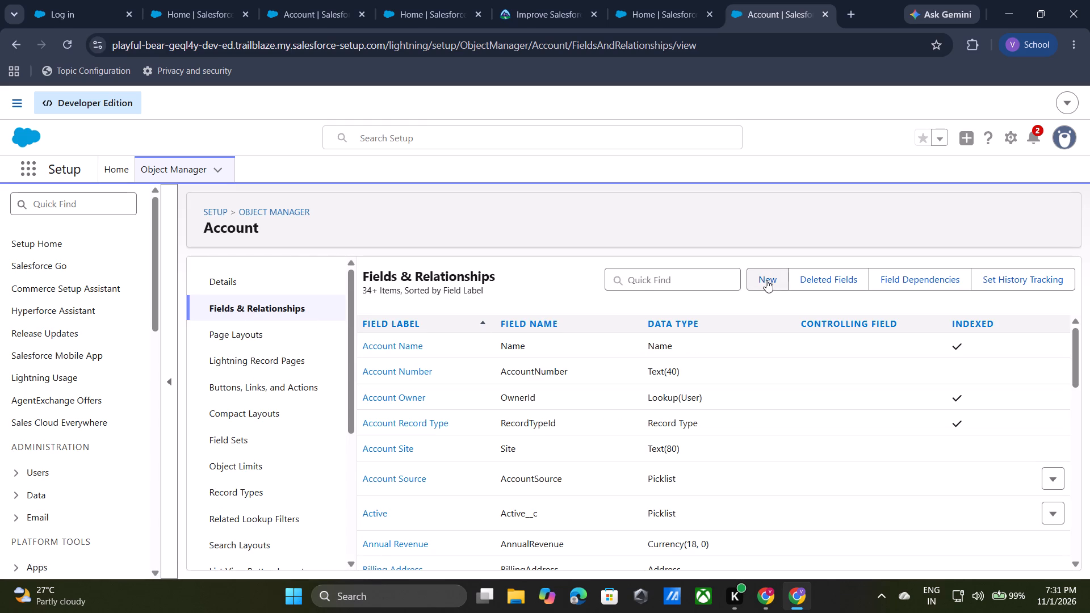
scroll(560, 520, "down", 2)
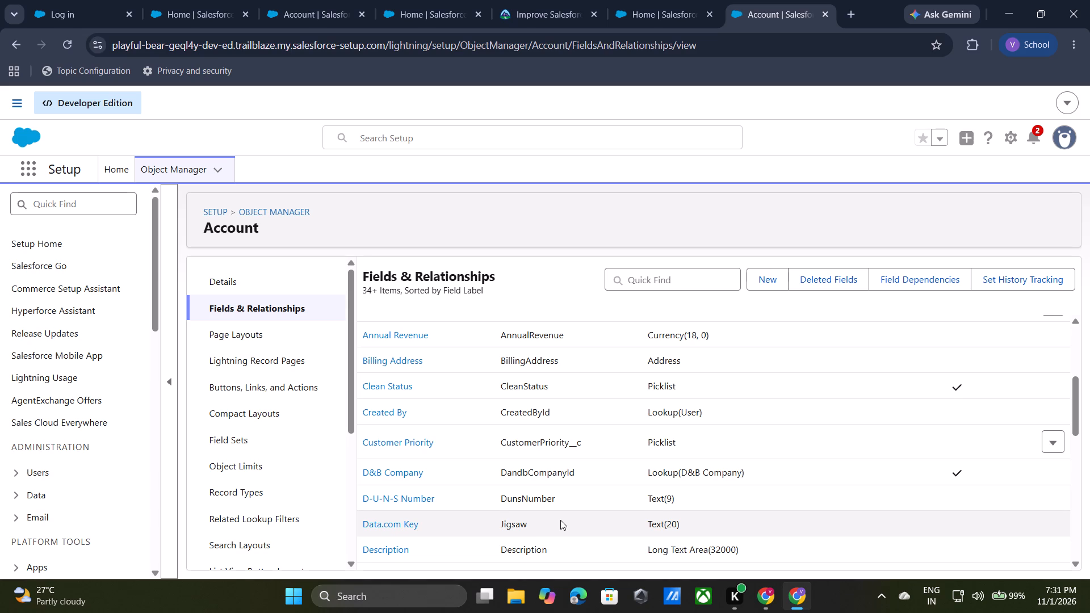
scroll(434, 416, "up", 8)
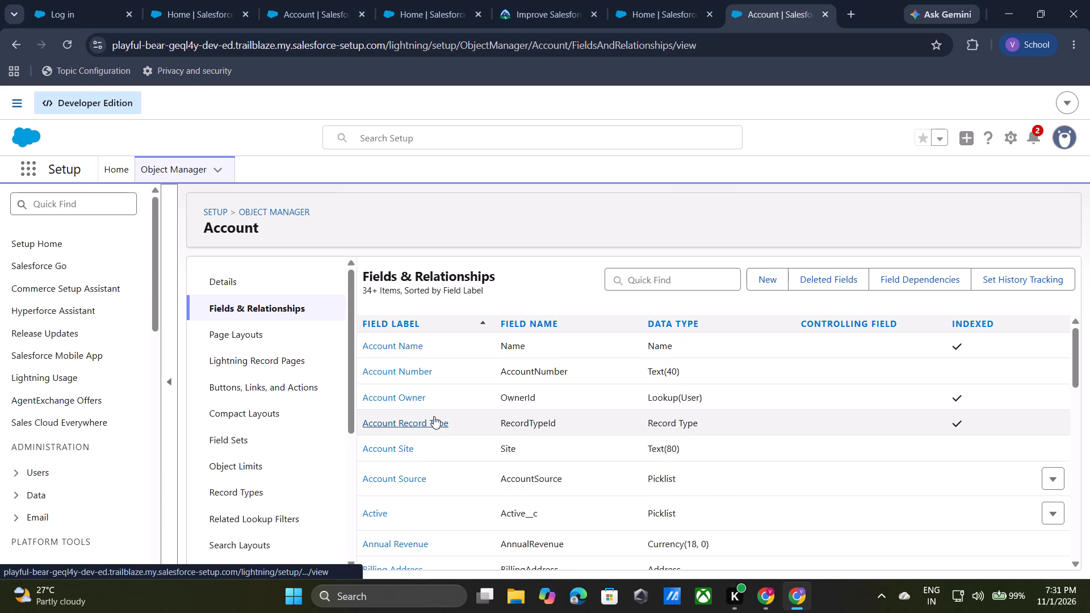
Open history tracking settings for the Account object and turn on Enable Account History.
scroll(434, 416, "up", 2)
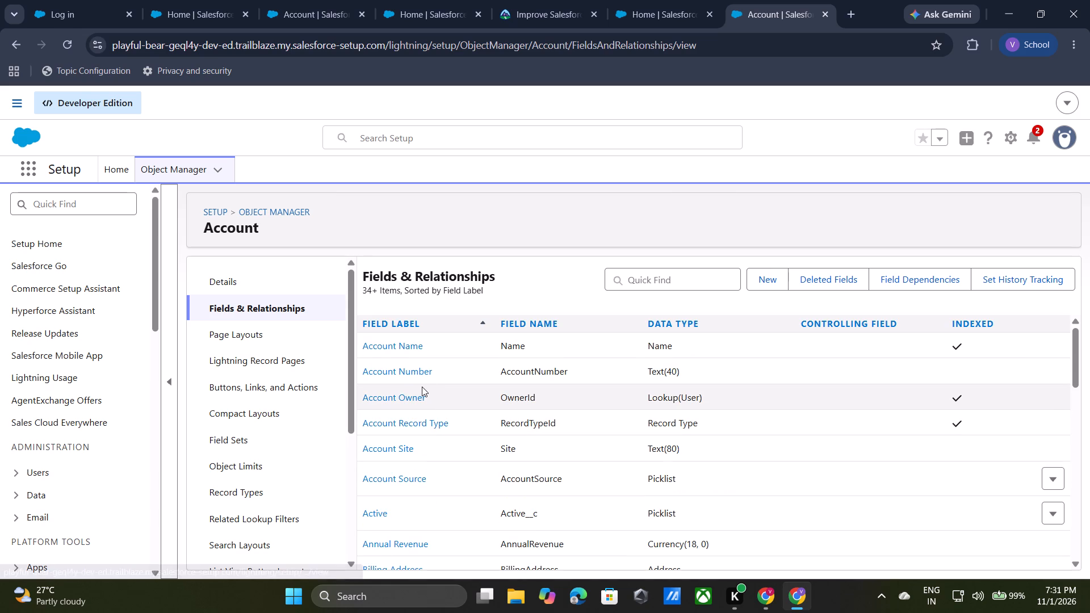
double_click(1022, 280)
left_click(802, 328)
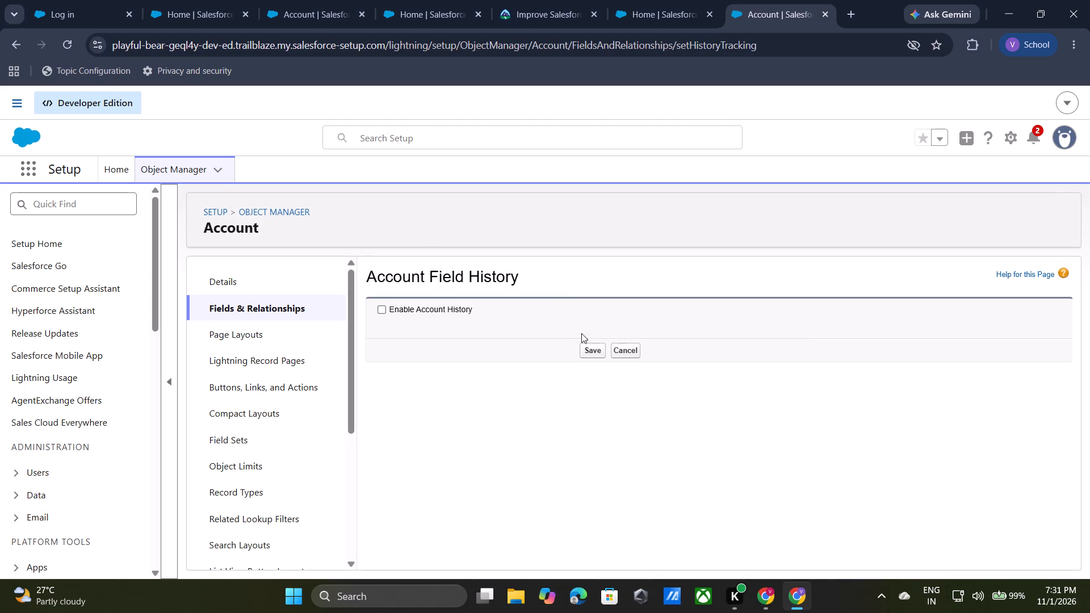
left_click(376, 310)
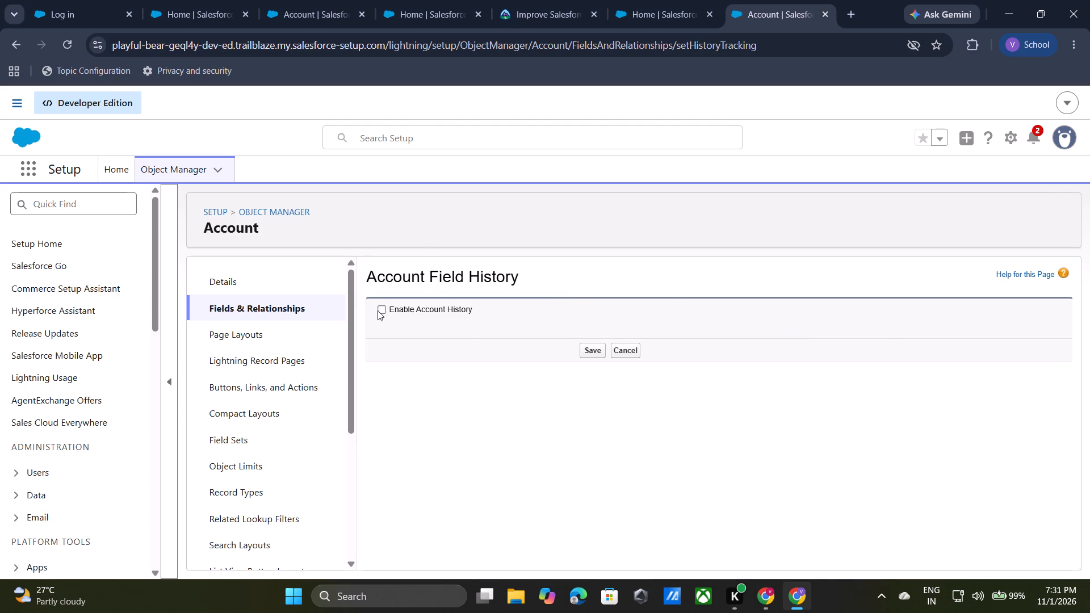
left_click(381, 312)
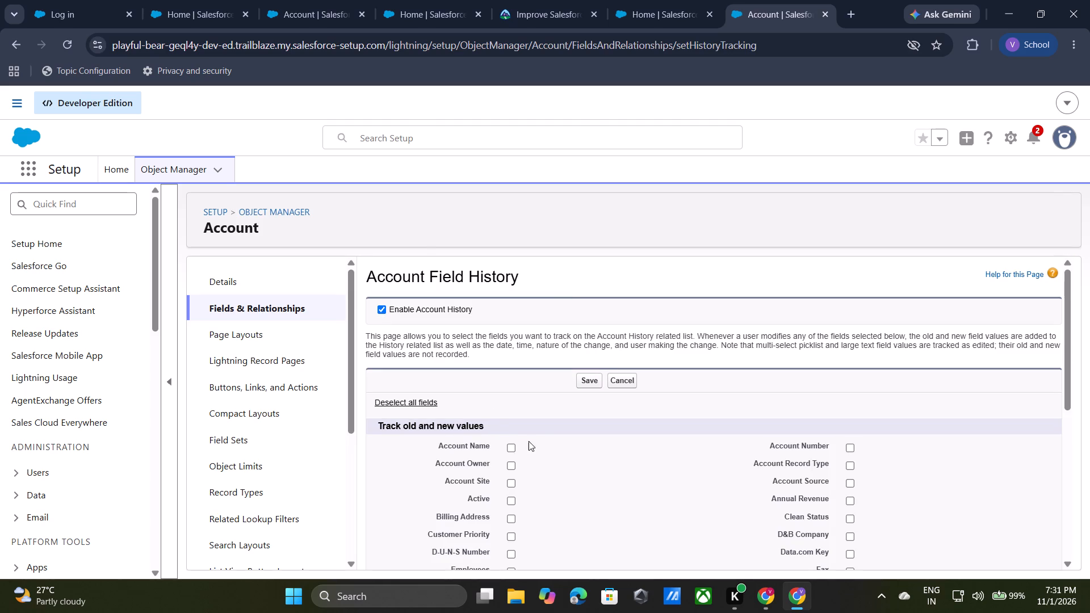
Track old and new values for the Has Support Plan and Support Plan Expiration Date fields, and save the history settings.
scroll(531, 440, "down", 3)
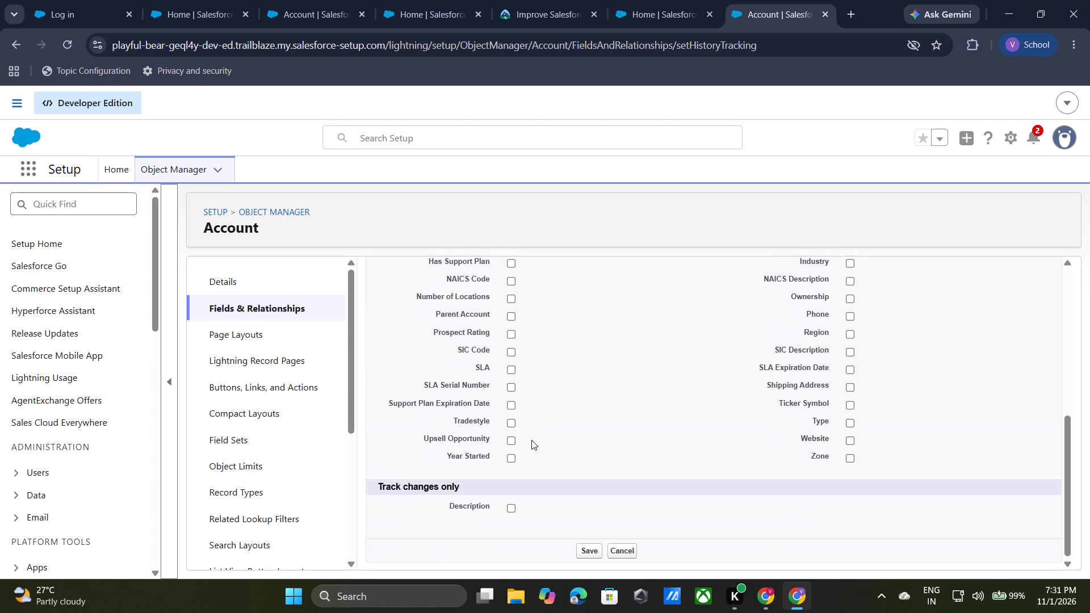
scroll(523, 402, "up", 2)
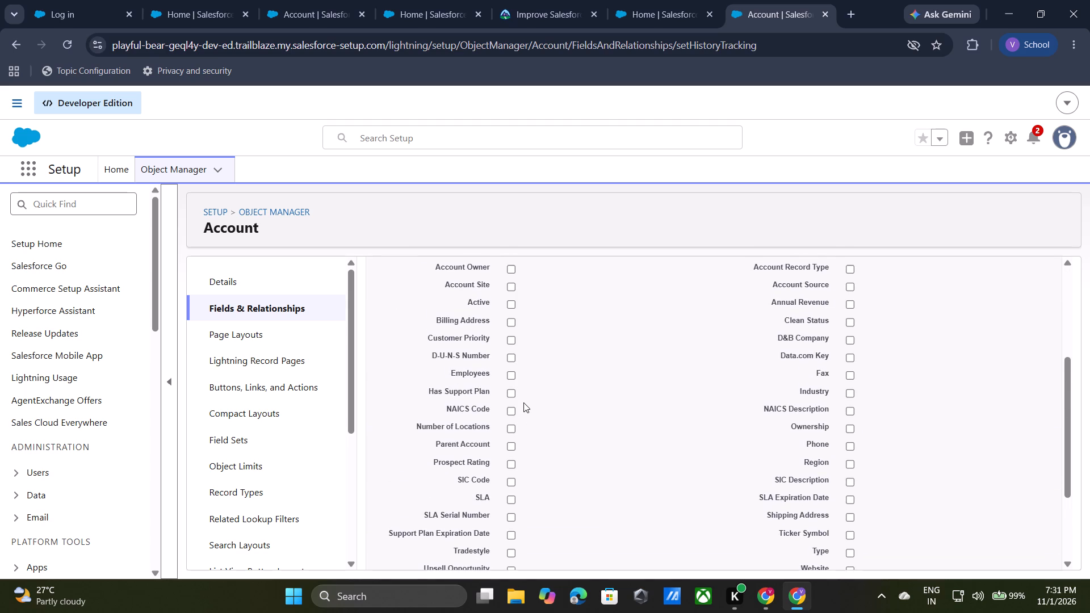
scroll(523, 402, "up", 1)
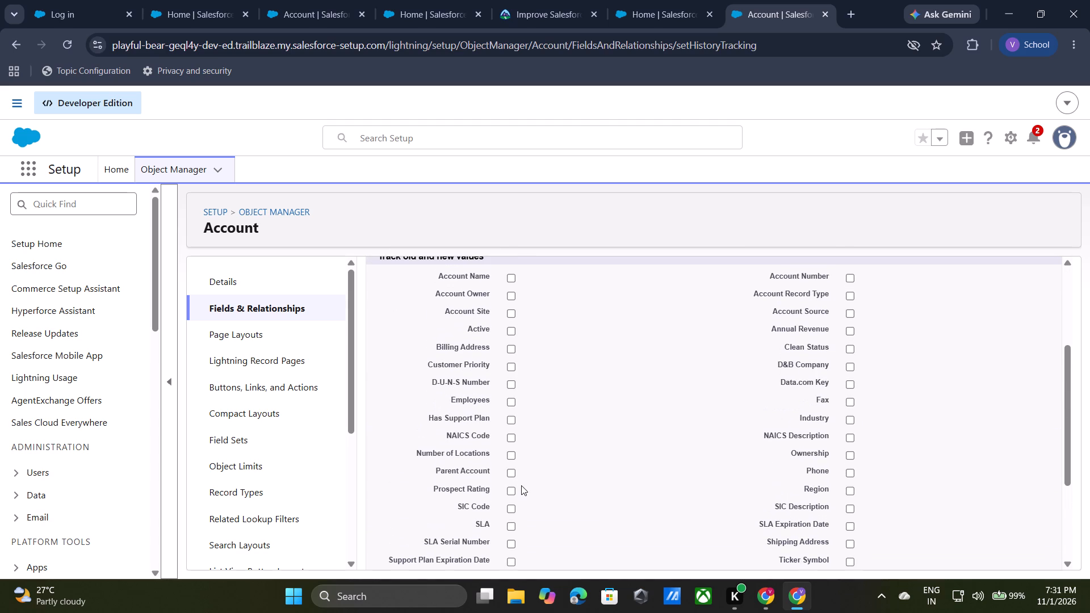
scroll(521, 481, "down", 2)
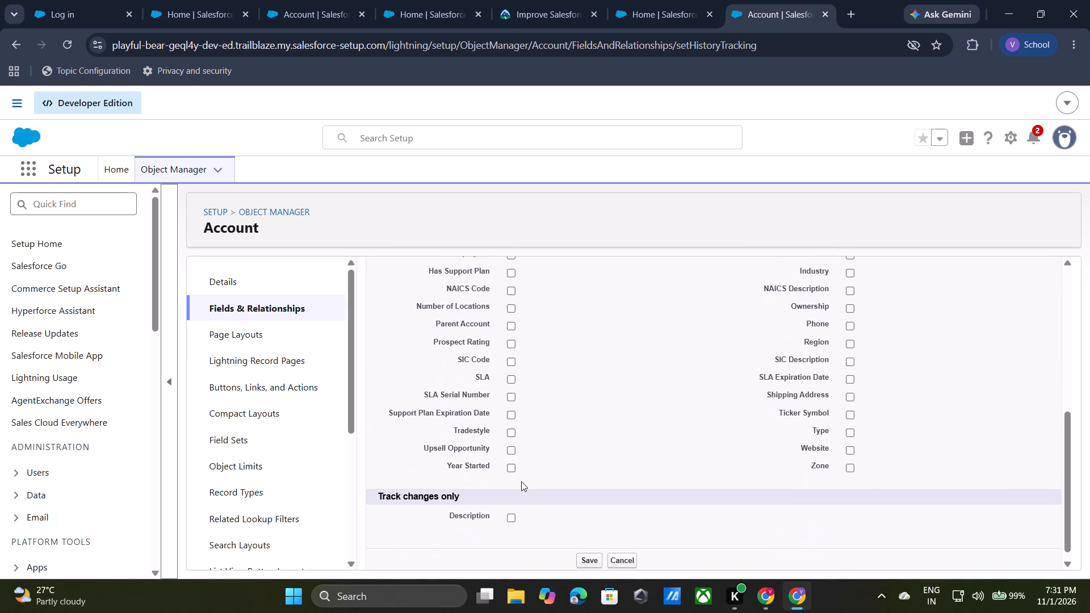
left_click(513, 405)
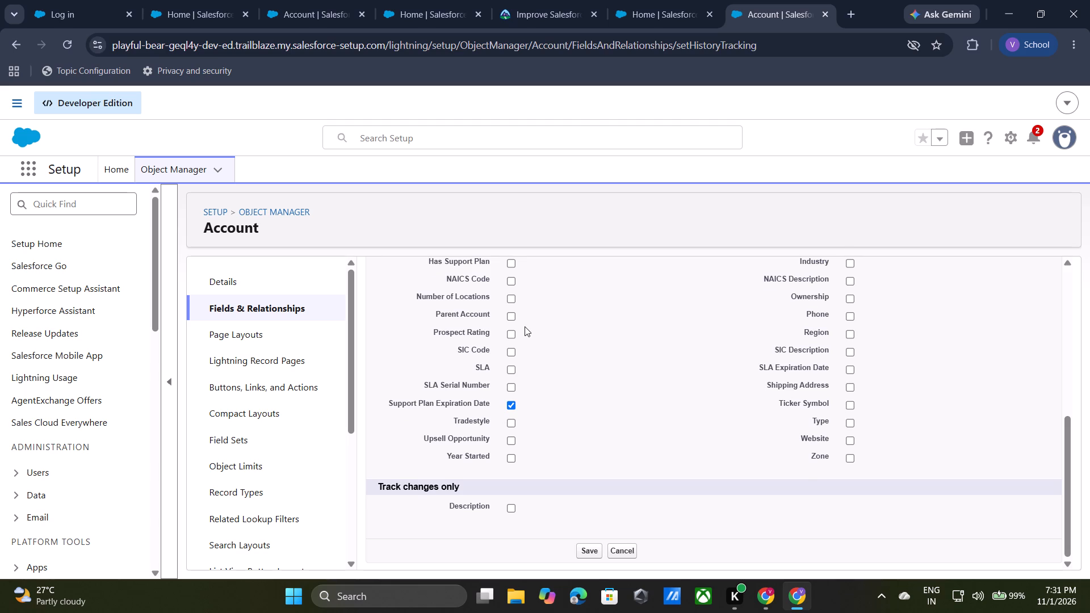
scroll(525, 326, "up", 1)
left_click(506, 285)
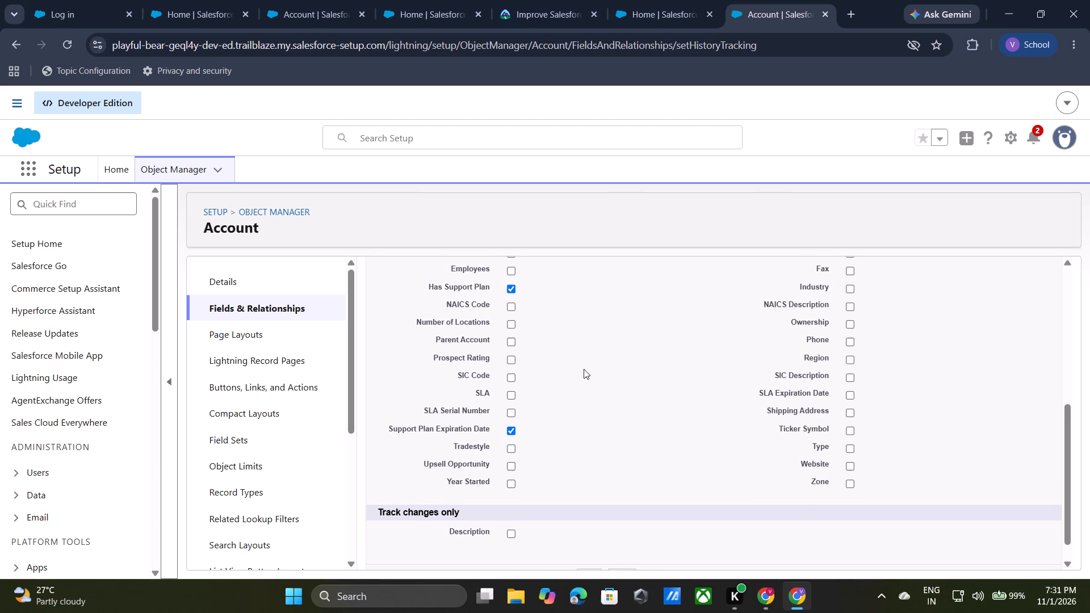
scroll(582, 410, "down", 1)
left_click(591, 549)
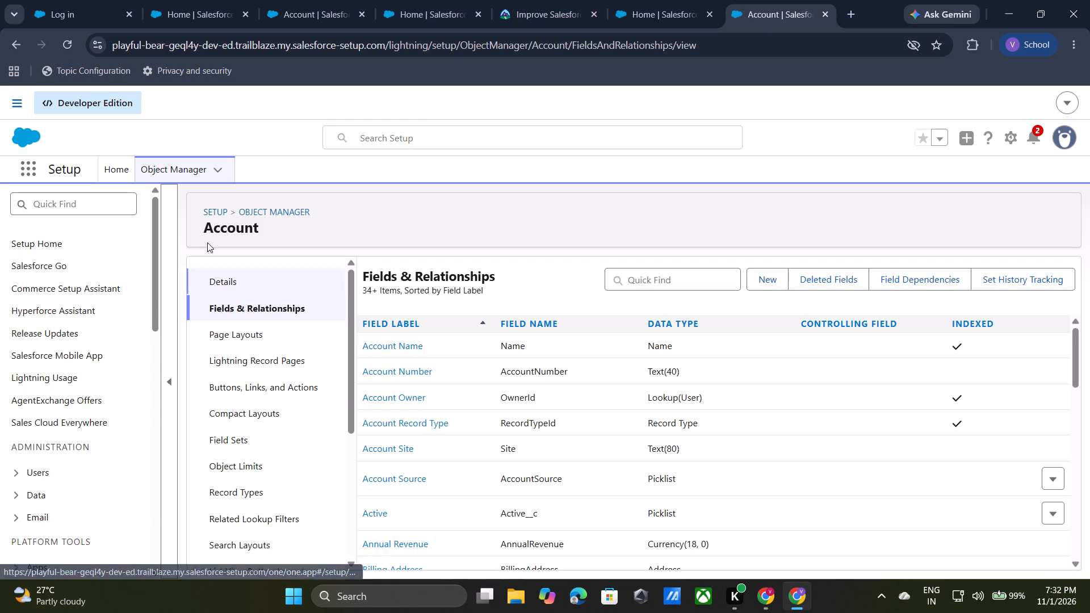
Open the Edge Communications account from the All Accounts list in the Sales app.
left_click(32, 166)
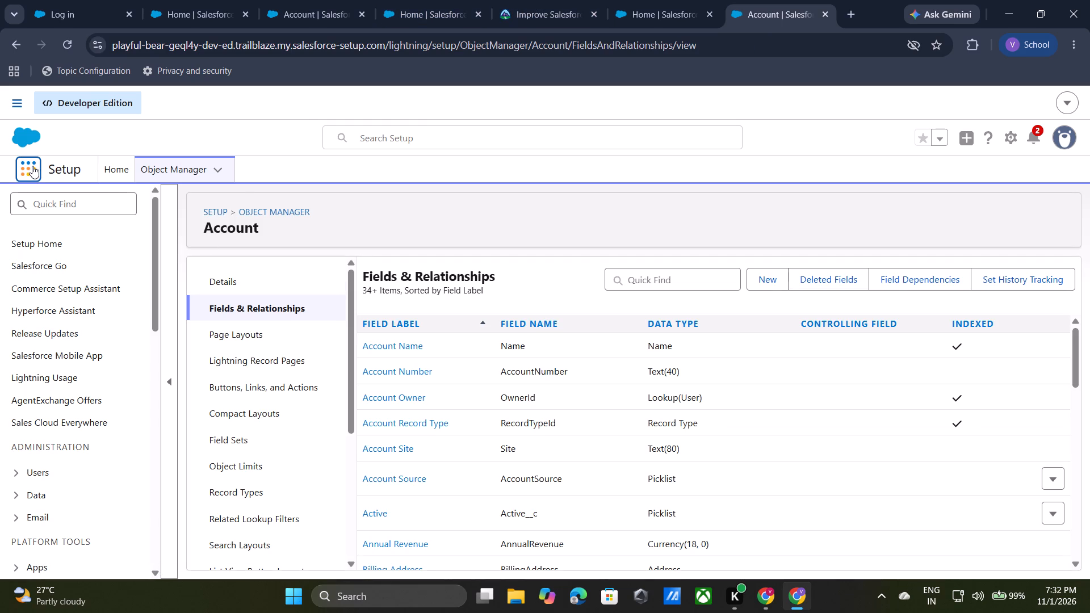
left_click(72, 420)
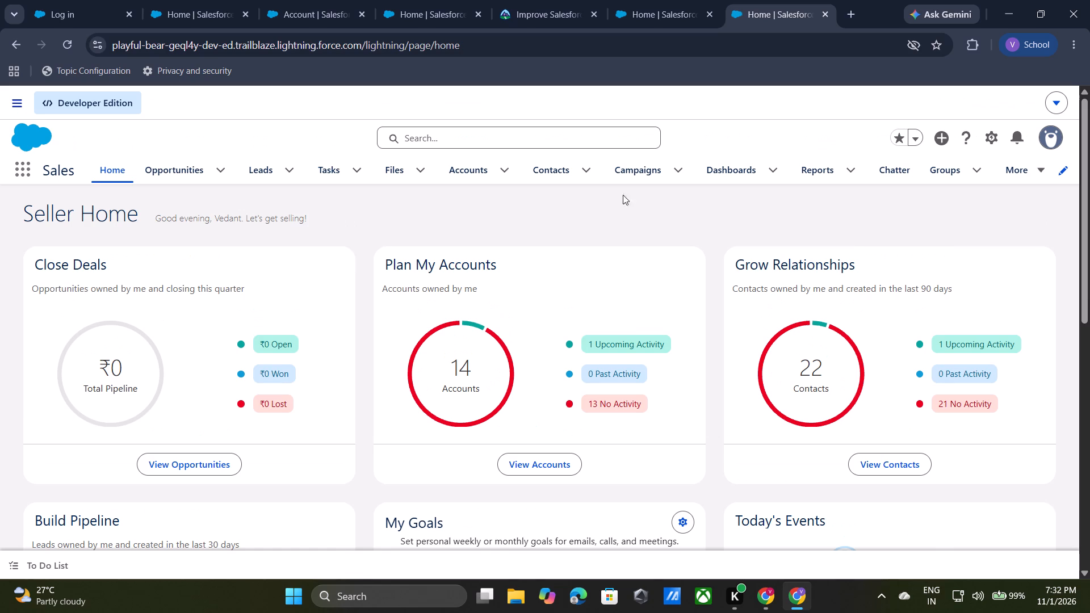
left_click(485, 171)
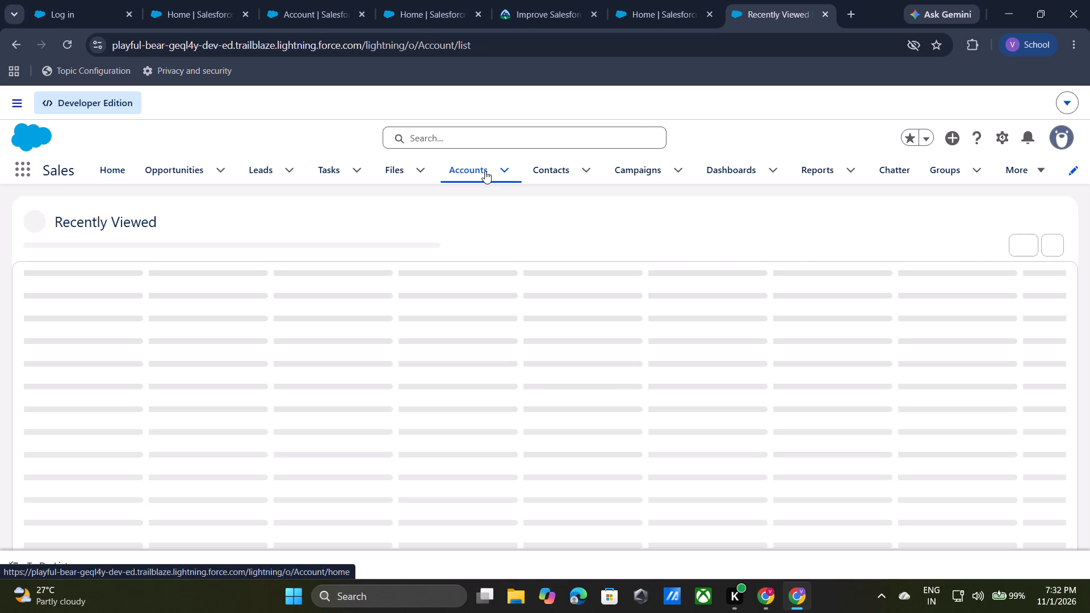
left_click(208, 229)
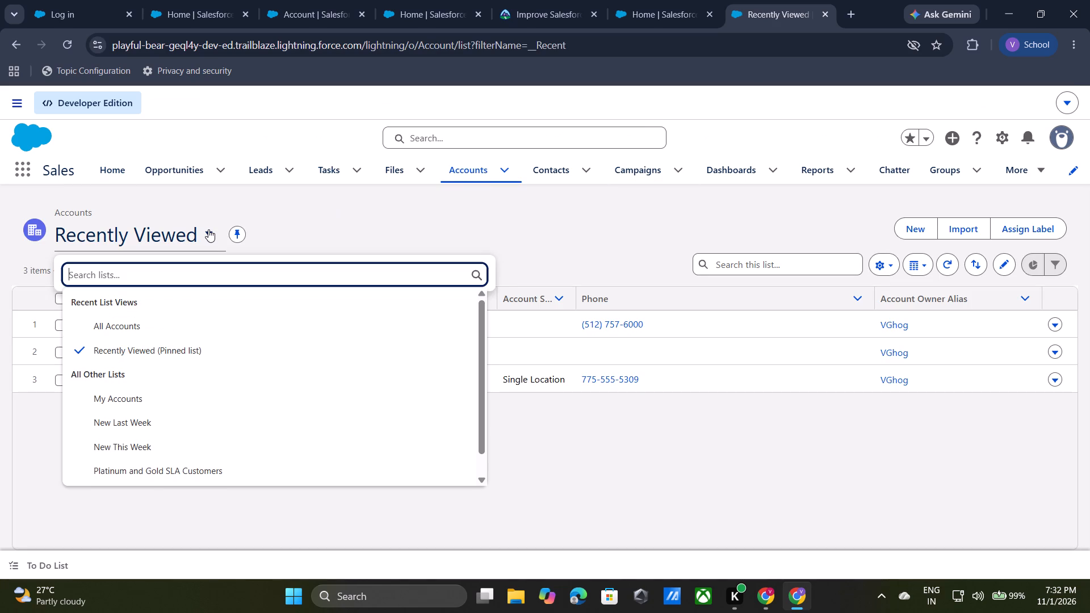
left_click(176, 320)
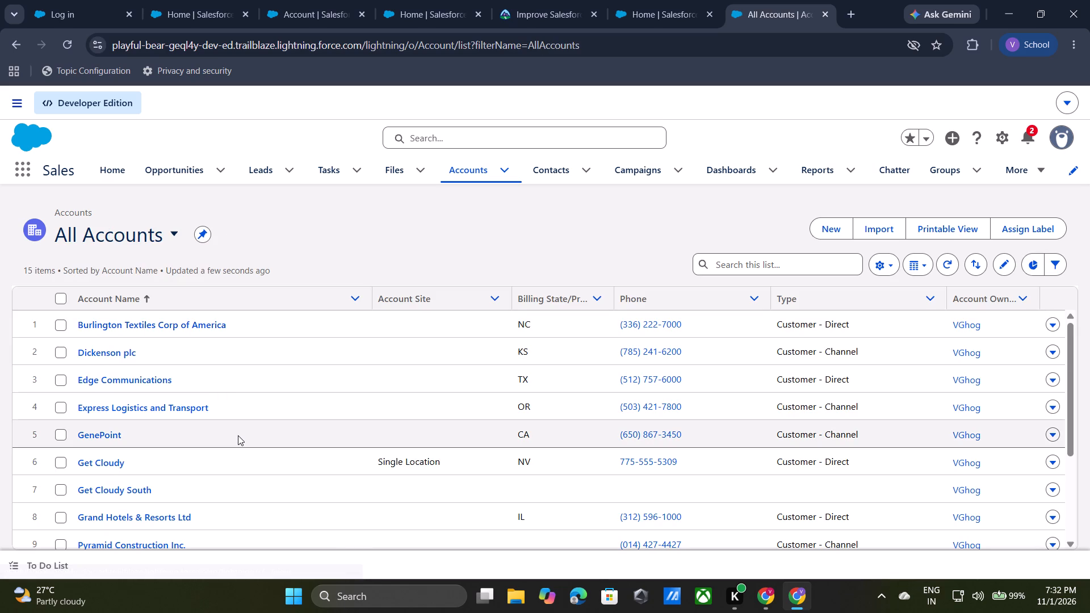
left_click(108, 380)
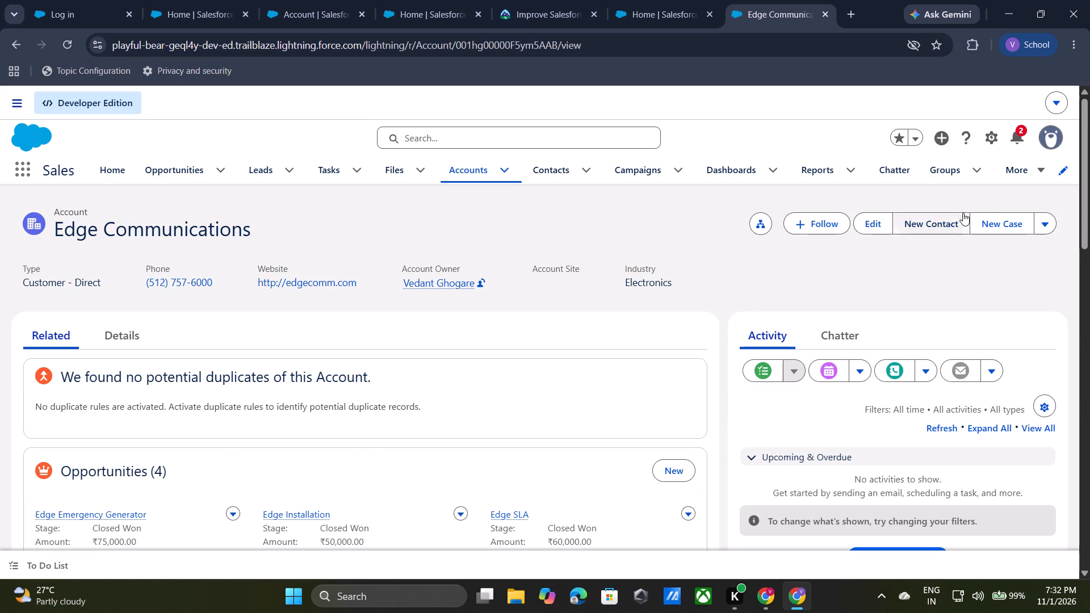
Go from the account record to editing its object, and open the Account Layout page layout.
left_click(993, 143)
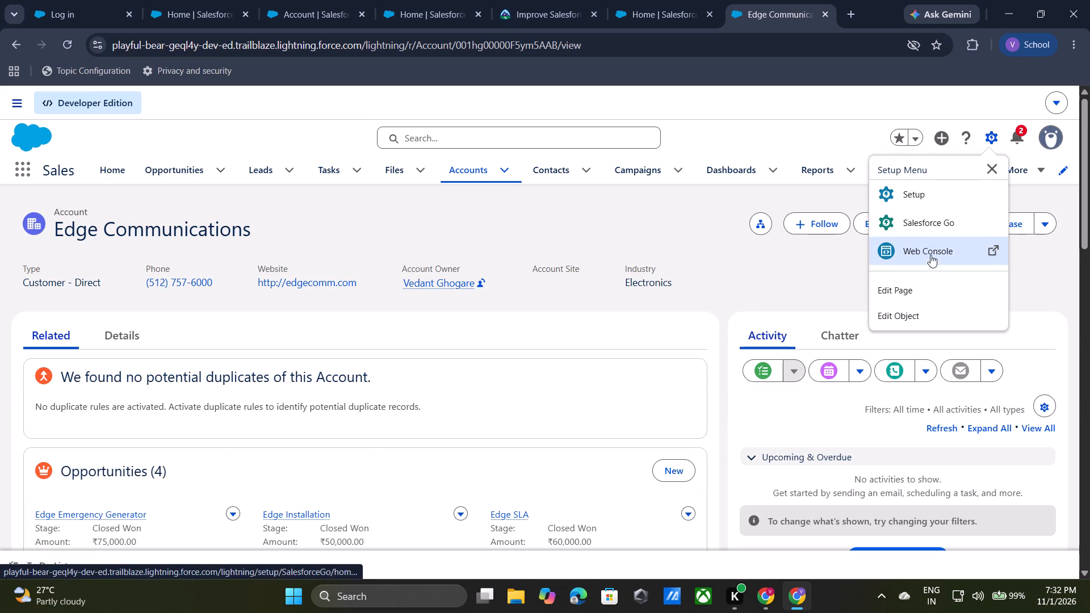
left_click(927, 314)
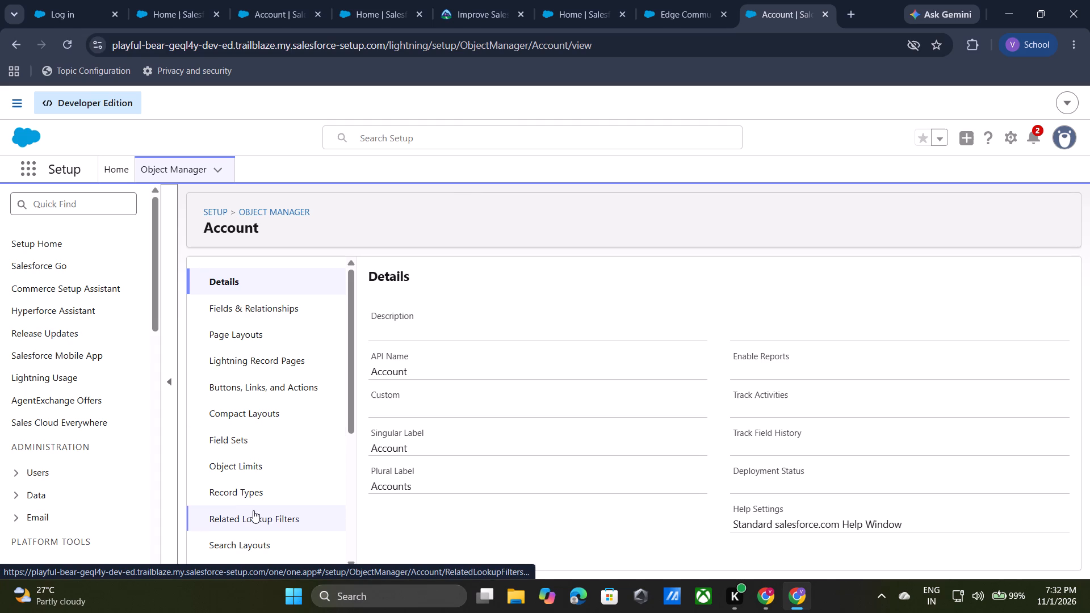
scroll(253, 510, "down", 1)
left_click(282, 267)
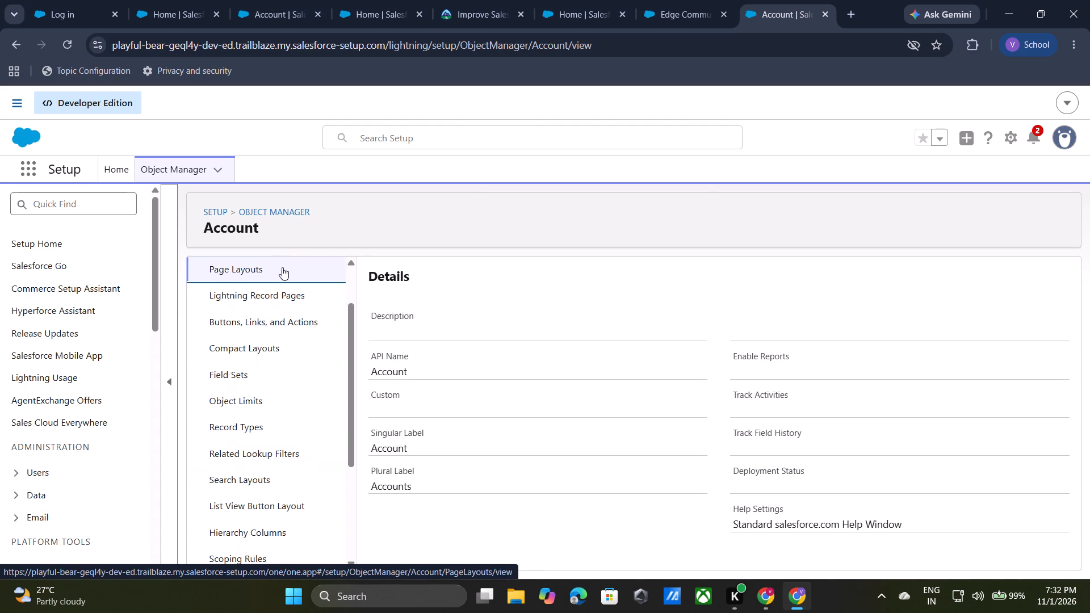
left_click(406, 450)
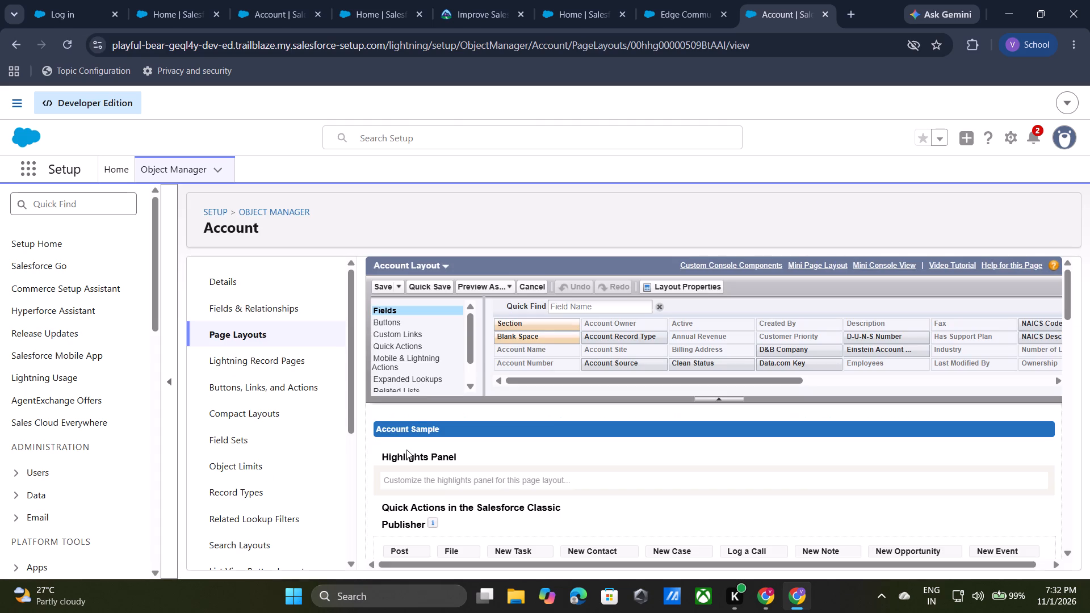
Add the Account History related list between Contacts and Cases in the Account Layout, and save the layout.
scroll(416, 369, "down", 1)
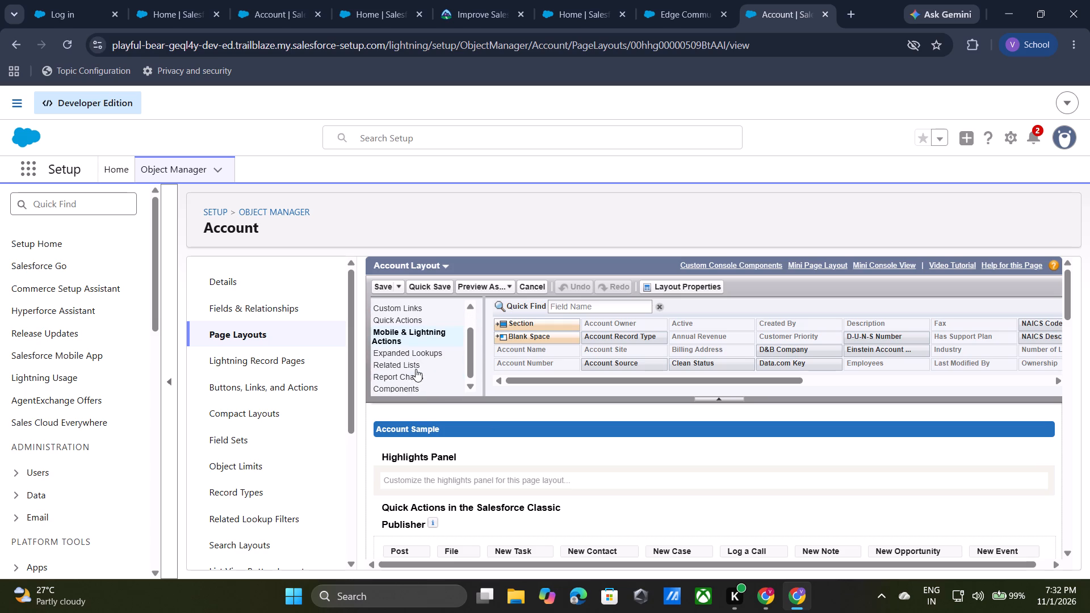
scroll(416, 369, "down", 1)
left_click(409, 360)
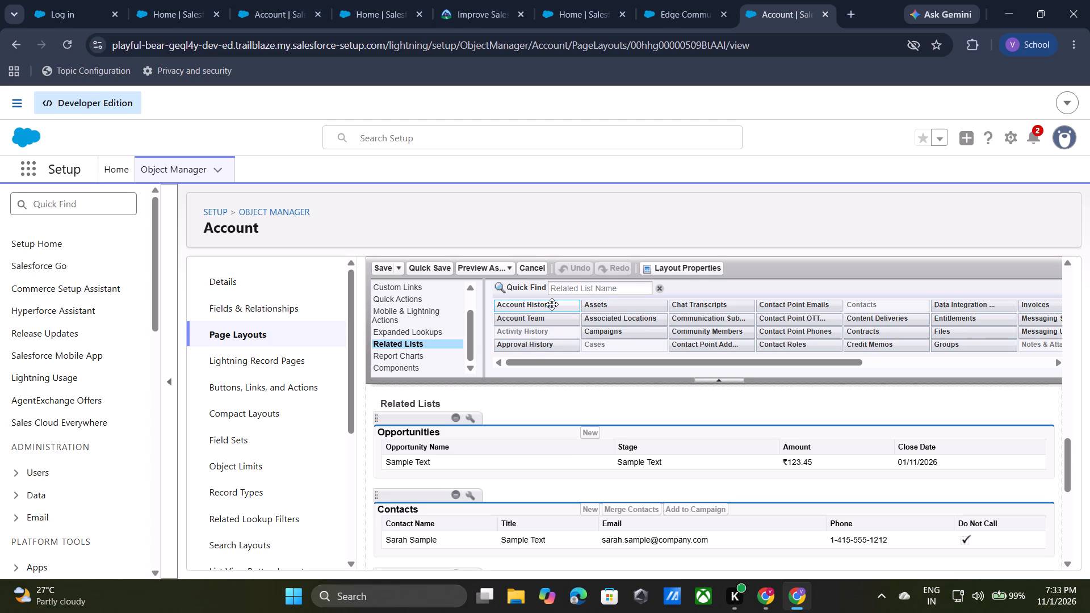
left_click_drag(552, 305, 560, 327)
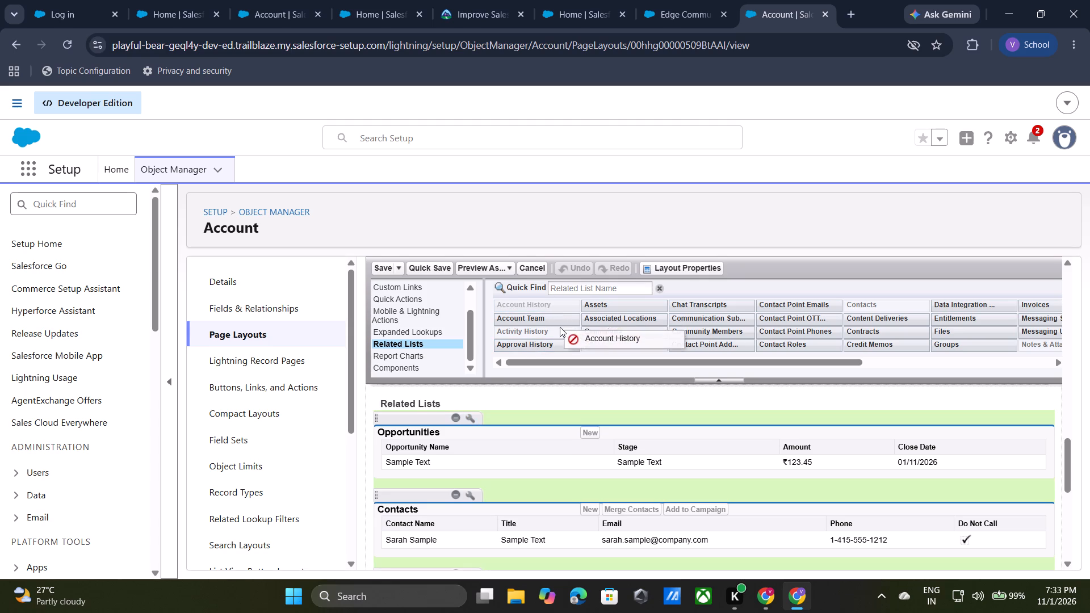
left_click_drag(560, 327, 480, 468)
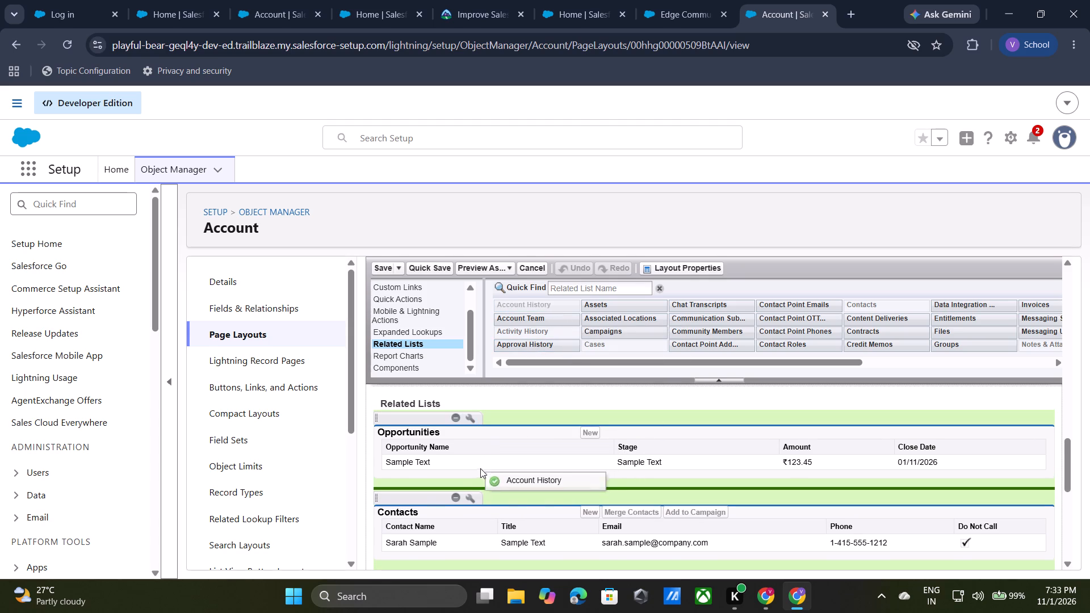
left_click_drag(480, 468, 440, 490)
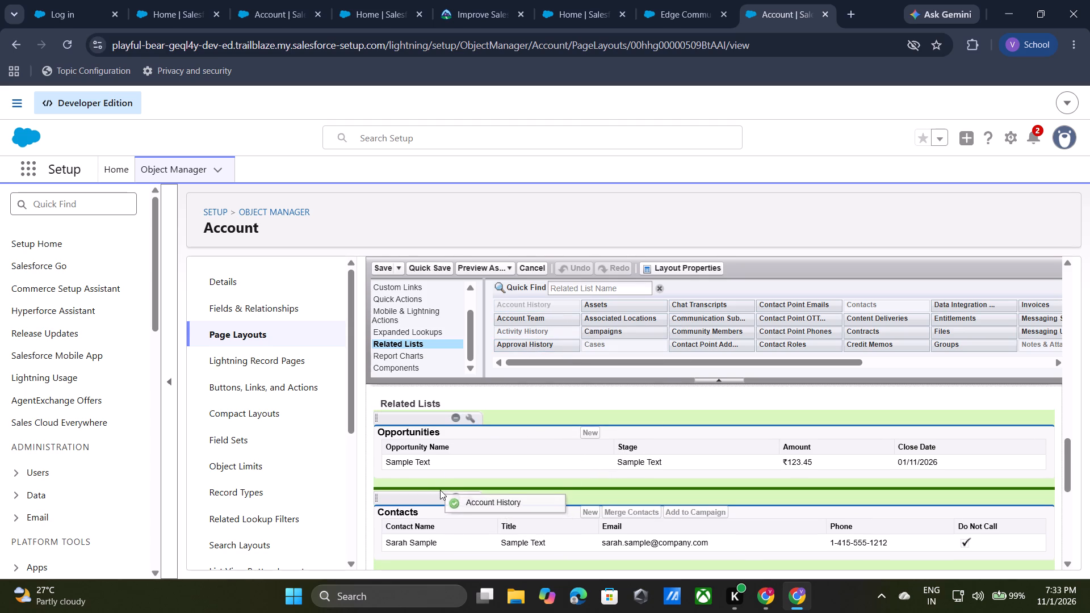
left_click_drag(440, 490, 436, 486)
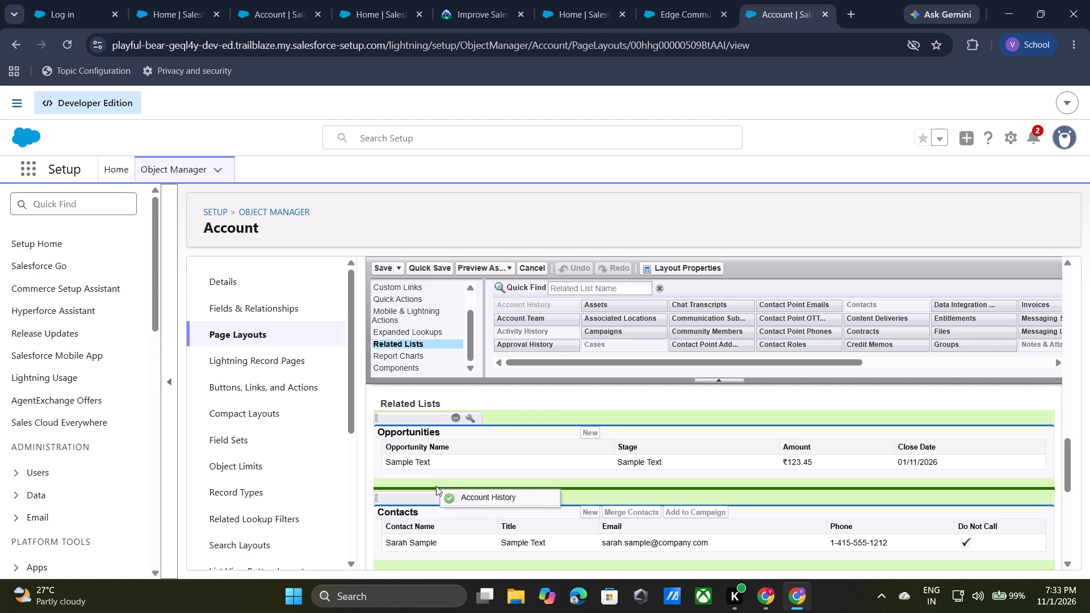
left_click_drag(436, 486, 443, 524)
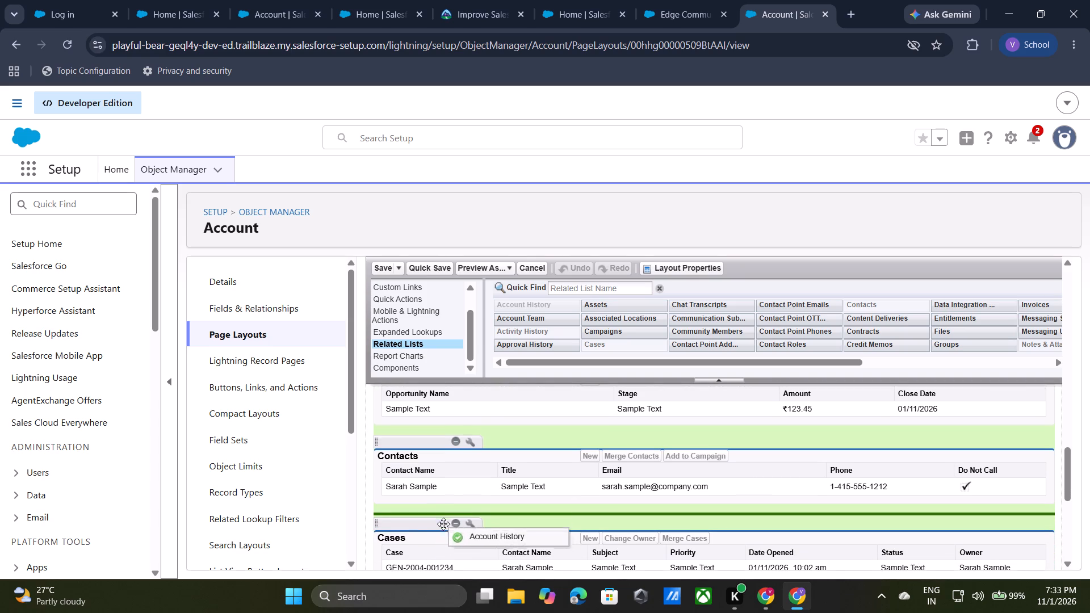
left_click_drag(443, 524, 435, 510)
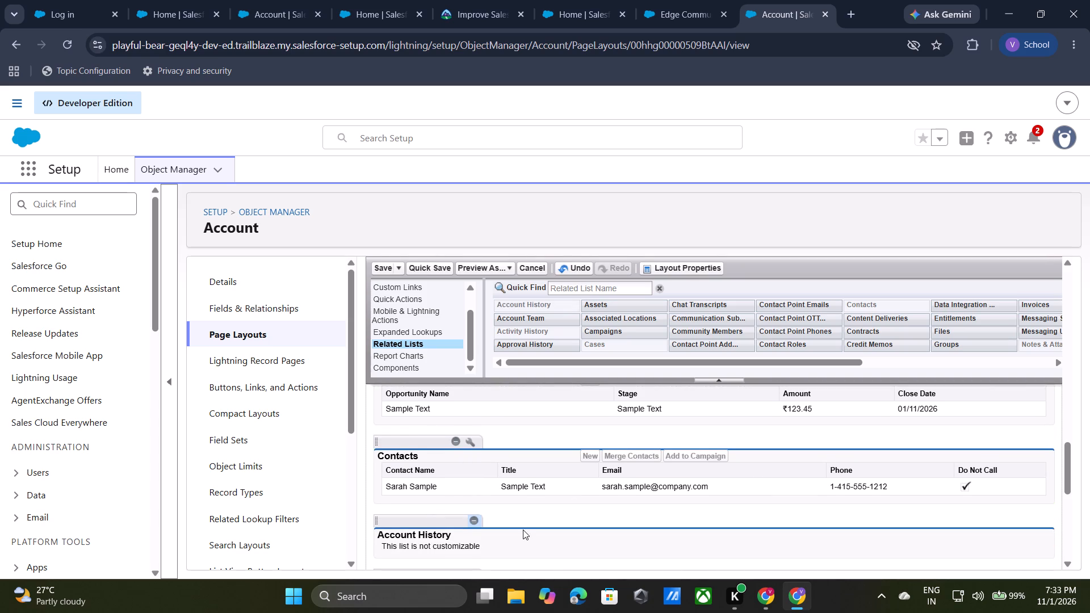
scroll(523, 530, "down", 1)
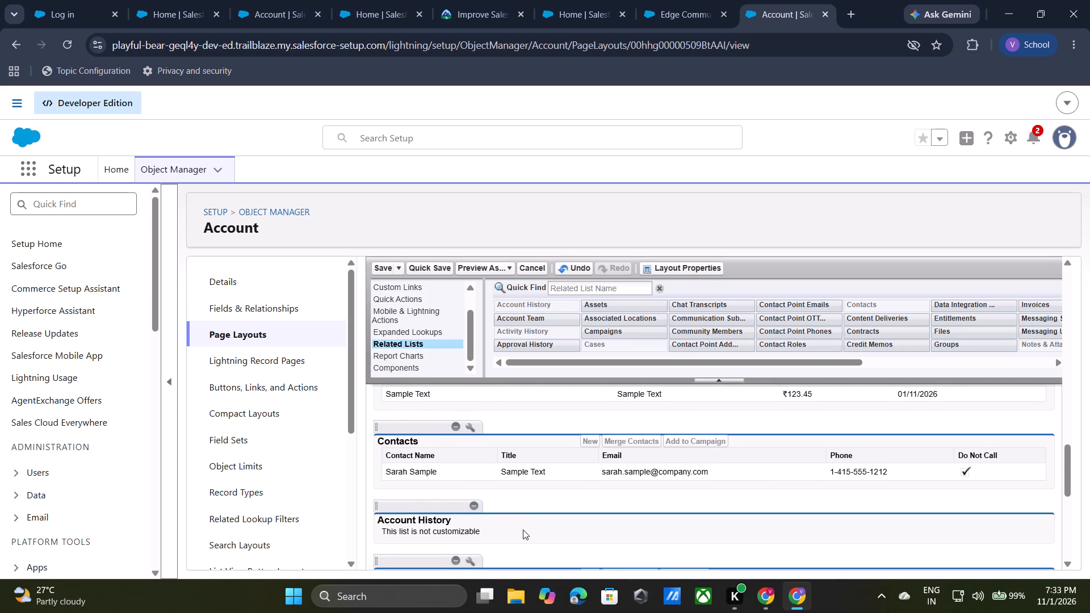
scroll(523, 530, "down", 1)
scroll(523, 530, "up", 2)
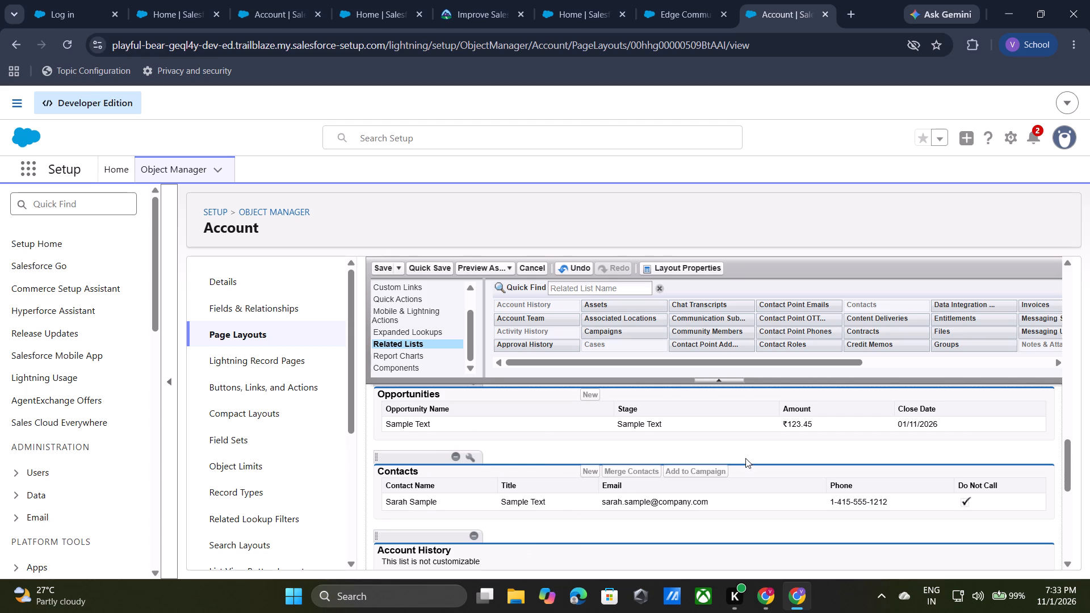
left_click(391, 264)
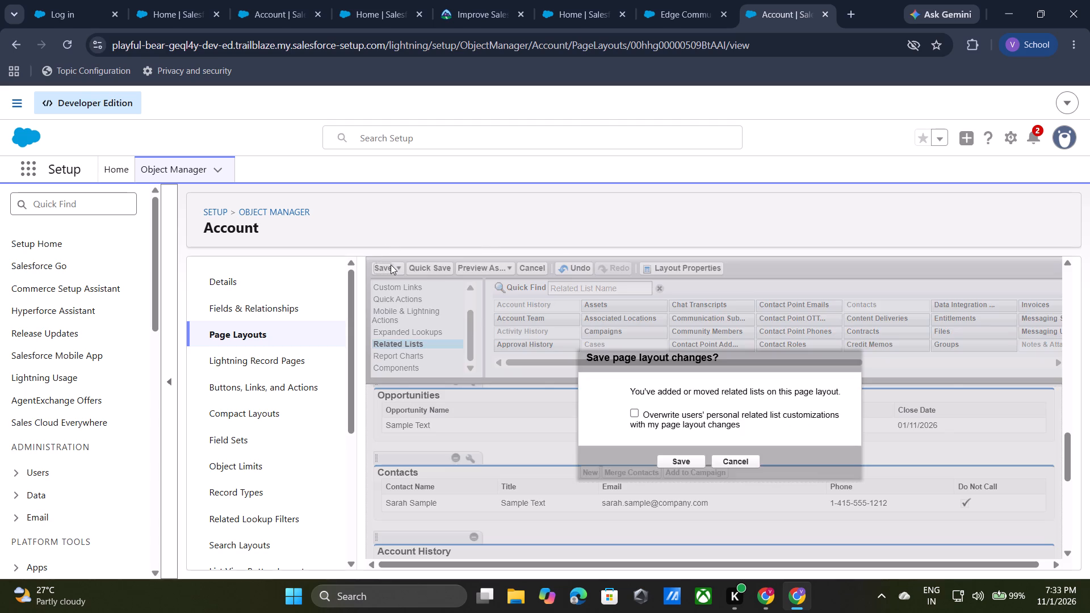
left_click(685, 459)
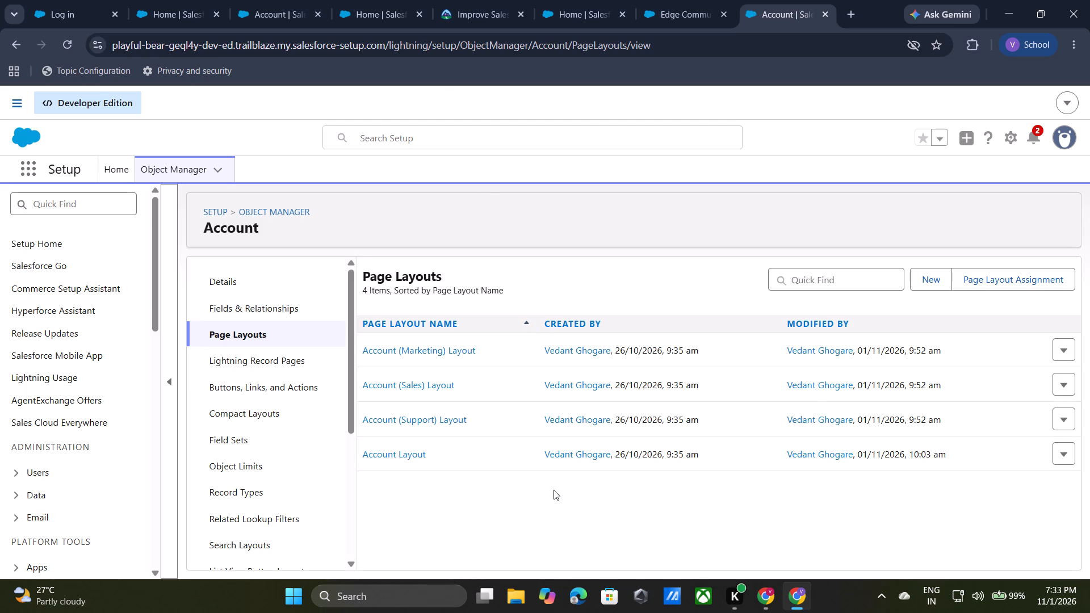
Verify the Enable Account Field History Tracking step on Trailhead and continue to the Create Validation Rules step.
left_click(489, 0)
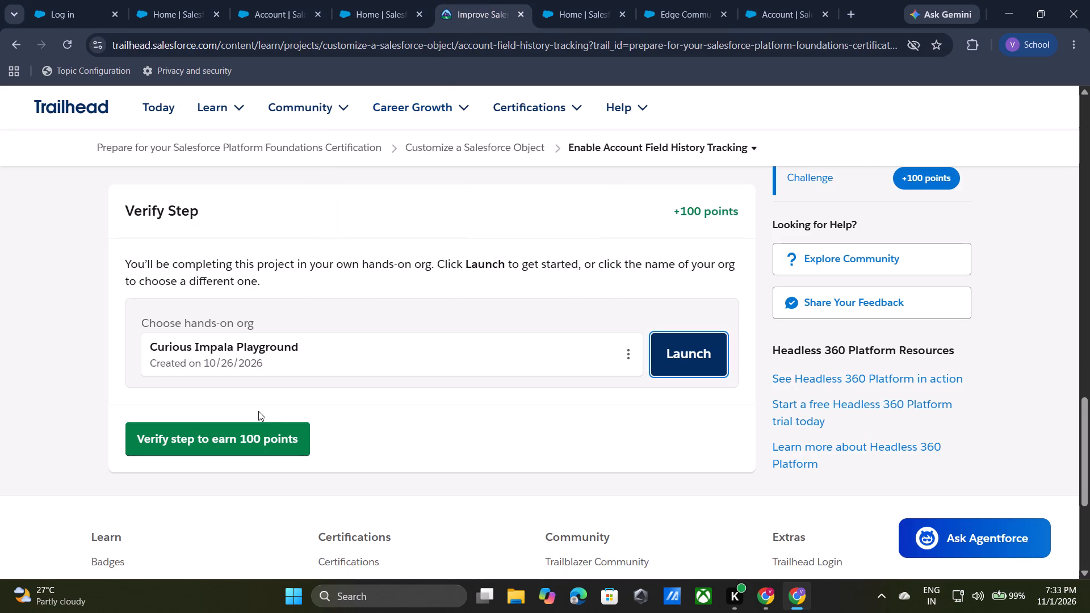
left_click(257, 439)
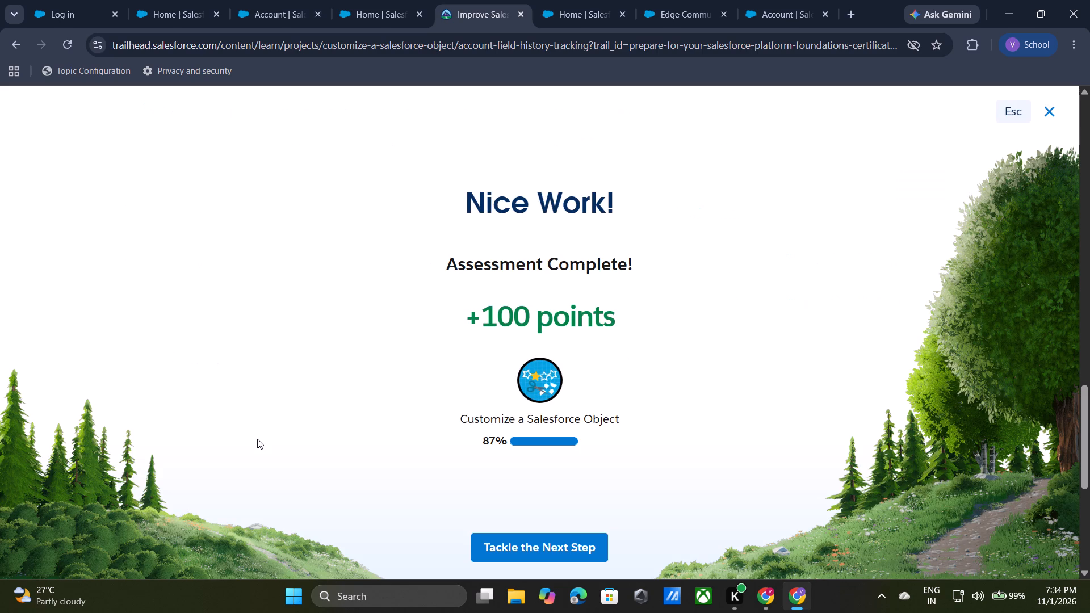
left_click(542, 548)
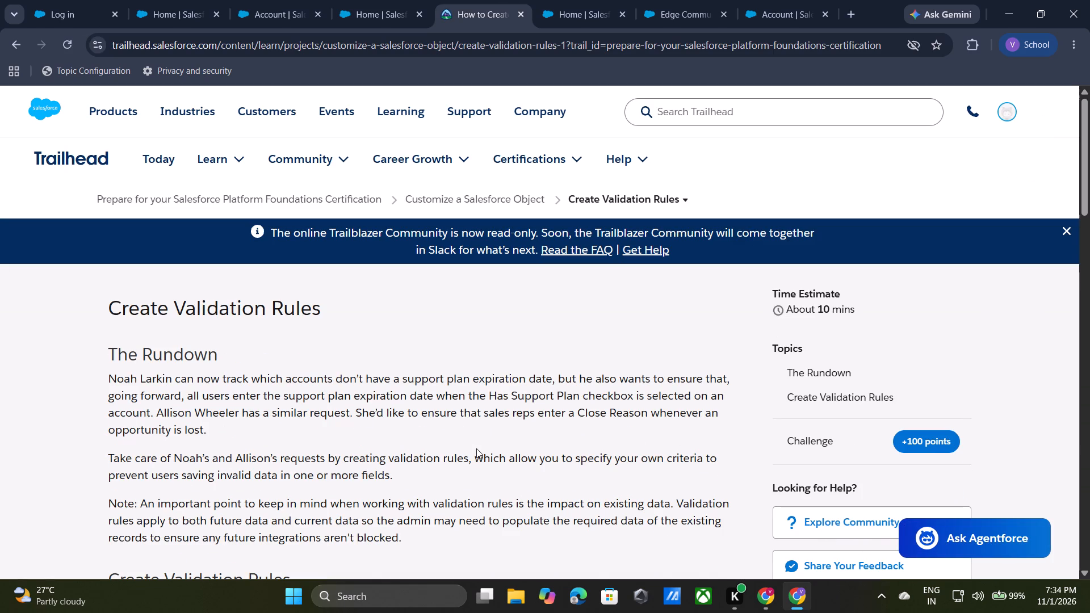
Review the Create Validation Rules instructions and copy the account rule name Support_plan_expiration_date_required.
scroll(633, 404, "down", 6)
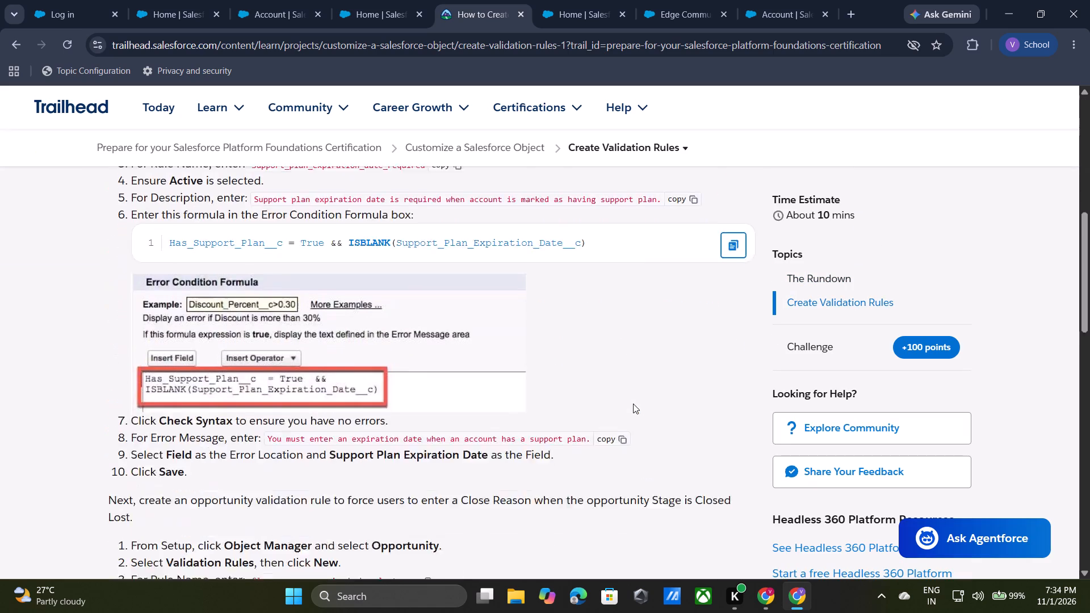
scroll(633, 404, "up", 3)
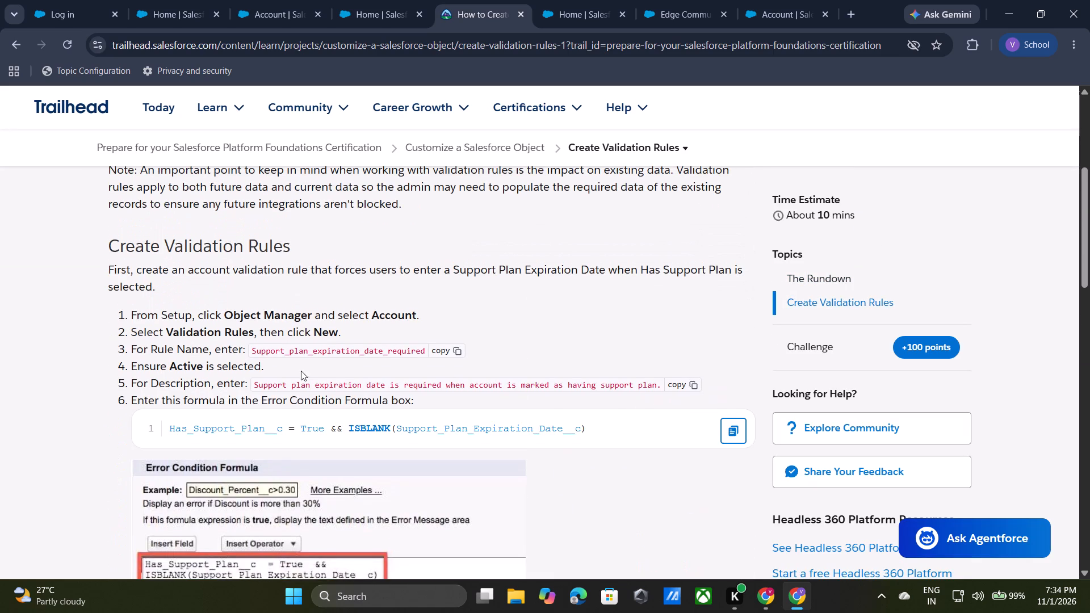
left_click(456, 351)
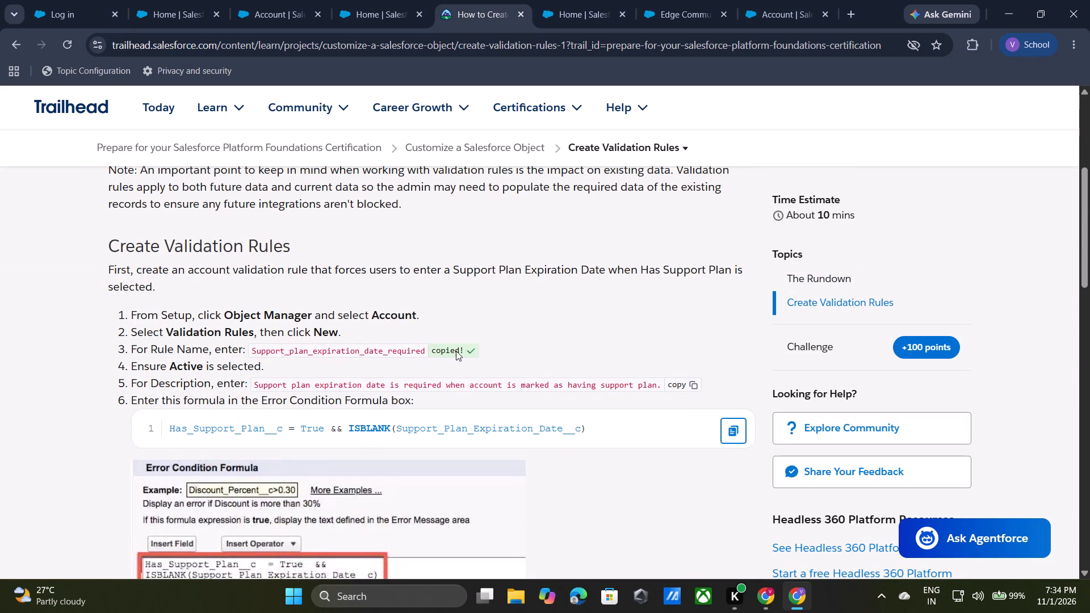
scroll(560, 388, "down", 8)
scroll(735, 223, "up", 2)
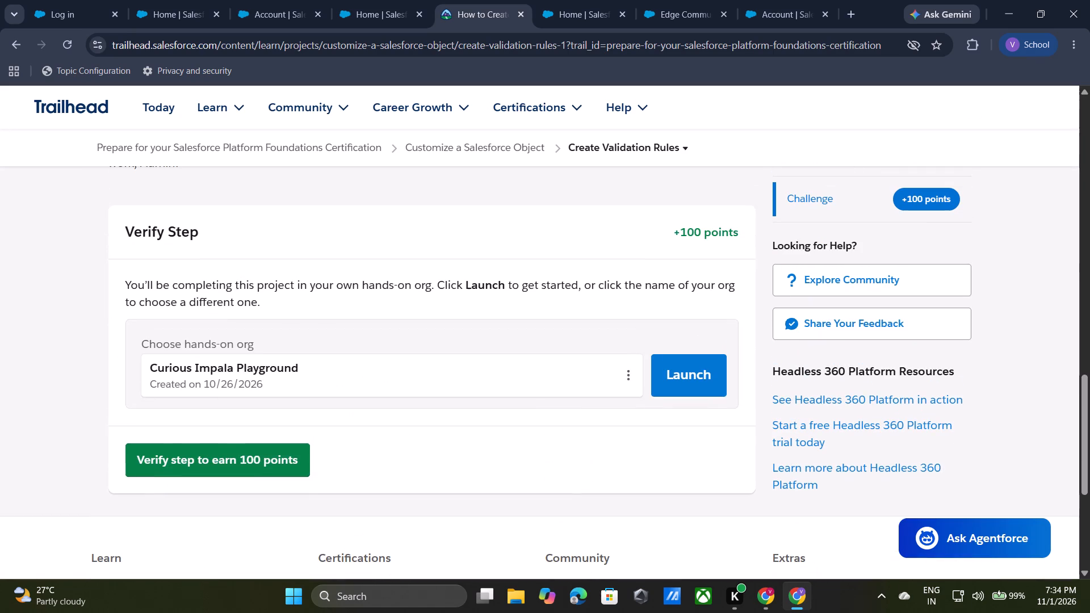
Close the three leftover Salesforce tabs after the Trailhead one and launch the Curious Impala Playground again.
left_click(621, 14)
left_click(621, 14)
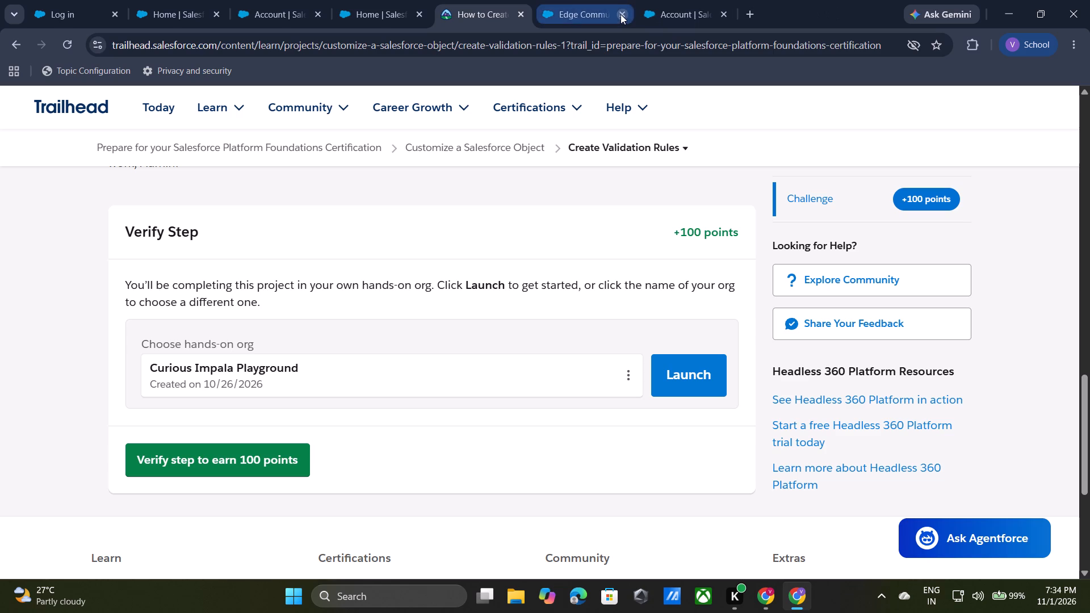
left_click(621, 14)
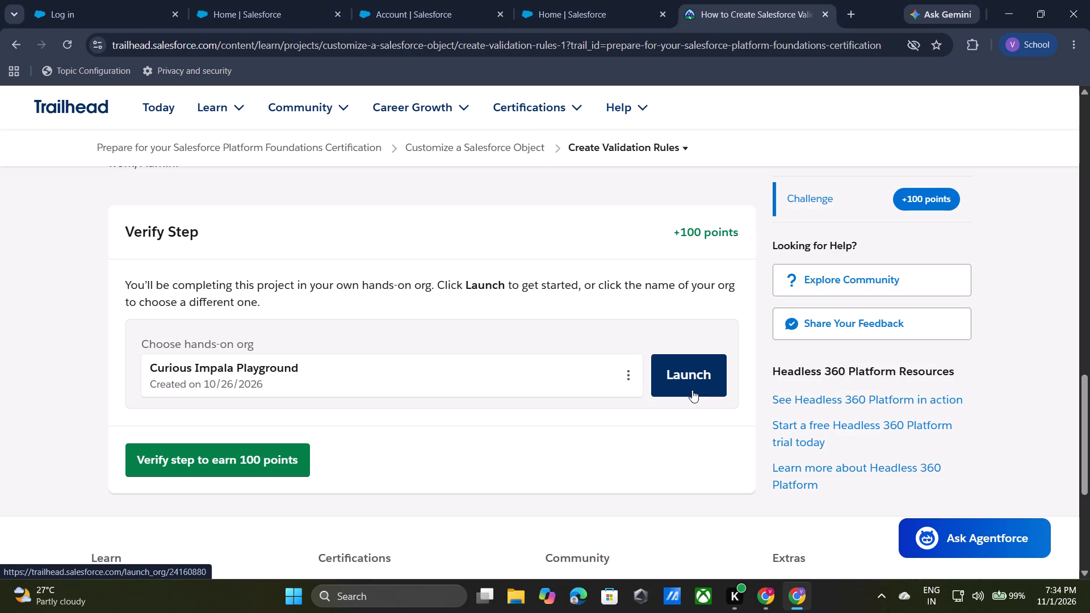
left_click(691, 385)
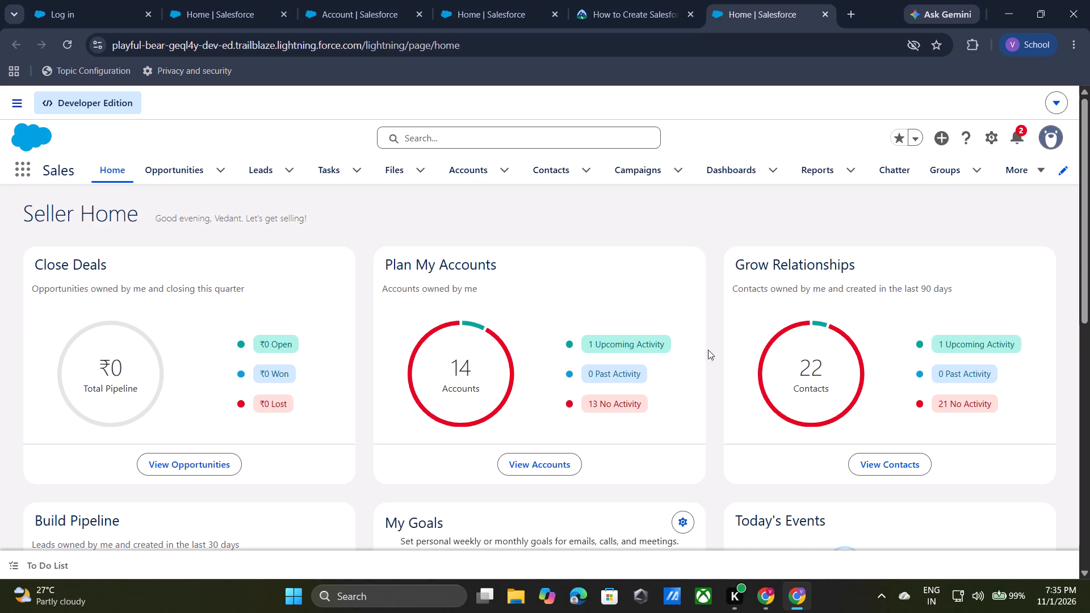
Go to Setup's Object Manager, open the Account object's validation rules and start a new rule.
scroll(607, 467, "down", 2)
scroll(607, 467, "up", 2)
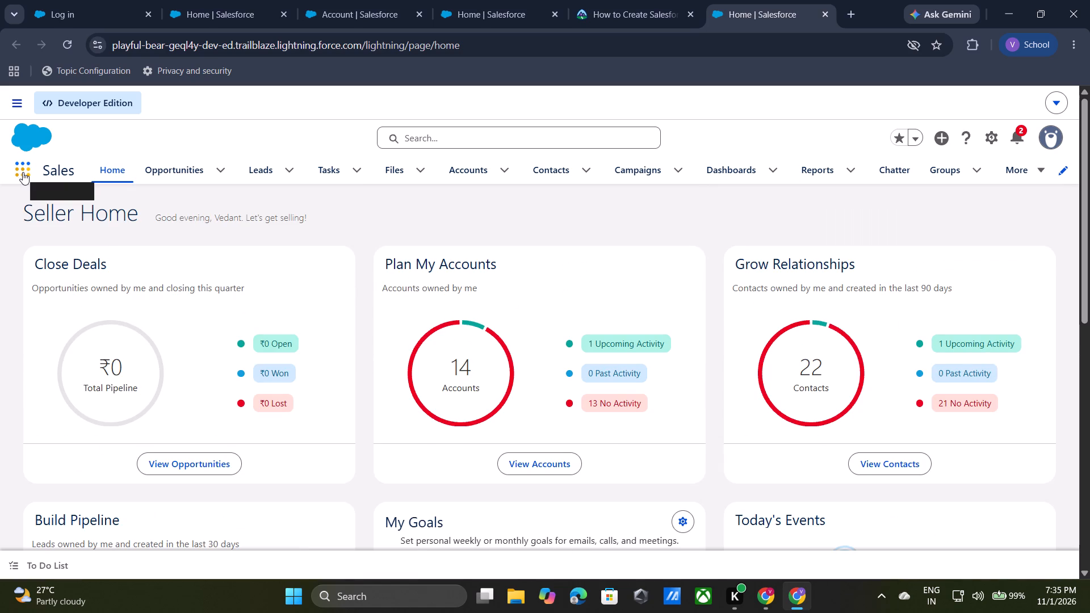
left_click(988, 136)
left_click(930, 195)
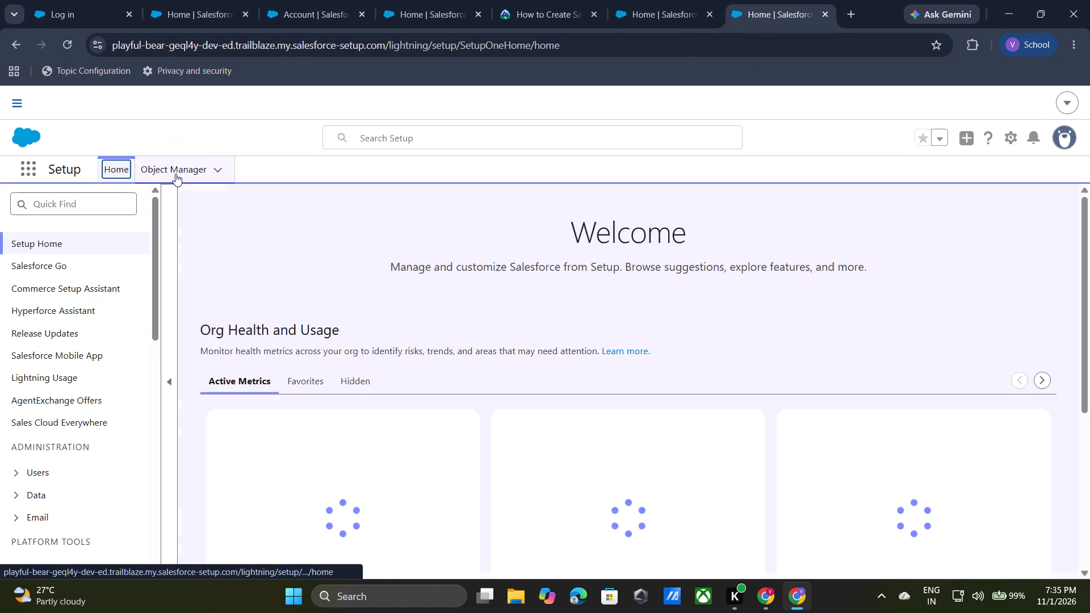
double_click(175, 174)
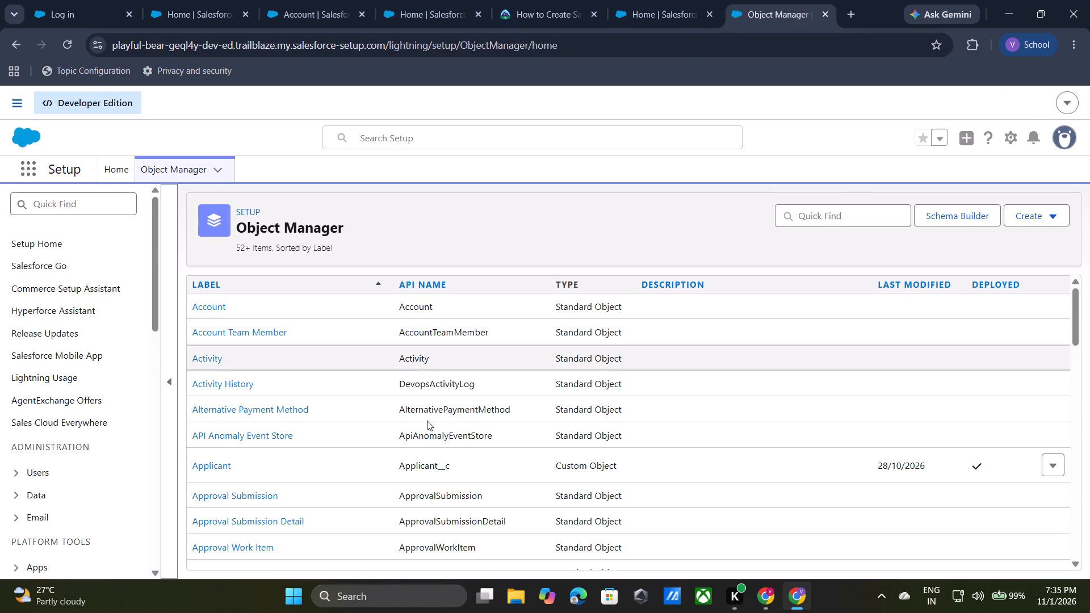
left_click(213, 309)
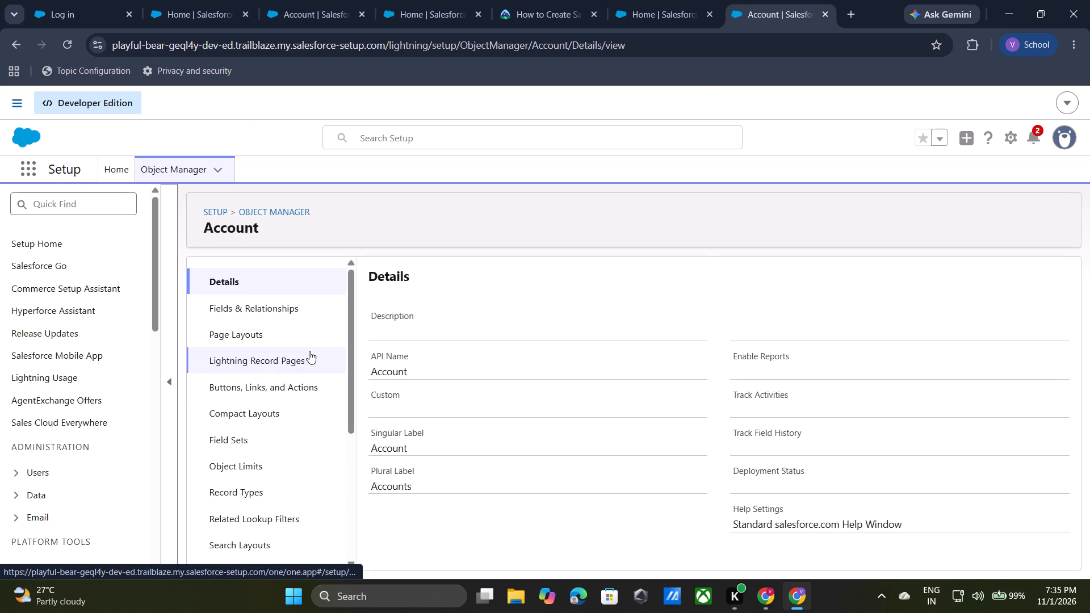
scroll(307, 423, "down", 3)
left_click(282, 524)
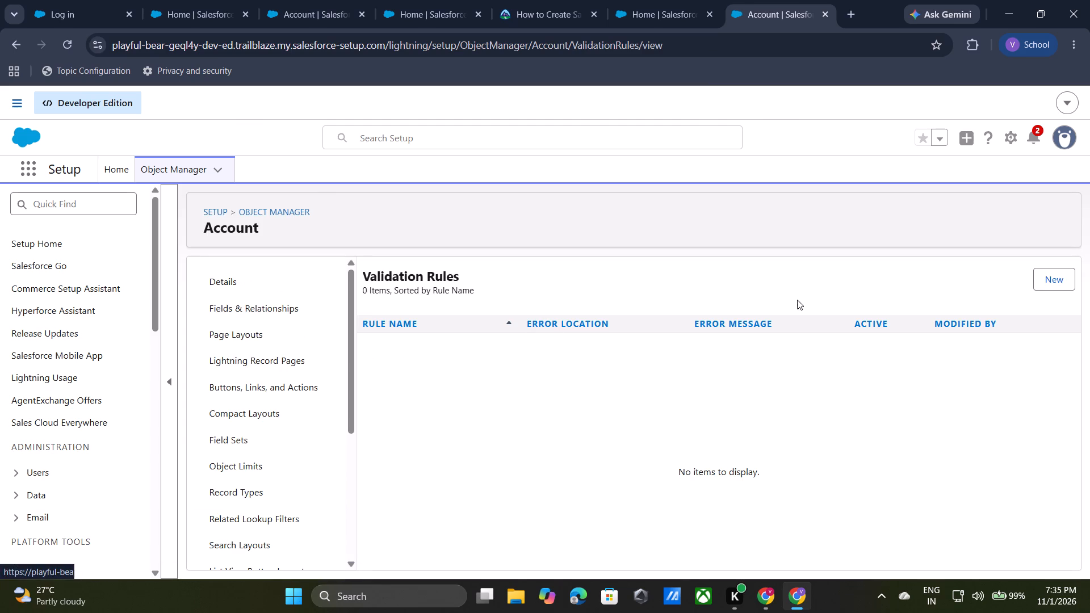
left_click(1064, 274)
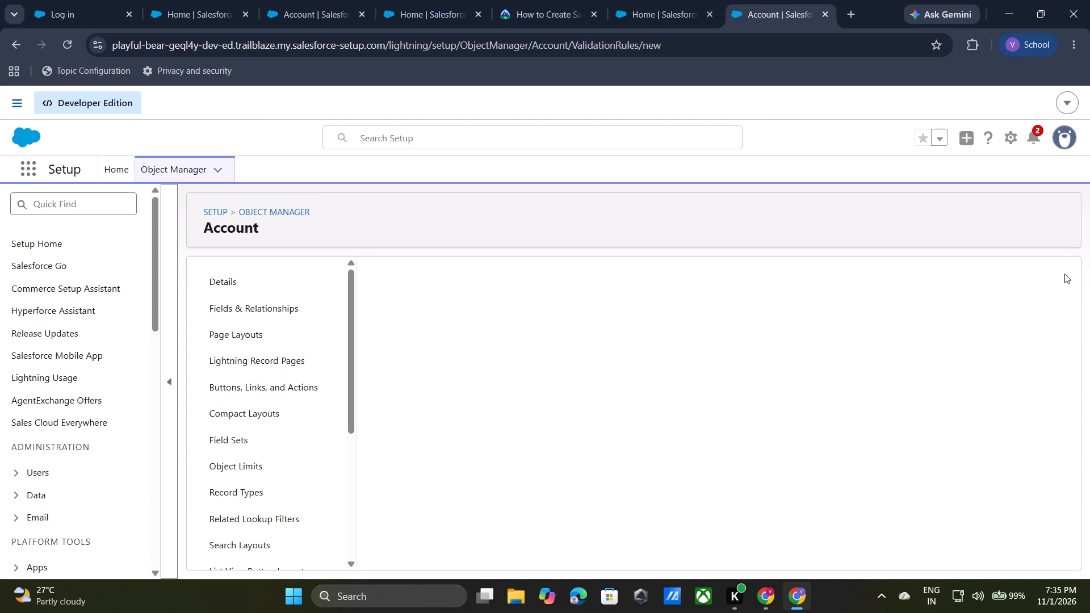
Name the account validation rule Support_plan_expiration_date_required.
left_click(716, 326)
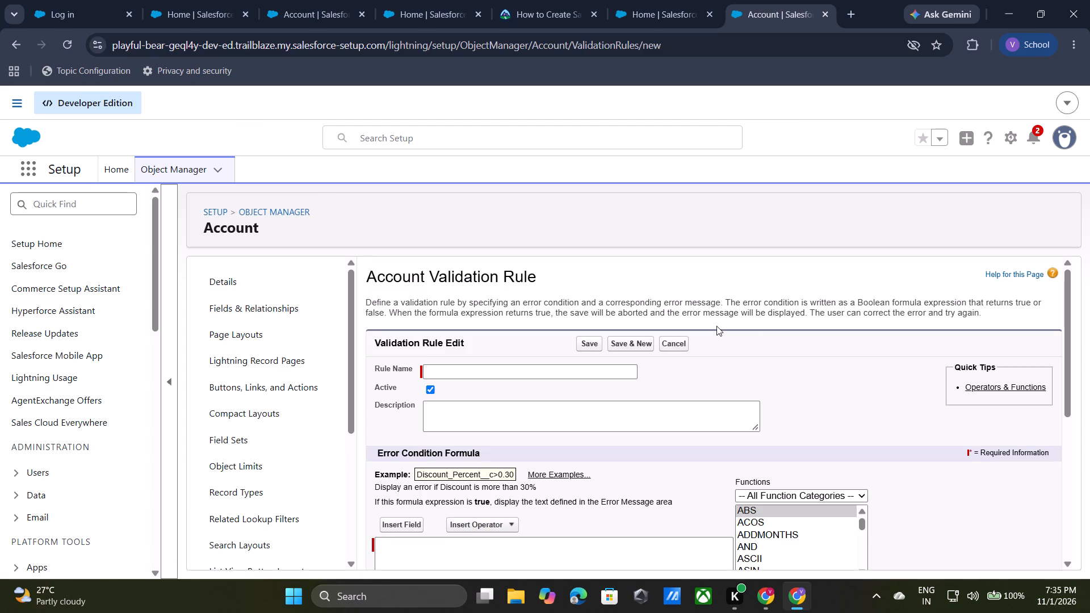
key("ctrl+v")
left_click(598, 372)
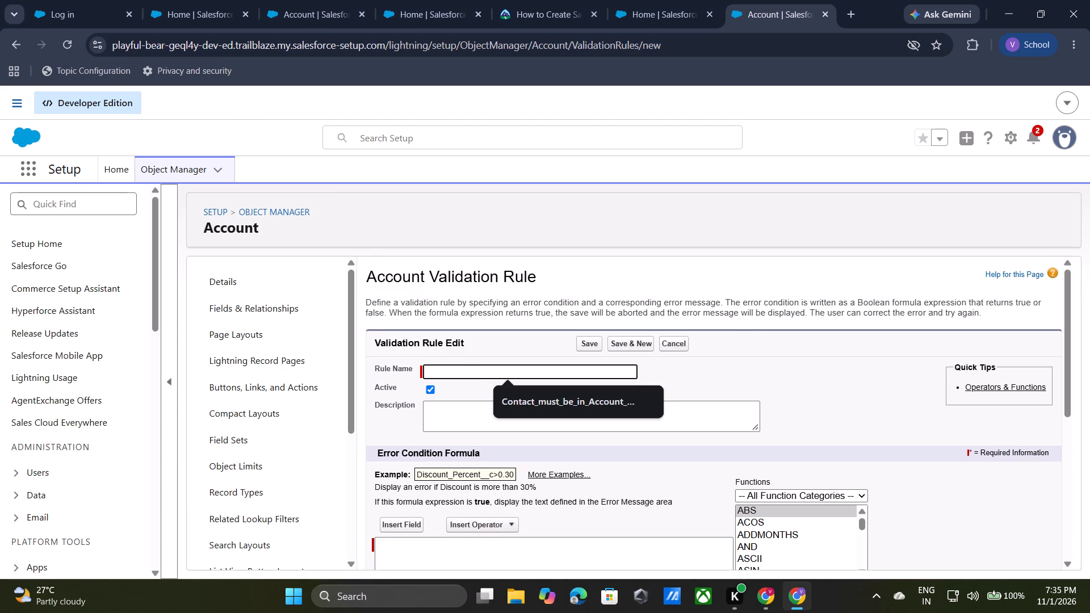
key("ctrl+v")
left_click(765, 367)
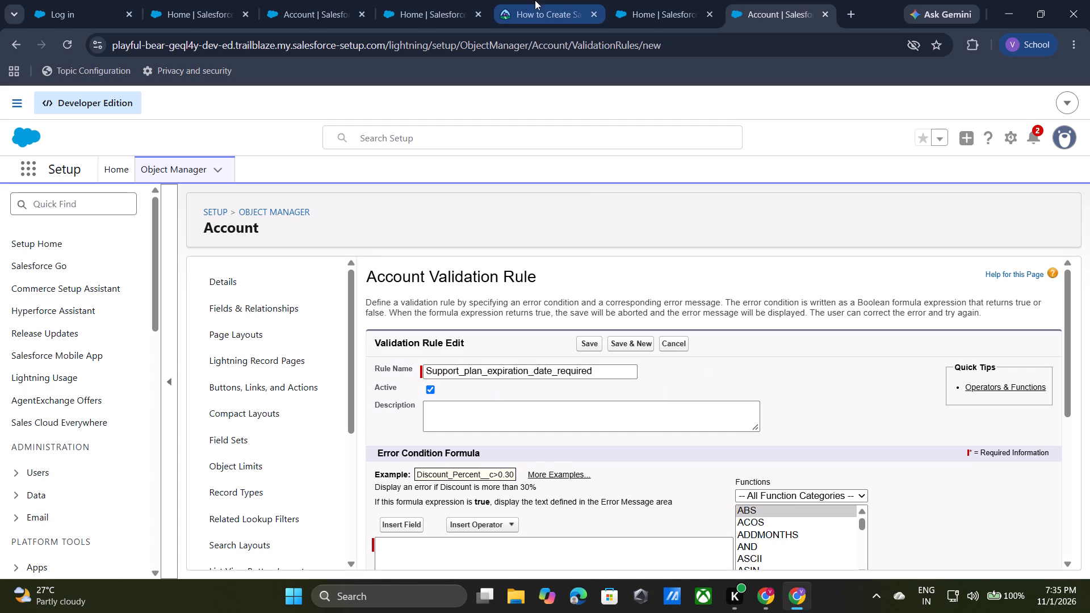
Copy the Trailhead description "Support plan expiration date is required when account is marked as having support plan." into the rule's Description.
left_click(520, 0)
scroll(395, 360, "up", 6)
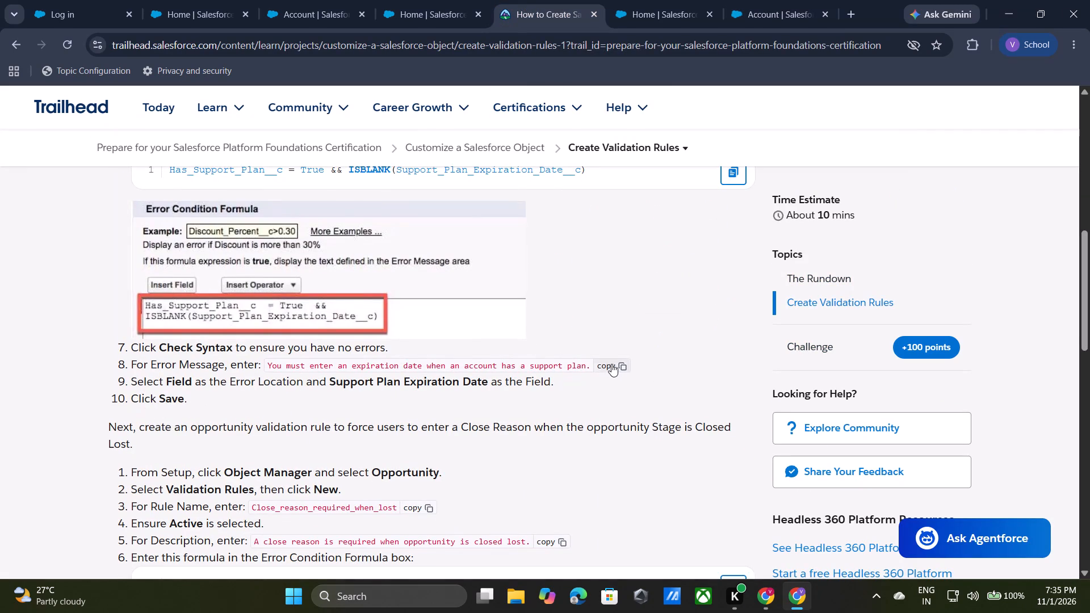
scroll(458, 309, "up", 2)
left_click(682, 333)
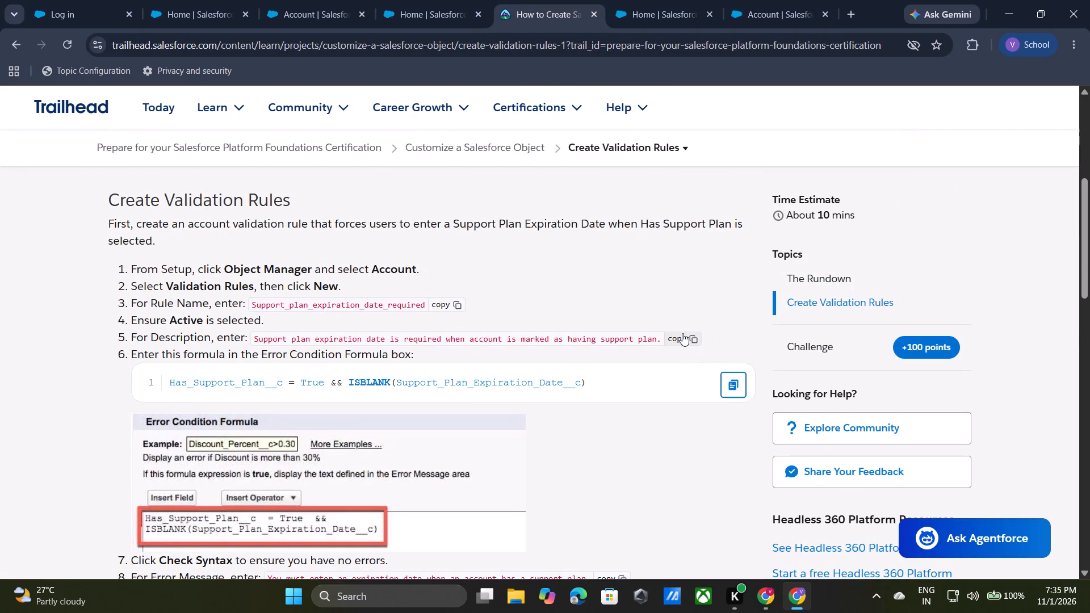
left_click(743, 7)
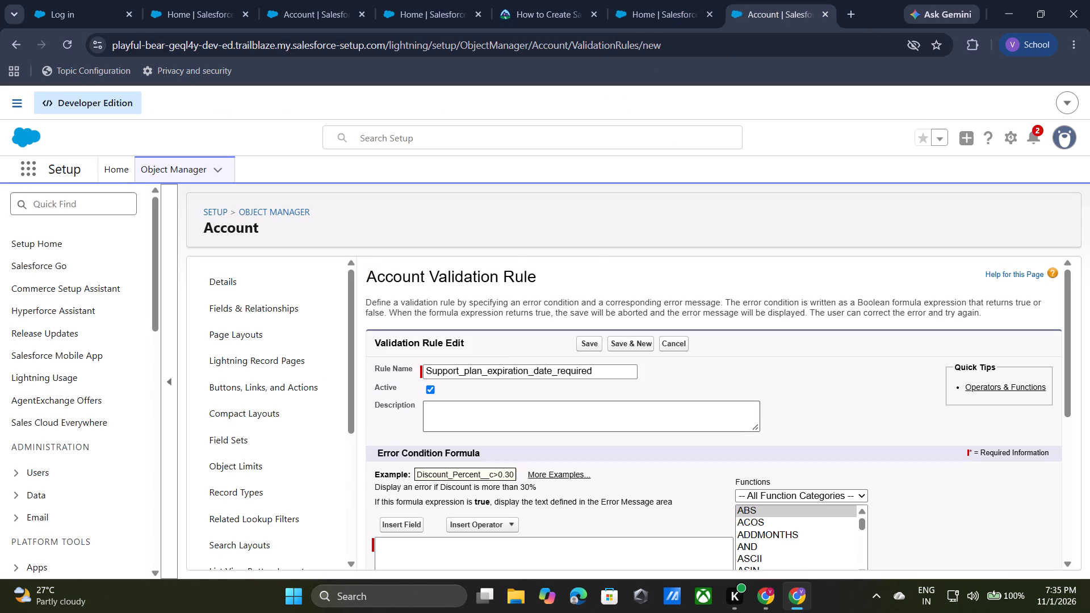
left_click(494, 422)
key("ctrl+v")
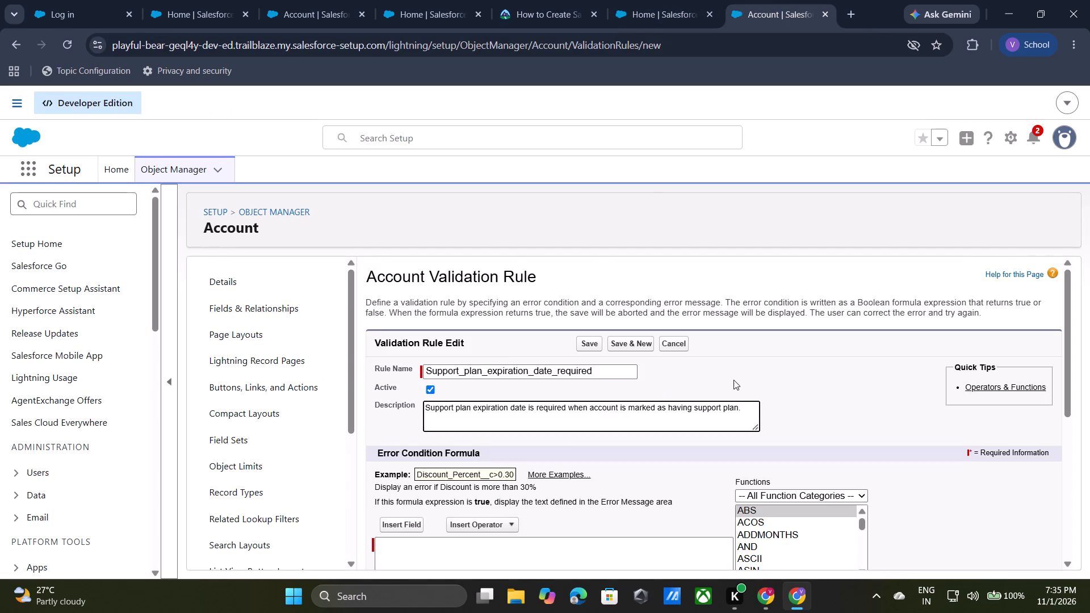
left_click(733, 380)
Enter the error condition formula Has_Support_Plan__c = True && ISBLANK(Support_Plan_Expiration_Date__c) copied from Trailhead, and check its syntax.
left_click(562, 3)
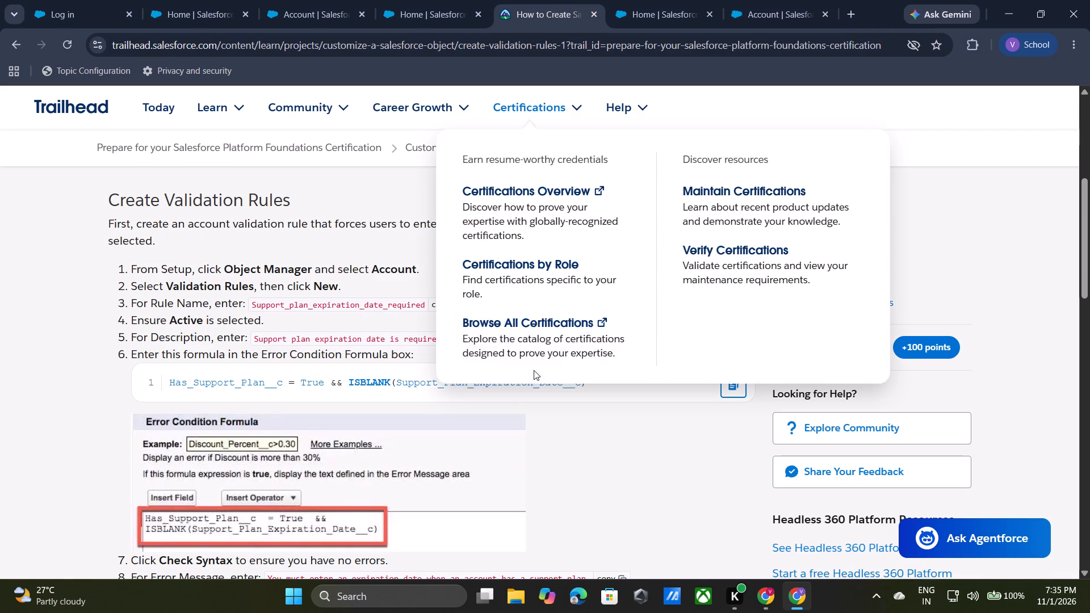
left_click(718, 387)
left_click(736, 383)
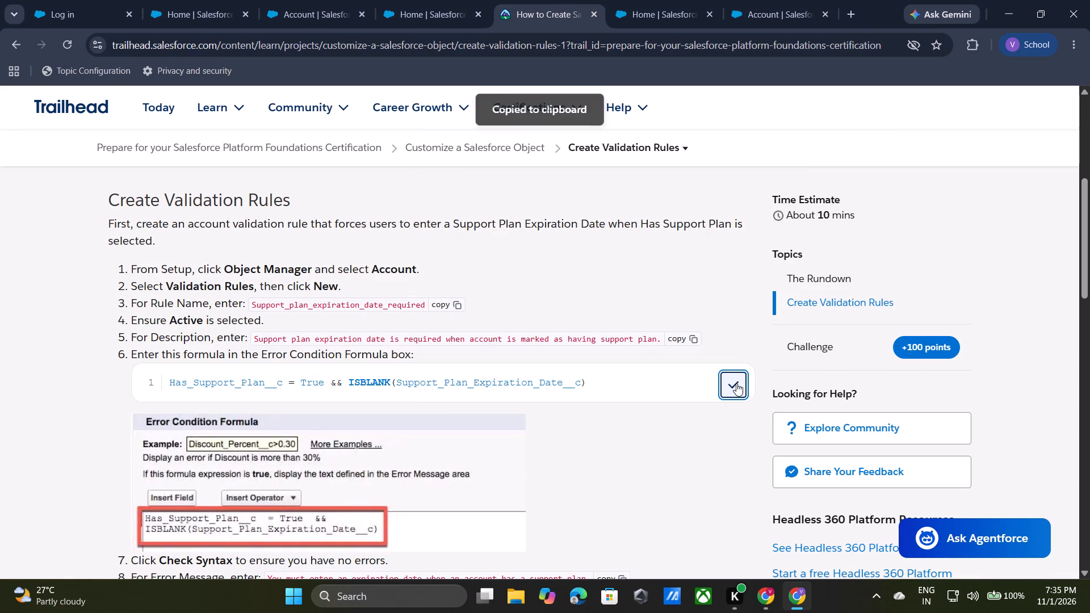
left_click(764, 1)
scroll(584, 436, "down", 2)
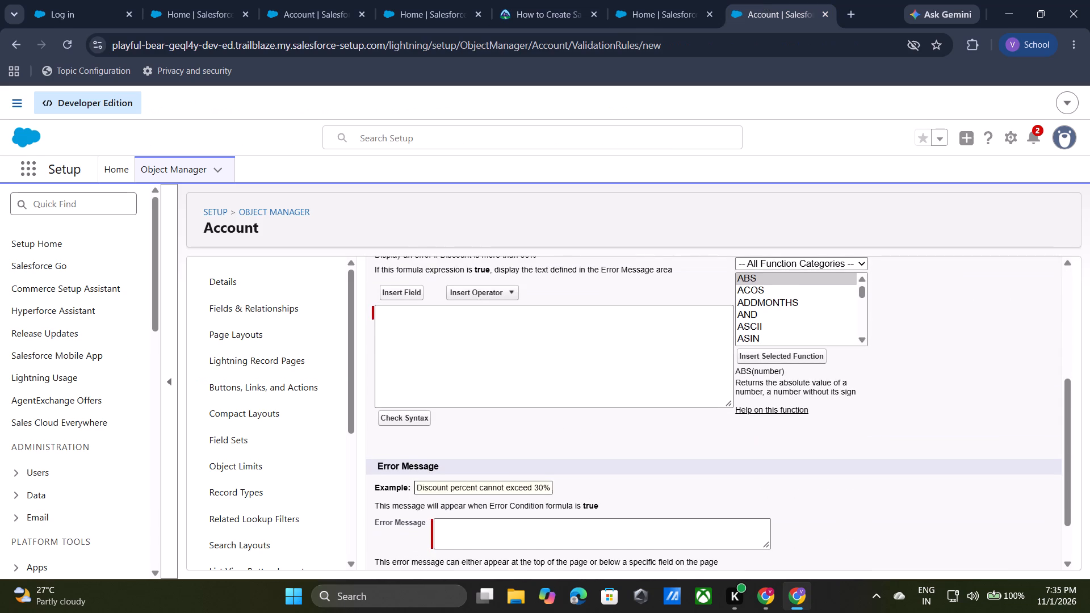
left_click(485, 313)
key("ctrl+v")
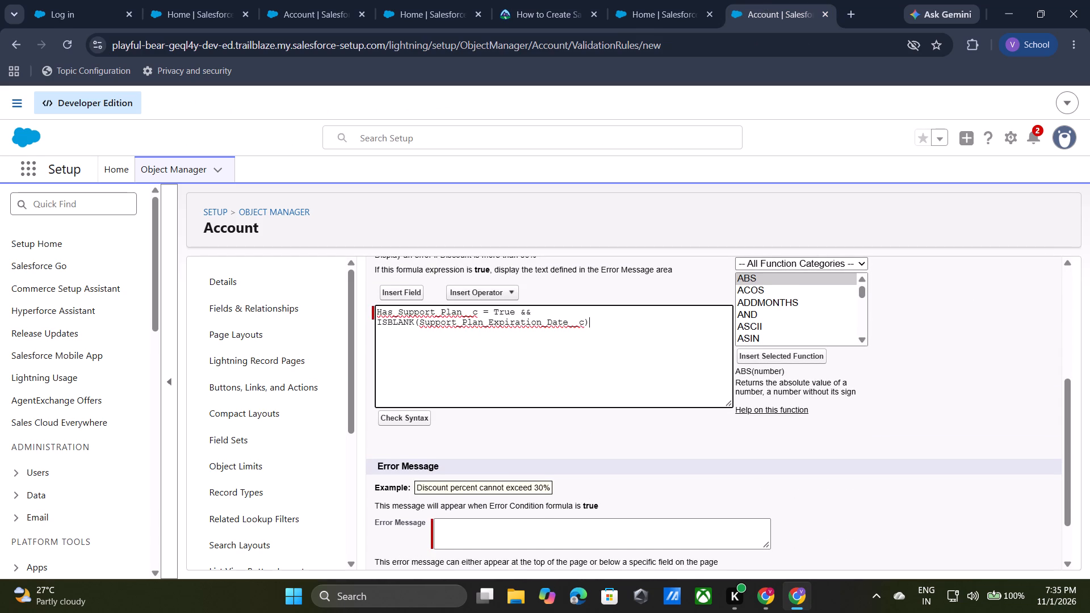
left_click(394, 418)
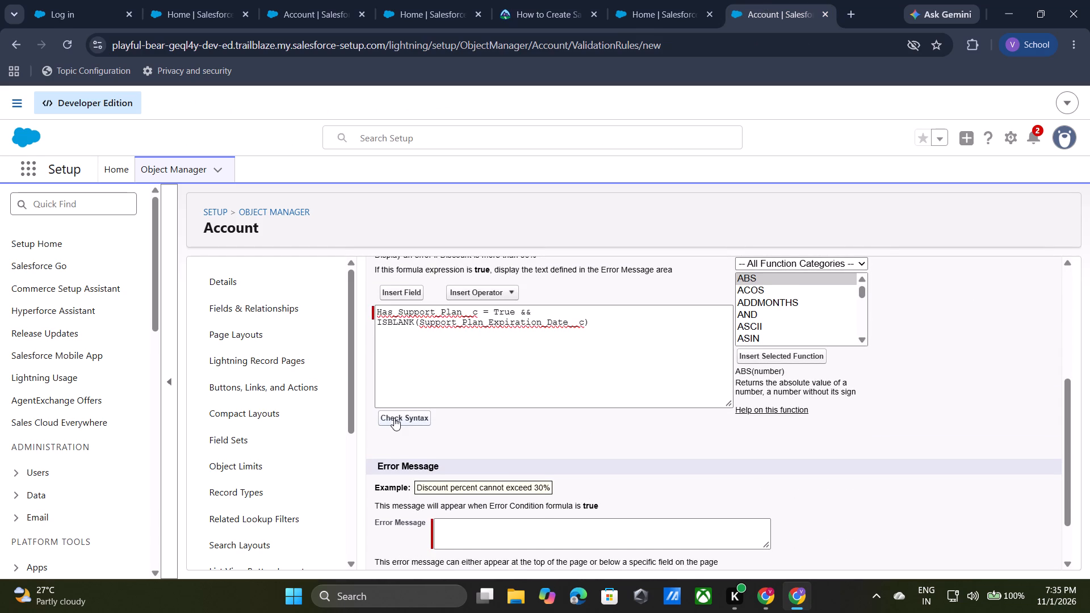
Copy Trailhead's error message "You must enter an expiration date when an account has a support plan." into the rule's Error Message.
scroll(531, 456, "down", 2)
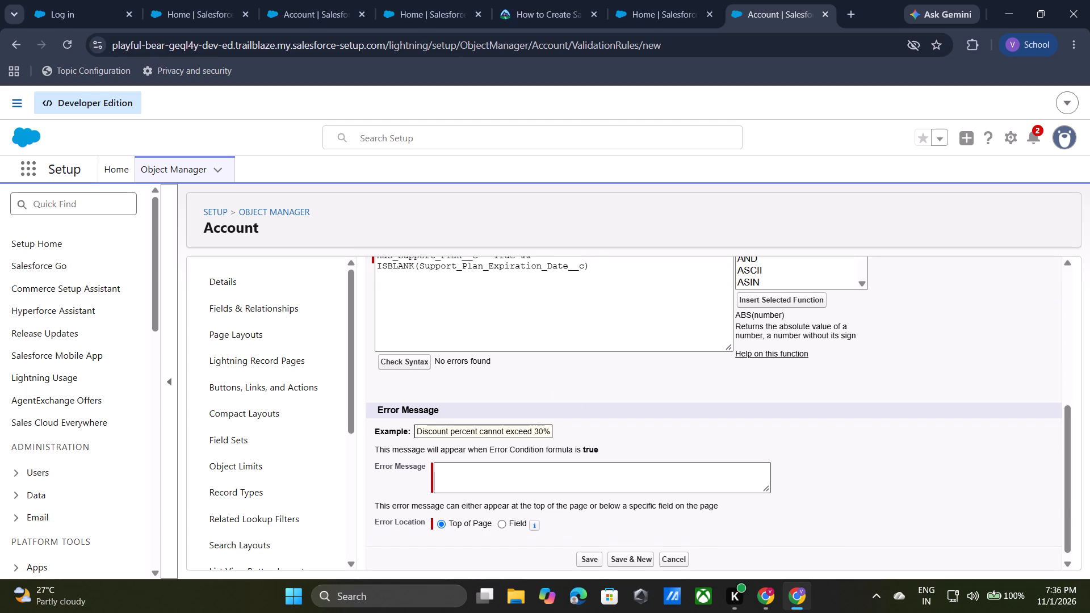
left_click(686, 1)
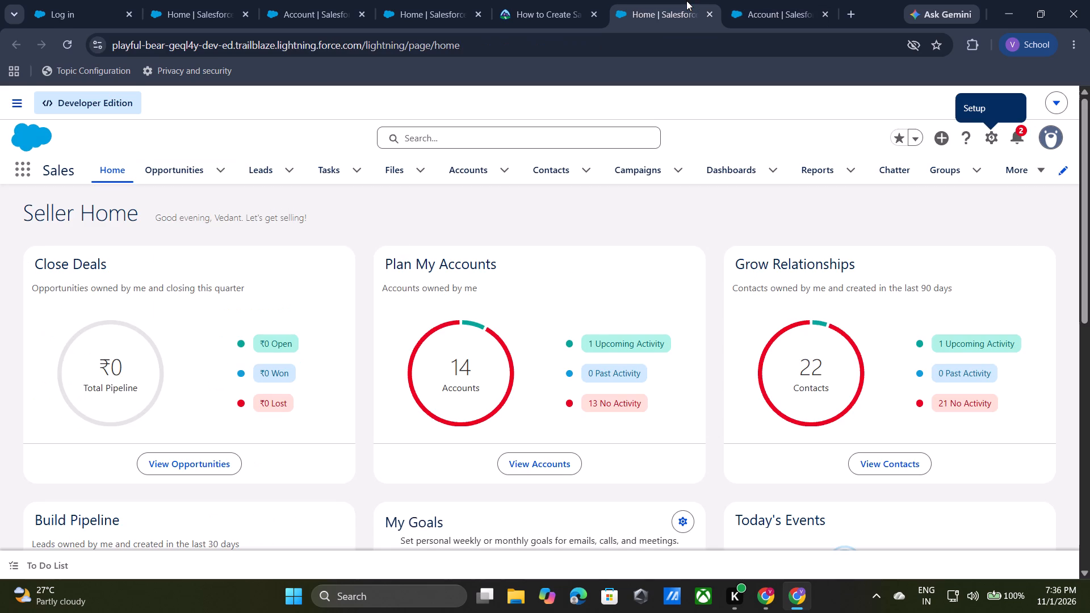
left_click(544, 0)
left_click(570, 430)
scroll(570, 430, "down", 1)
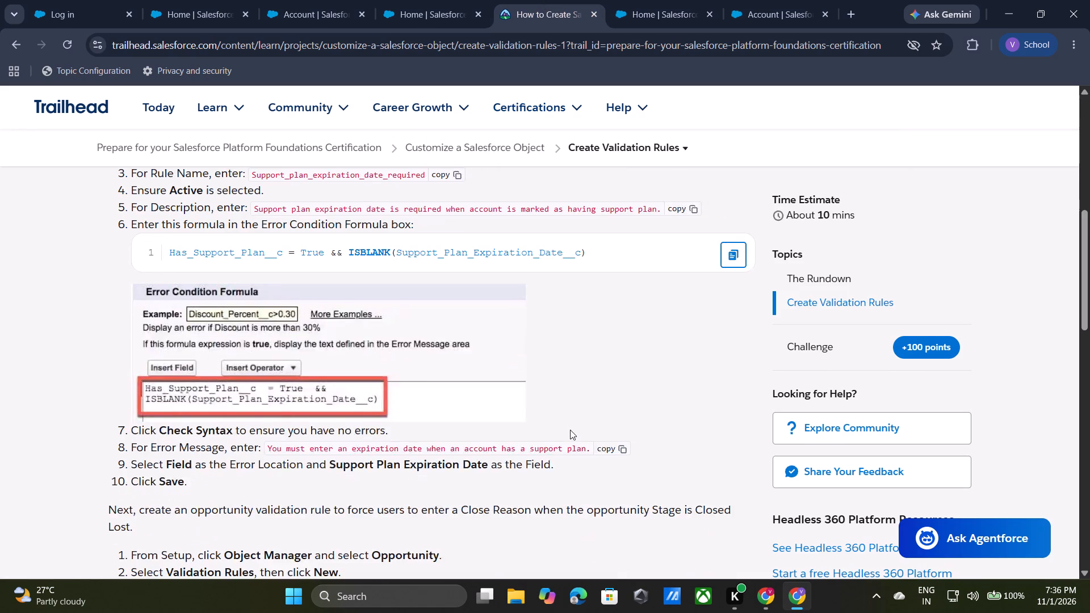
scroll(570, 430, "down", 1)
left_click(614, 377)
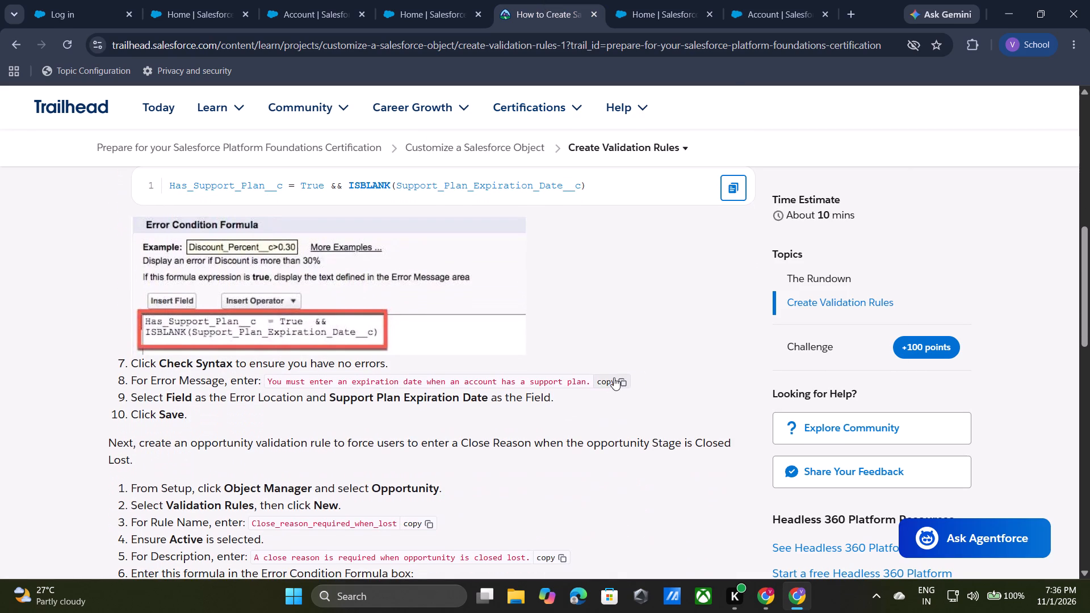
double_click(730, 83)
left_click(753, 7)
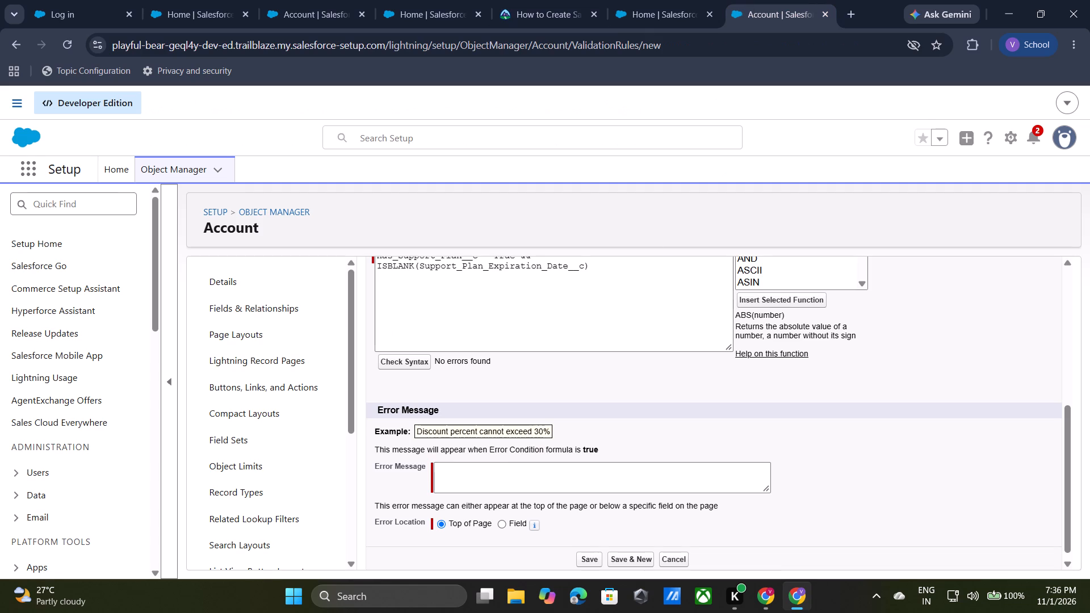
left_click(560, 478)
key("ctrl+v")
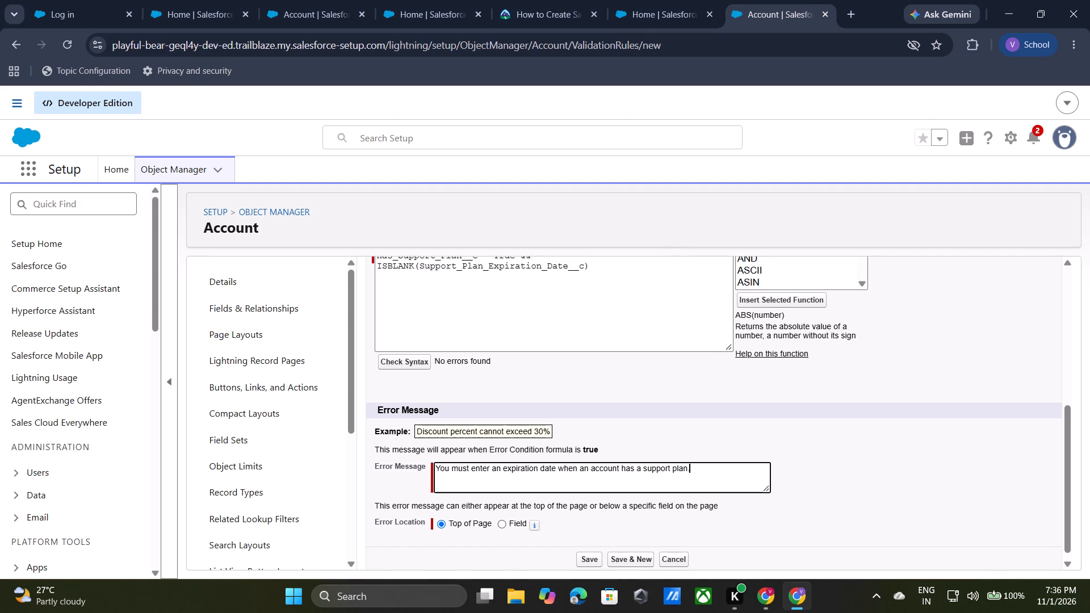
Set the account rule's error location to the Support Plan Expiration Date field and save the rule.
left_click(501, 524)
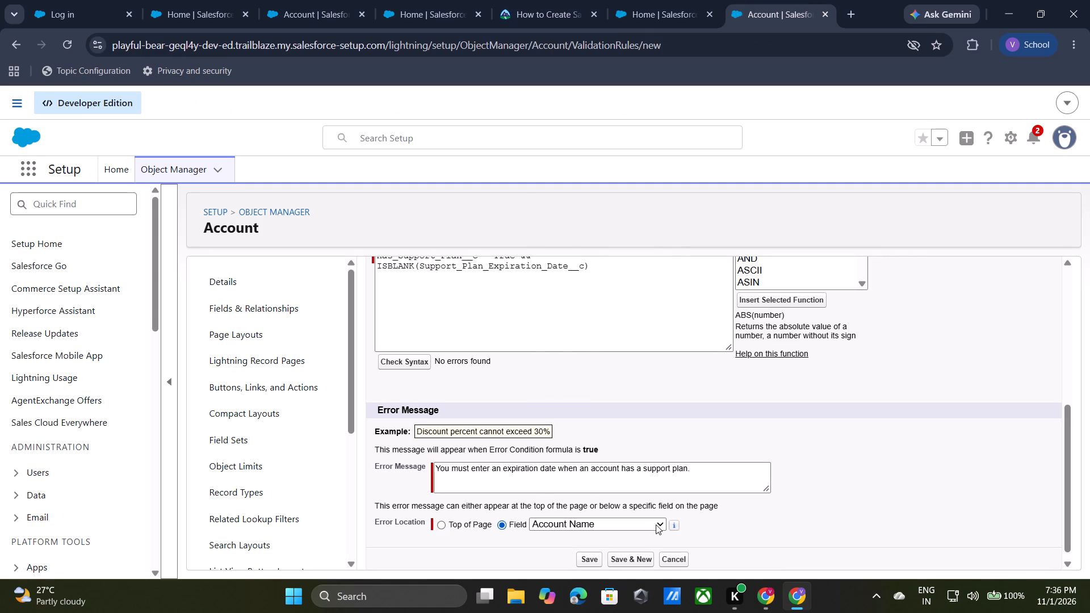
left_click(656, 524)
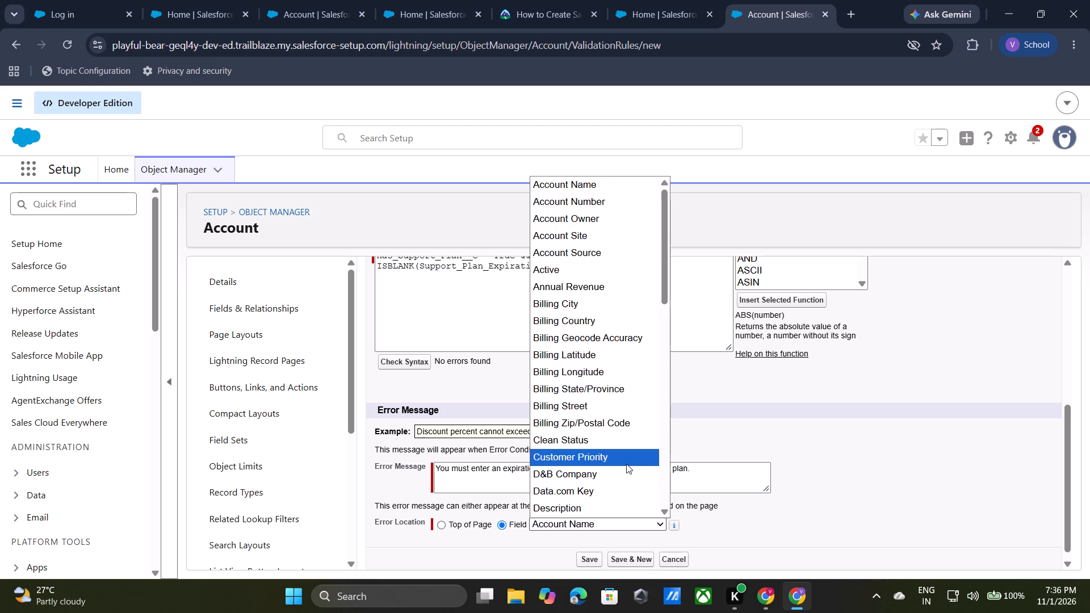
scroll(626, 464, "down", 5)
scroll(626, 464, "up", 1)
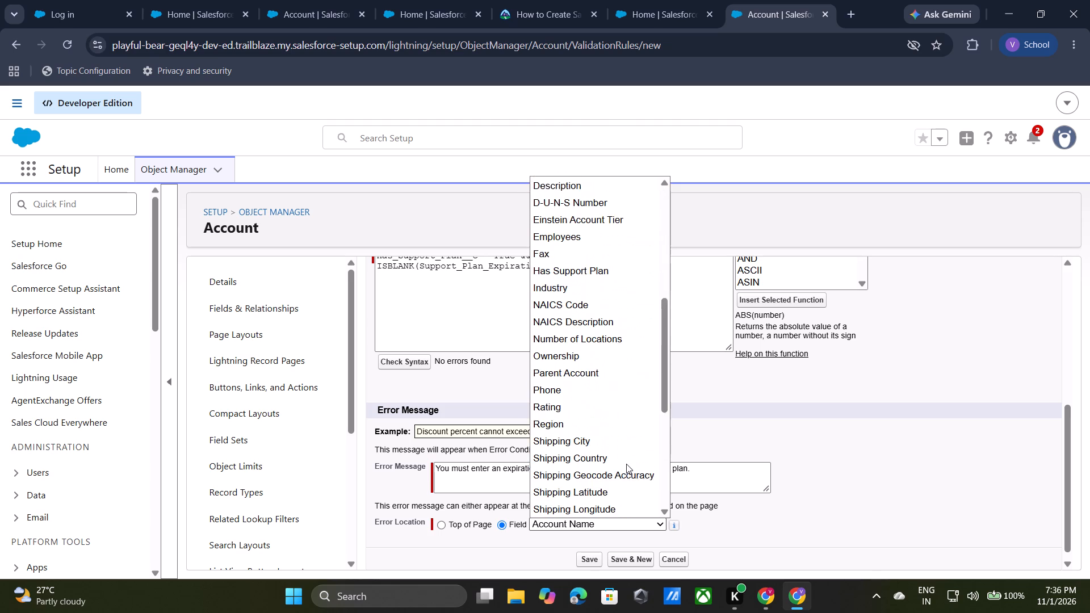
scroll(626, 464, "up", 1)
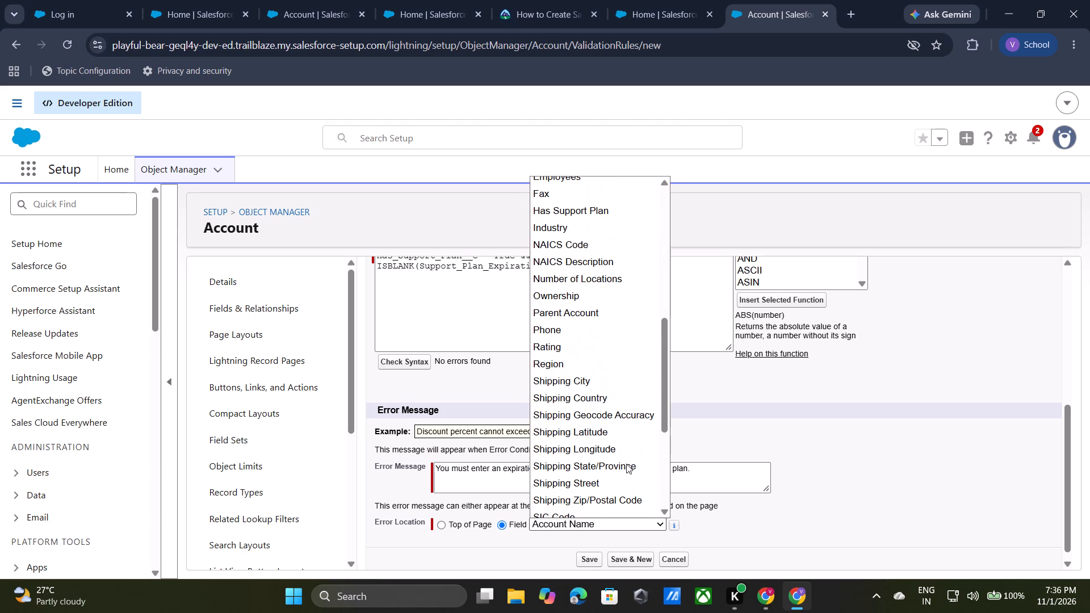
scroll(607, 422, "down", 1)
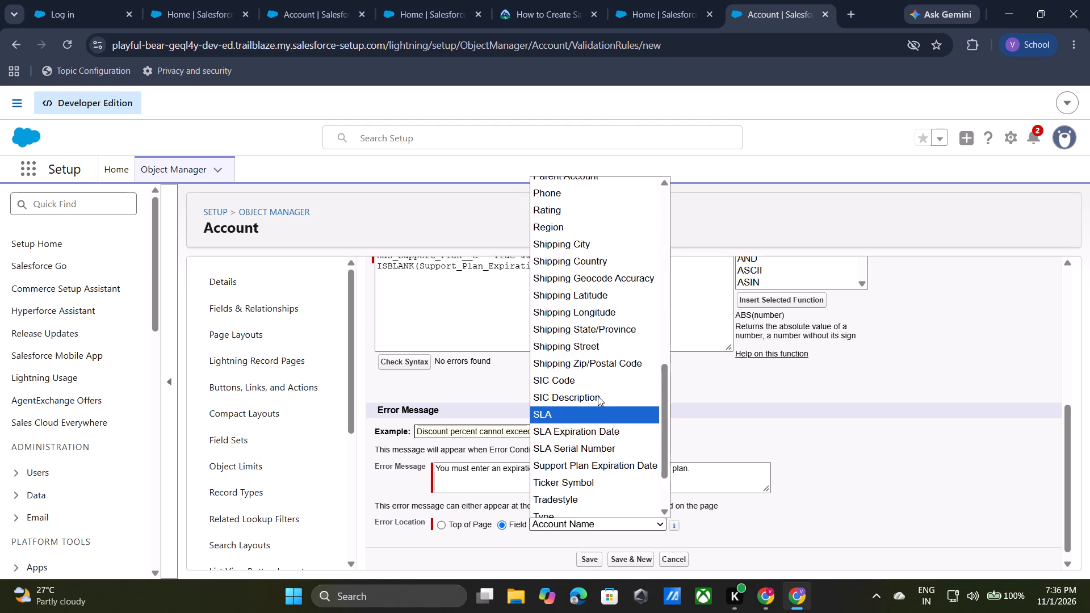
scroll(598, 396, "down", 1)
left_click(606, 437)
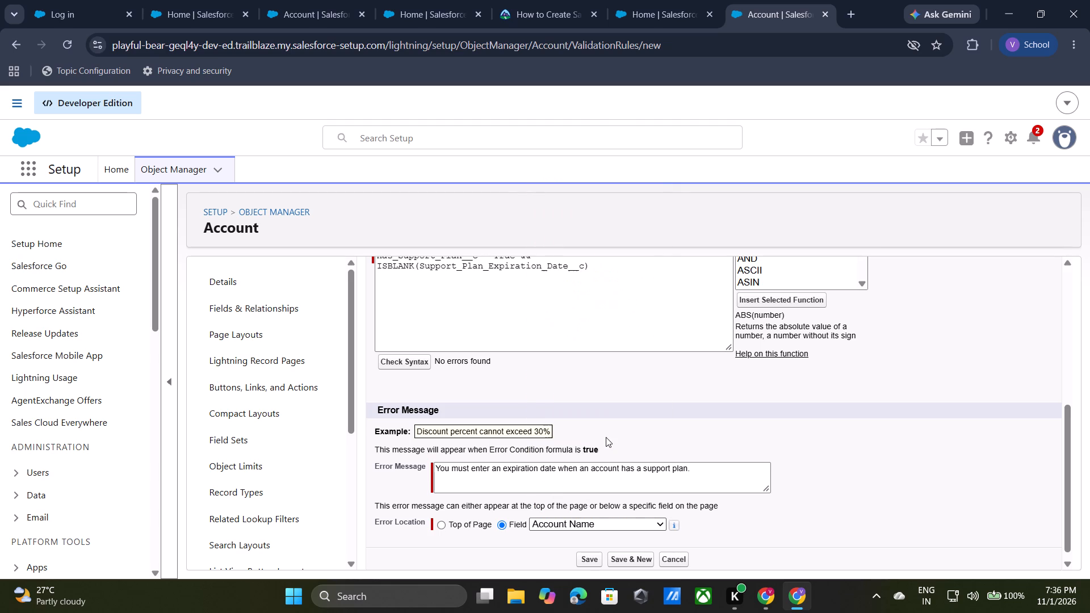
scroll(683, 490, "down", 1)
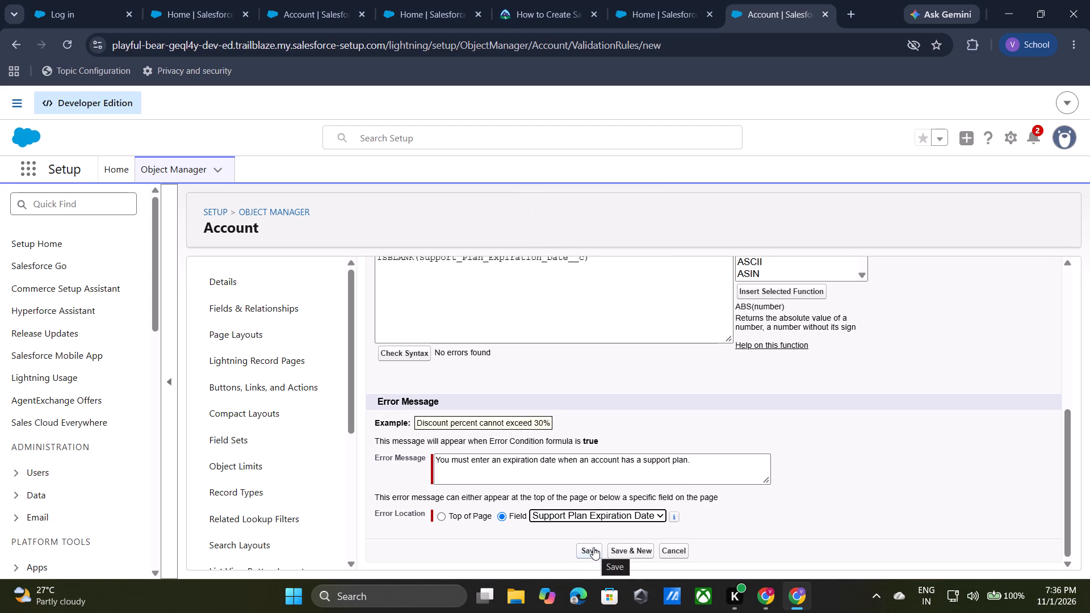
left_click(593, 547)
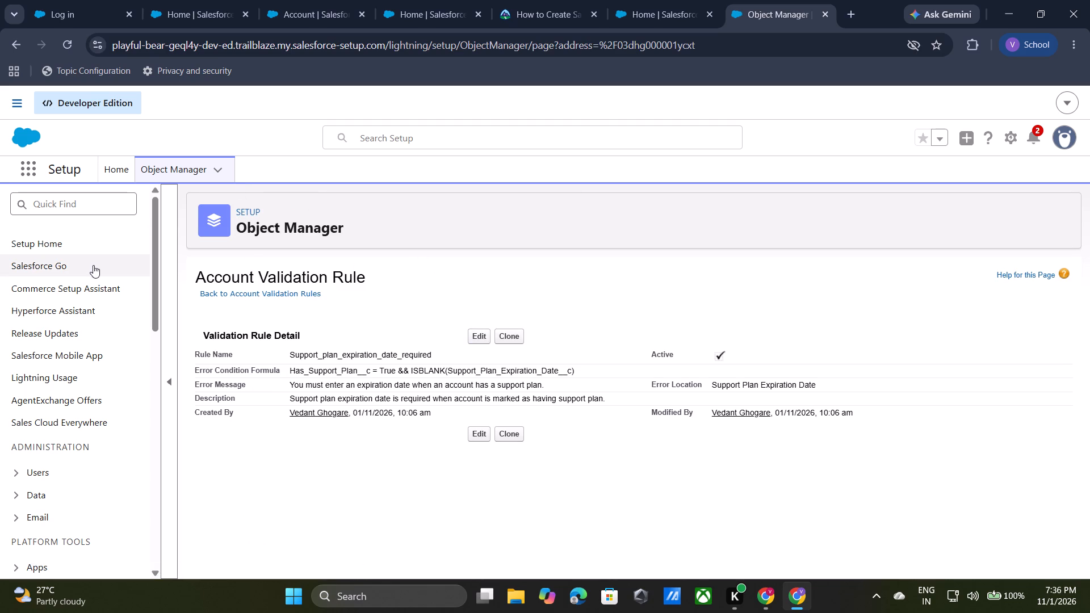
Find the Opportunity object in Object Manager and start a new validation rule for it.
double_click(171, 175)
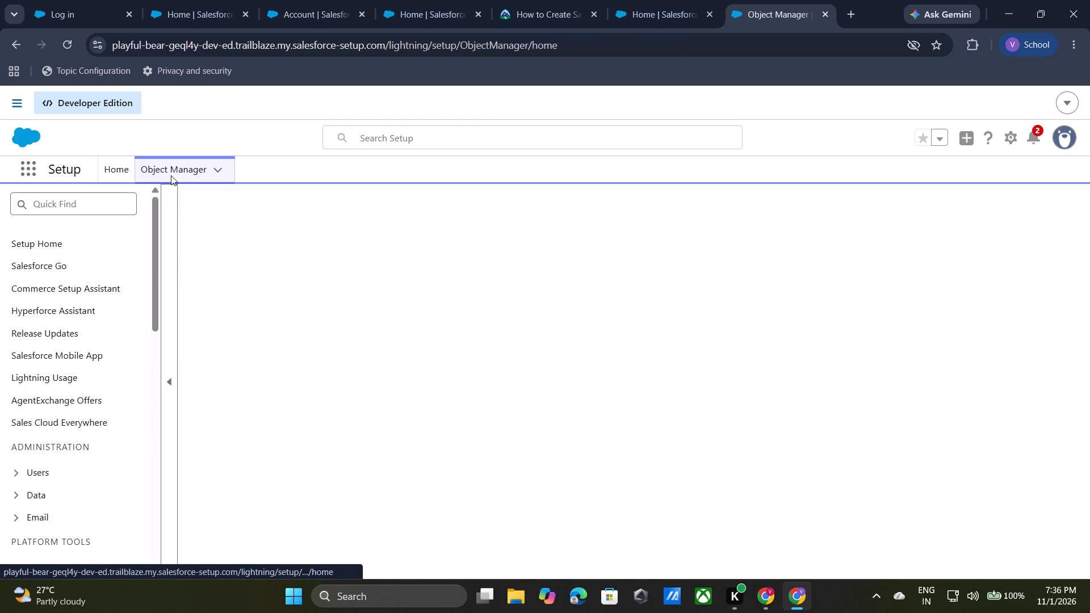
left_click(852, 217)
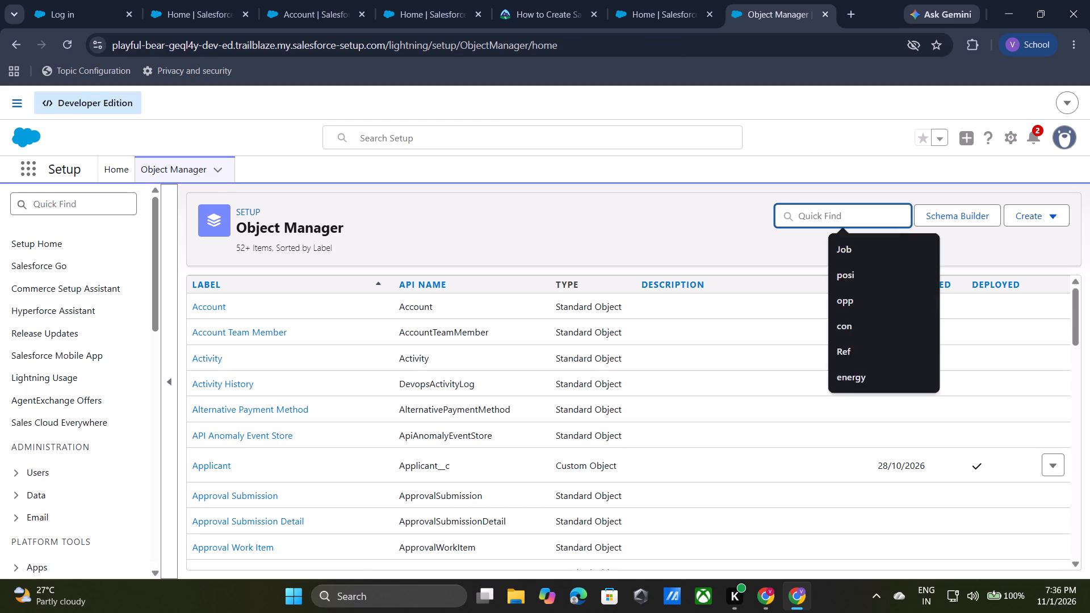
type("op")
key("p")
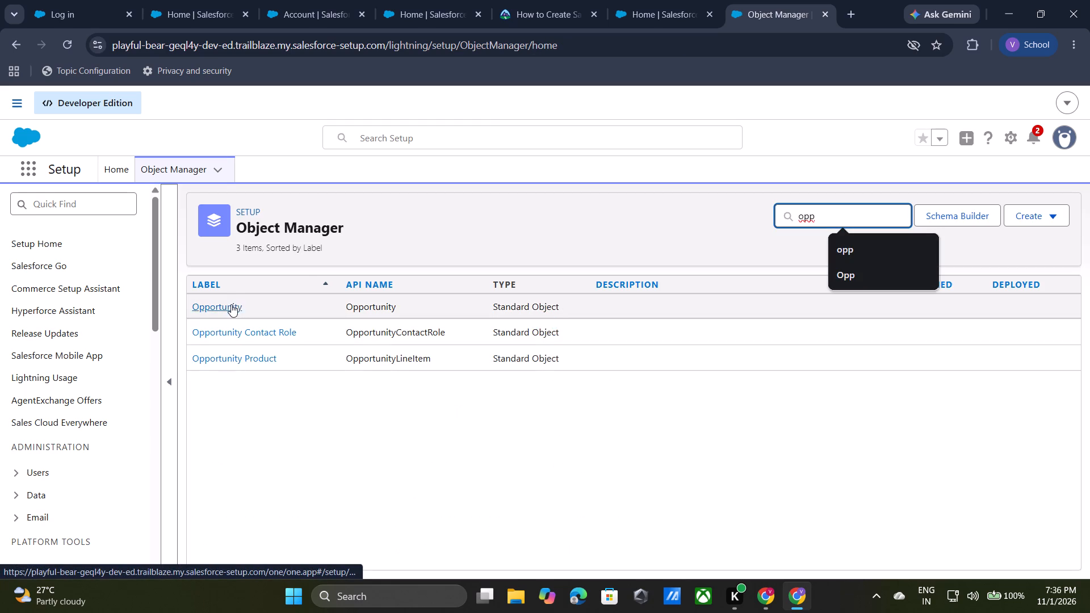
double_click(230, 307)
scroll(272, 420, "down", 7)
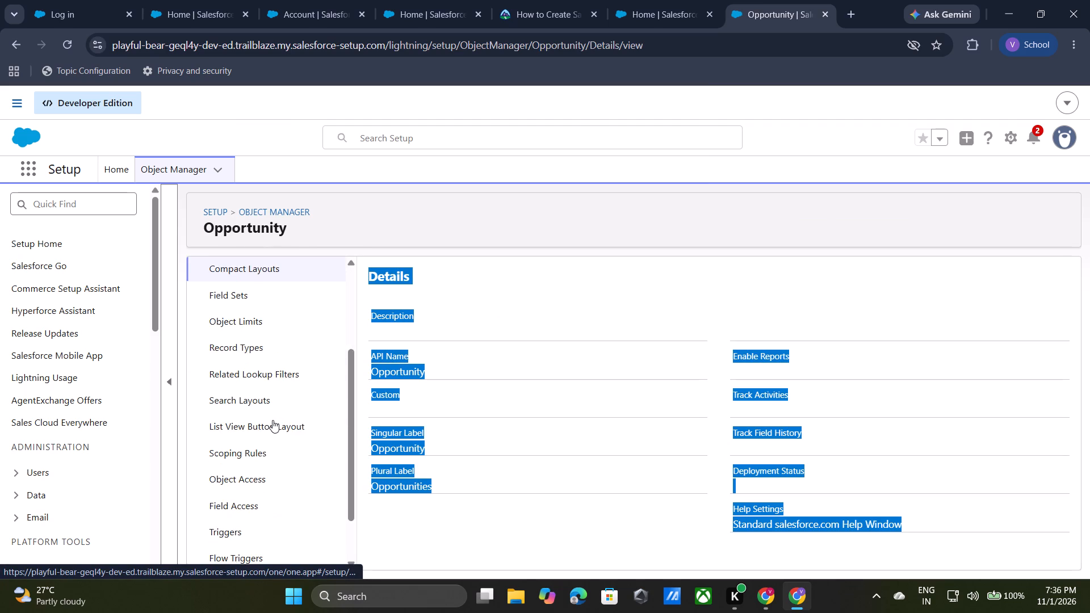
double_click(270, 518)
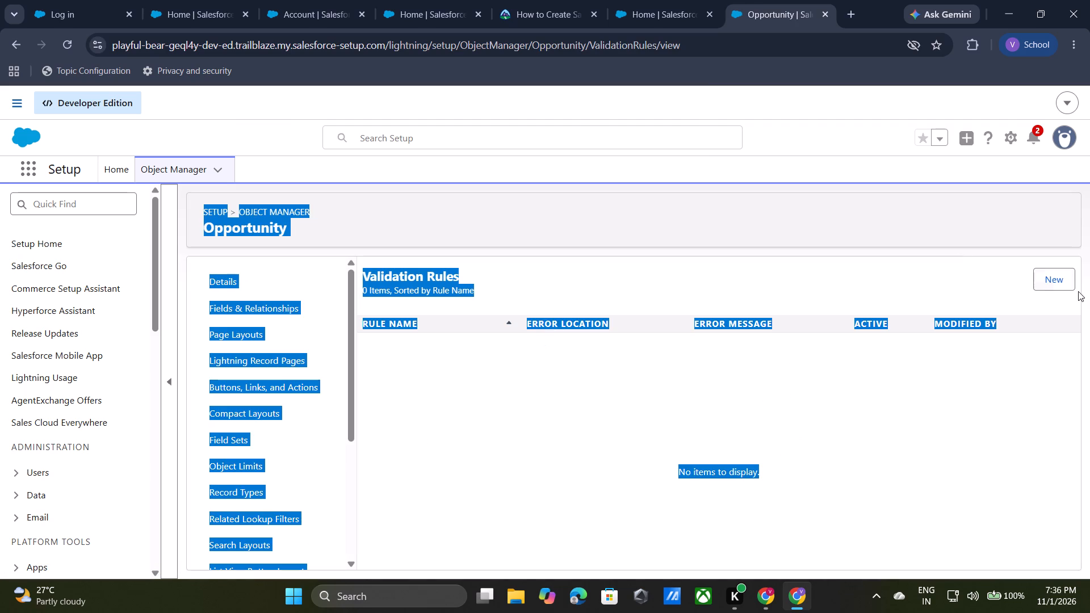
left_click(1059, 284)
Name the opportunity validation rule Close_reason_required_when_lost, copying the name from Trailhead.
left_click(533, 7)
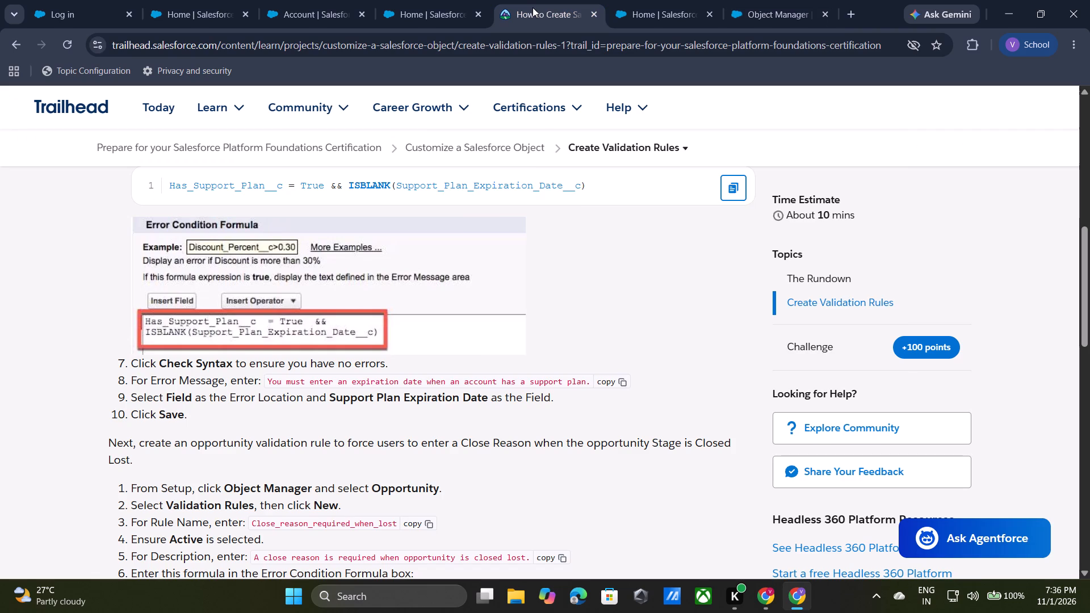
left_click(542, 457)
scroll(542, 457, "down", 1)
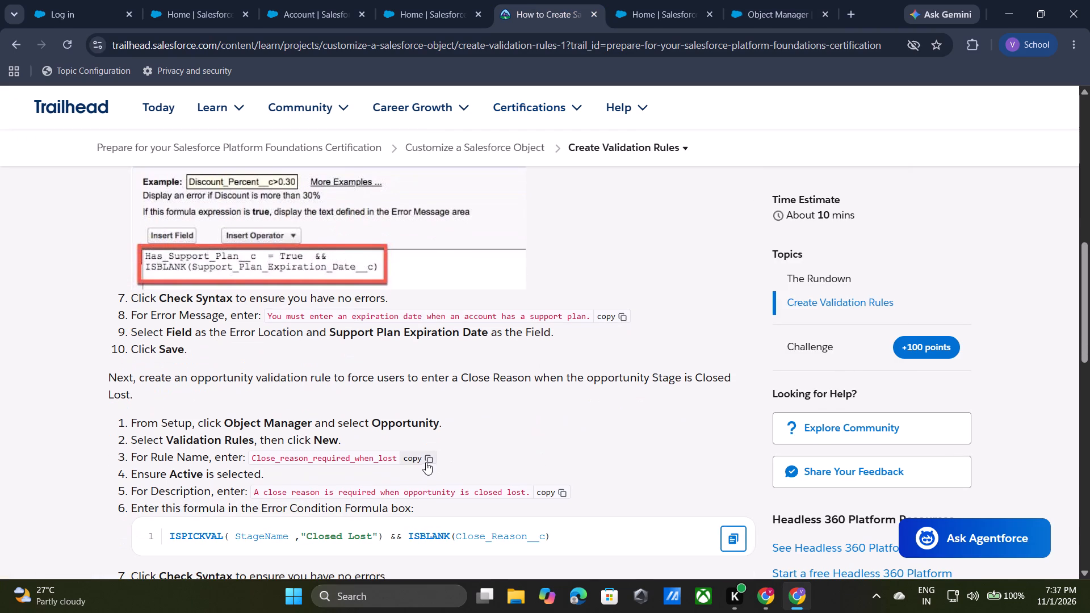
left_click(425, 457)
left_click(747, 15)
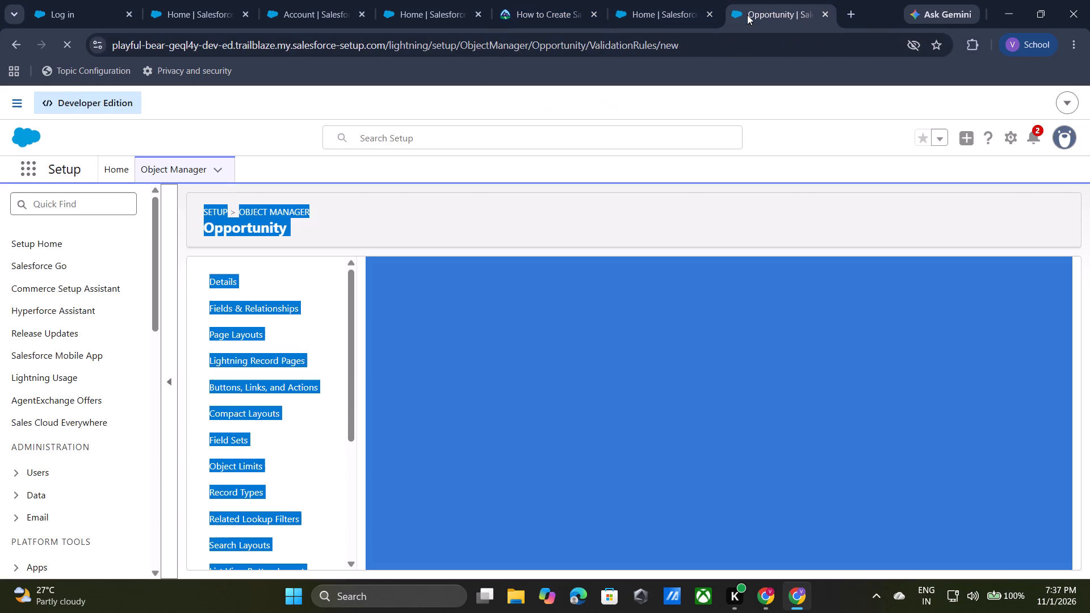
left_click(720, 340)
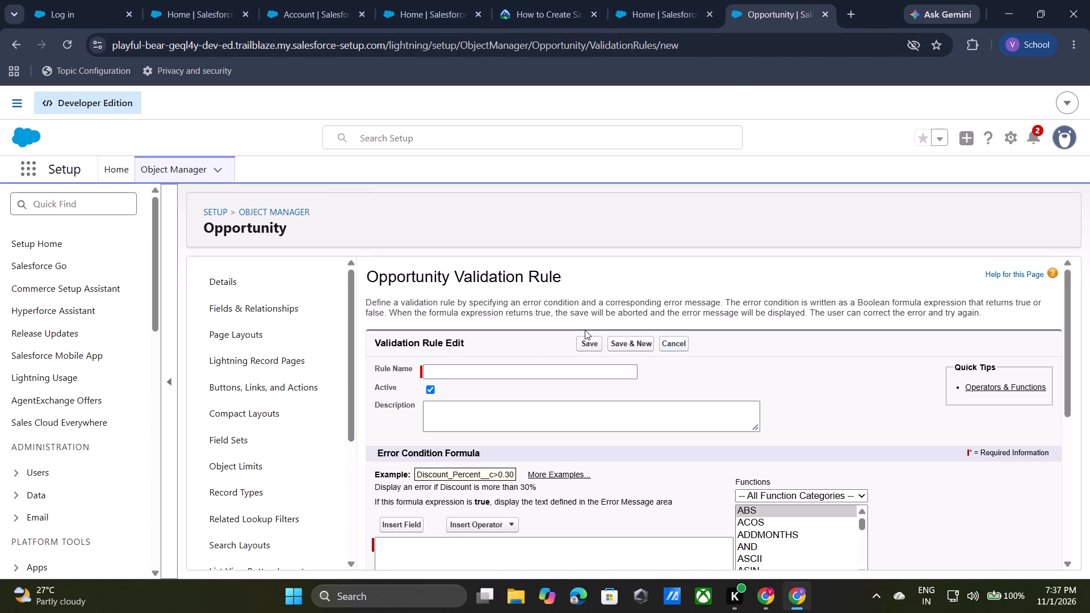
left_click(509, 366)
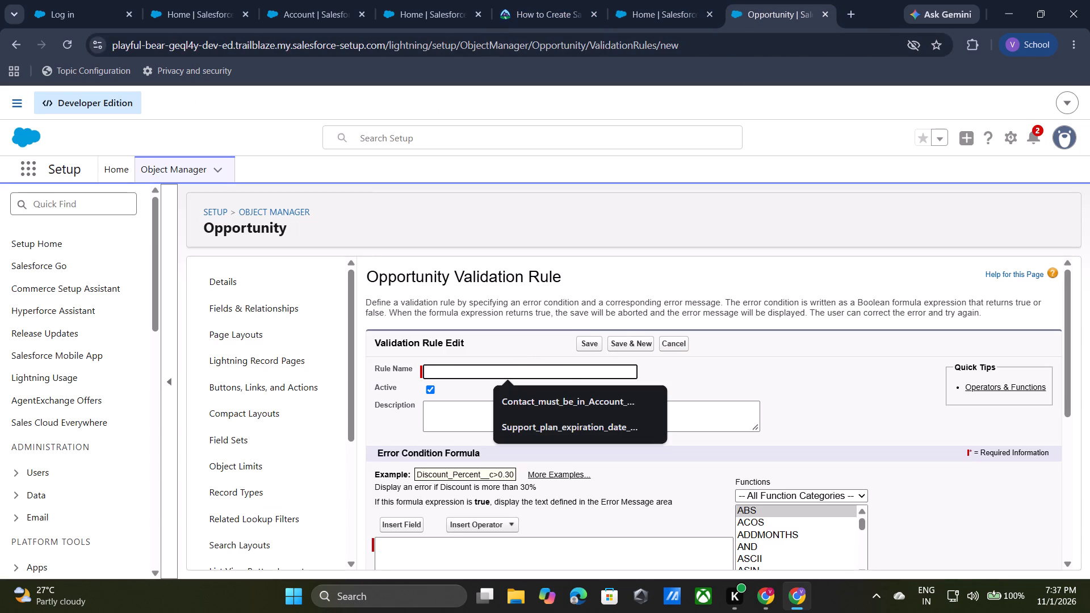
key("ctrl+v")
left_click(706, 368)
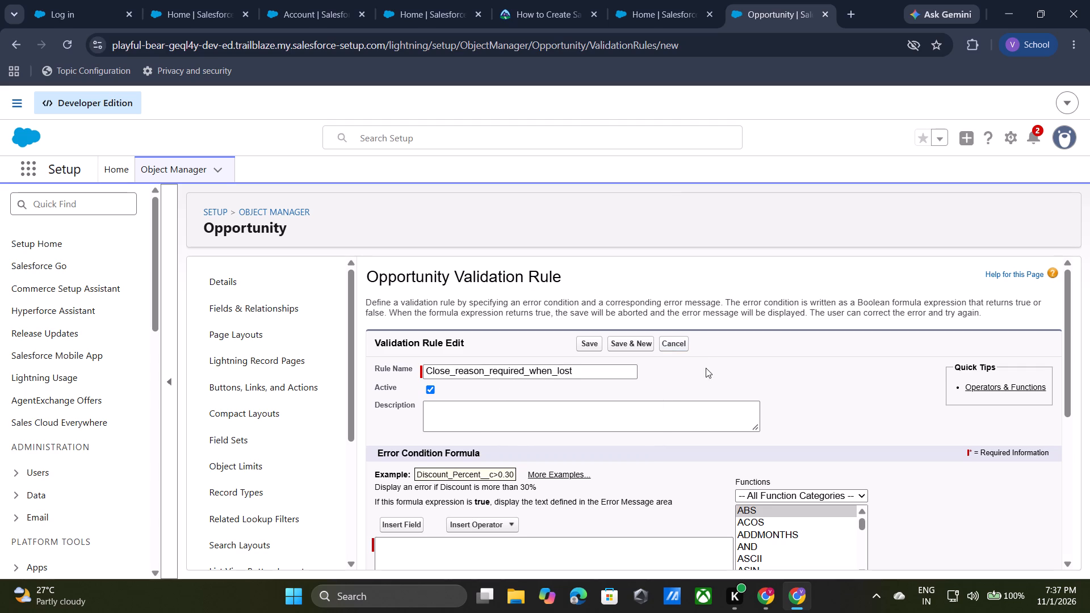
Copy the Trailhead description "A close reason is required when opportunity is closed lost." into the rule's Description.
left_click(639, 7)
left_click(529, 1)
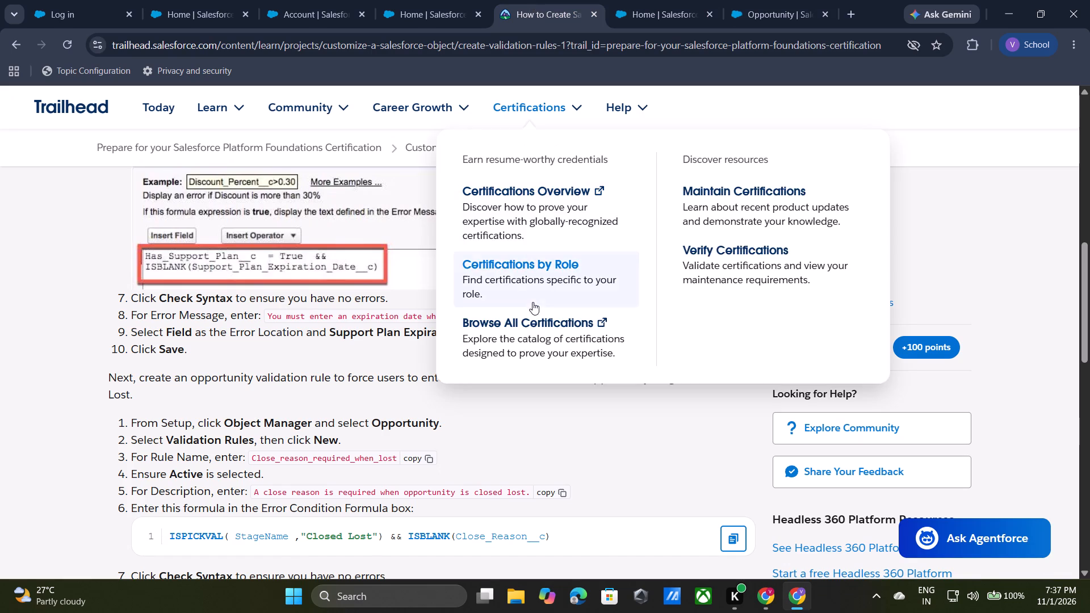
left_click(550, 492)
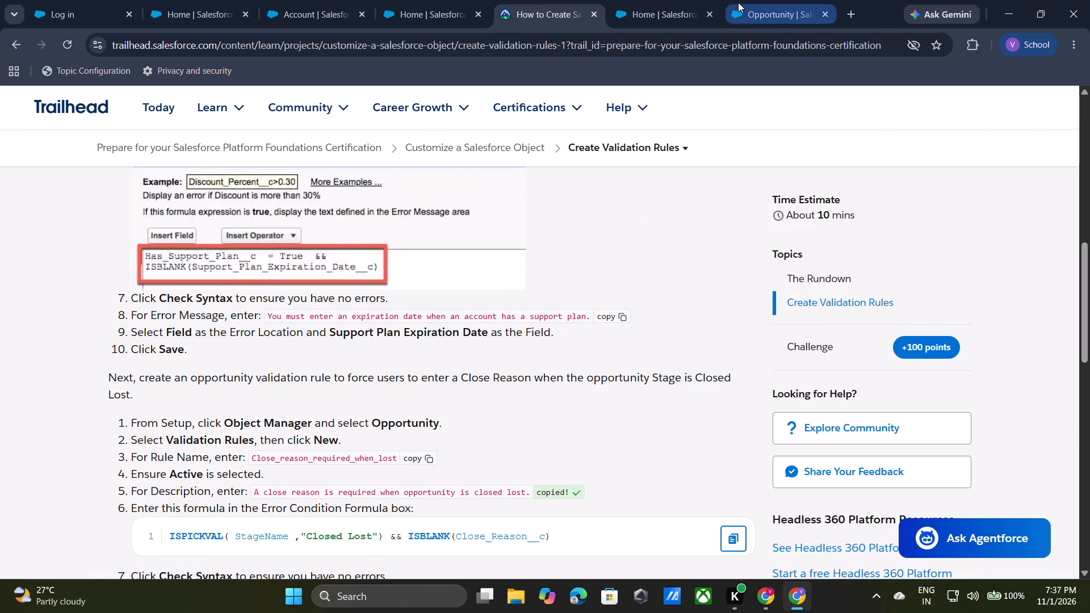
left_click(738, 2)
left_click(634, 405)
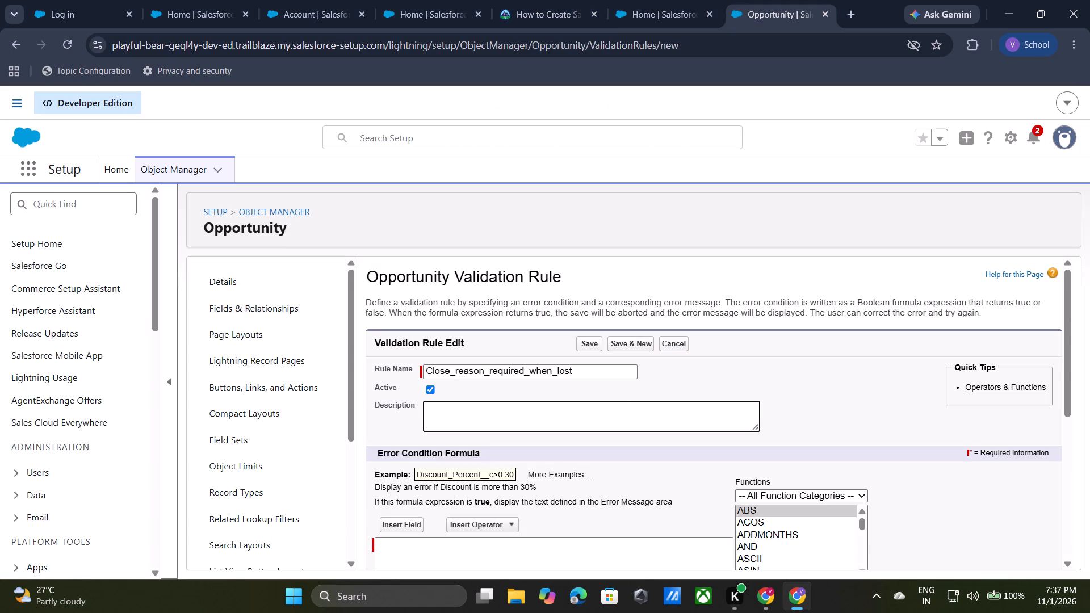
key("ctrl+v")
left_click(723, 392)
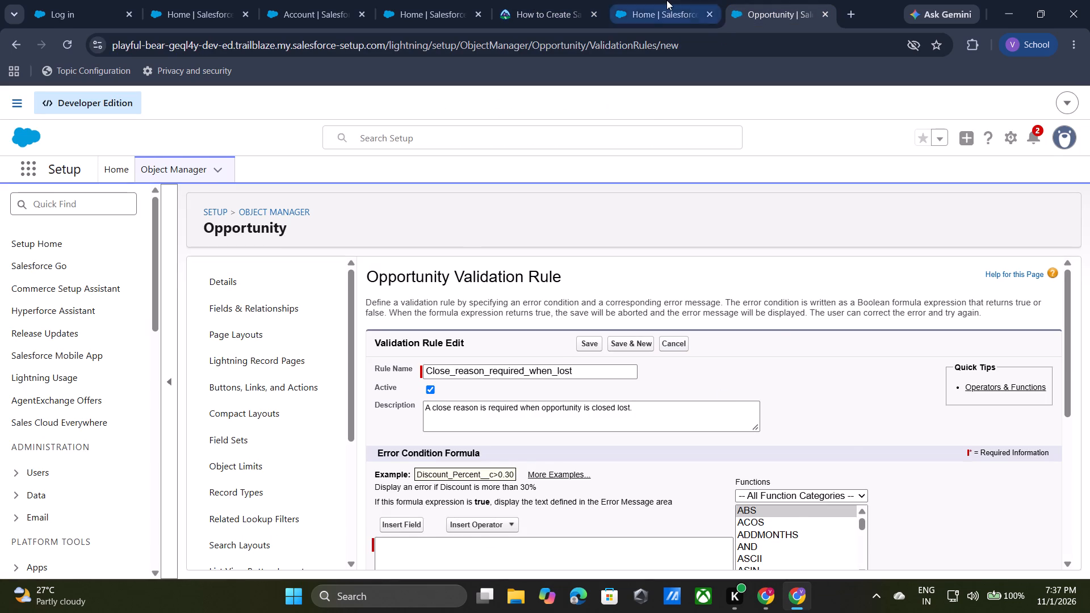
Copy Trailhead's formula ISPICKVAL( StageName ,"Closed Lost") && ISBLANK(Close_Reason__c) into the opportunity rule's error condition.
left_click(666, 0)
left_click(583, 0)
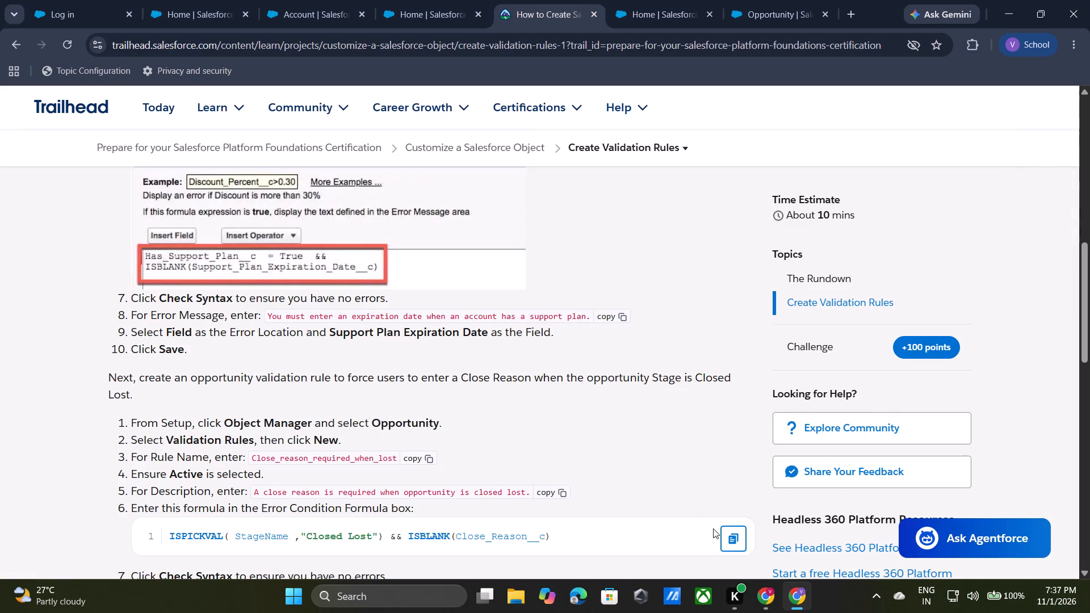
left_click(731, 543)
left_click(786, 0)
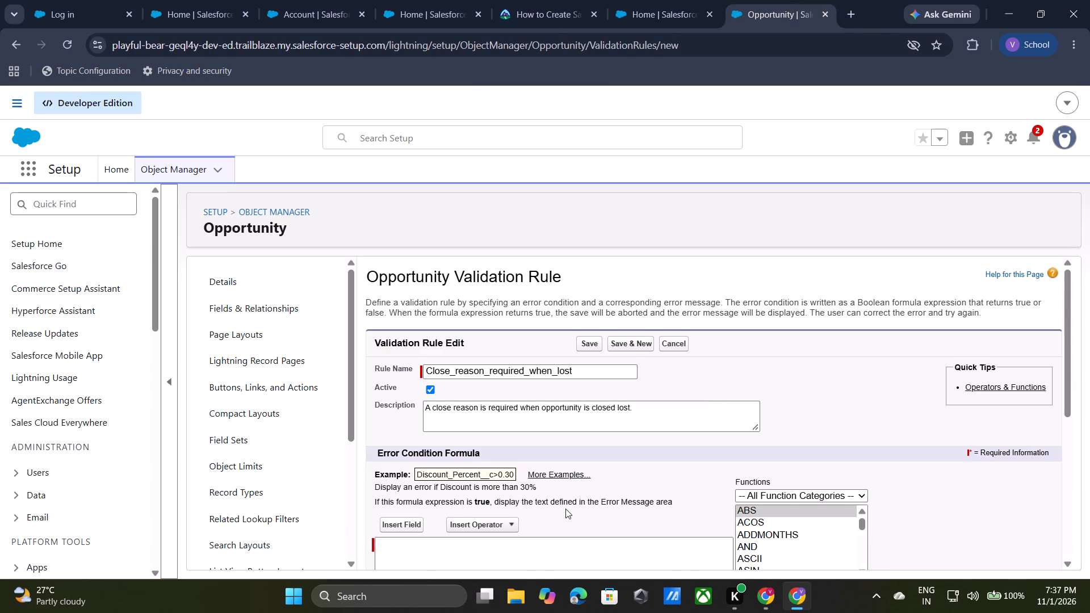
scroll(565, 509, "down", 1)
left_click(535, 464)
key("ctrl+v")
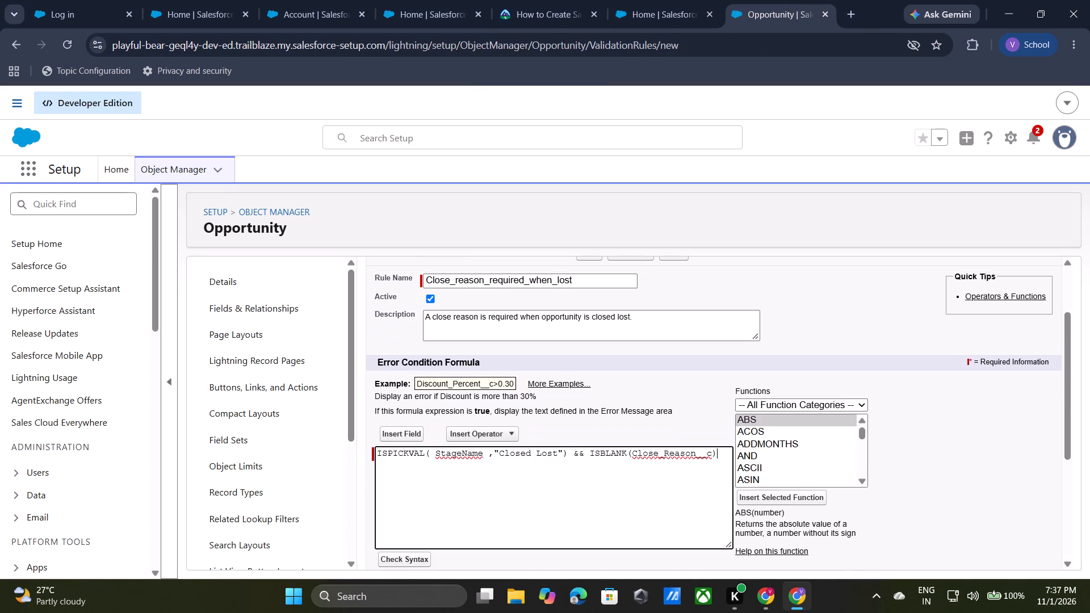
left_click(711, 415)
scroll(711, 415, "down", 1)
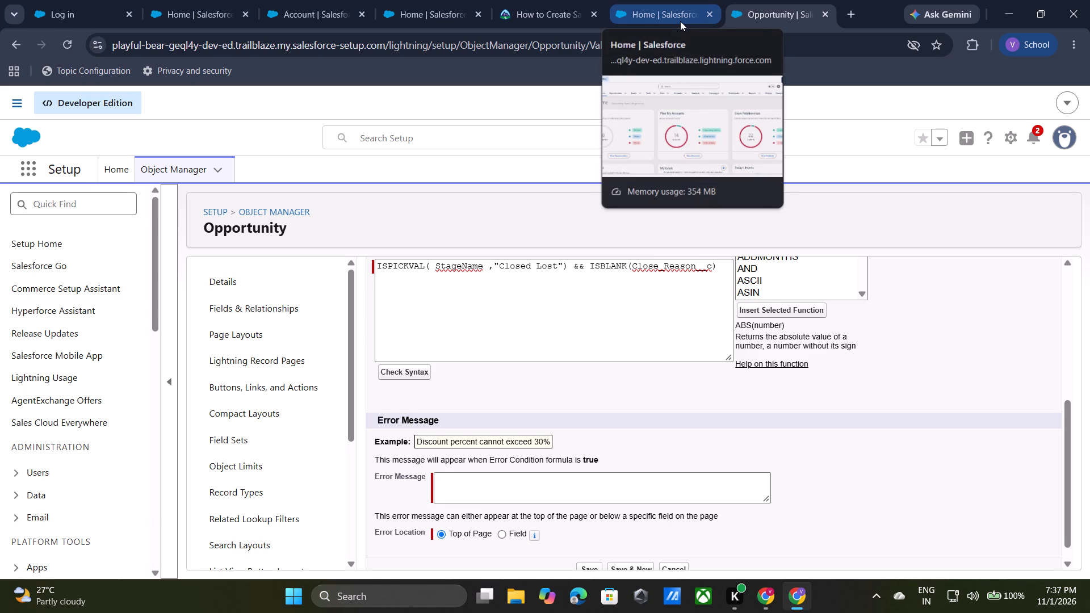
Check the formula's syntax and copy Trailhead's error message "You must enter a close reason when opportunity is closed lost." into the rule's Error Message.
left_click(549, 9)
scroll(555, 454, "down", 1)
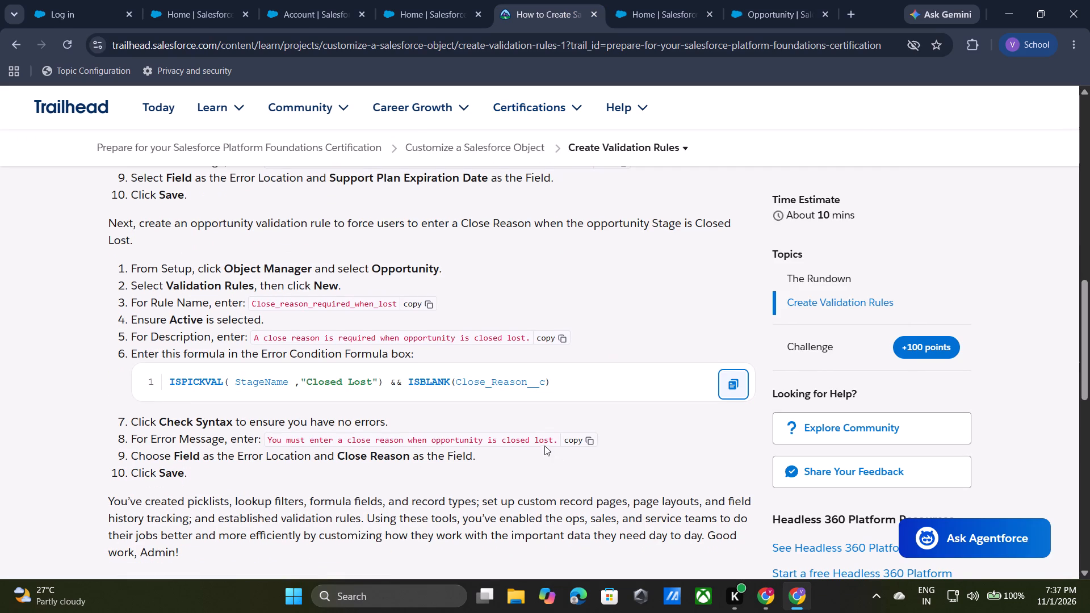
left_click(562, 439)
left_click(729, 0)
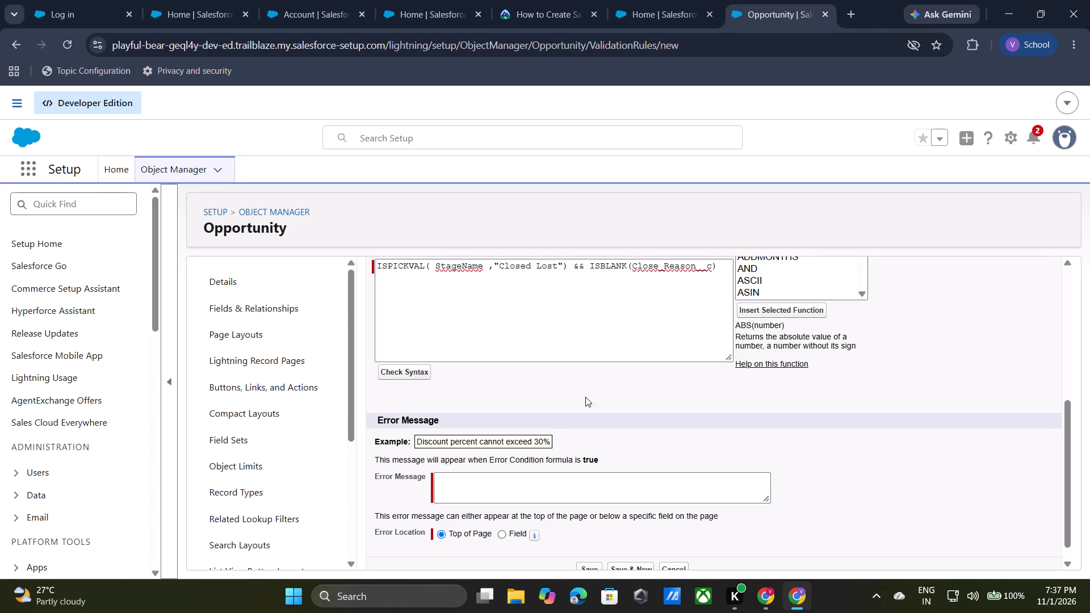
left_click(414, 376)
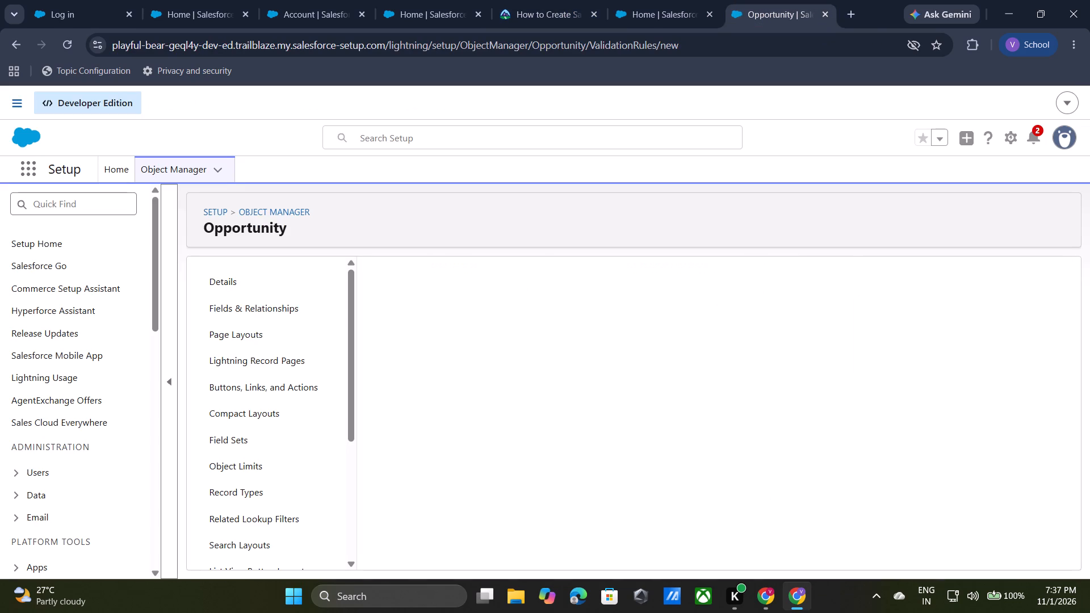
scroll(563, 474, "down", 3)
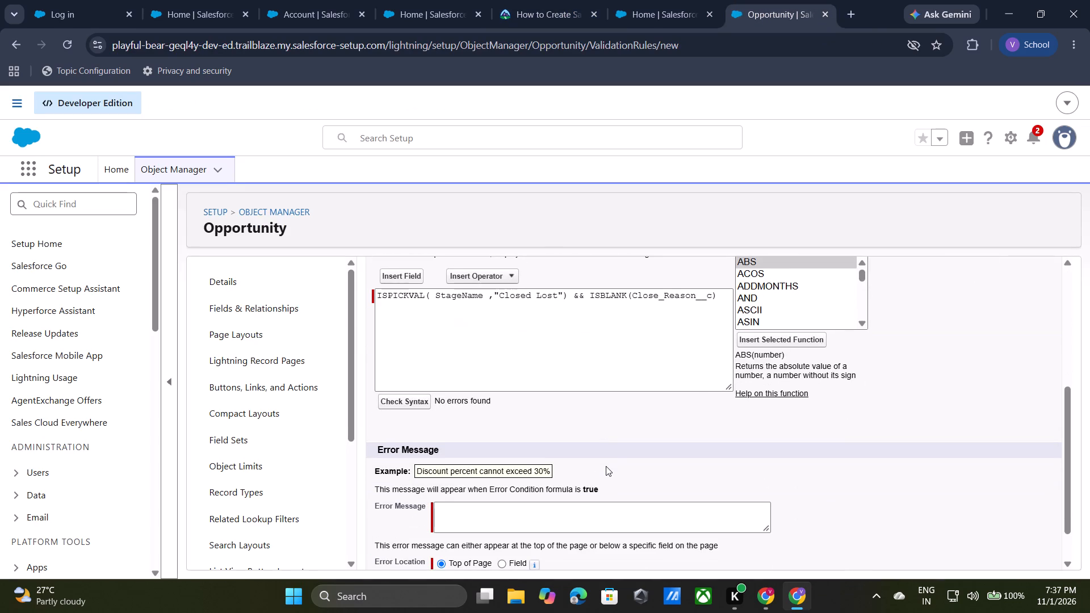
left_click(561, 505)
key("ctrl+v")
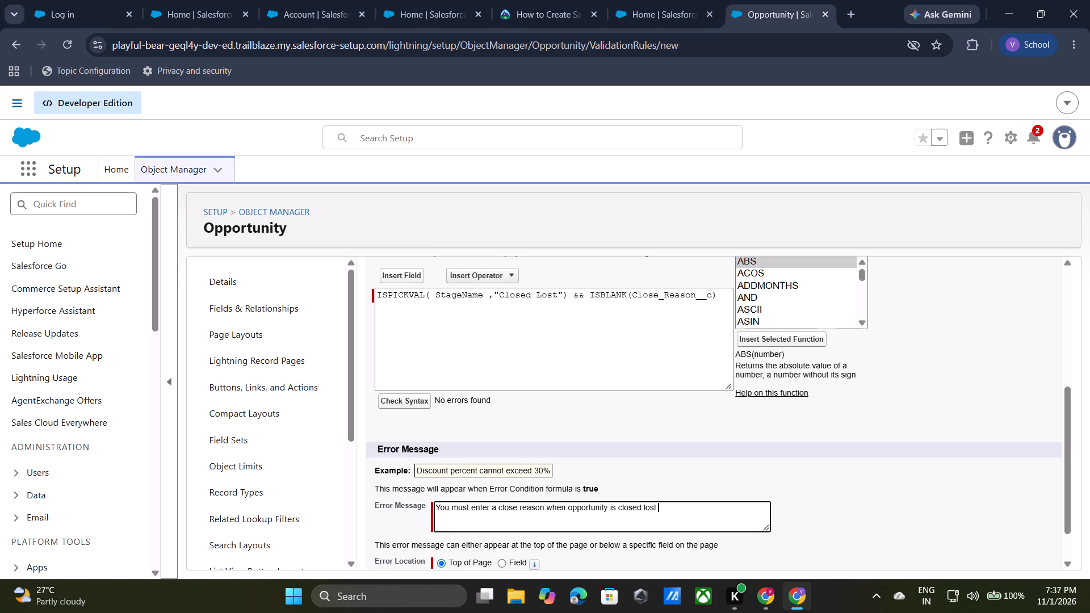
left_click(693, 480)
Set the opportunity rule's error location to the Close Reason field and save the rule.
scroll(693, 480, "down", 1)
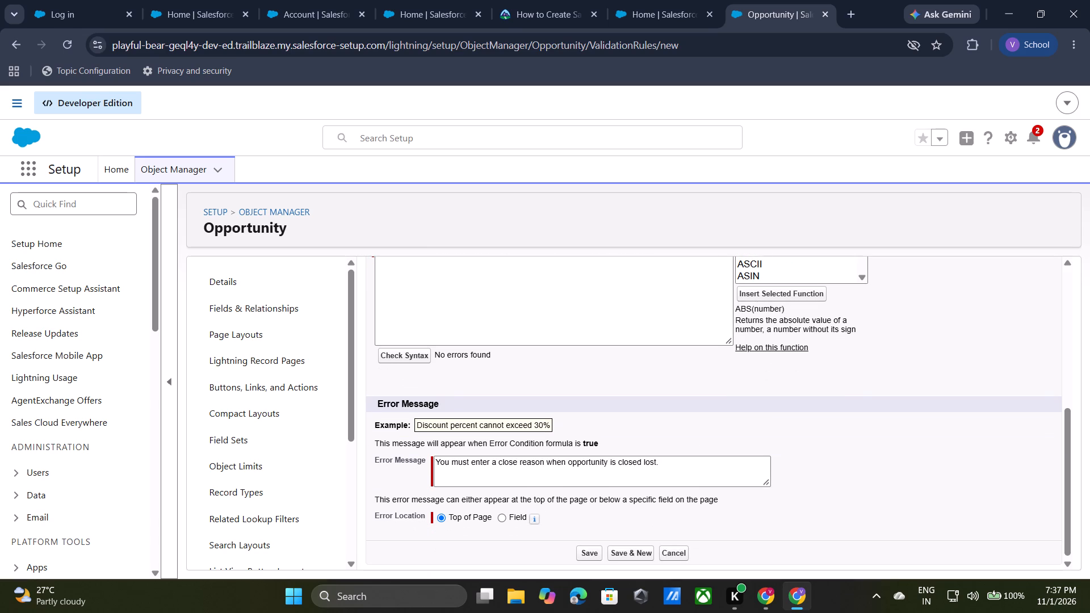
left_click(501, 519)
left_click(613, 522)
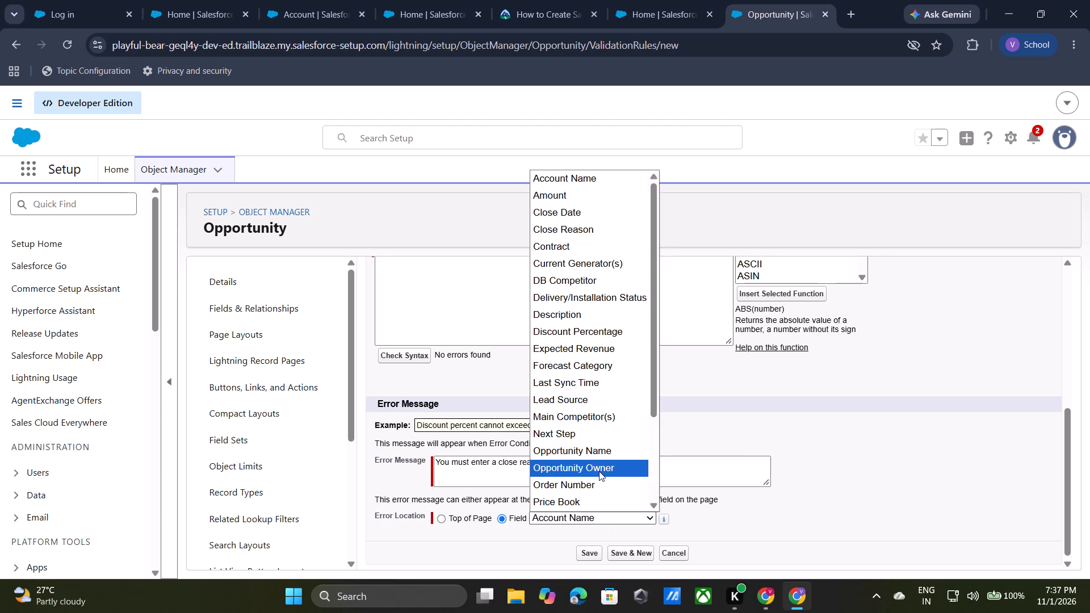
left_click(592, 230)
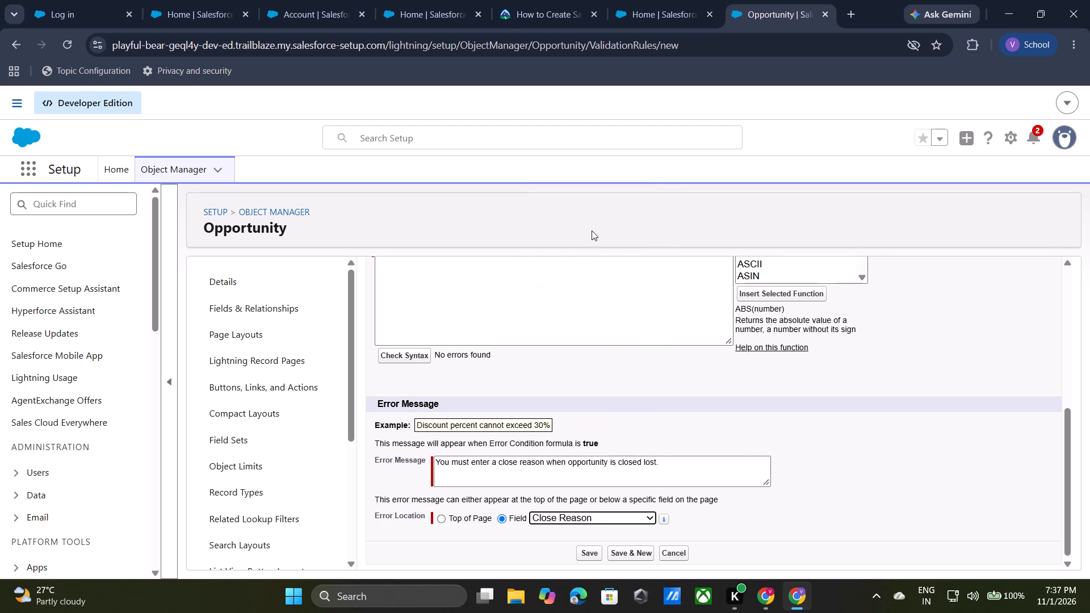
left_click(589, 553)
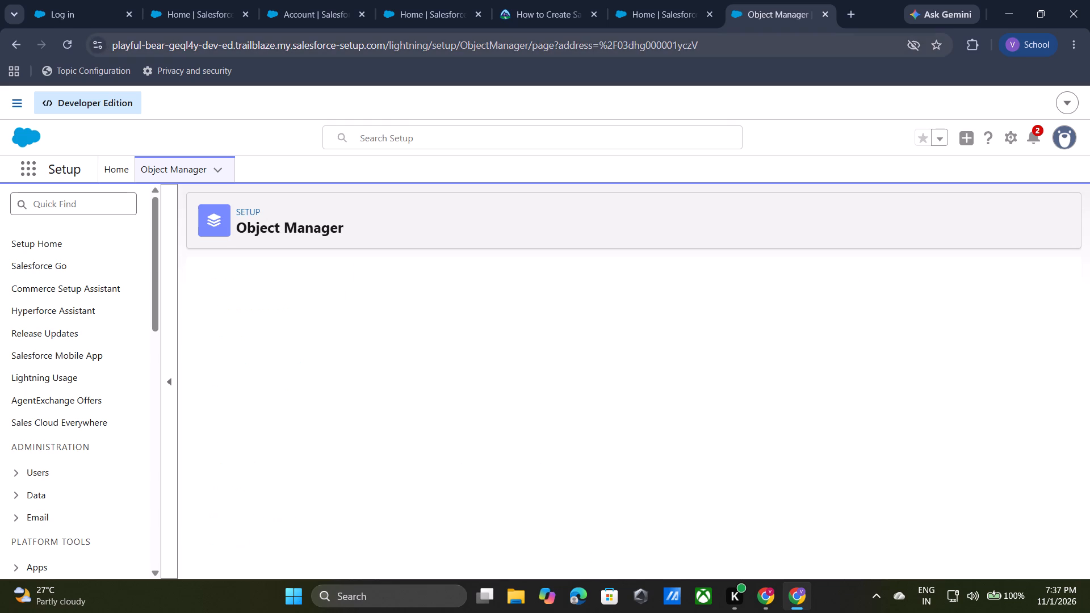
Return to Trailhead and submit the Create Validation Rules step for verification to earn 100 points.
left_click(560, 0)
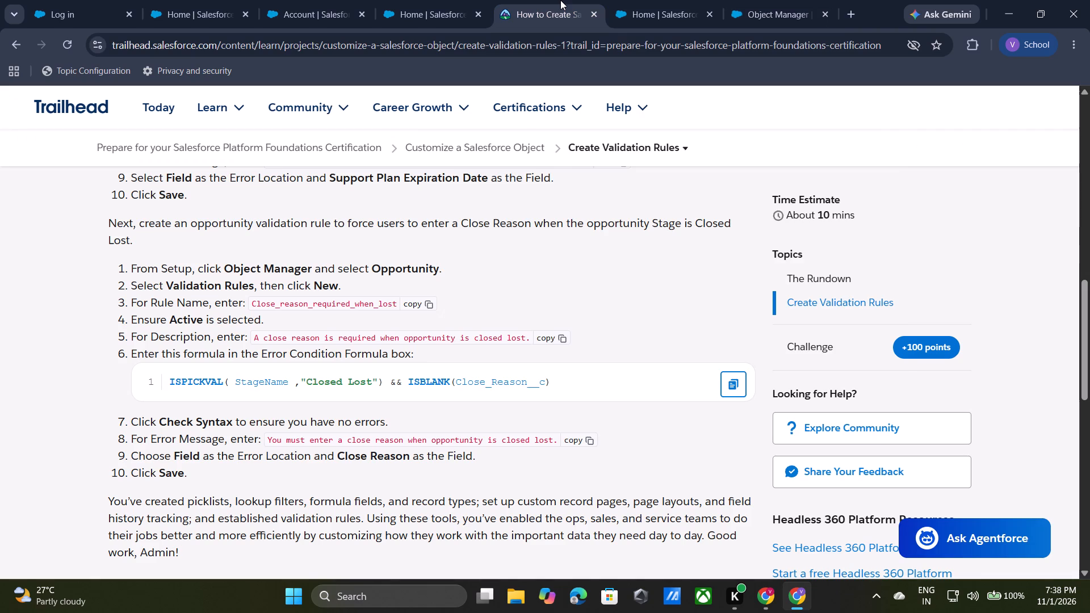
left_click(568, 460)
scroll(568, 460, "down", 2)
left_click(568, 460)
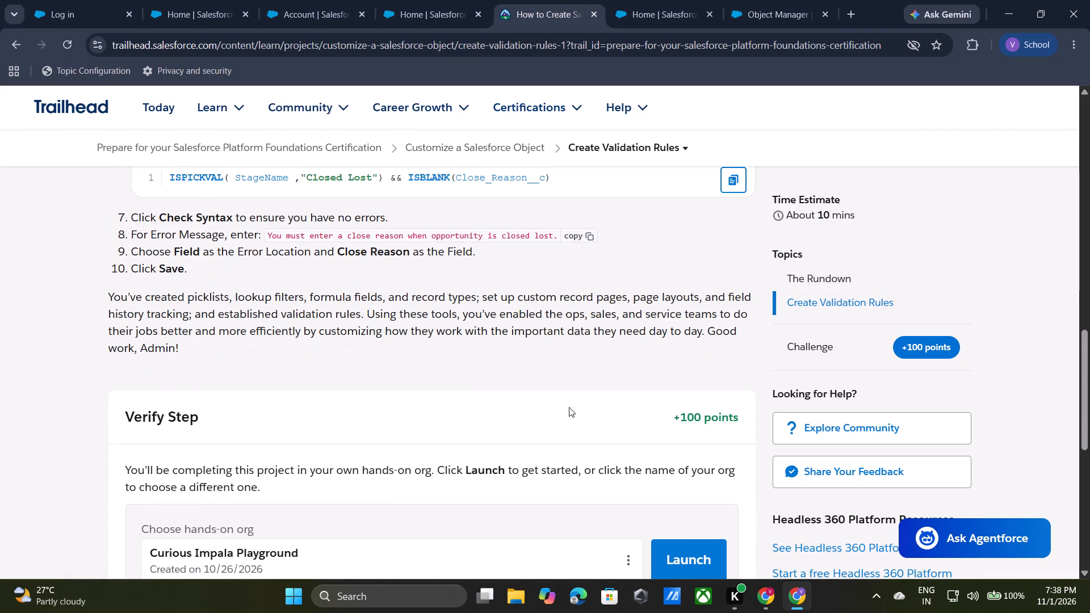
scroll(569, 407, "down", 1)
left_click(262, 489)
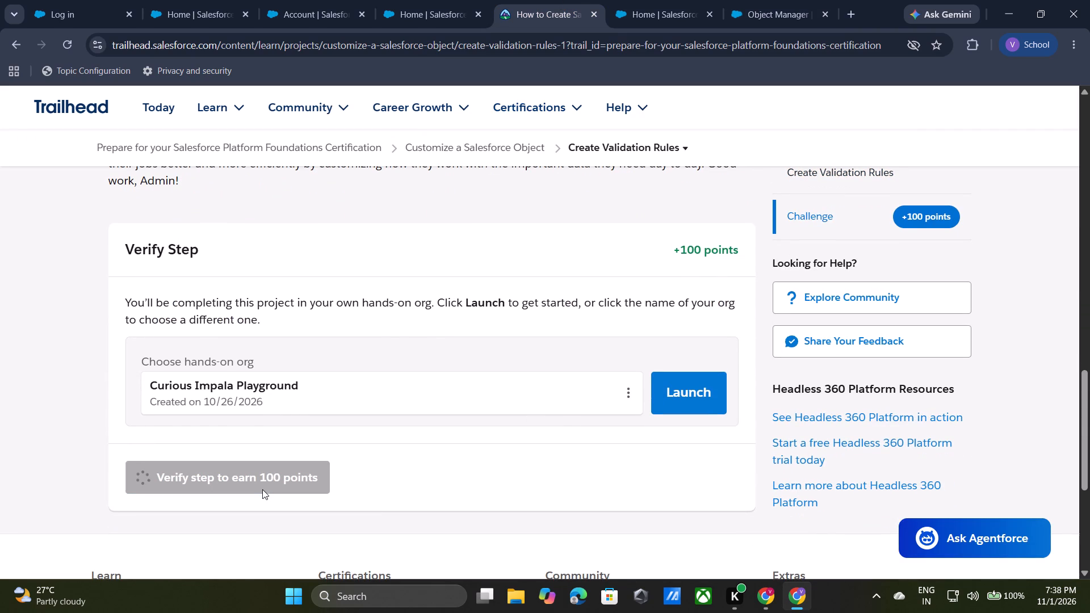
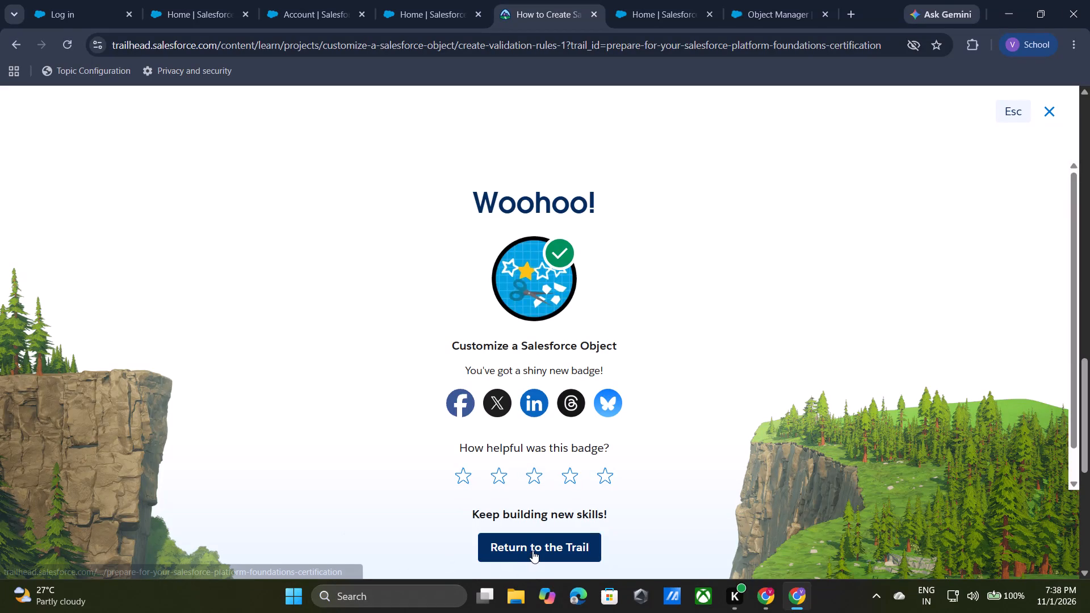
Return to the Salesforce Platform Foundations Certification trail from the badge completion page and dismiss the notification.
left_click(533, 551)
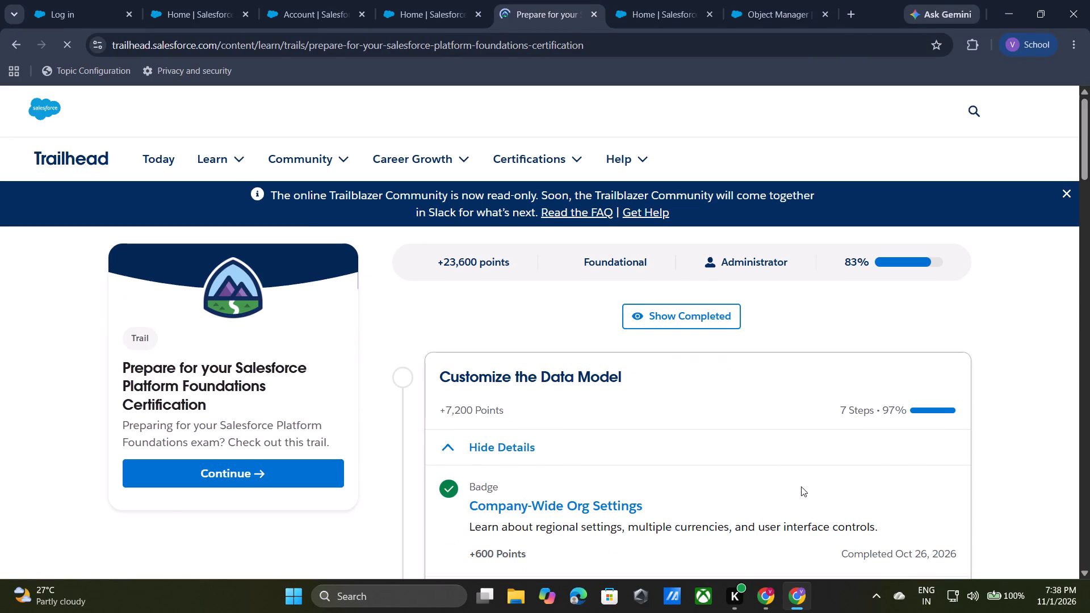
scroll(747, 390, "down", 7)
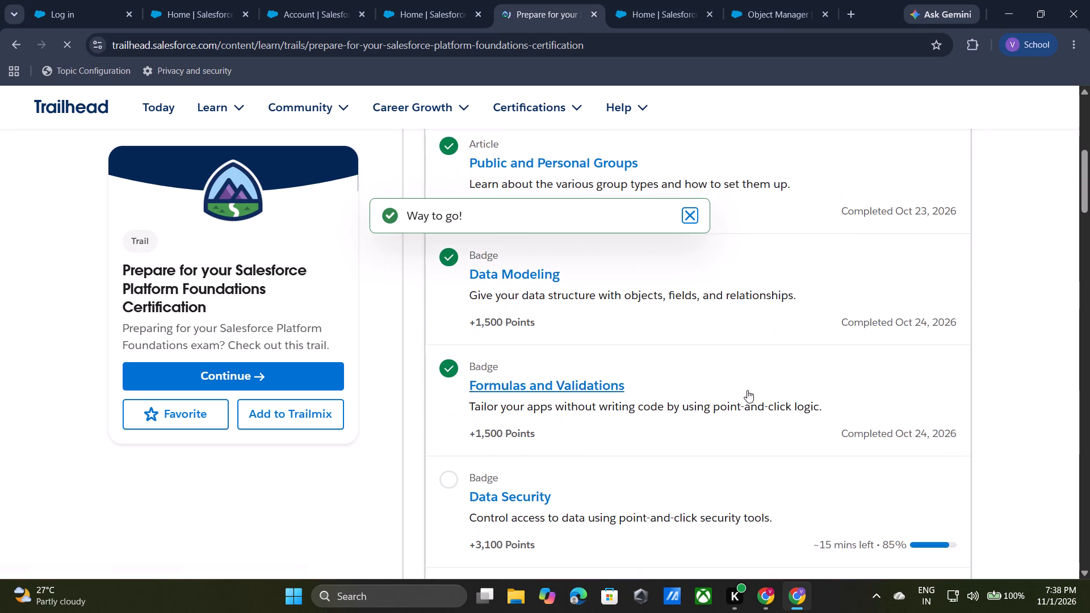
left_click(693, 215)
Review the trail's sections, from Customize the Data Model to the certification prep, for badges still to complete.
scroll(689, 384, "down", 2)
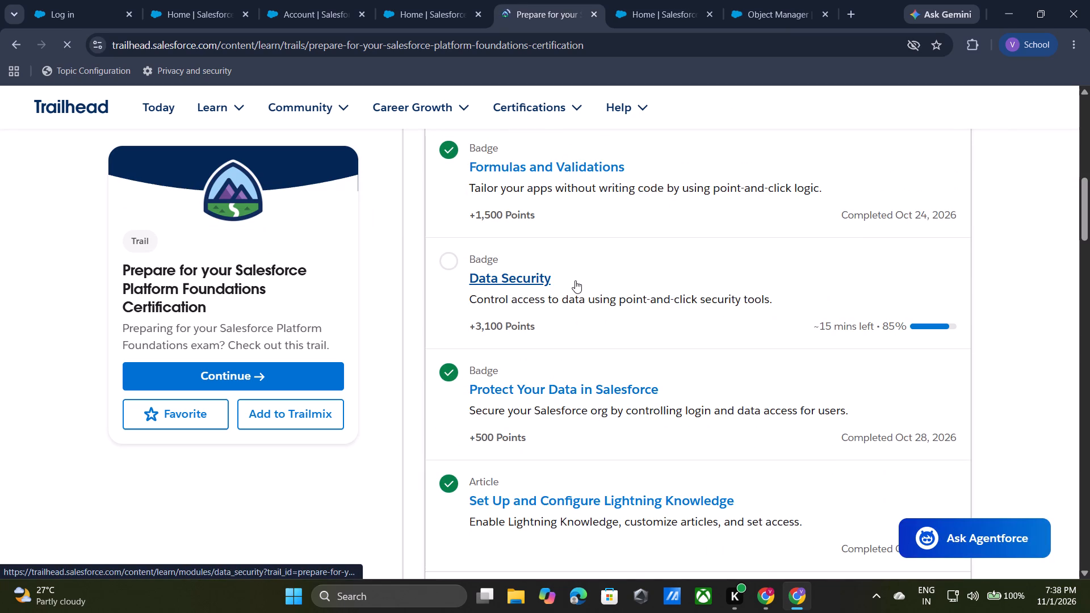
scroll(684, 371, "down", 3)
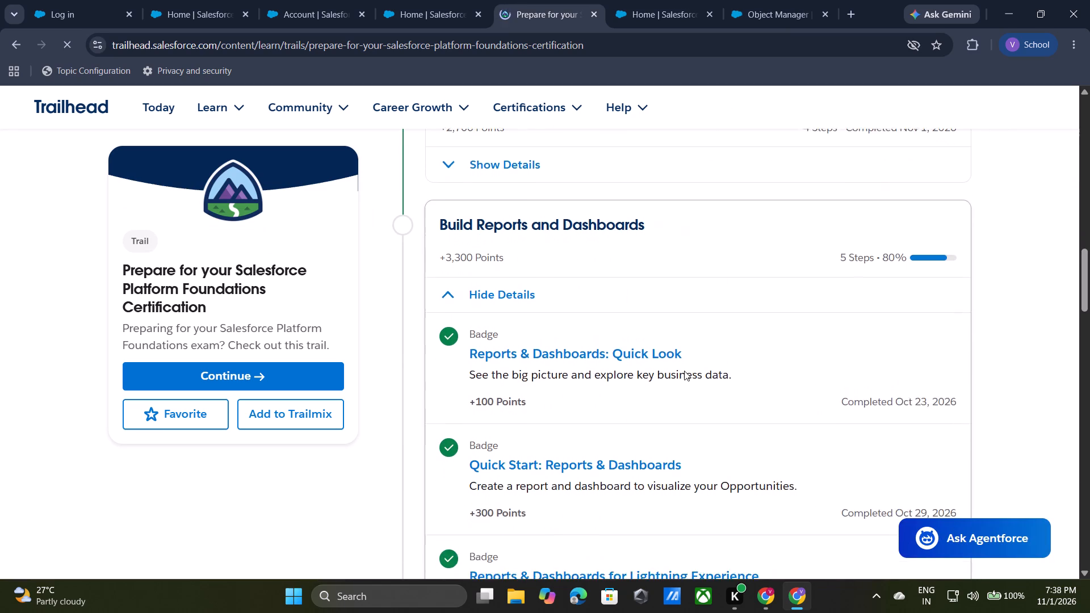
scroll(615, 301, "up", 1)
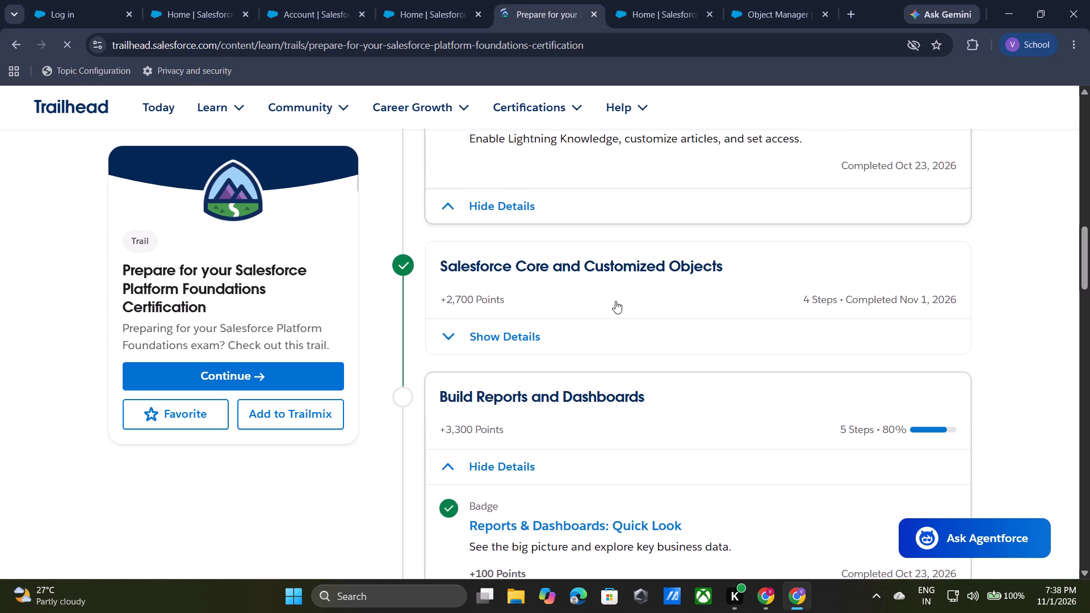
scroll(615, 301, "up", 1)
scroll(611, 357, "down", 2)
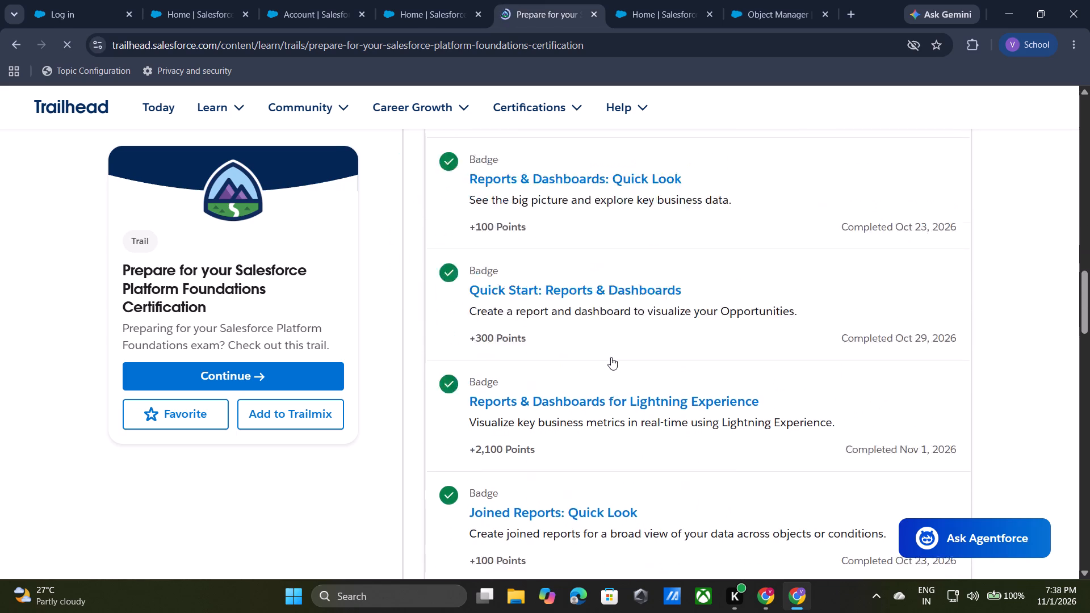
scroll(611, 357, "down", 6)
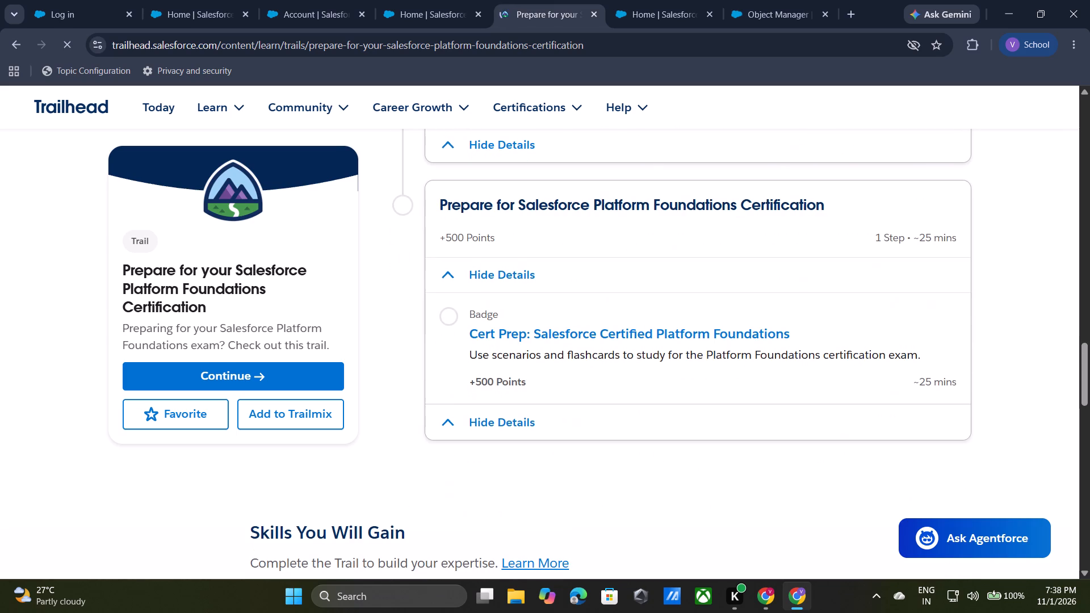
scroll(611, 357, "down", 1)
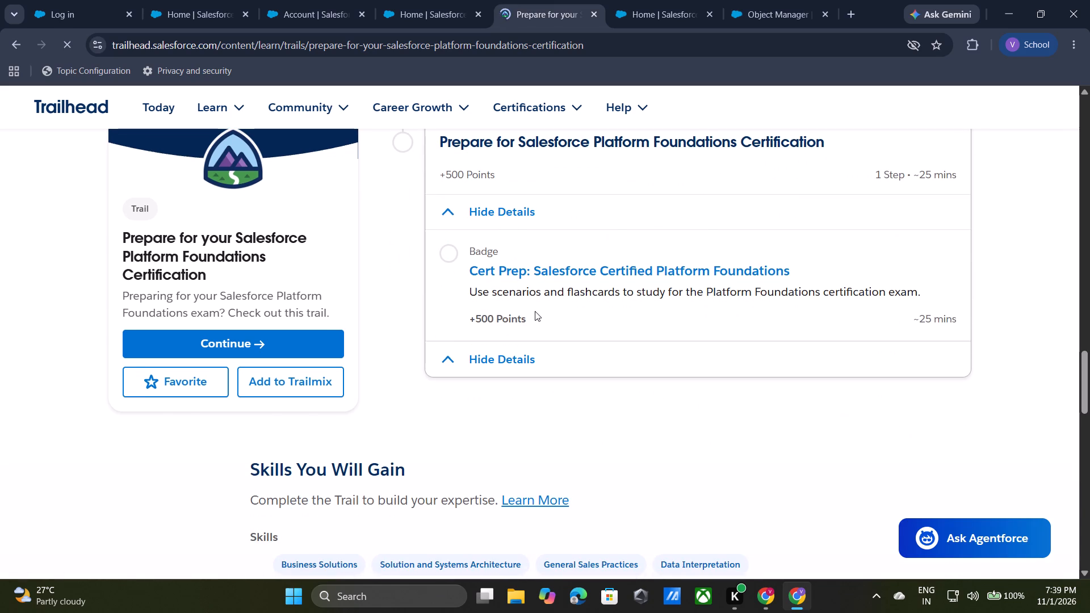
scroll(536, 317, "up", 3)
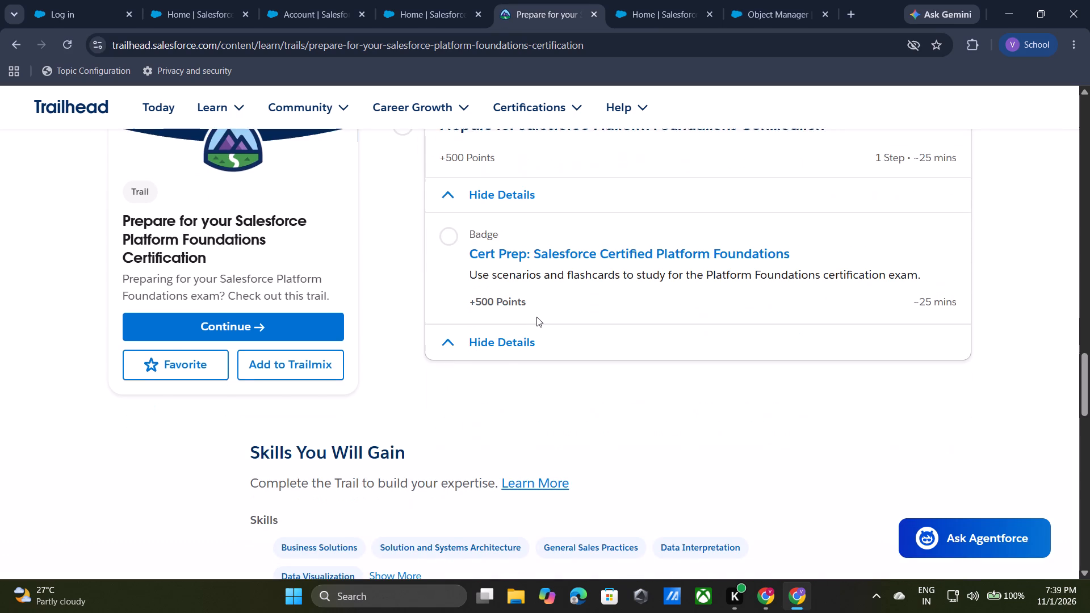
scroll(536, 317, "up", 2)
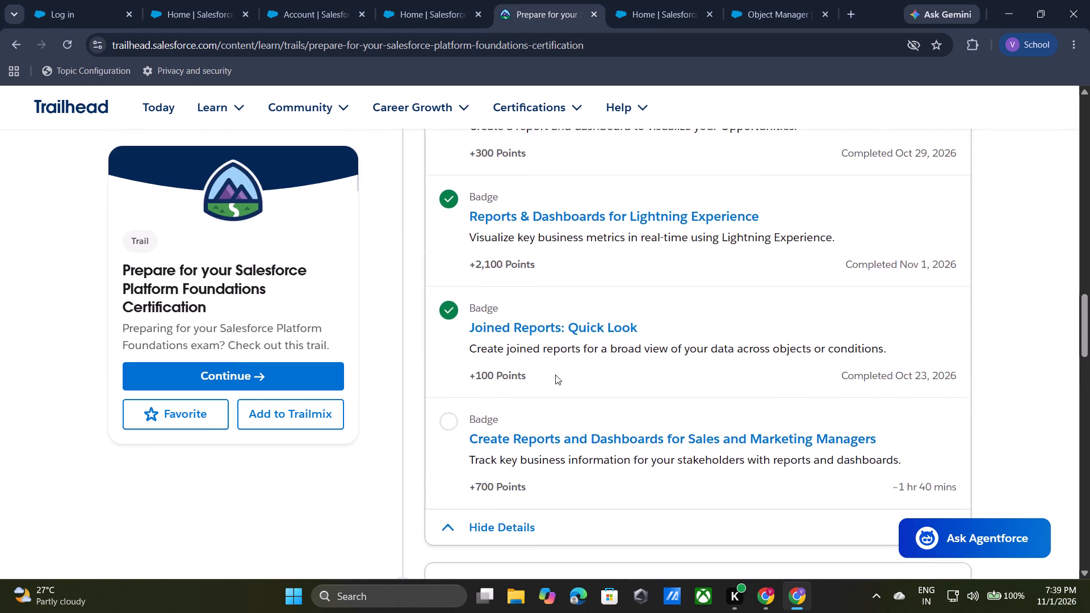
scroll(555, 384, "up", 7)
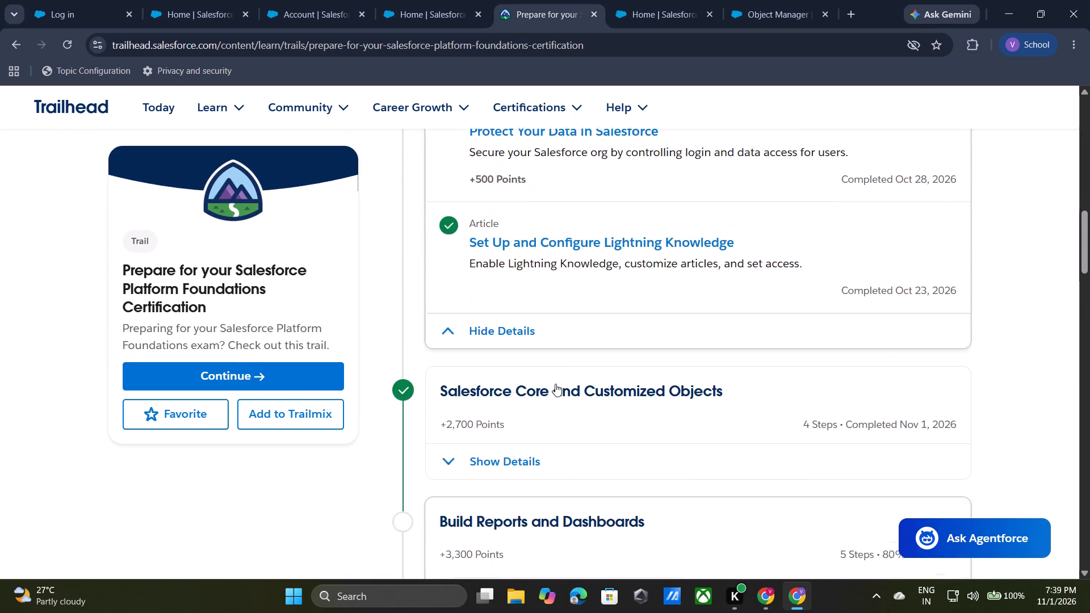
scroll(555, 384, "up", 7)
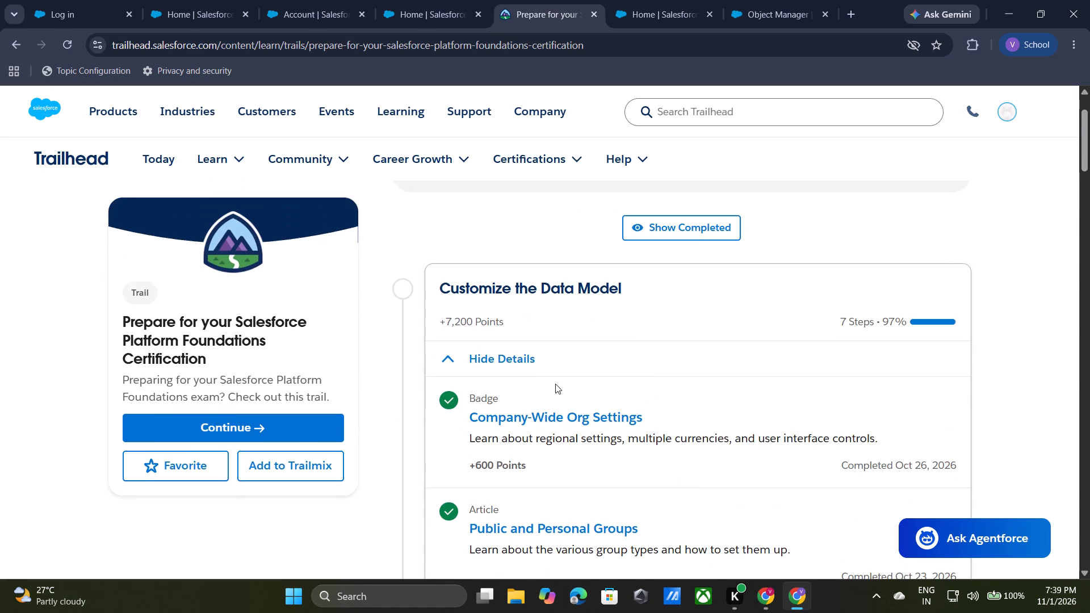
Open the Create Reports and Dashboards for Sales and Marketing Managers badge in the Build Reports and Dashboards section.
scroll(555, 384, "down", 6)
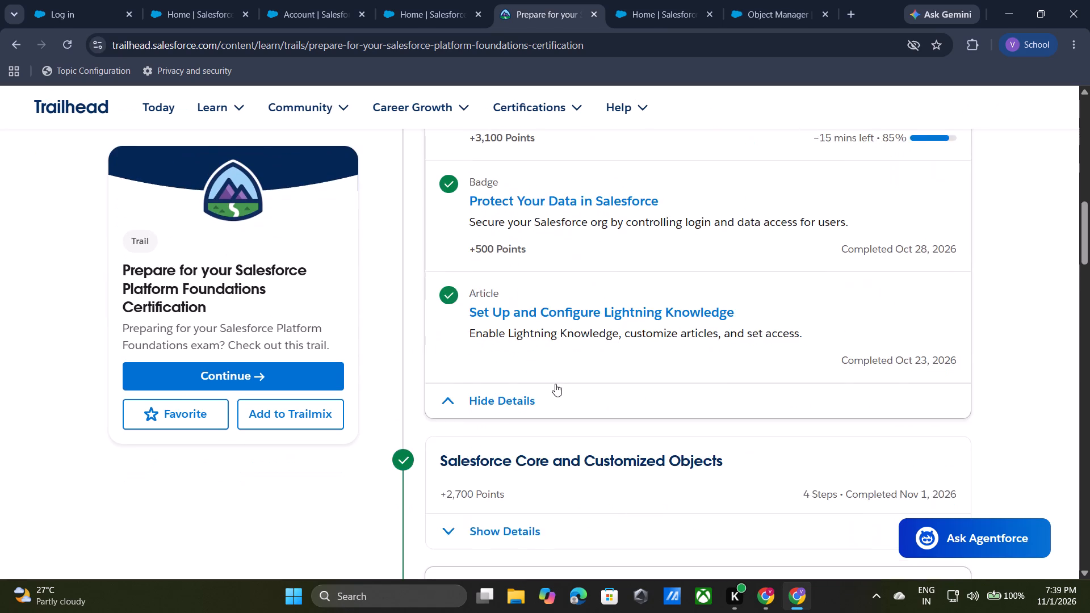
scroll(555, 384, "down", 8)
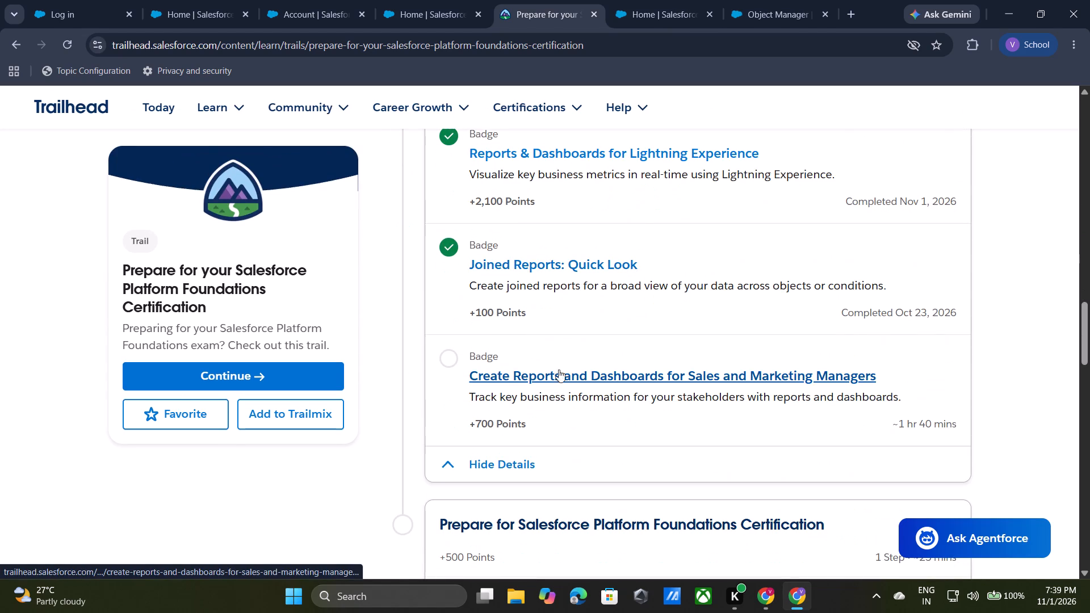
left_click(562, 372)
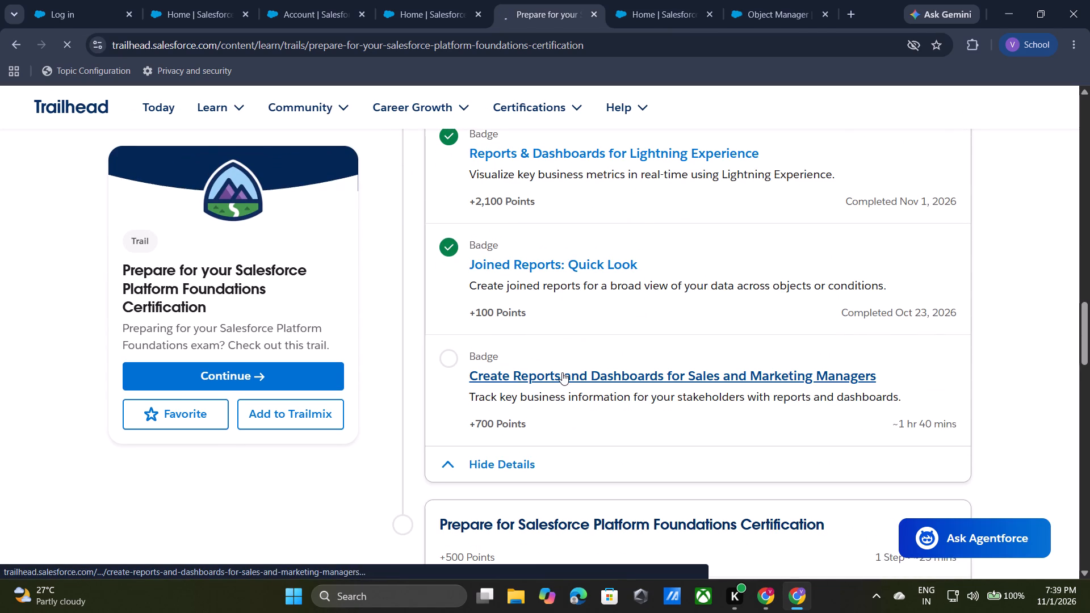
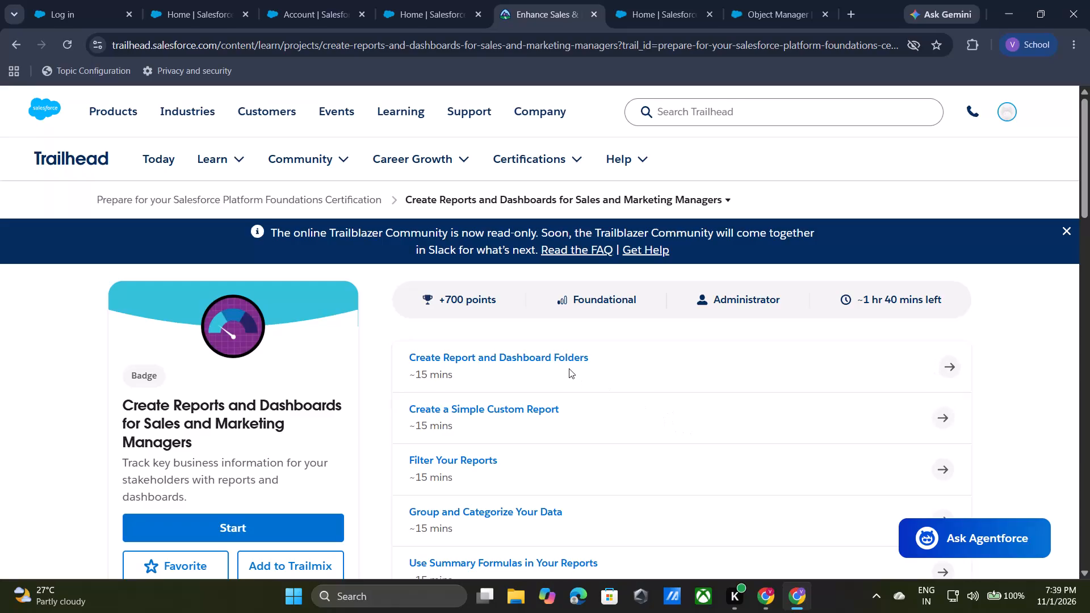
Open the Create Report and Dashboard Folders unit of the badge.
left_click(540, 352)
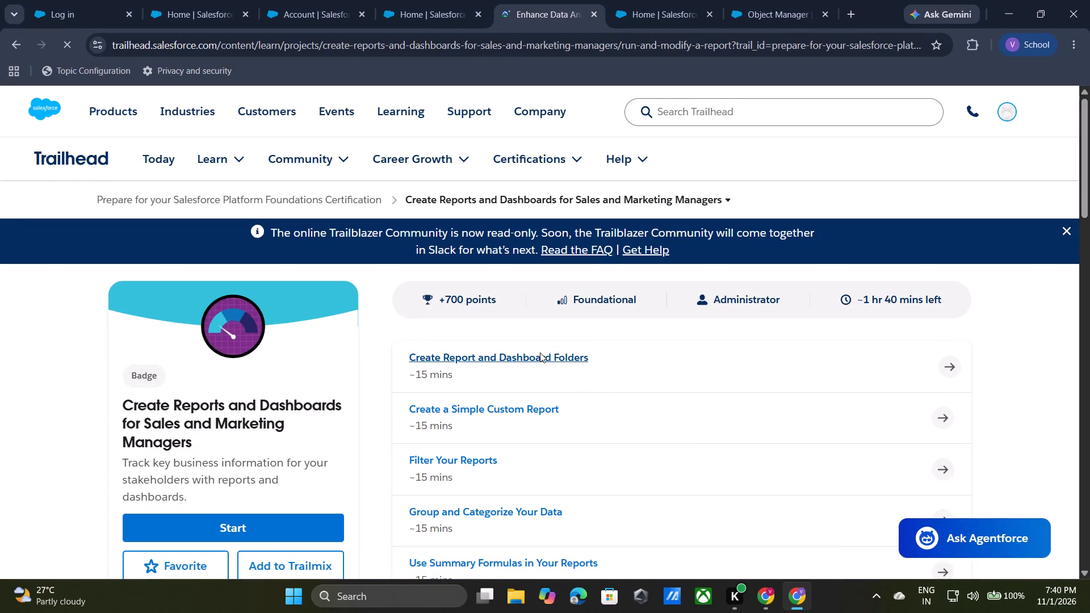
Look through the Create Report and Dashboard Folders unit, from the introduction and stakeholder reporting needs to the Verify Step section.
scroll(589, 387, "down", 3)
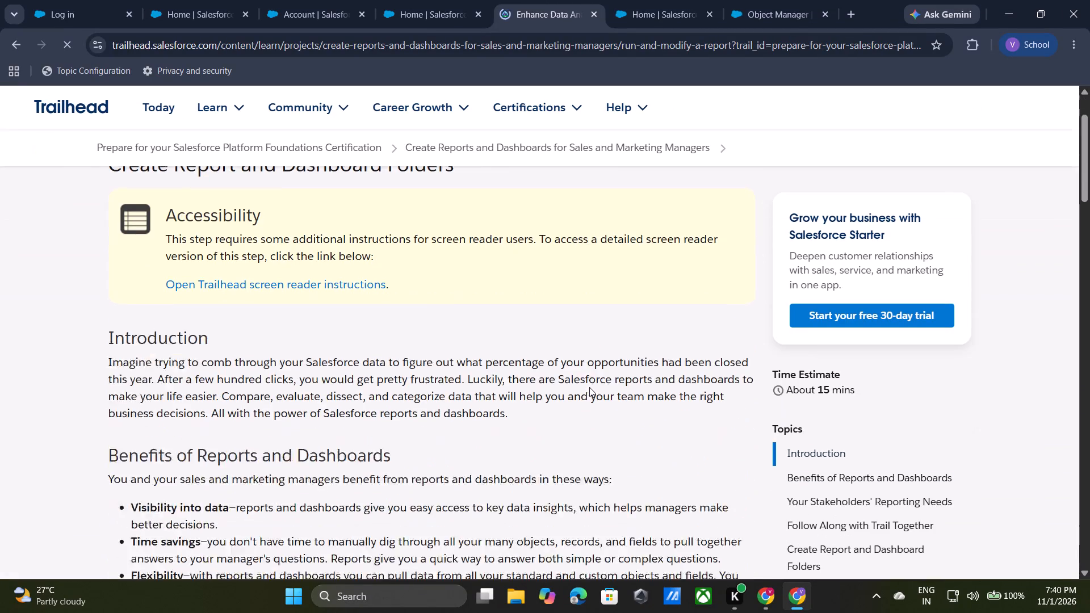
scroll(589, 387, "down", 12)
scroll(589, 387, "up", 2)
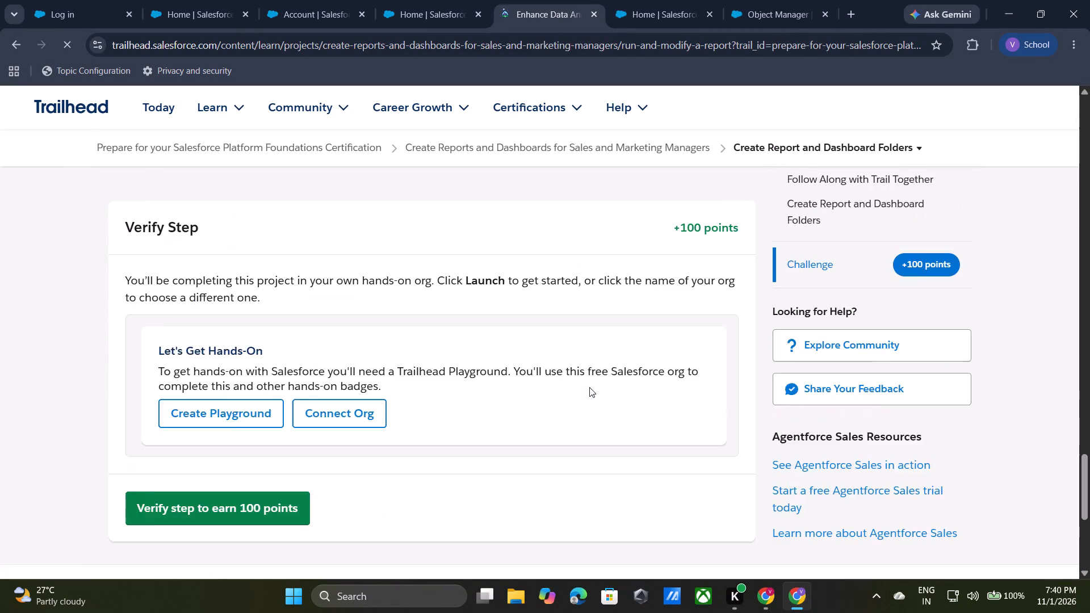
scroll(589, 387, "up", 2)
scroll(438, 317, "up", 9)
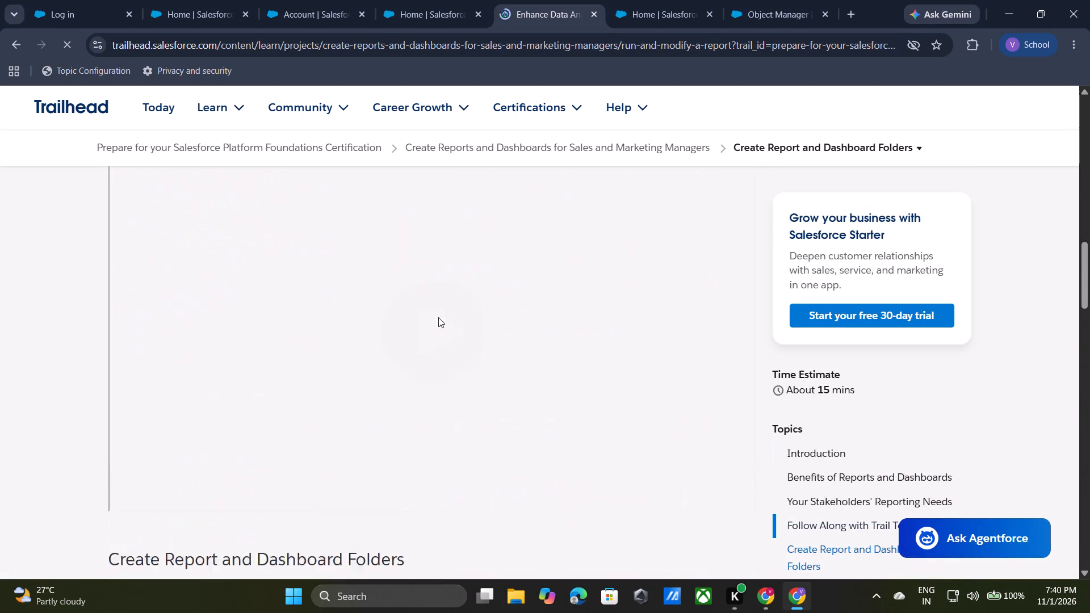
scroll(438, 317, "up", 6)
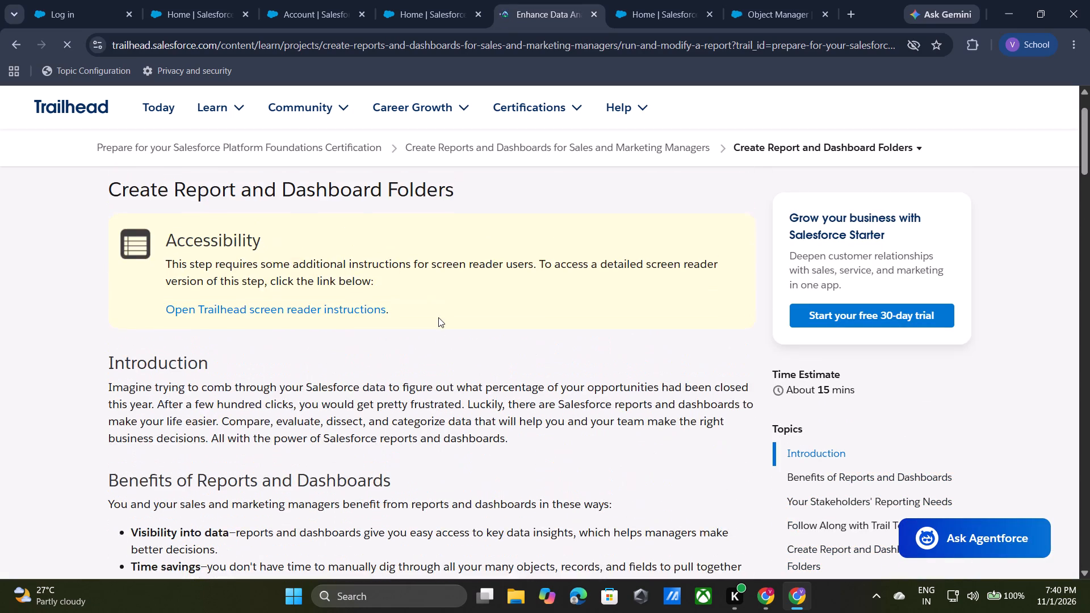
scroll(438, 317, "up", 1)
scroll(438, 317, "down", 6)
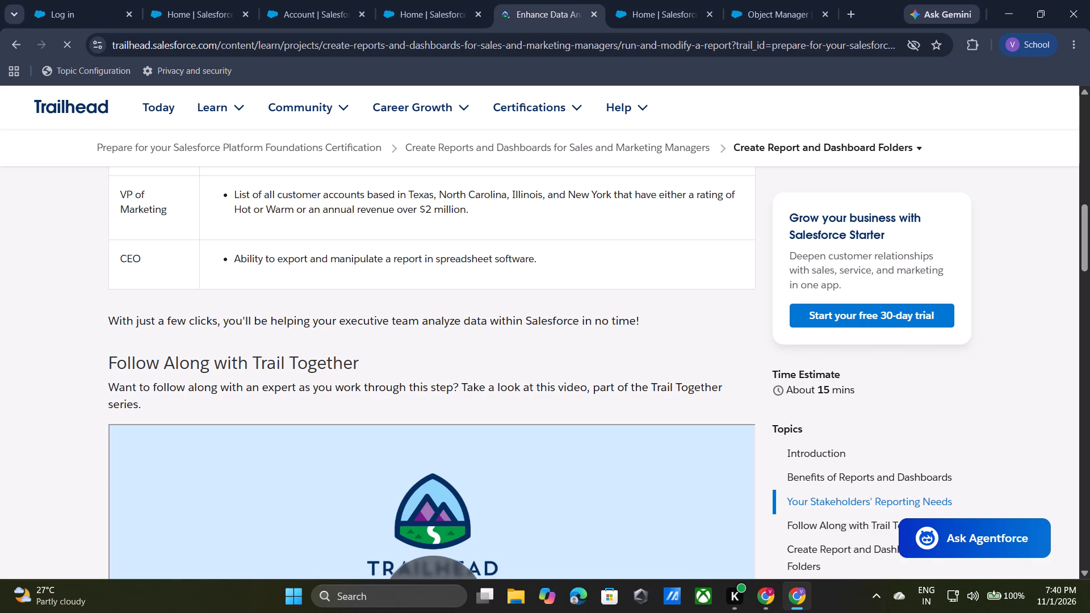
scroll(438, 317, "up", 12)
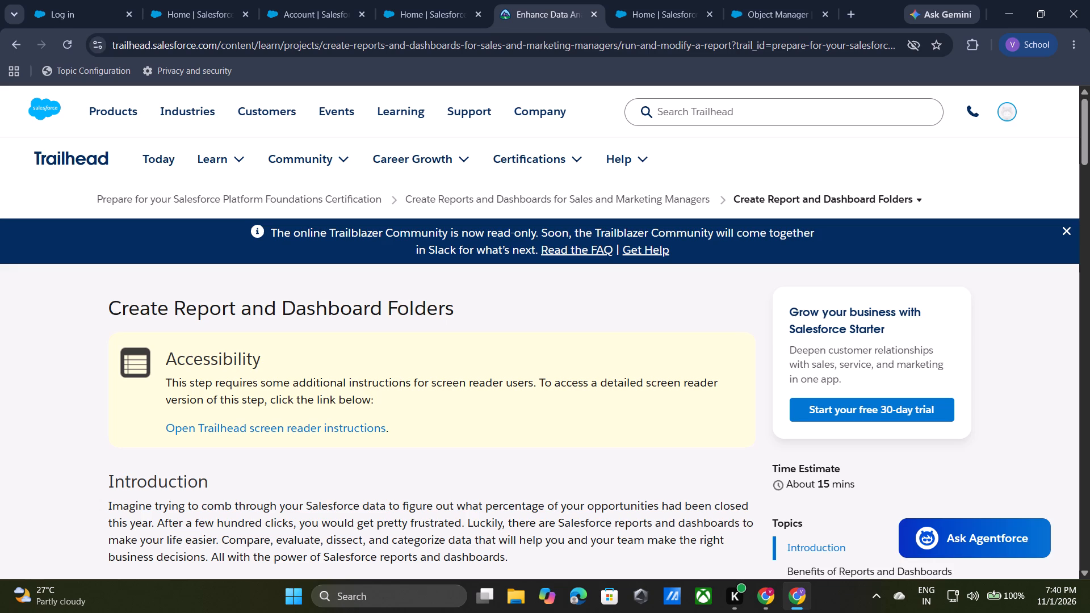
Copy the folder label Global Sales Reports from the unit's report folder instructions.
scroll(438, 317, "down", 9)
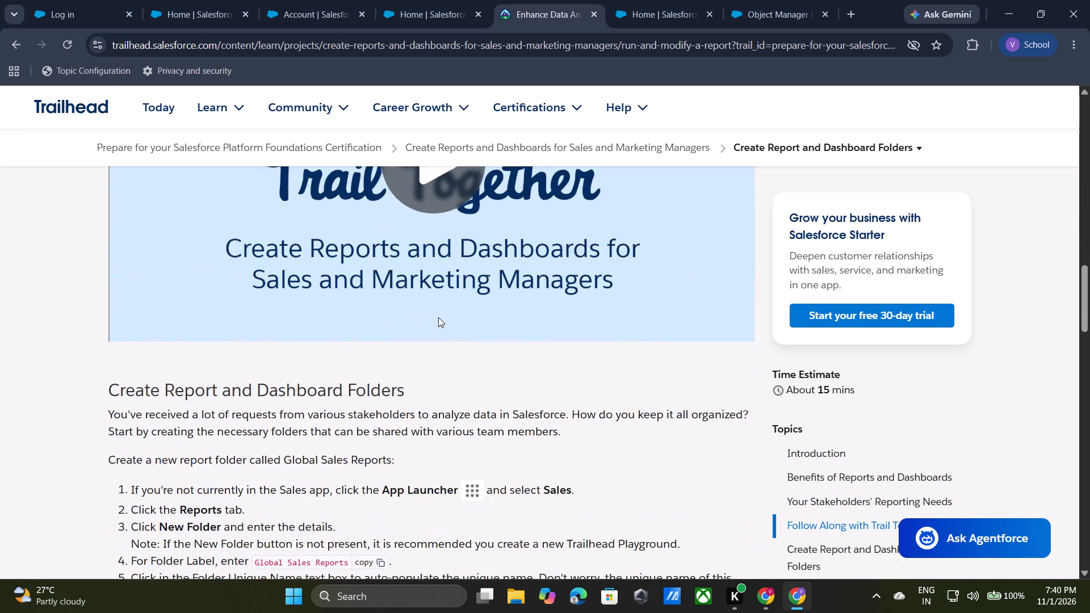
scroll(438, 317, "down", 2)
left_click(384, 426)
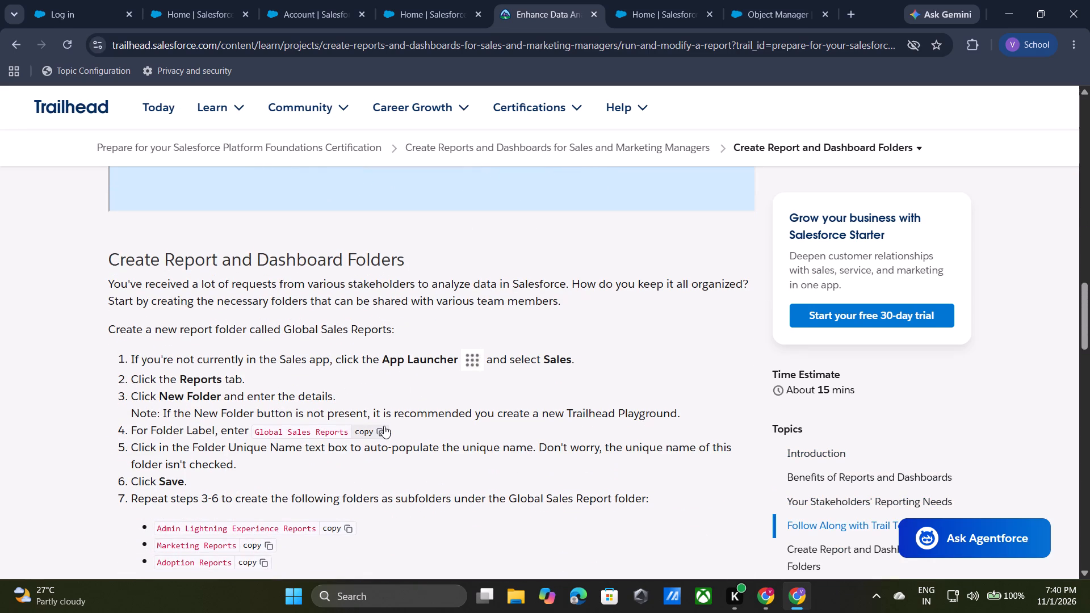
Close the old playground Home and Object Manager pages and launch the Curious Impala Playground from the Verify Step section.
left_click(707, 12)
left_click(707, 12)
scroll(539, 423, "down", 11)
scroll(539, 423, "up", 3)
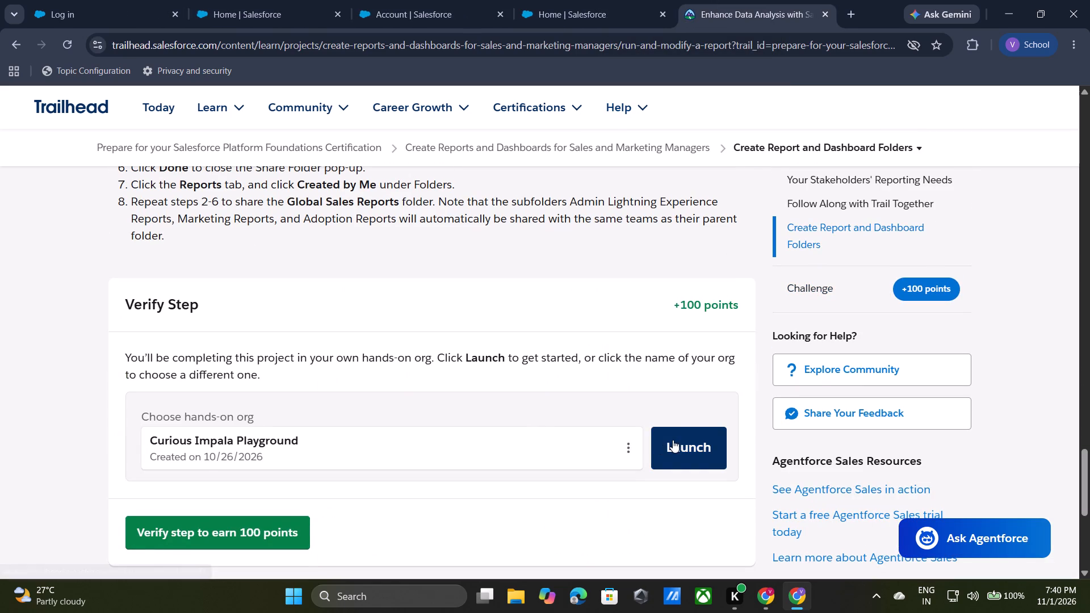
left_click(673, 440)
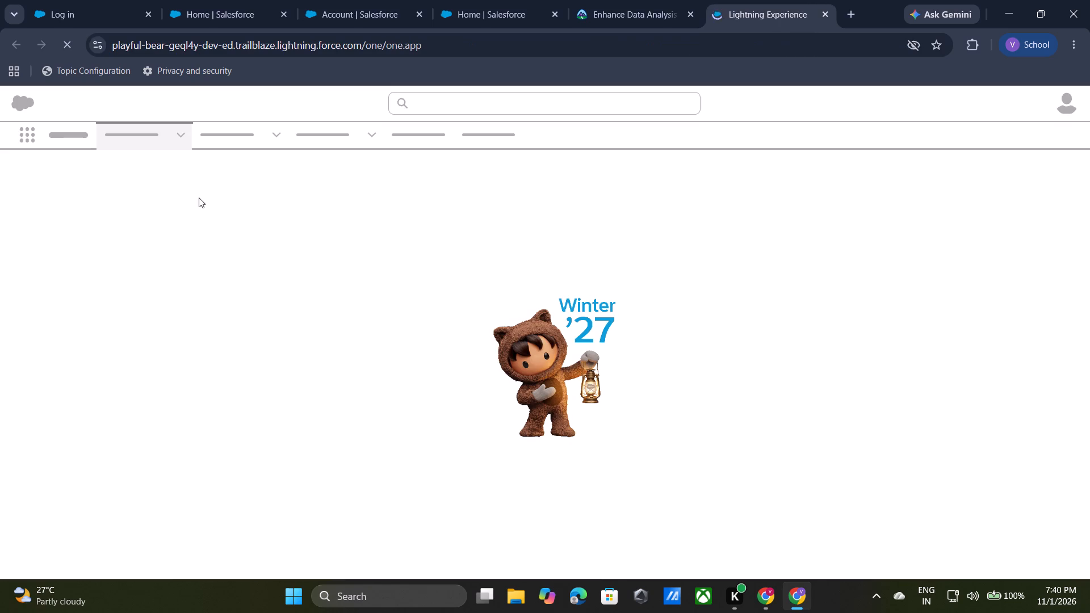
Open the Reports list in the playground's Sales app.
left_click(24, 133)
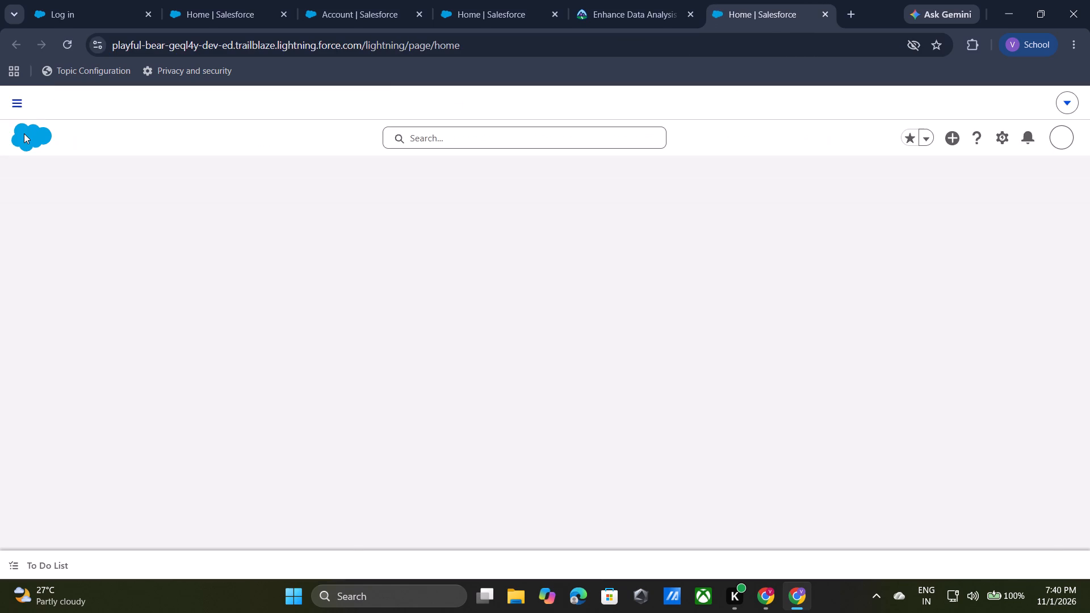
left_click(19, 180)
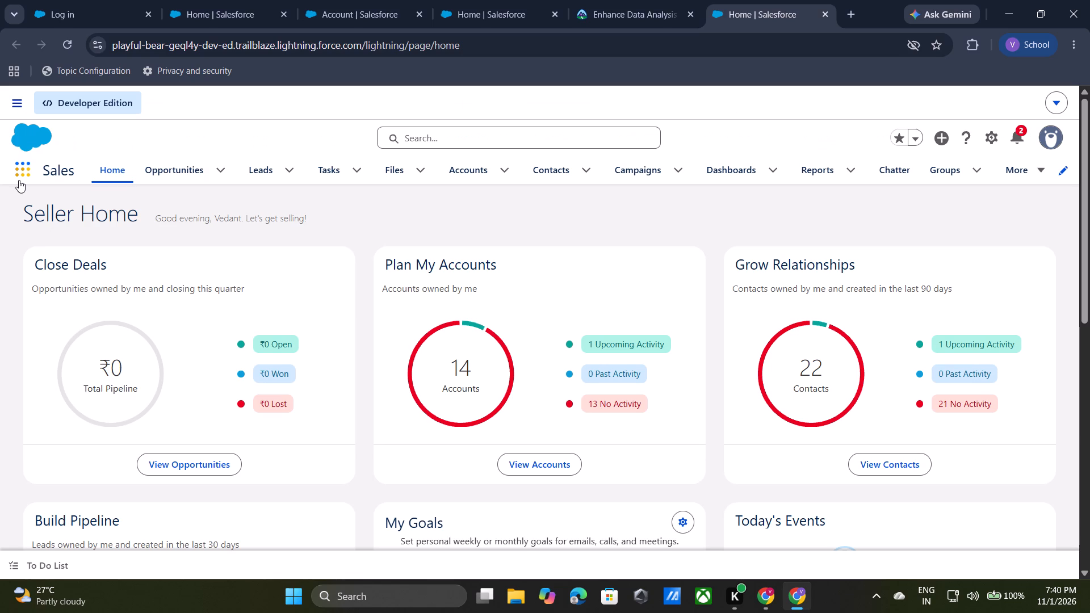
left_click(804, 170)
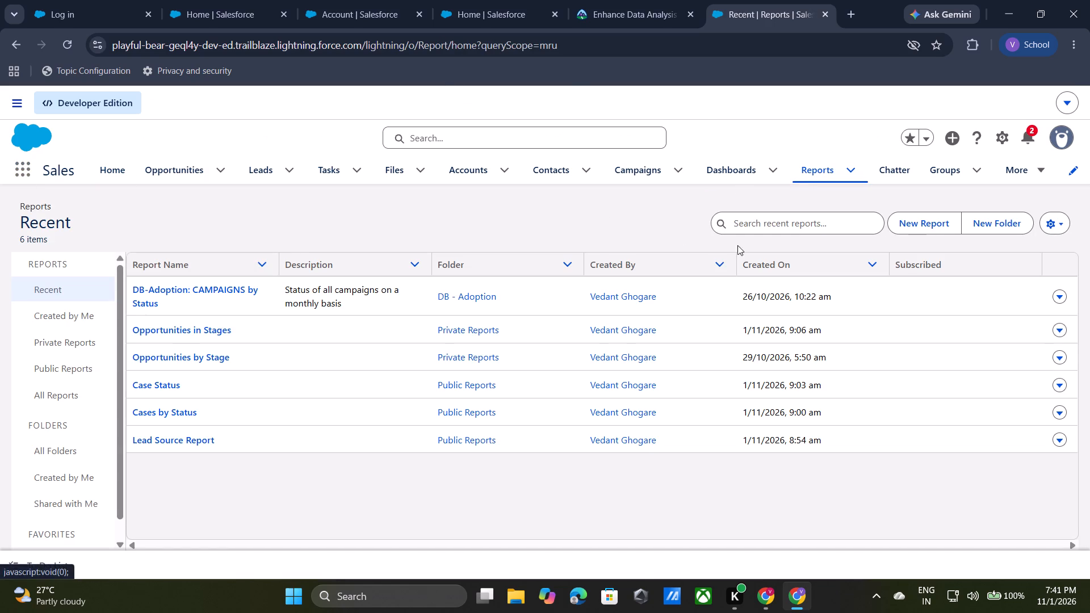
Create a report folder labelled Global Sales Reports with the auto-populated unique name GlobalSalesReports.
left_click(990, 218)
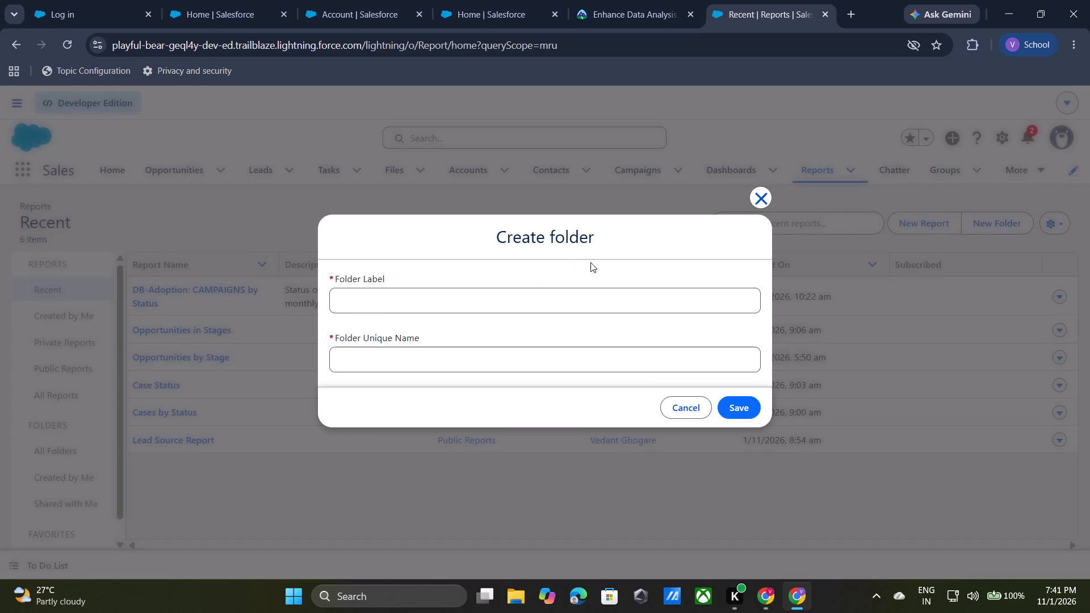
left_click(512, 294)
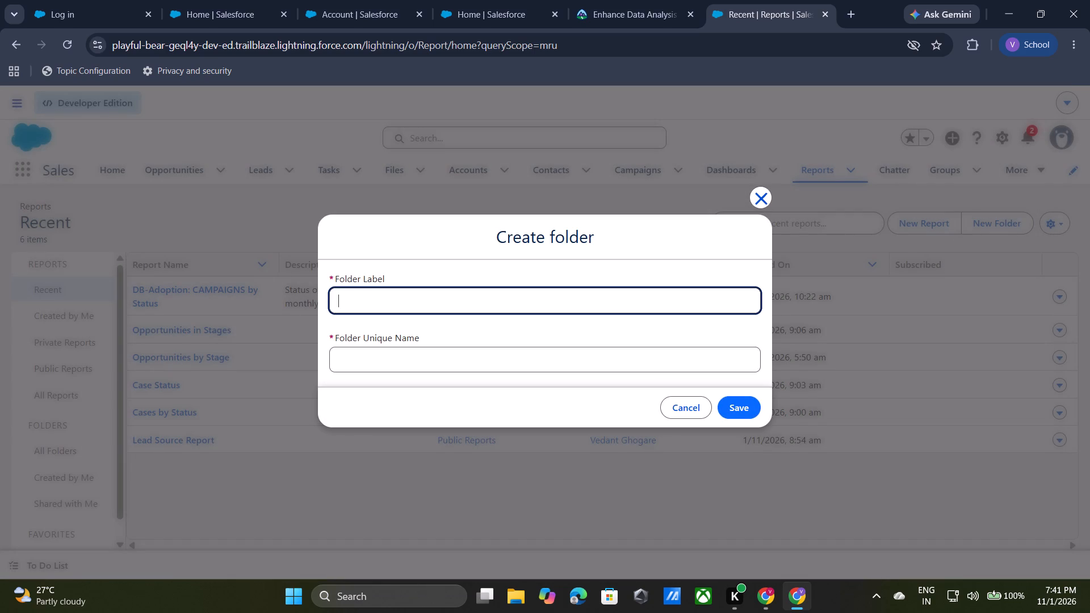
key("ctrl+v")
left_click(597, 338)
scroll(597, 338, "down", 1)
left_click(567, 318)
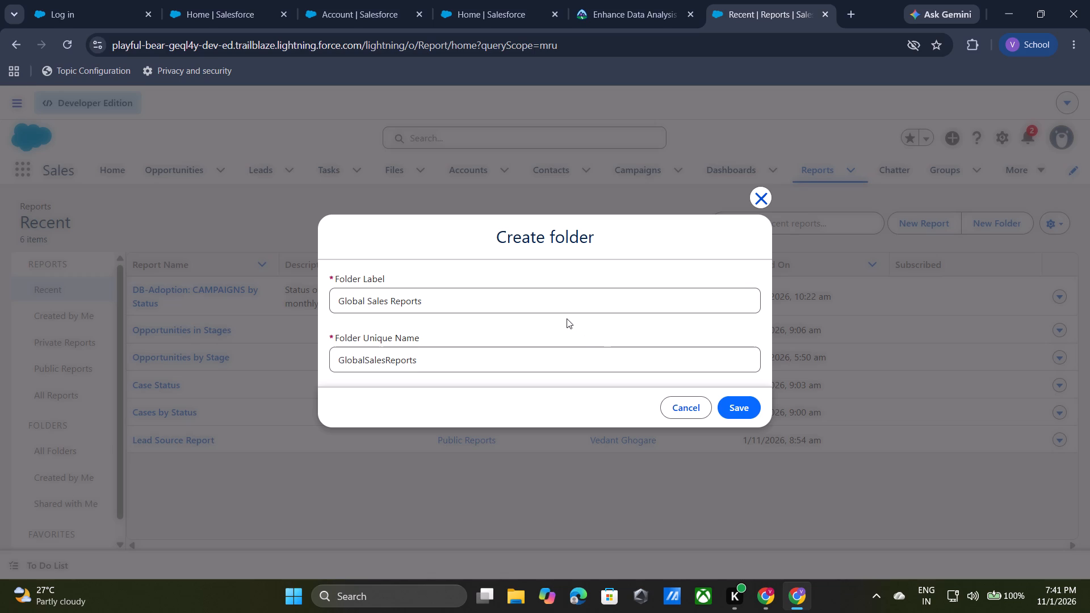
scroll(567, 318, "down", 3)
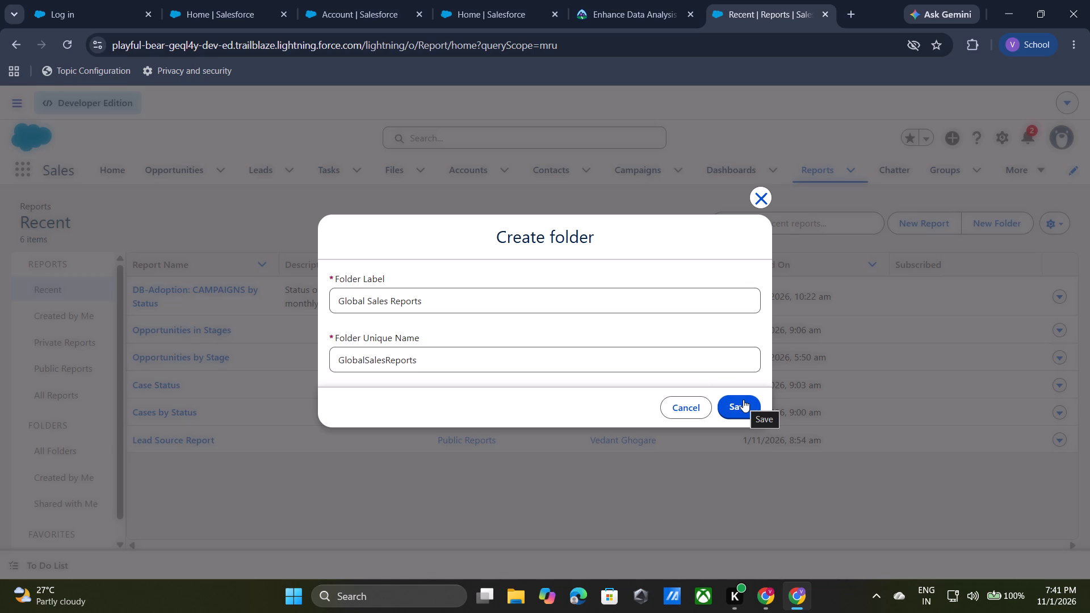
left_click(743, 408)
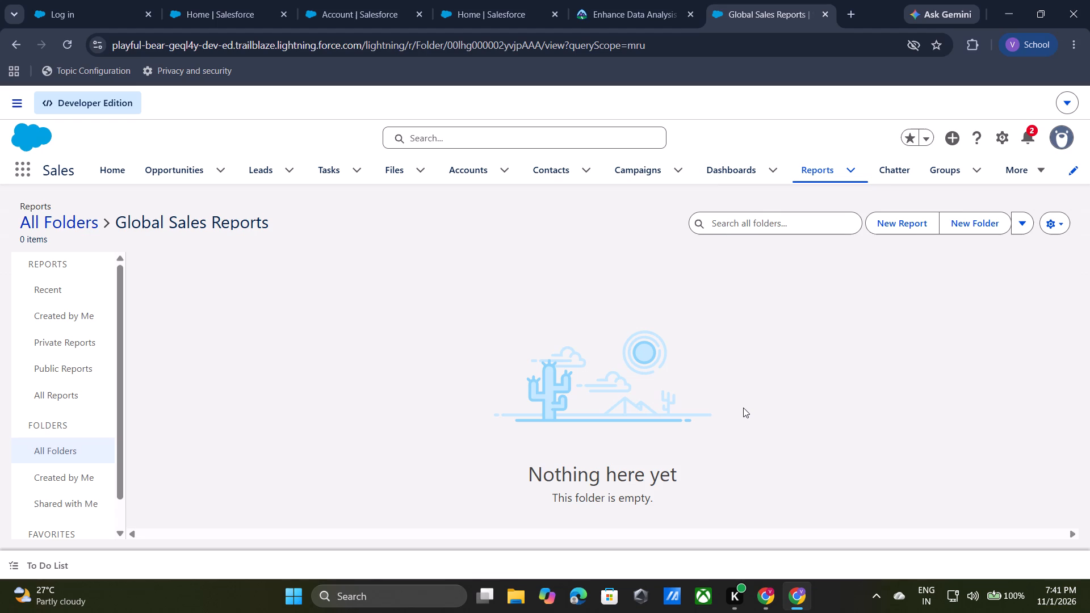
Create the subfolder Admin Lightning Experience Reports inside Global Sales Reports, copying its label from the Trailhead instructions and letting the unique name auto-populate.
left_click(647, 0)
scroll(370, 424, "up", 5)
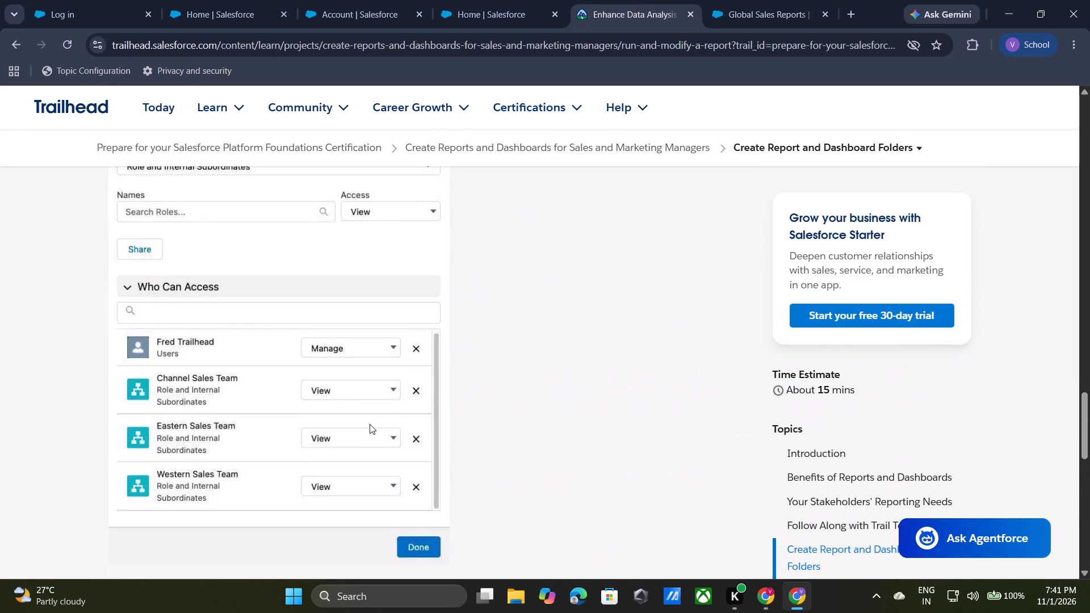
scroll(370, 424, "up", 7)
scroll(370, 424, "down", 3)
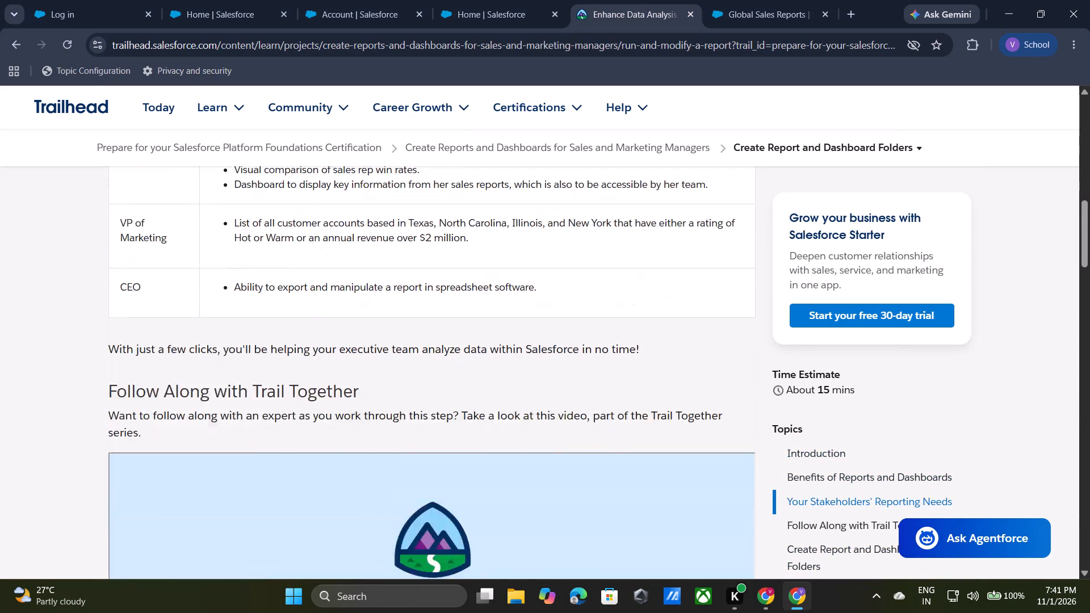
scroll(370, 424, "down", 8)
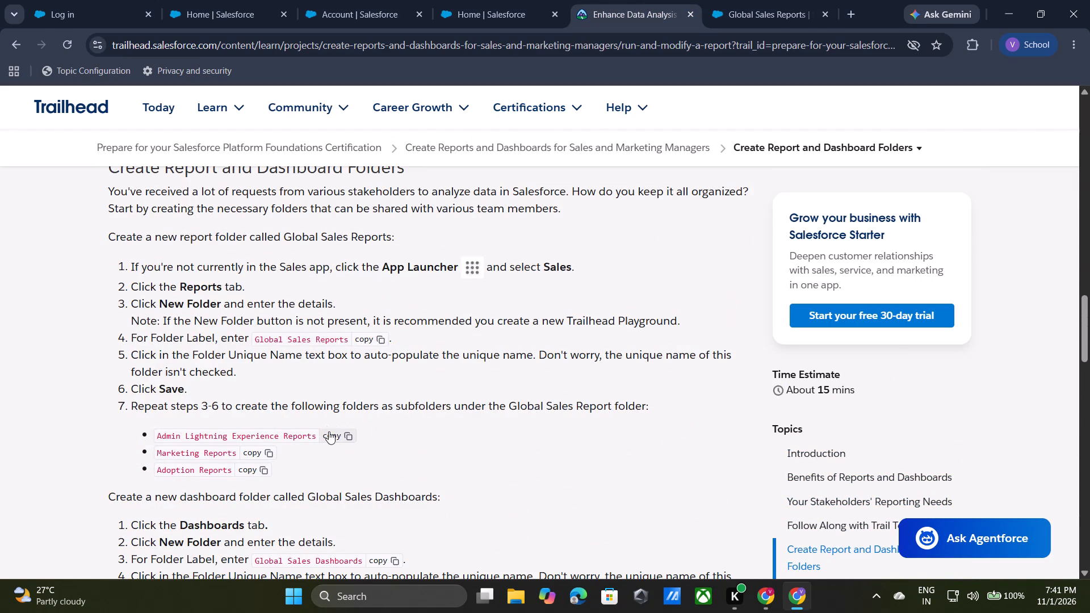
left_click(329, 431)
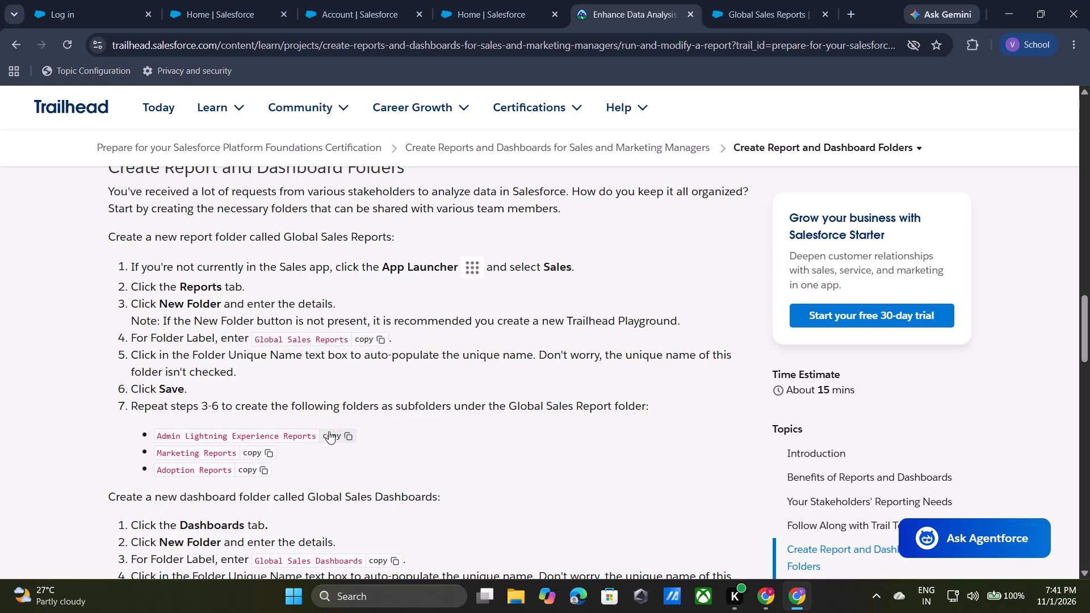
left_click(770, 0)
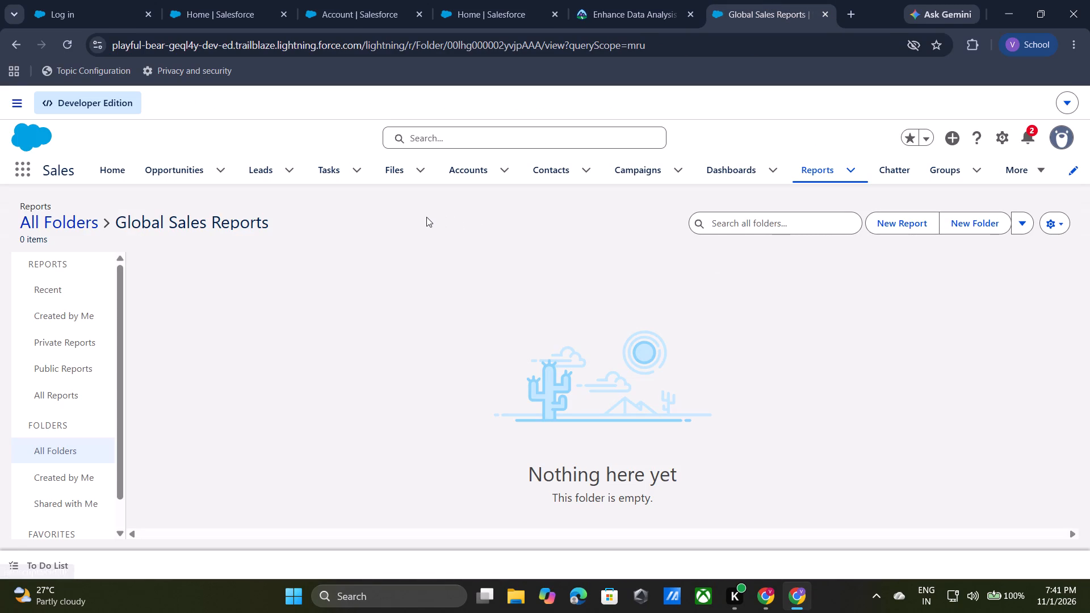
left_click(955, 228)
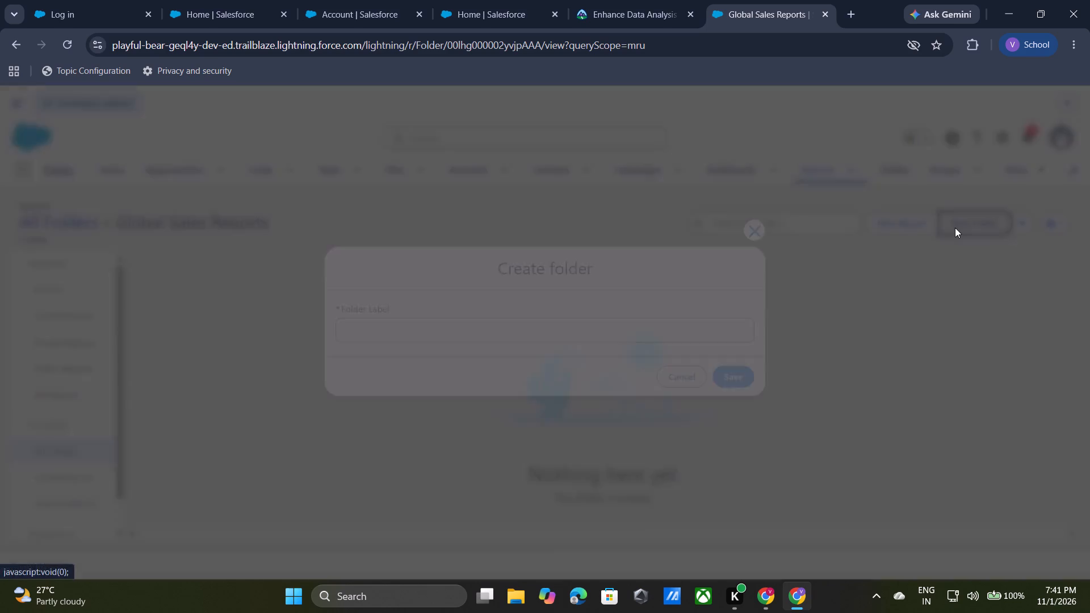
left_click(561, 293)
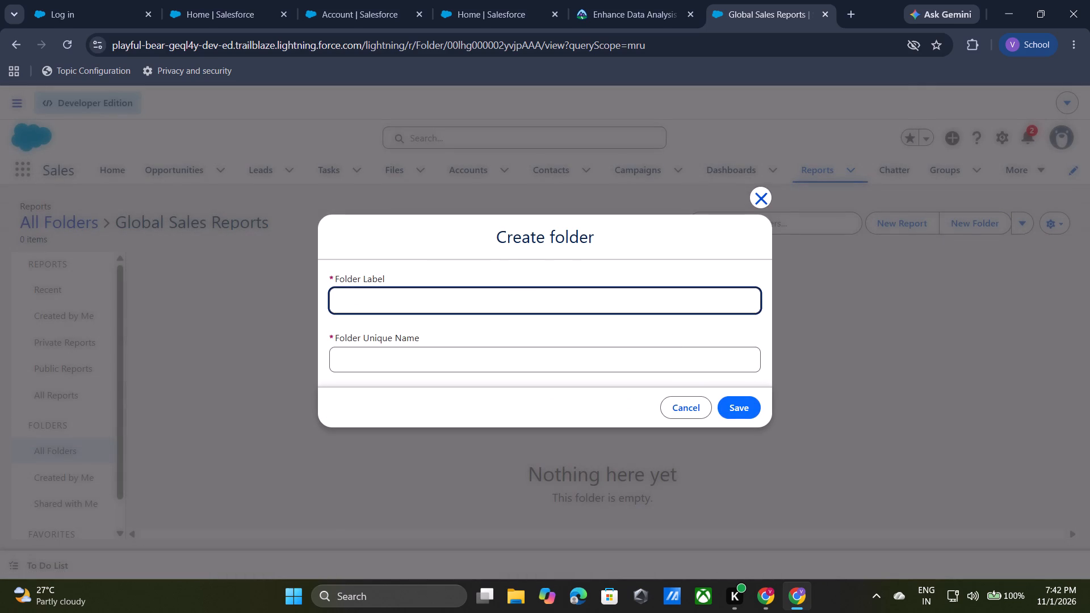
key("ctrl+v")
left_click(606, 324)
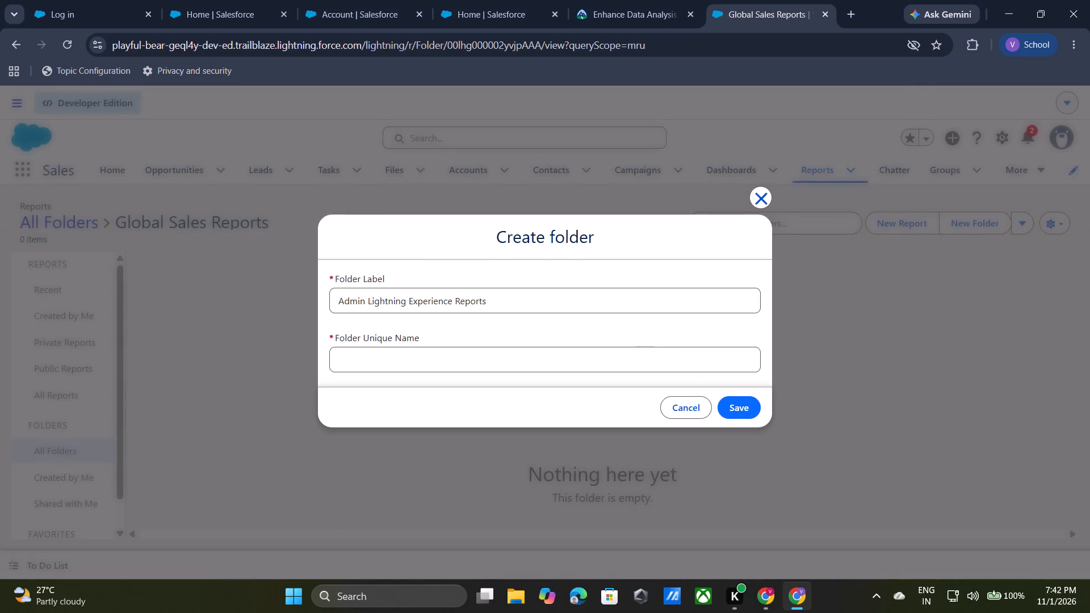
left_click(618, 315)
left_click(568, 347)
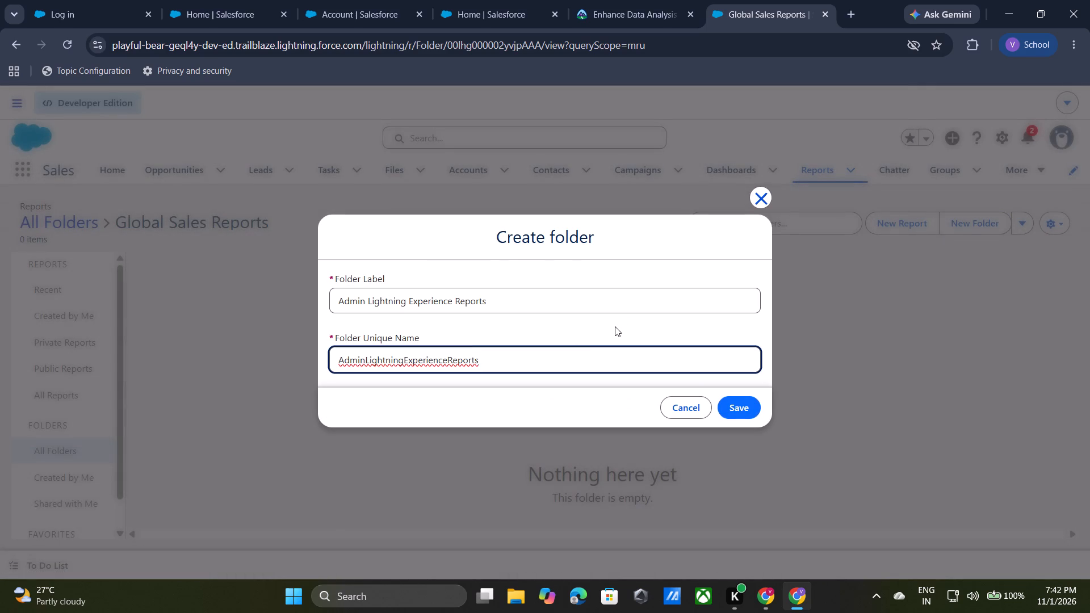
left_click(615, 326)
left_click(743, 408)
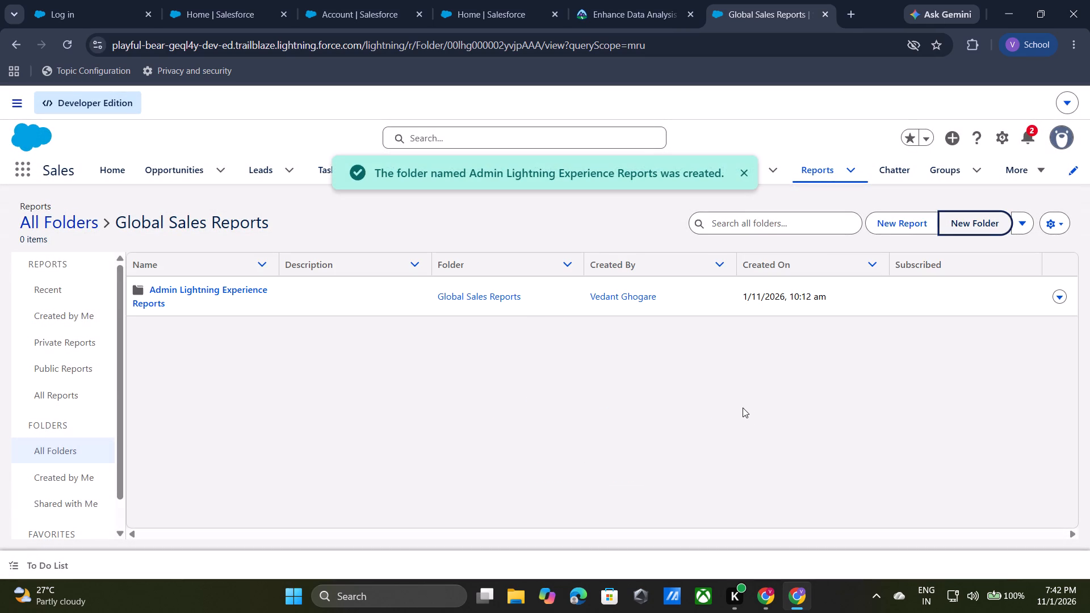
Create the subfolder Marketing Reports inside Global Sales Reports, copying its label from the Trailhead instructions and letting the unique name auto-populate.
left_click(594, 6)
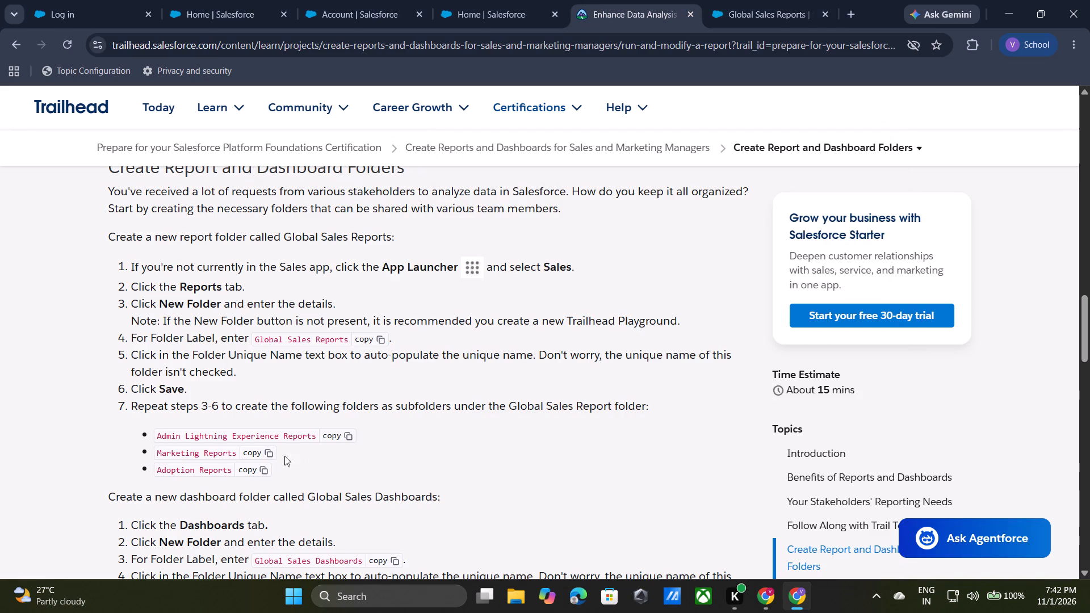
left_click(259, 451)
left_click(764, 15)
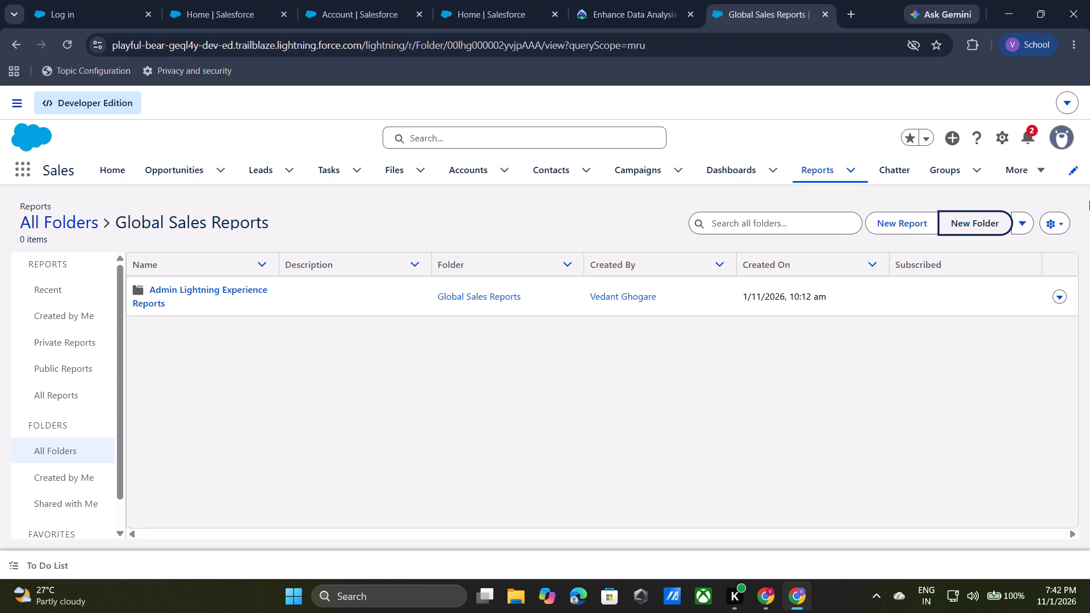
left_click(973, 229)
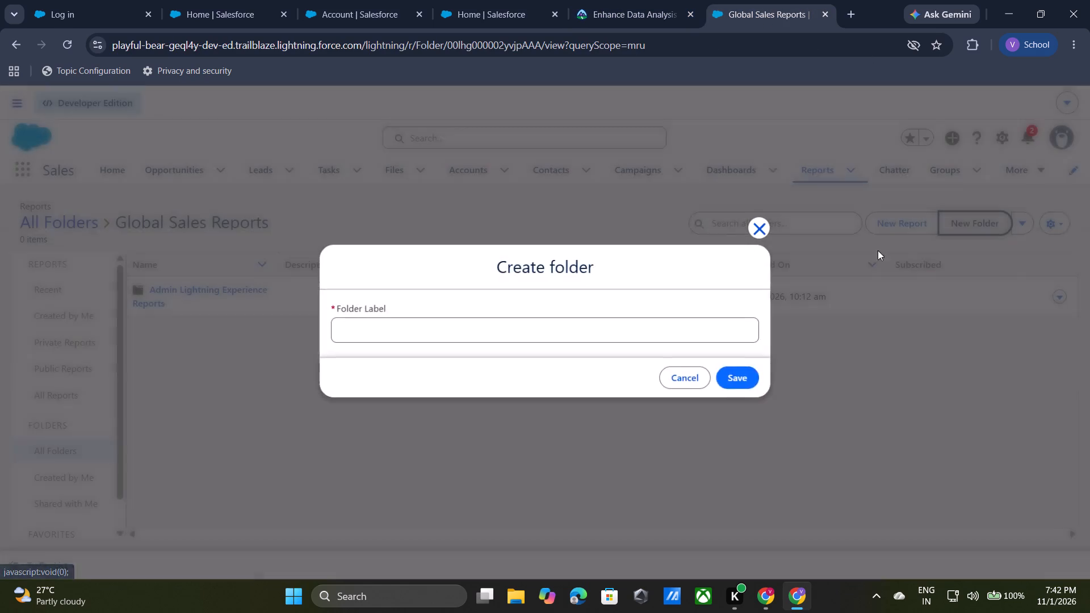
key("ctrl+v")
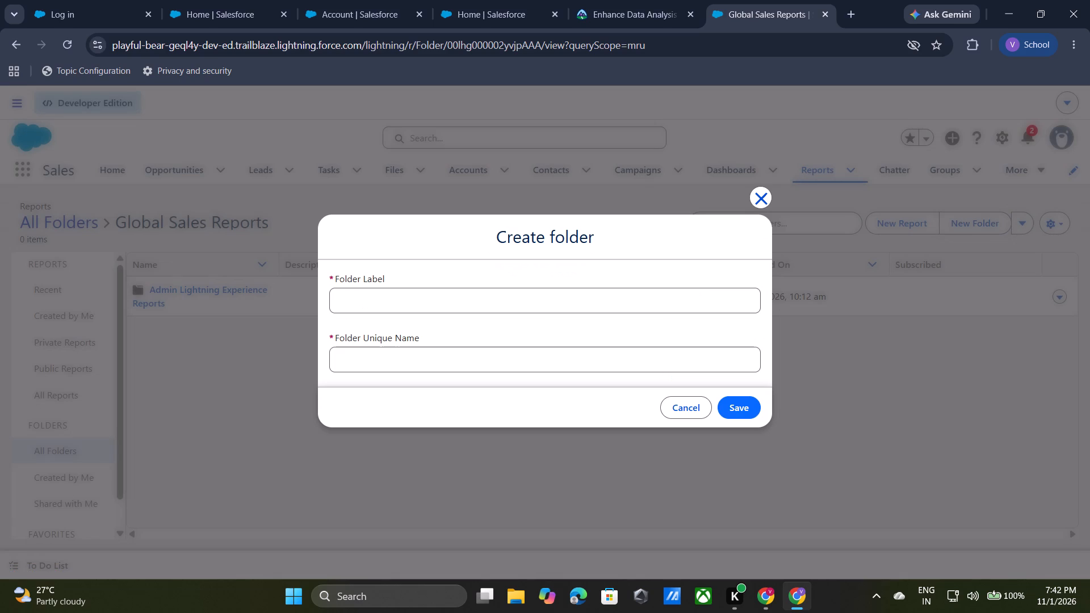
left_click(362, 305)
key("ctrl+v")
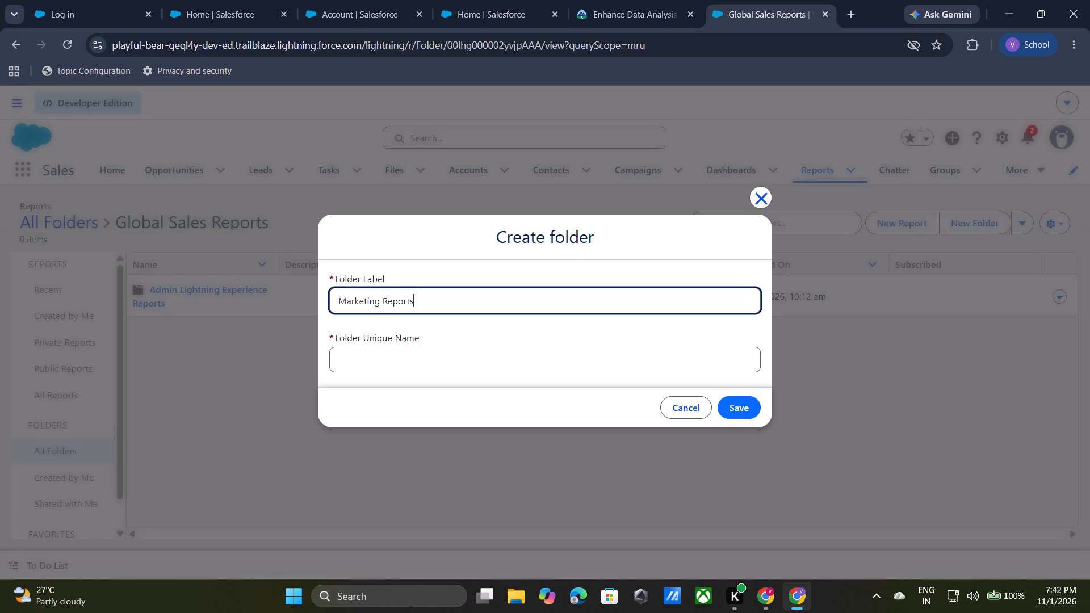
left_click(413, 330)
left_click(609, 356)
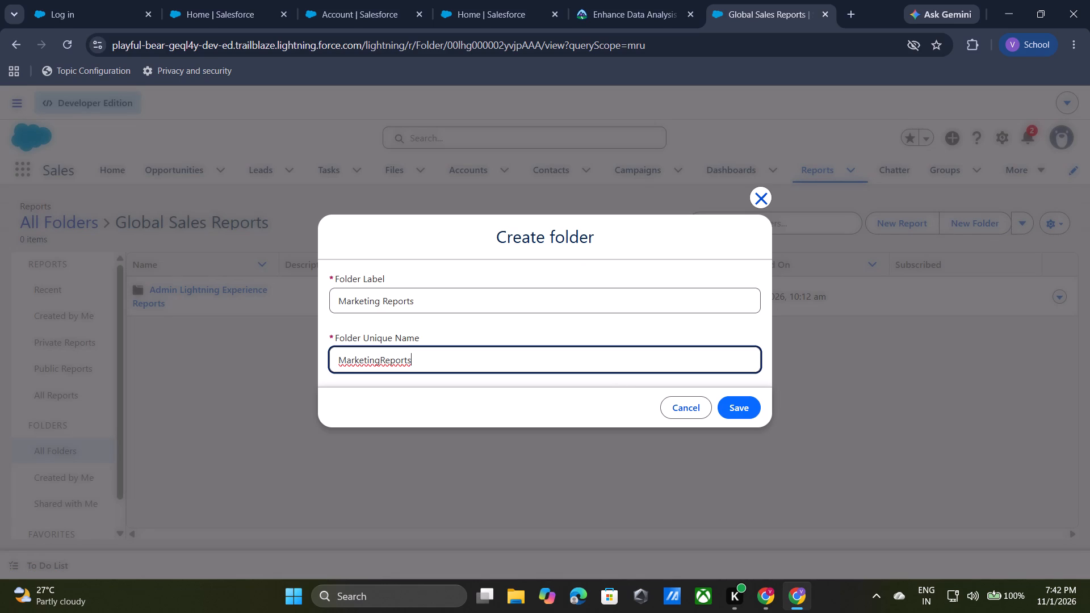
left_click(754, 404)
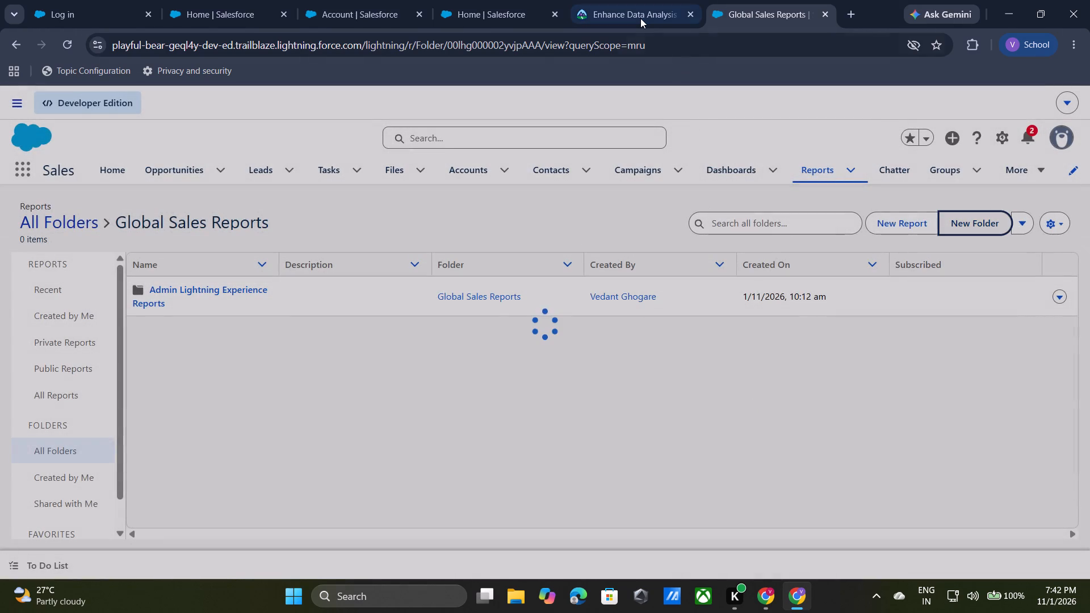
Create the subfolder Adoption Reports inside Global Sales Reports, copying its label from the Trailhead instructions and letting the unique name auto-populate.
left_click(640, 18)
left_click(259, 464)
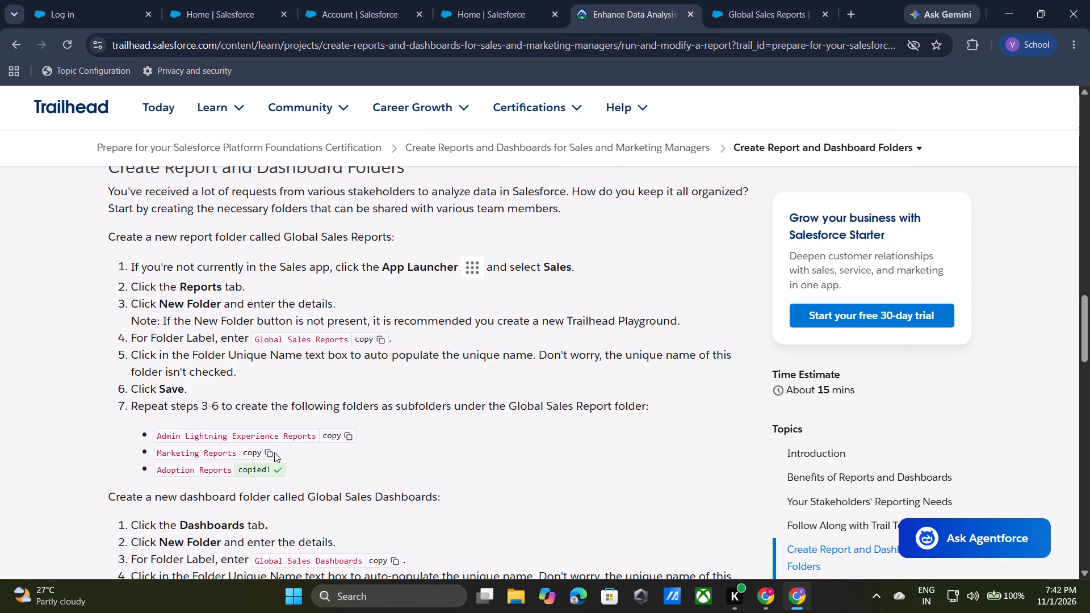
left_click(762, 15)
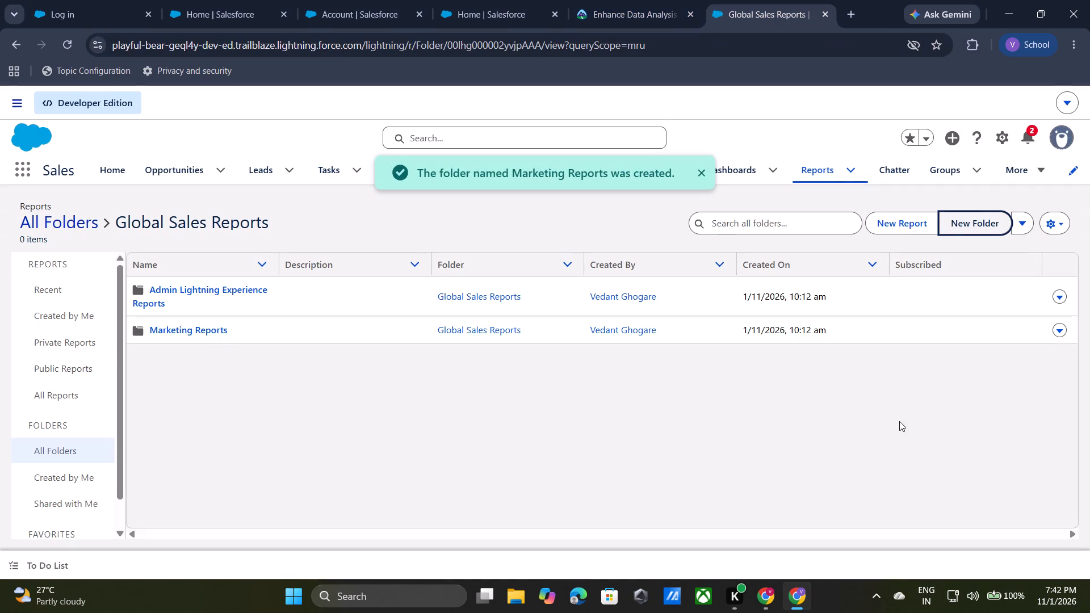
left_click(978, 224)
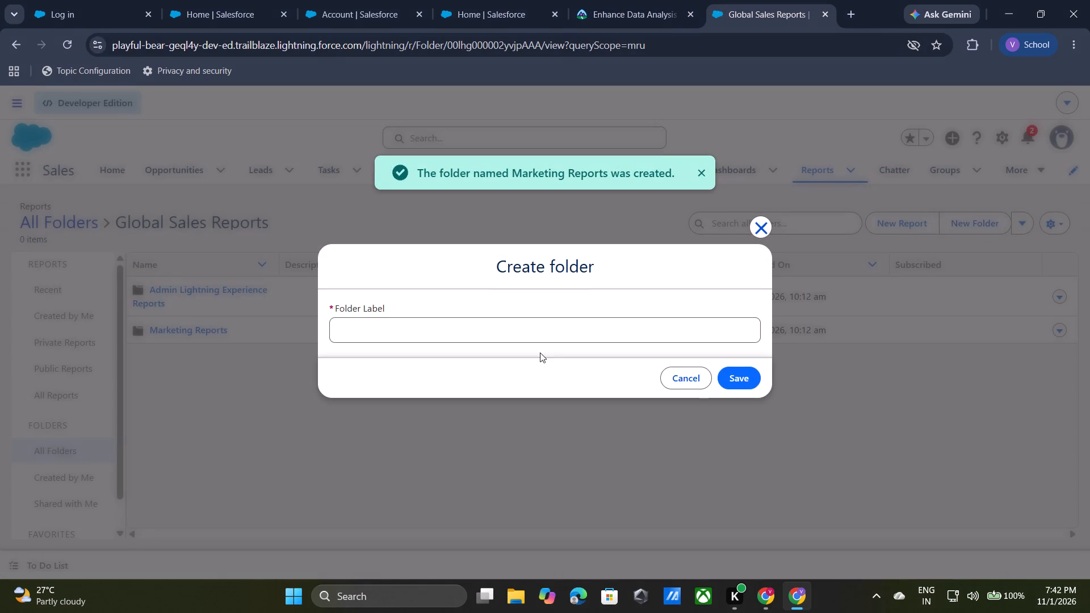
left_click(510, 325)
key("ctrl+v")
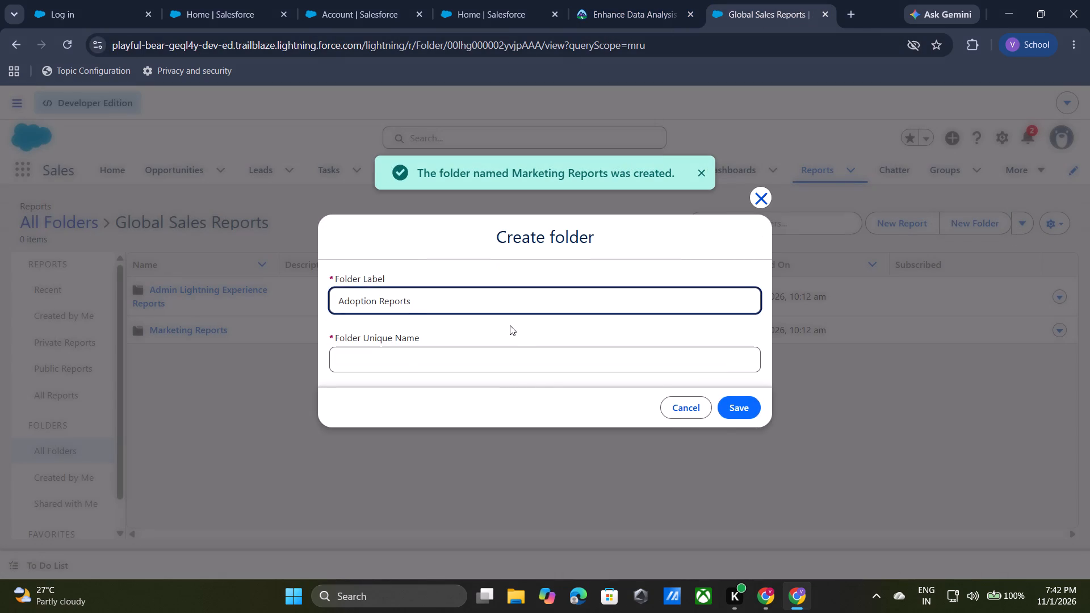
left_click(513, 350)
left_click(744, 415)
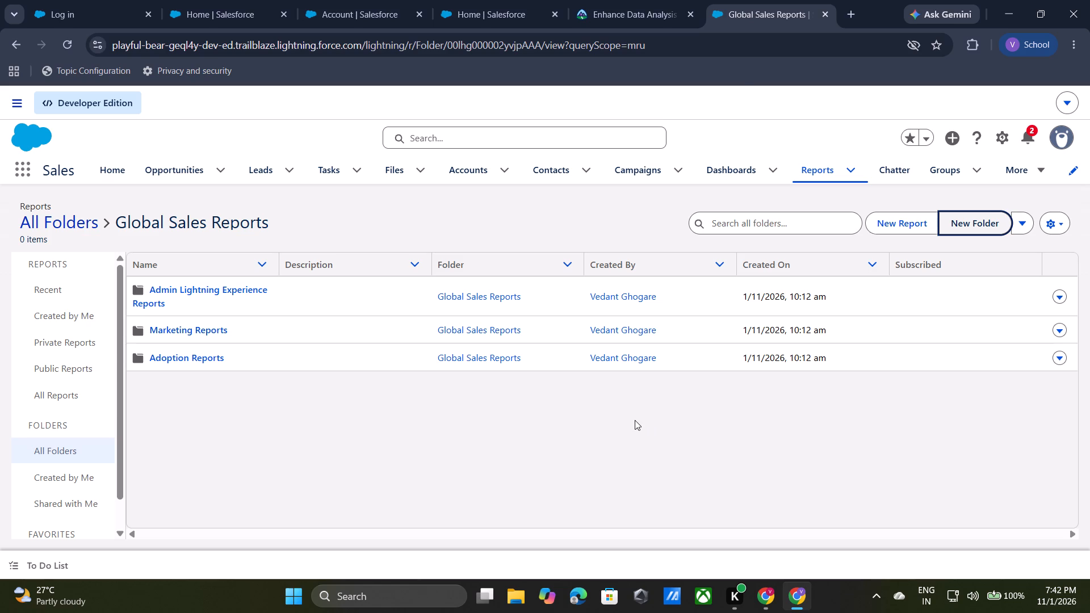
Create a dashboard folder labelled Global Sales Dashboards, copying the label from the Trailhead instructions, with the auto-populated unique name GlobalSalesDashboards.
left_click(728, 166)
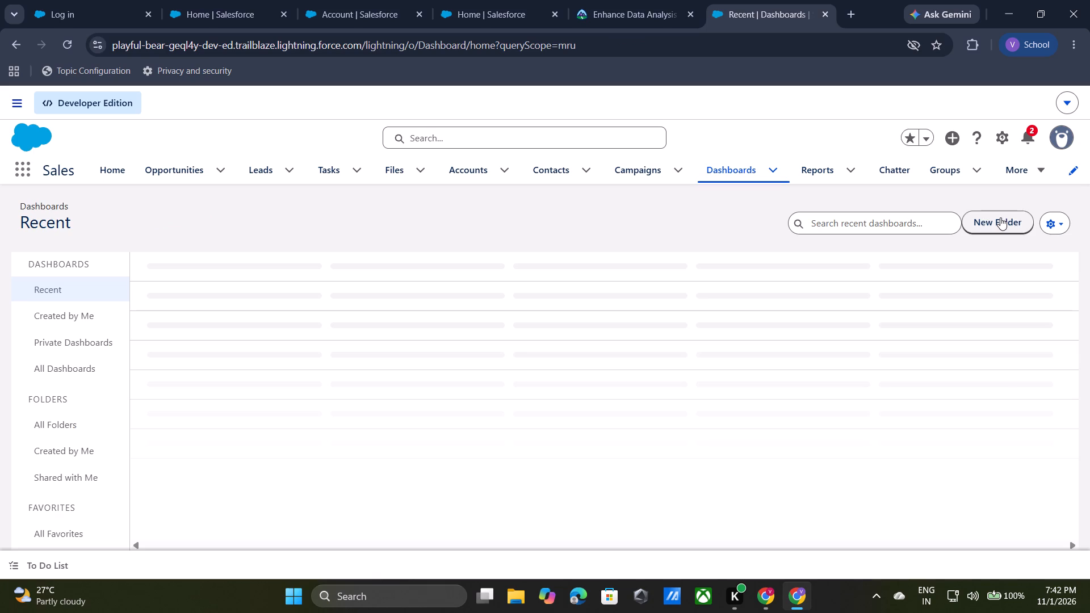
left_click(1000, 217)
left_click(629, 16)
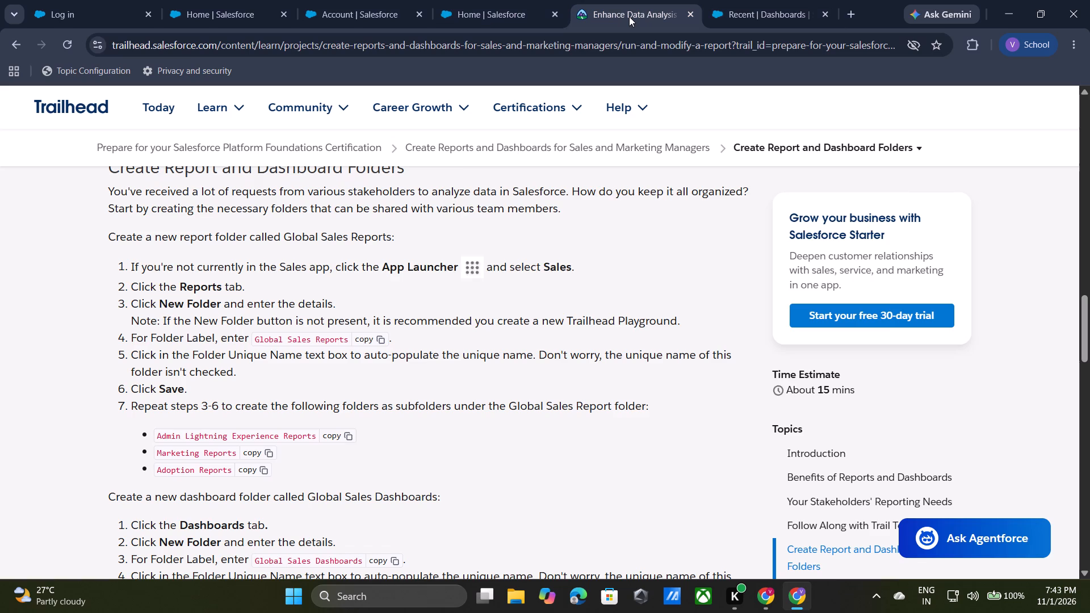
scroll(416, 452, "down", 1)
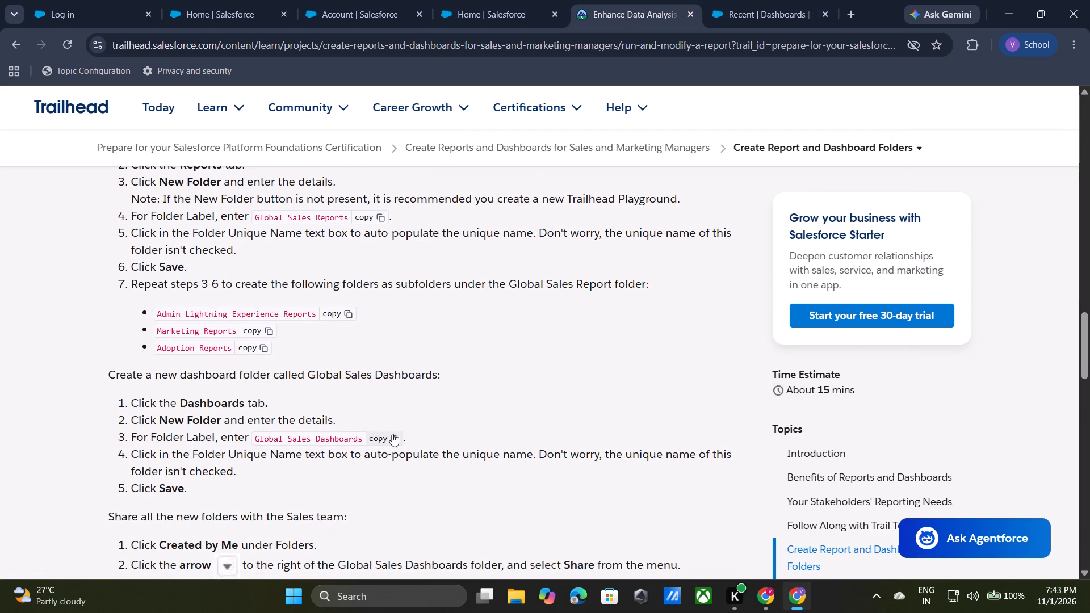
left_click(392, 434)
left_click(697, 22)
left_click(724, 7)
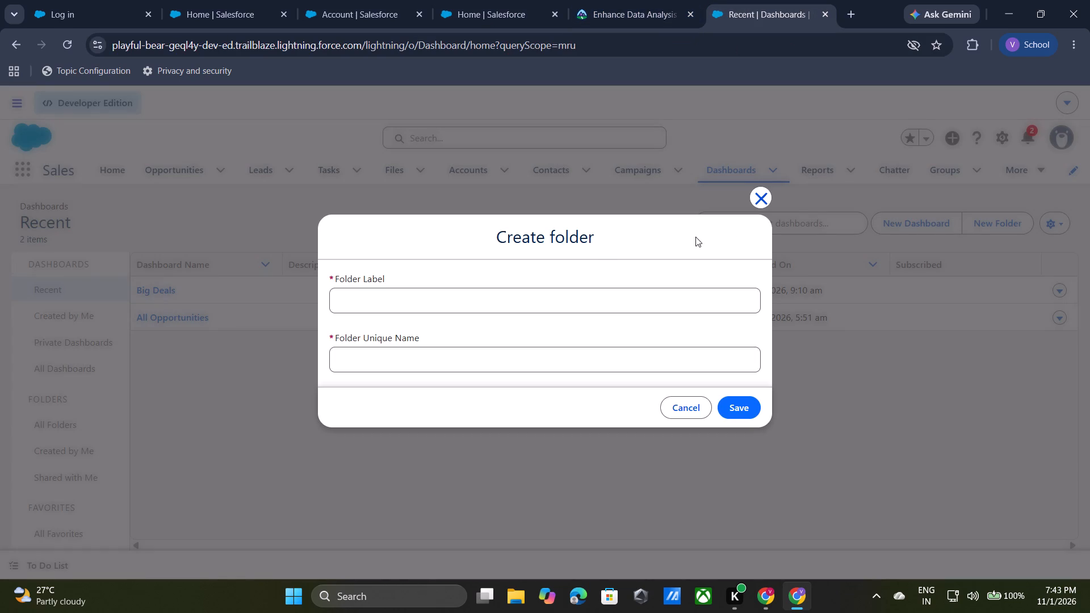
left_click(584, 314)
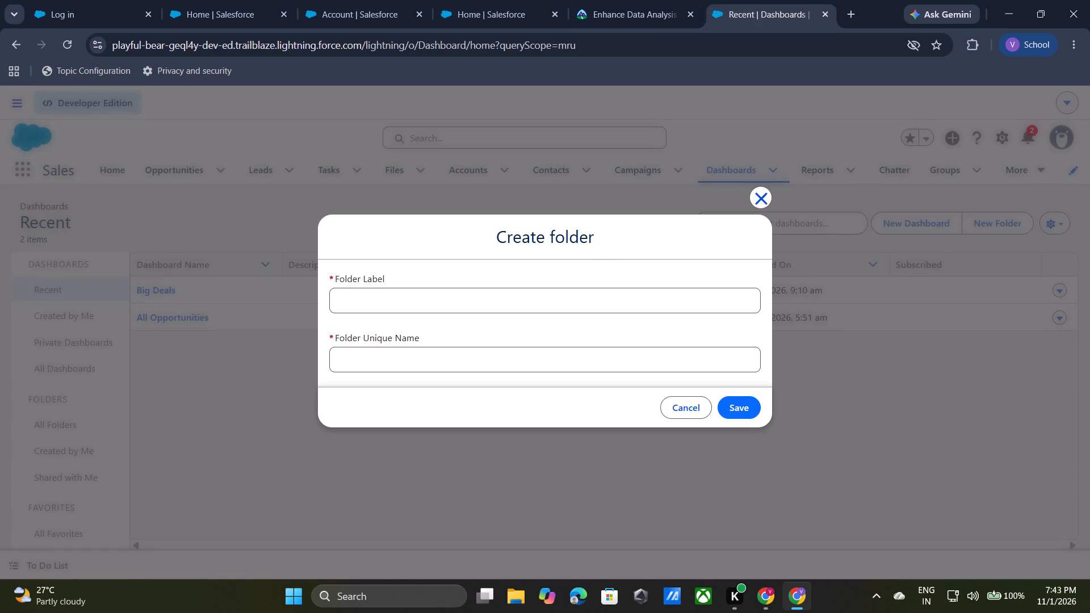
left_click(578, 308)
key("ctrl+v")
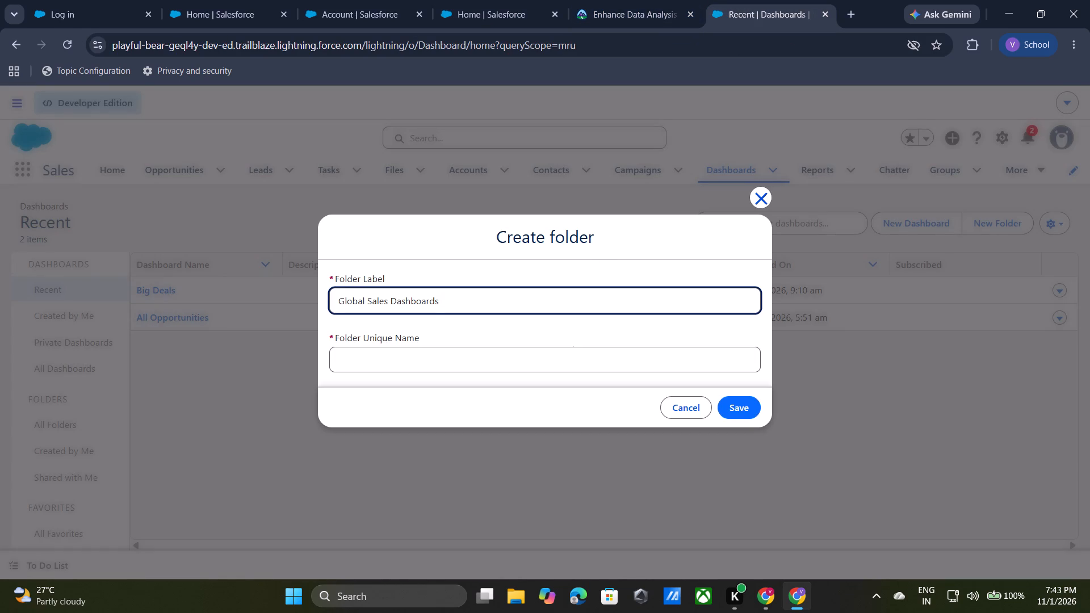
left_click(559, 356)
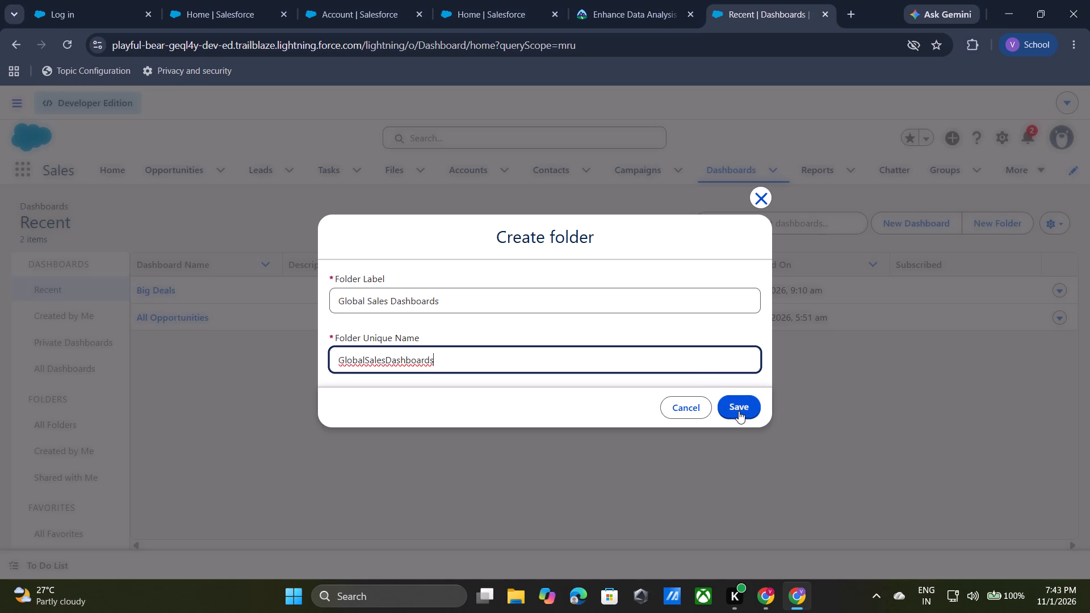
left_click(739, 411)
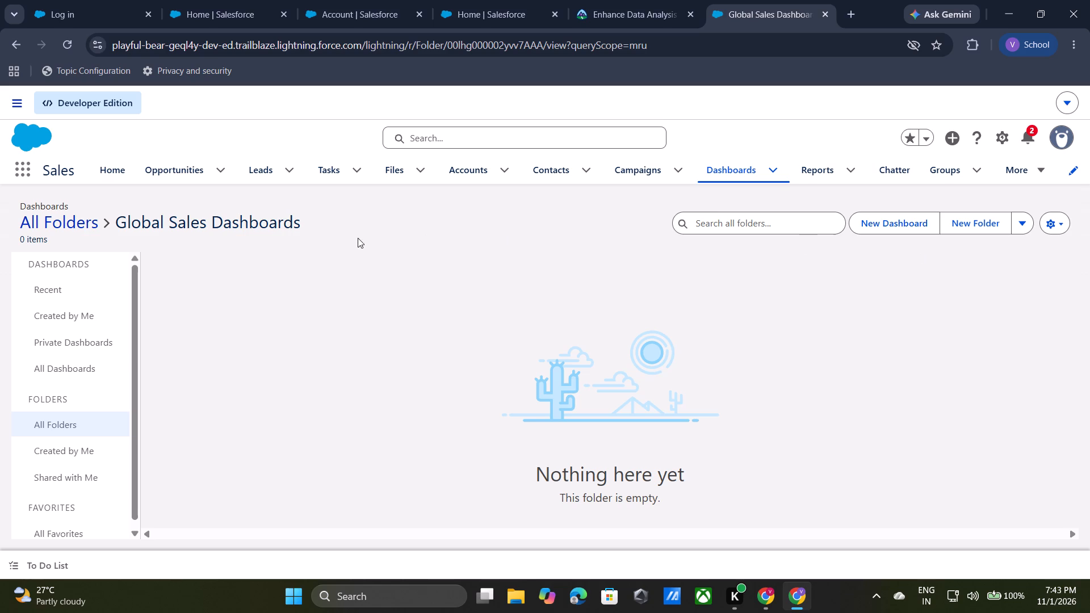
Open the sharing settings of the Global Sales Dashboards folder you created and set Share With to Role and Internal Subordinates.
left_click(90, 458)
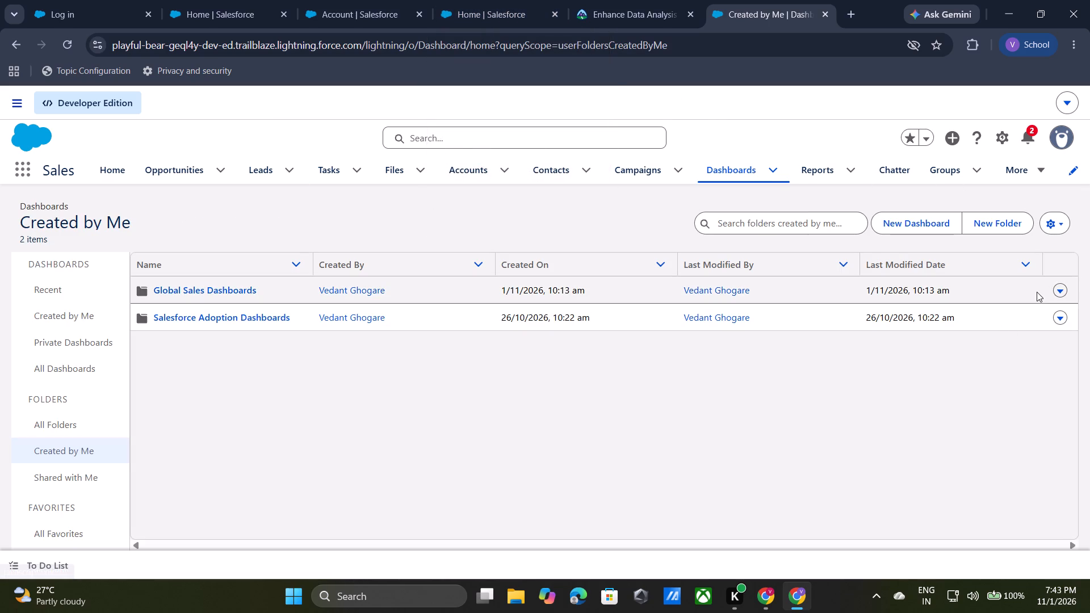
left_click(1061, 291)
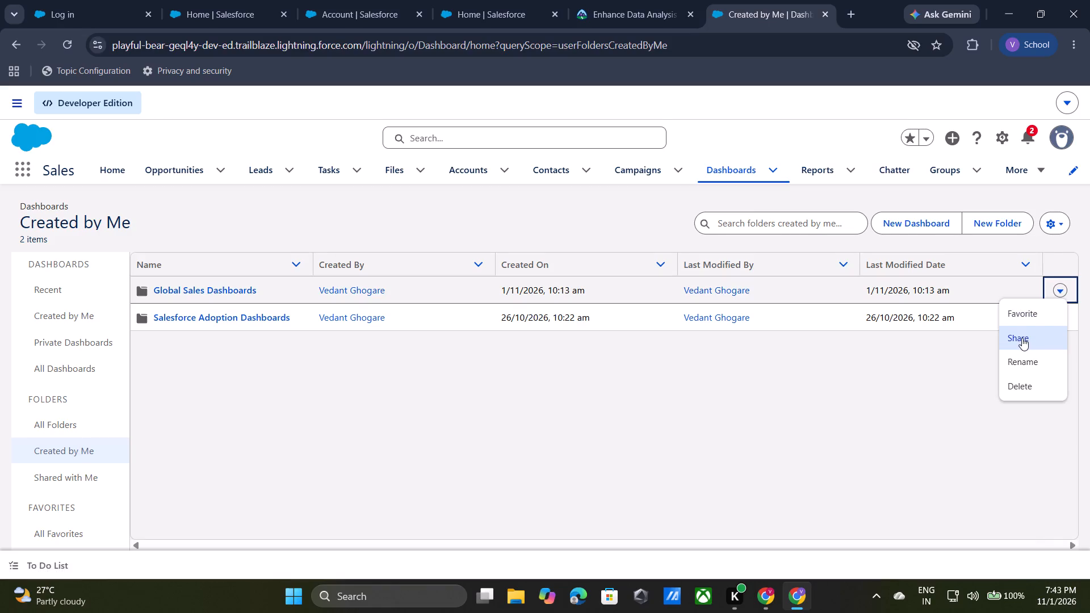
left_click(1022, 338)
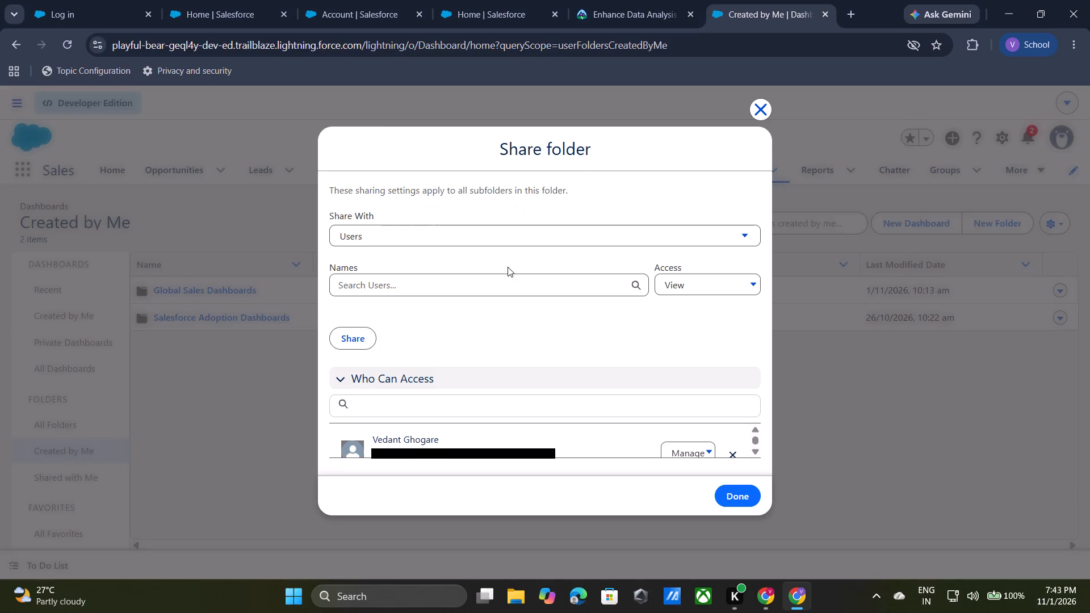
left_click(555, 236)
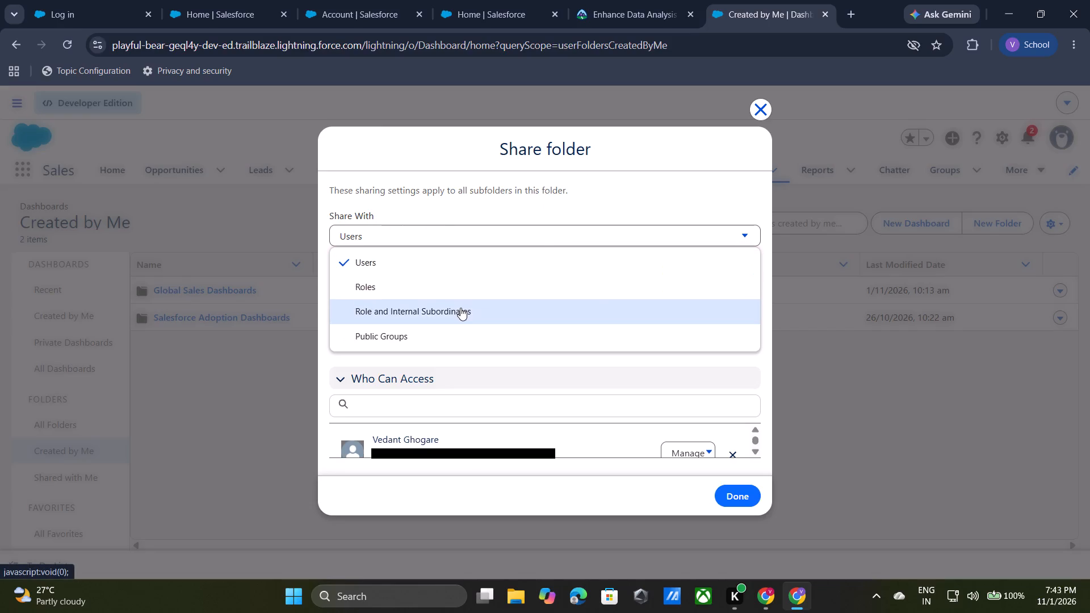
left_click(460, 308)
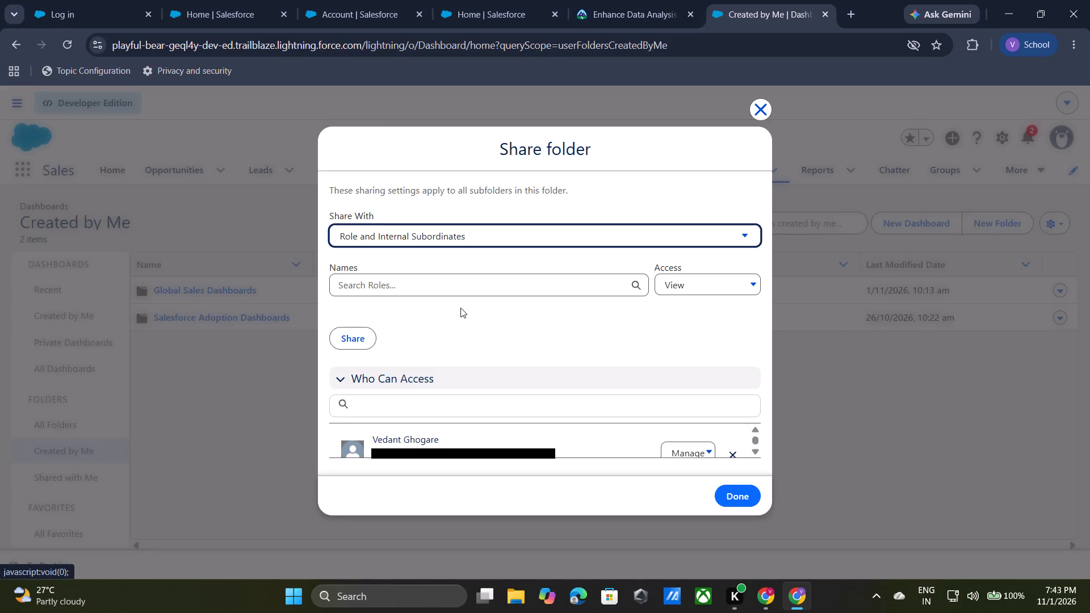
Share the Global Sales Dashboards folder with Channel Sales Team, Eastern Sales Team and Western Sales Team with View access.
left_click(481, 289)
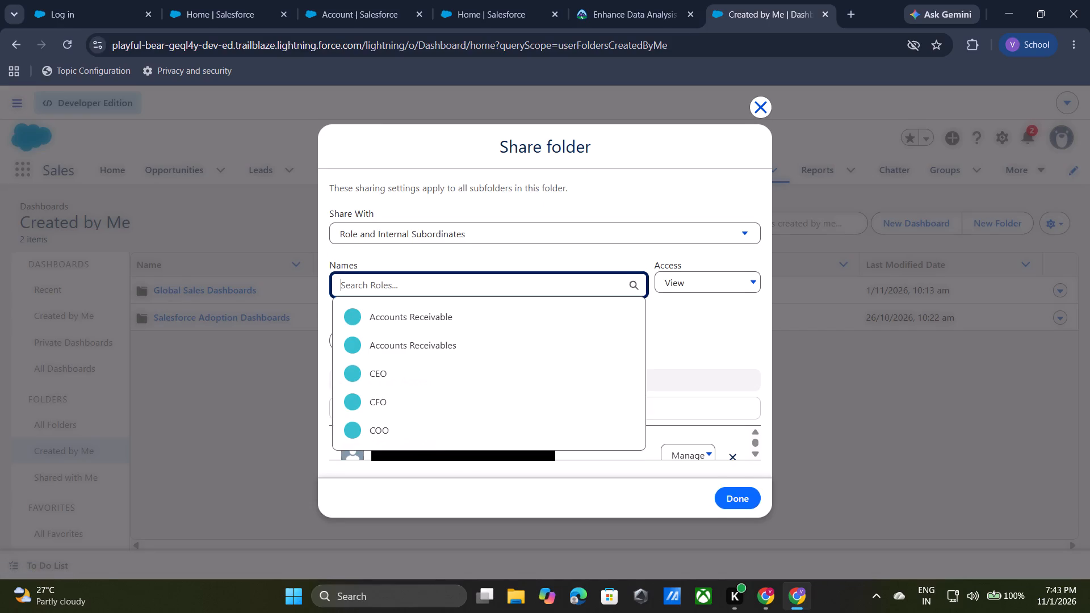
type("Cha")
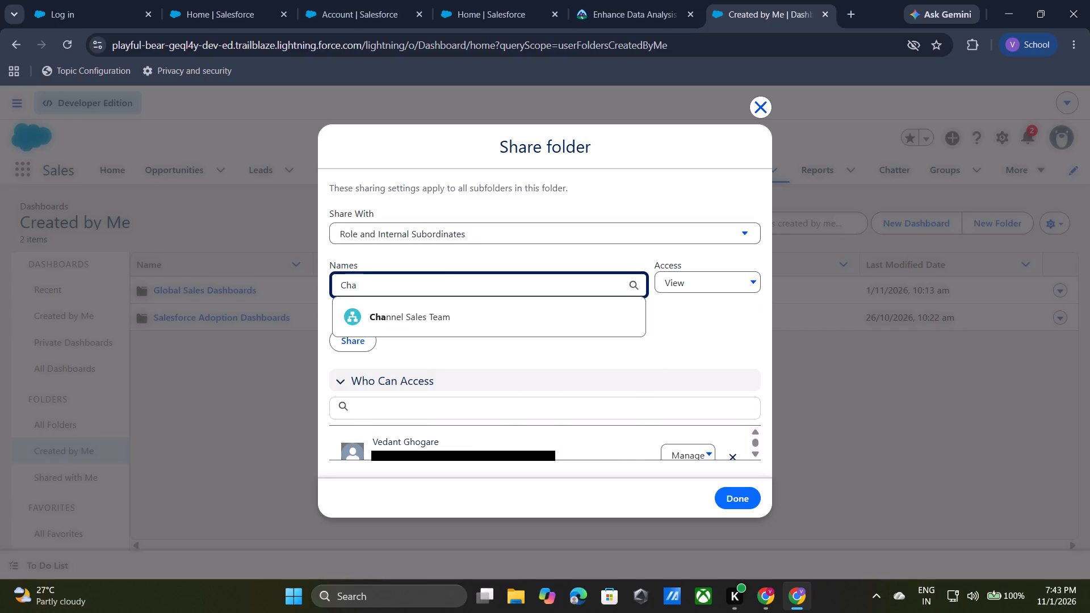
left_click(481, 318)
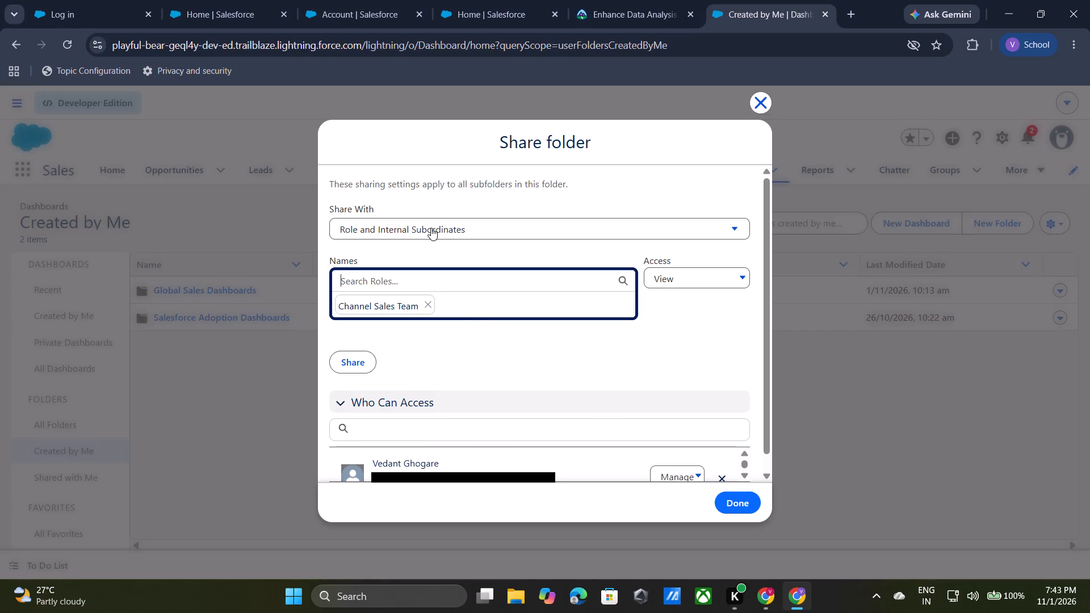
key("shift+e")
type("st")
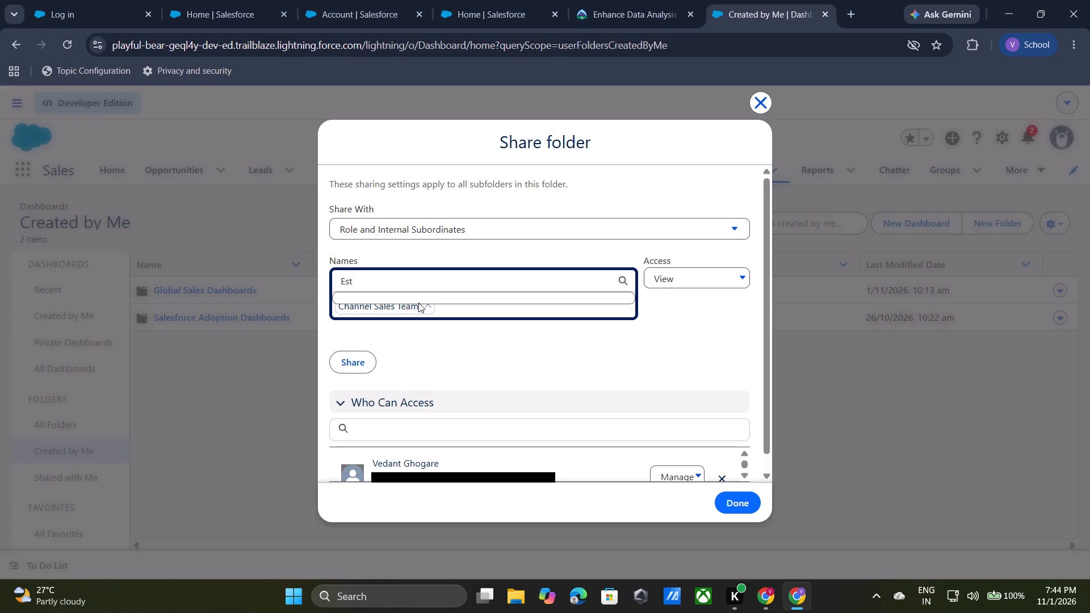
key("BackSpace")
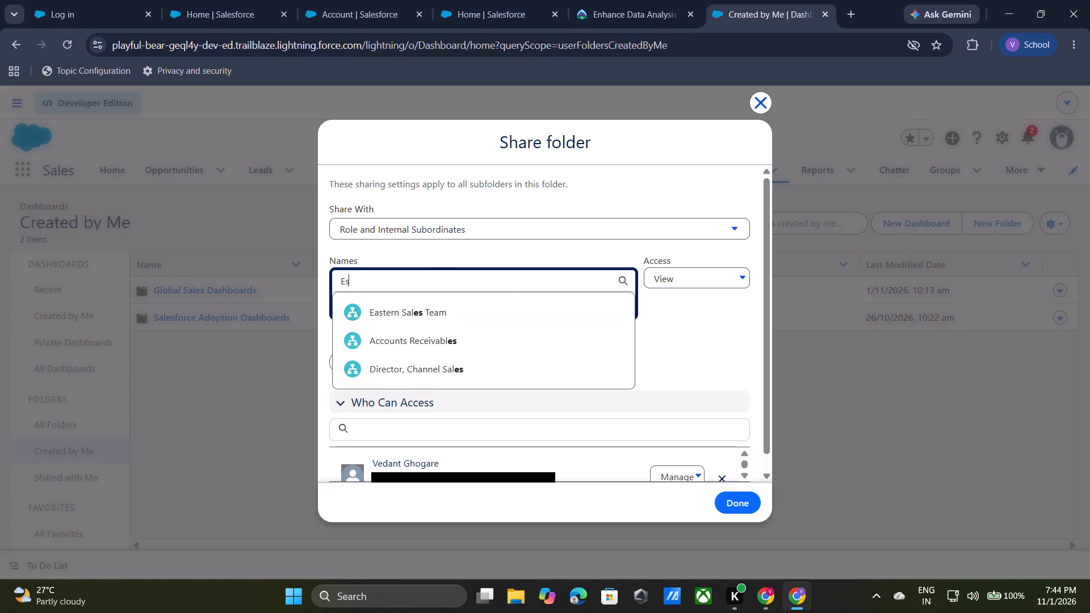
left_click(425, 314)
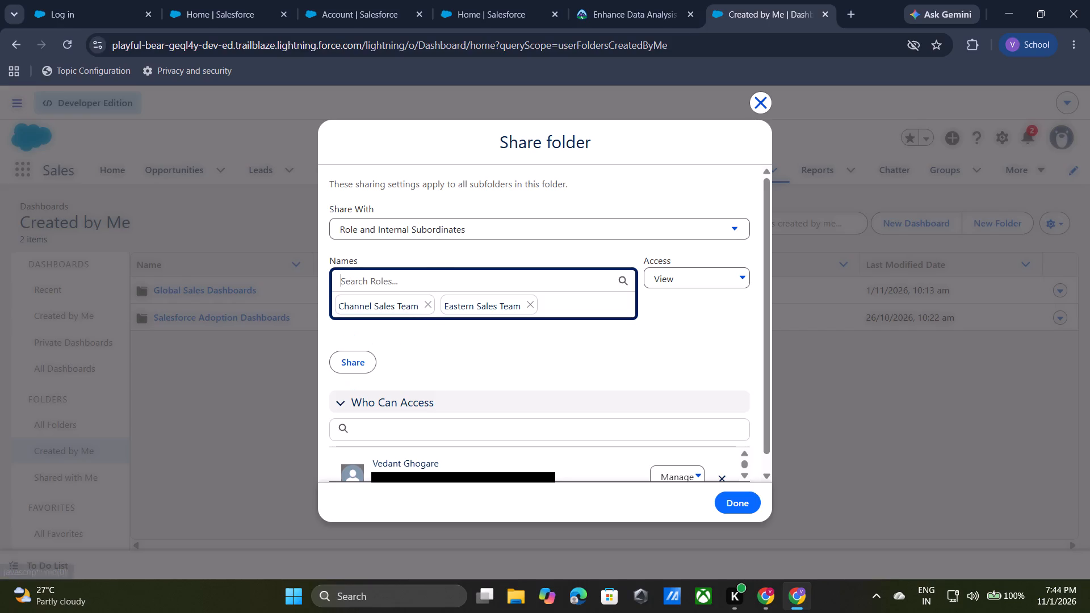
left_click(395, 285)
type("We")
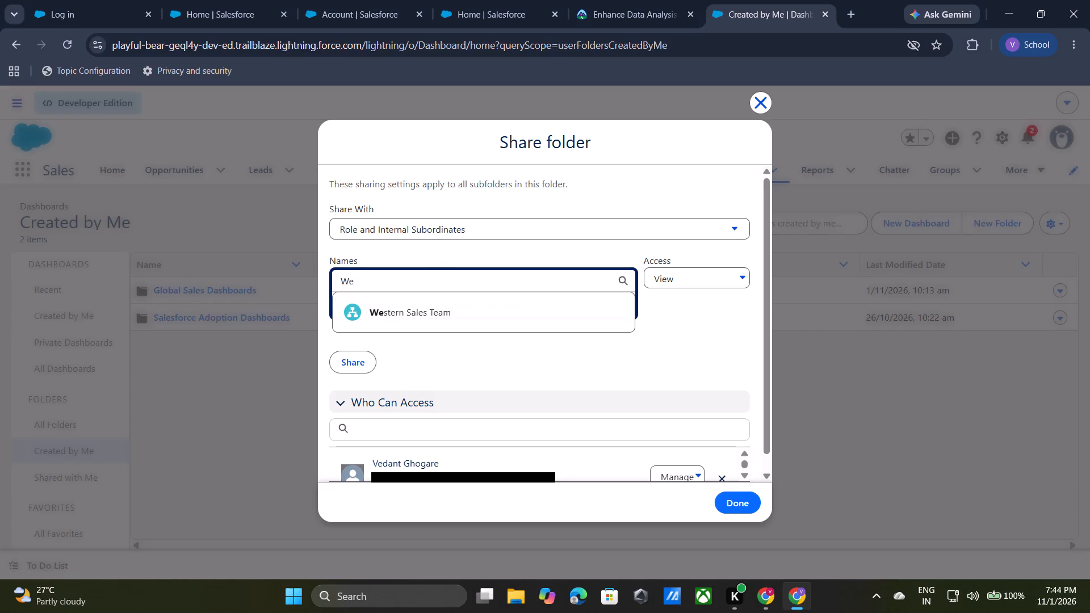
left_click(410, 315)
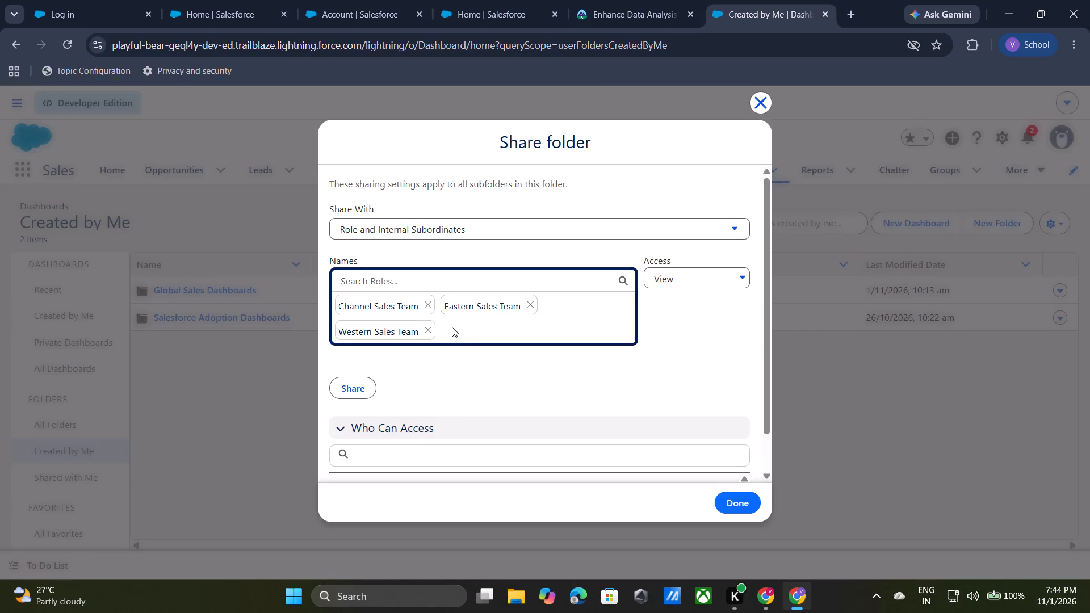
left_click(700, 272)
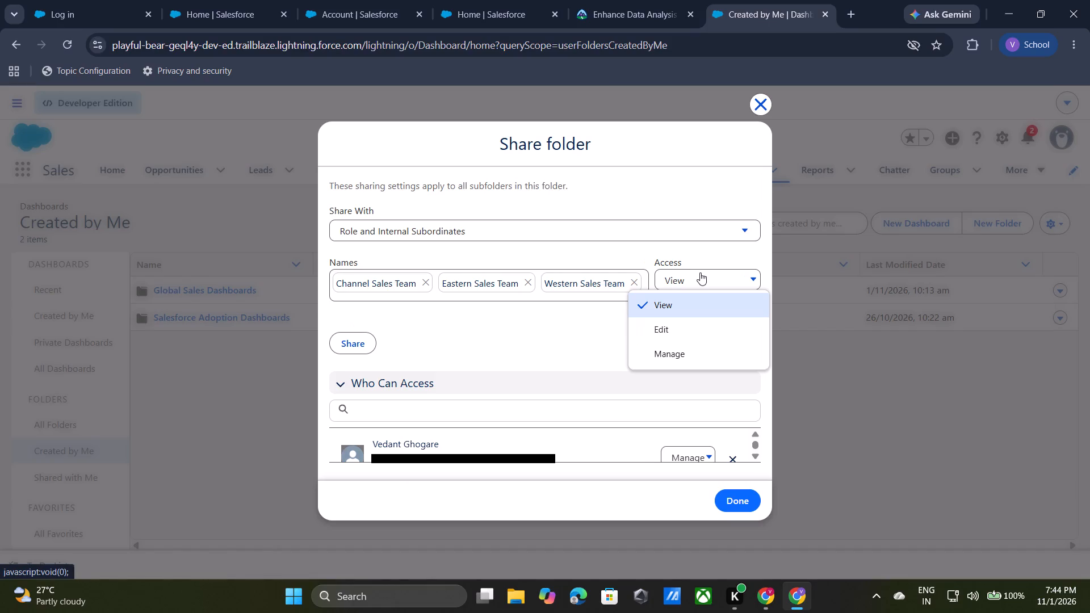
left_click(360, 340)
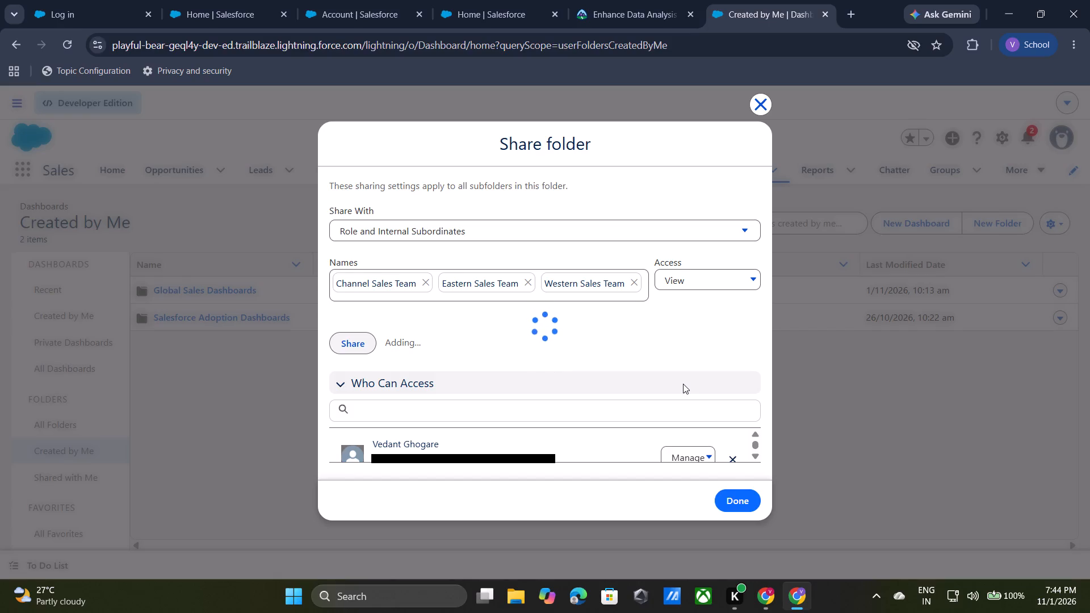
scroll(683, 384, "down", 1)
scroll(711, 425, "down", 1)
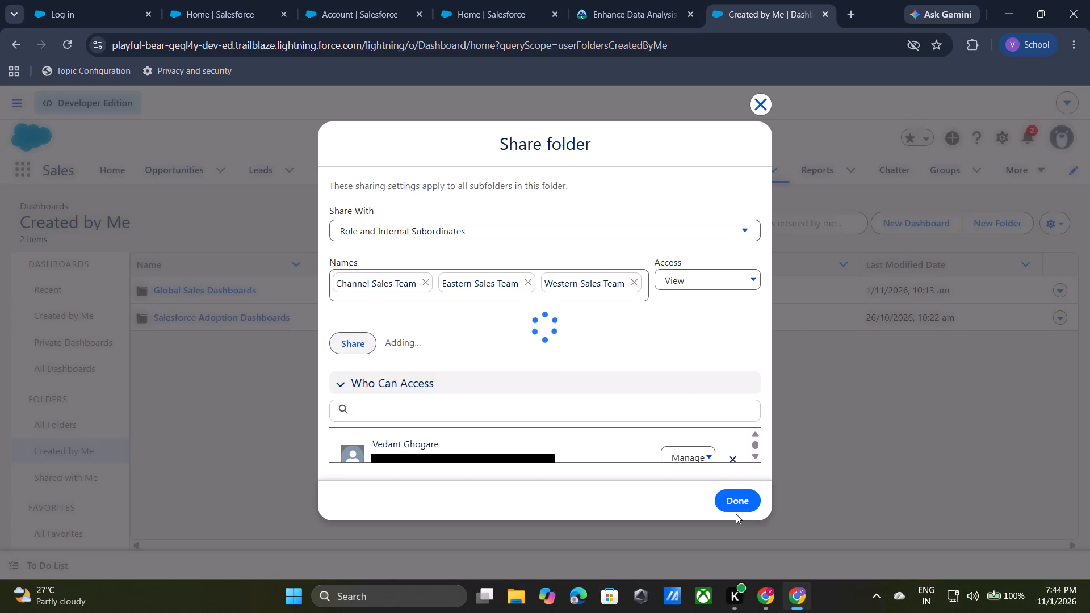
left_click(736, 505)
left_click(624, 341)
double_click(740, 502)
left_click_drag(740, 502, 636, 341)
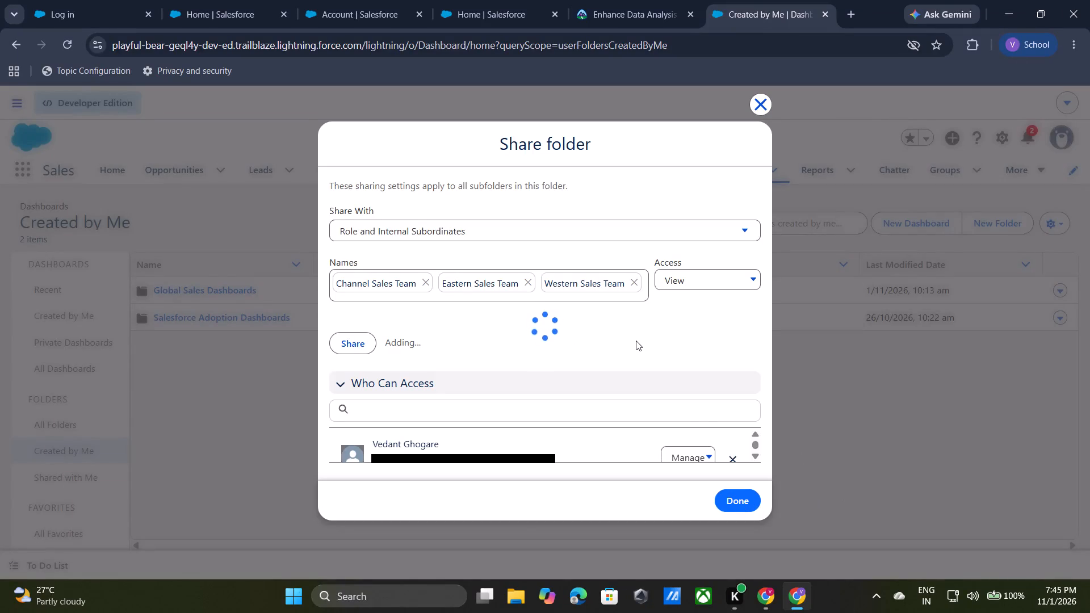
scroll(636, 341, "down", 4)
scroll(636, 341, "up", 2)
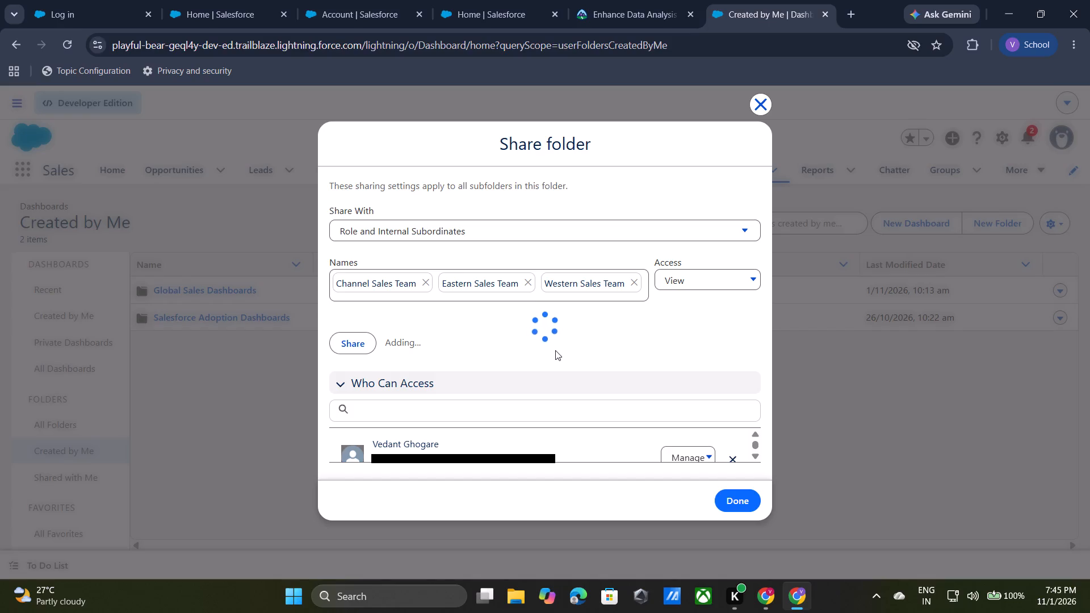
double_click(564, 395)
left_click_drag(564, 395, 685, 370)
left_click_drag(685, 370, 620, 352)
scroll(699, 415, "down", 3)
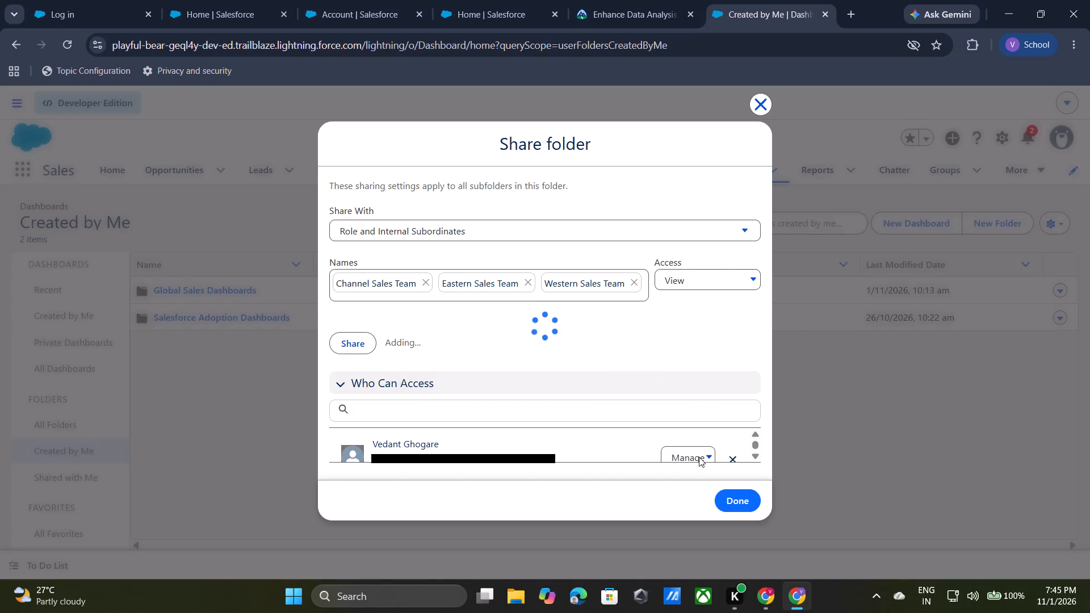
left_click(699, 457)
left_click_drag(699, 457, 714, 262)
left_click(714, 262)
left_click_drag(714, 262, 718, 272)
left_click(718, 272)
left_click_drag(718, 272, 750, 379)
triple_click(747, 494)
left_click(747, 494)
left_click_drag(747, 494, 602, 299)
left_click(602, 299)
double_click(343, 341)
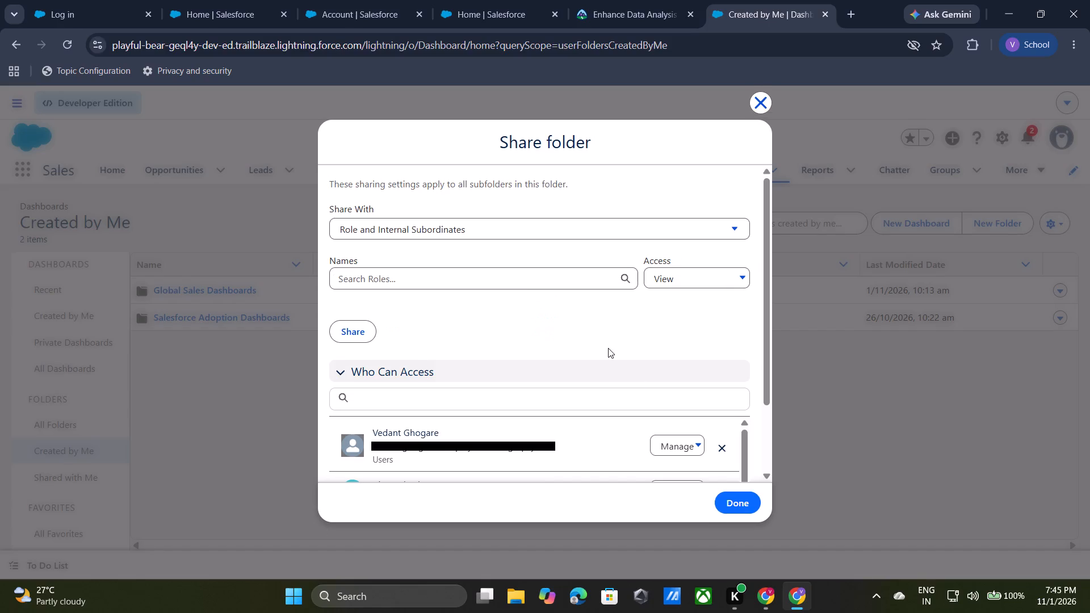
Finish sharing the Global Sales Dashboards folder and close its sharing settings.
left_click(733, 510)
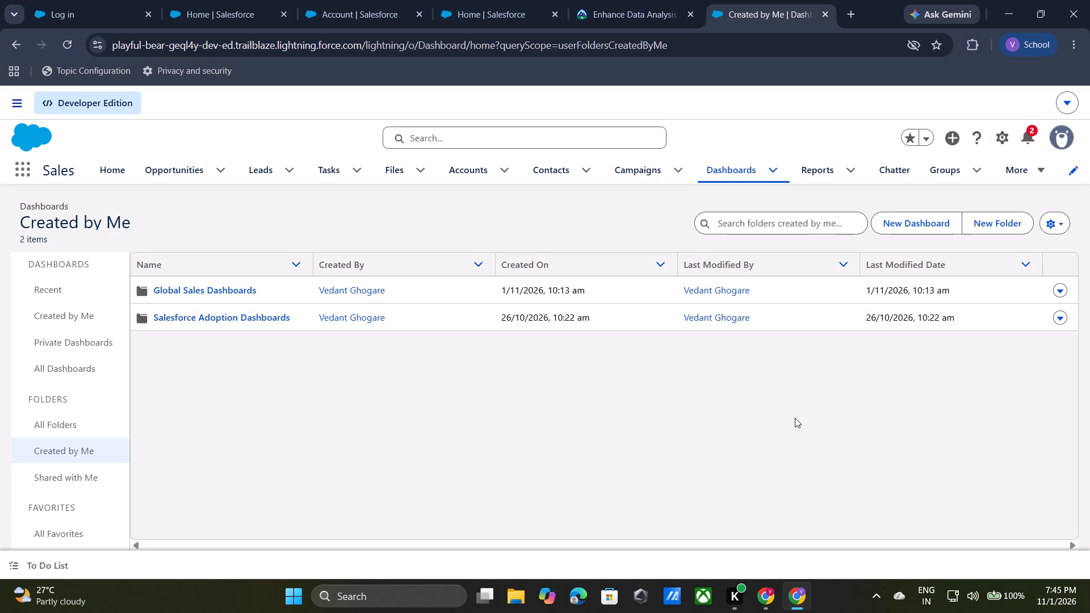
Open the sharing settings of the Global Sales Reports folder you created and set Share With to Role and Internal Subordinates.
left_click(772, 188)
double_click(807, 178)
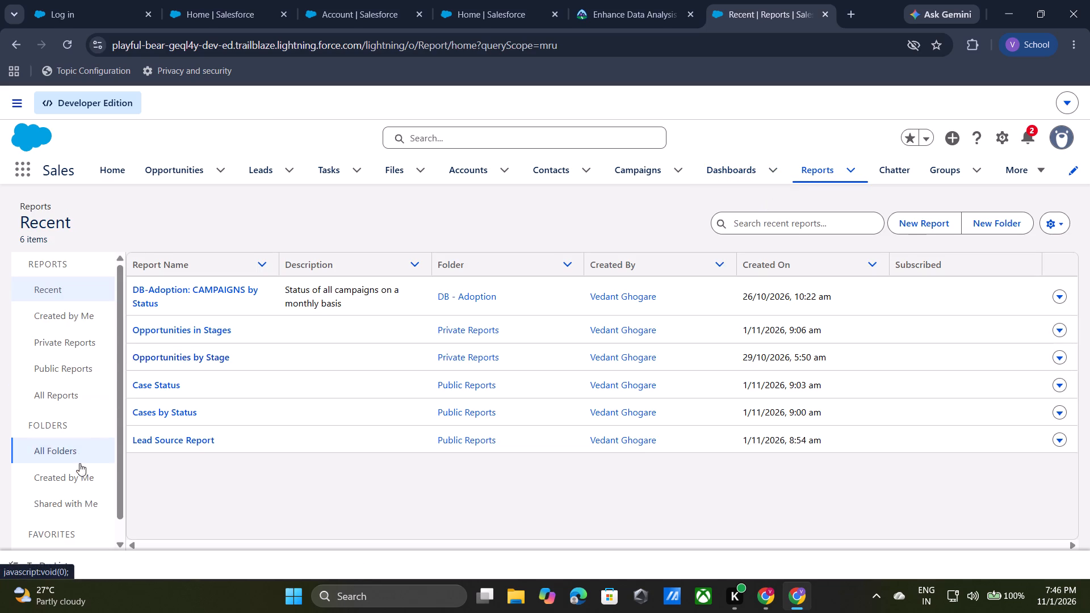
left_click(76, 478)
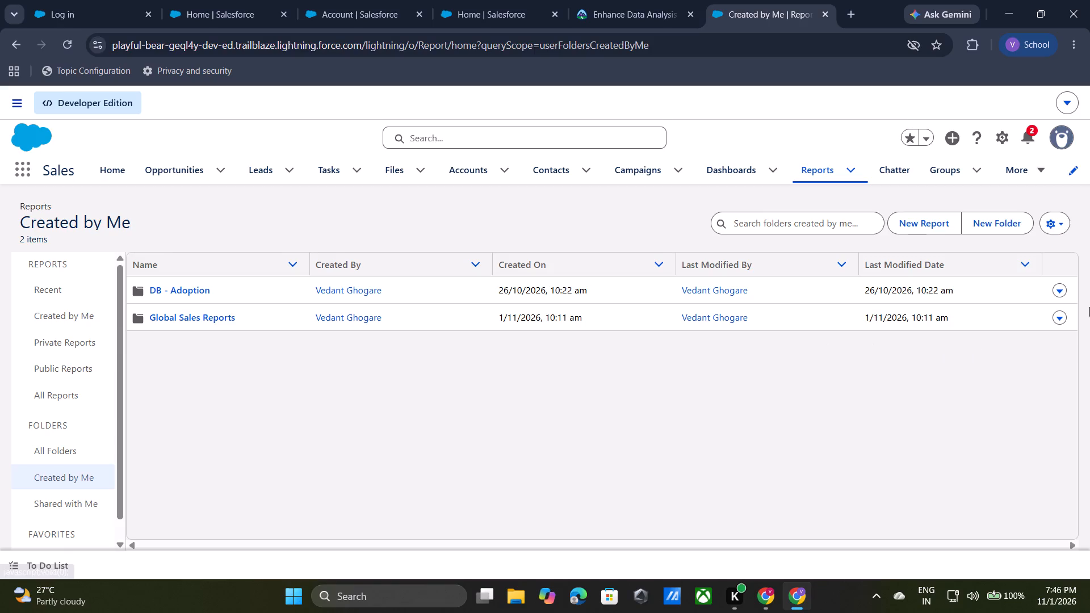
left_click(1057, 315)
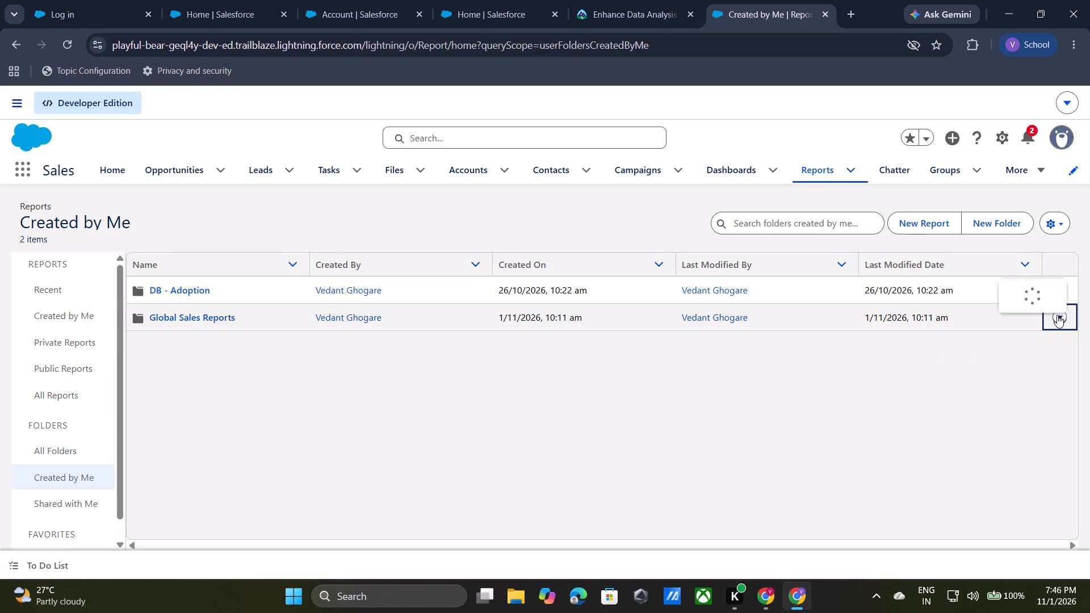
left_click(1042, 360)
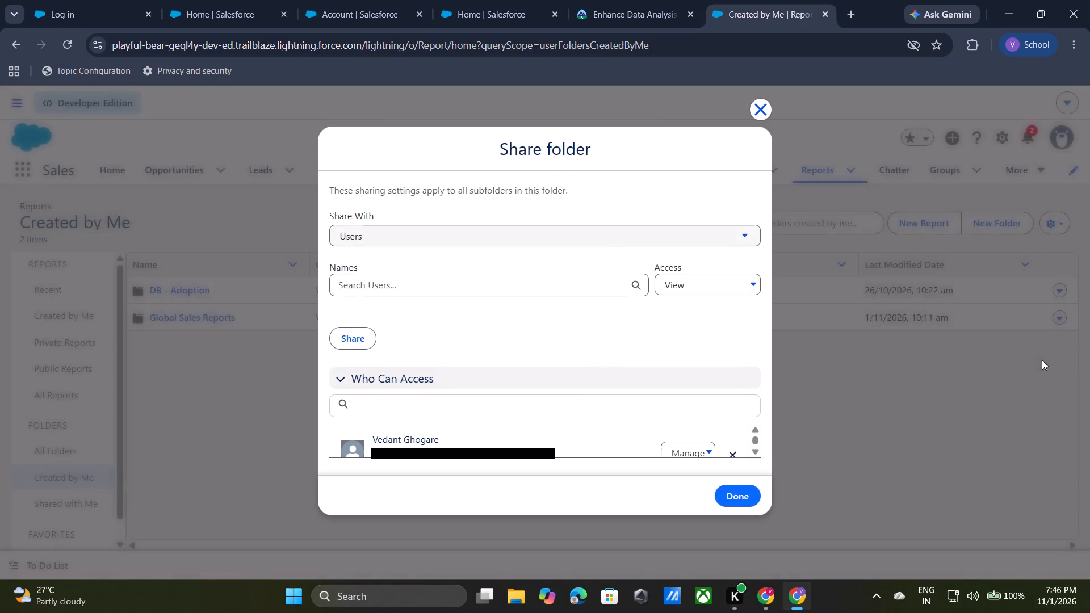
left_click(584, 236)
left_click(507, 320)
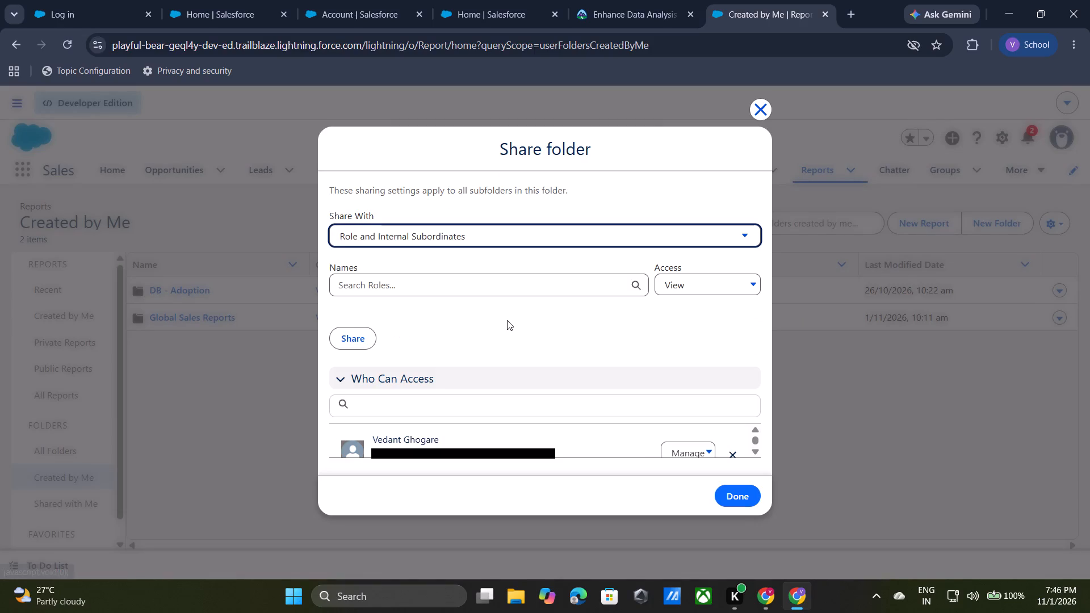
Share the Global Sales Reports folder with Channel Sales Team, Eastern Sales Team and Western Sales Team with View access.
left_click(509, 278)
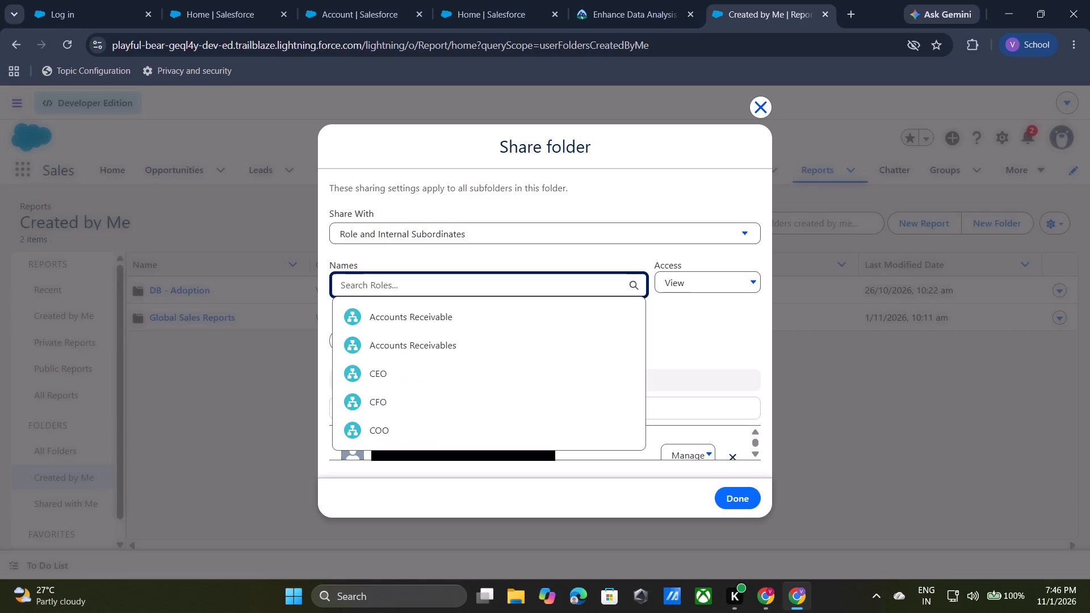
type("Cha")
left_click(462, 325)
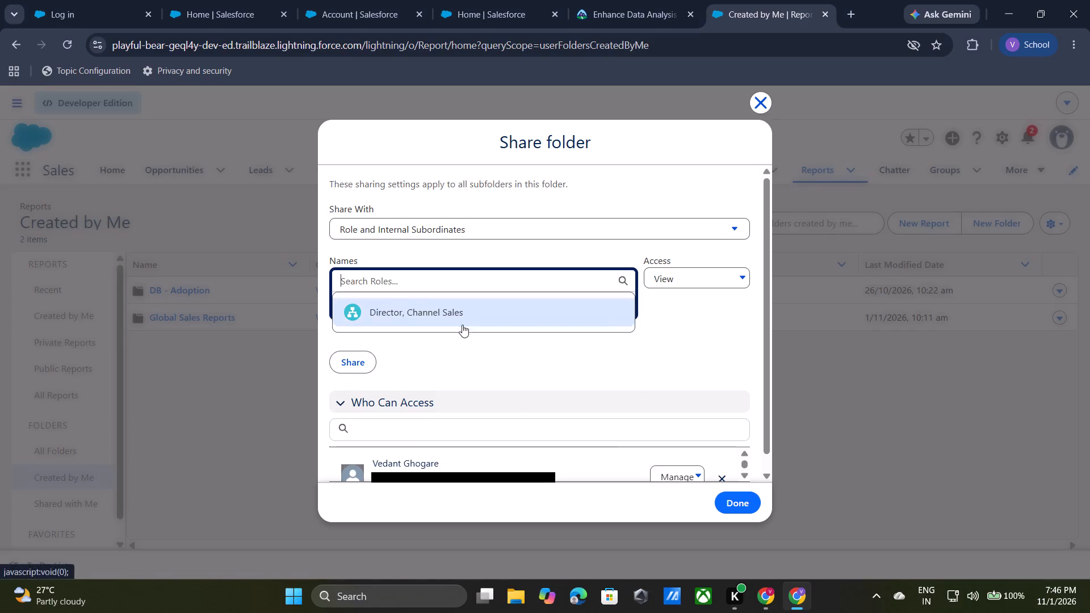
left_click(420, 280)
type("EC")
key("BackSpace")
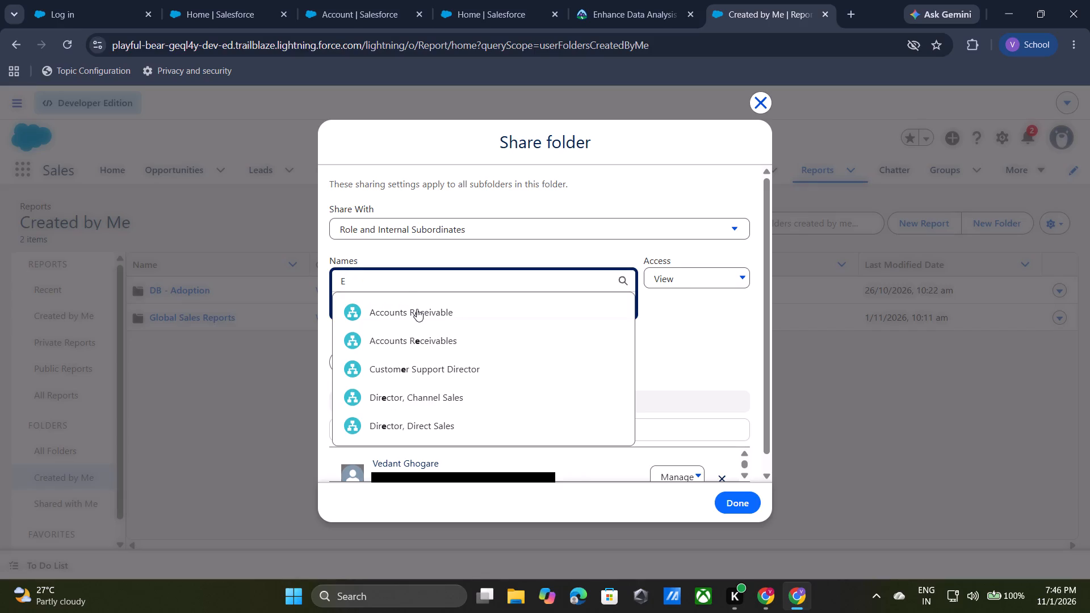
key("s")
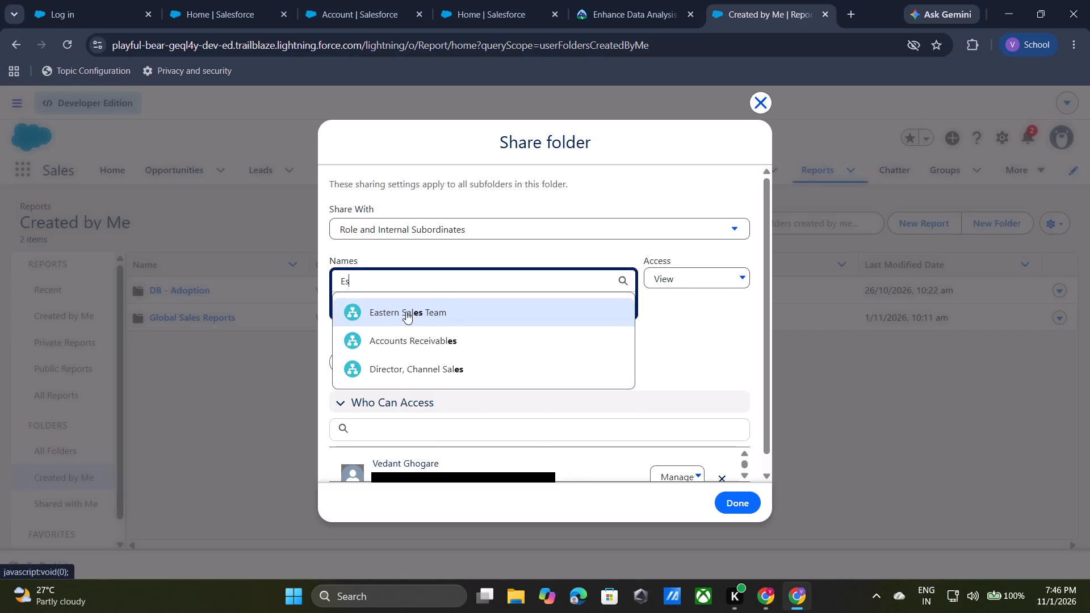
left_click(406, 312)
left_click(395, 289)
type("We")
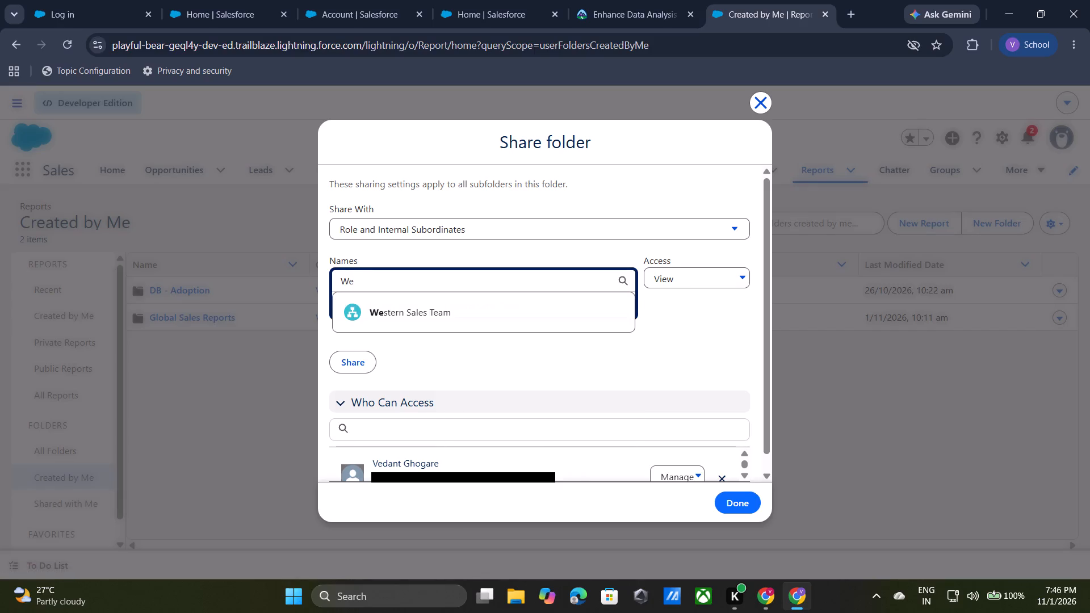
key("s")
left_click(395, 314)
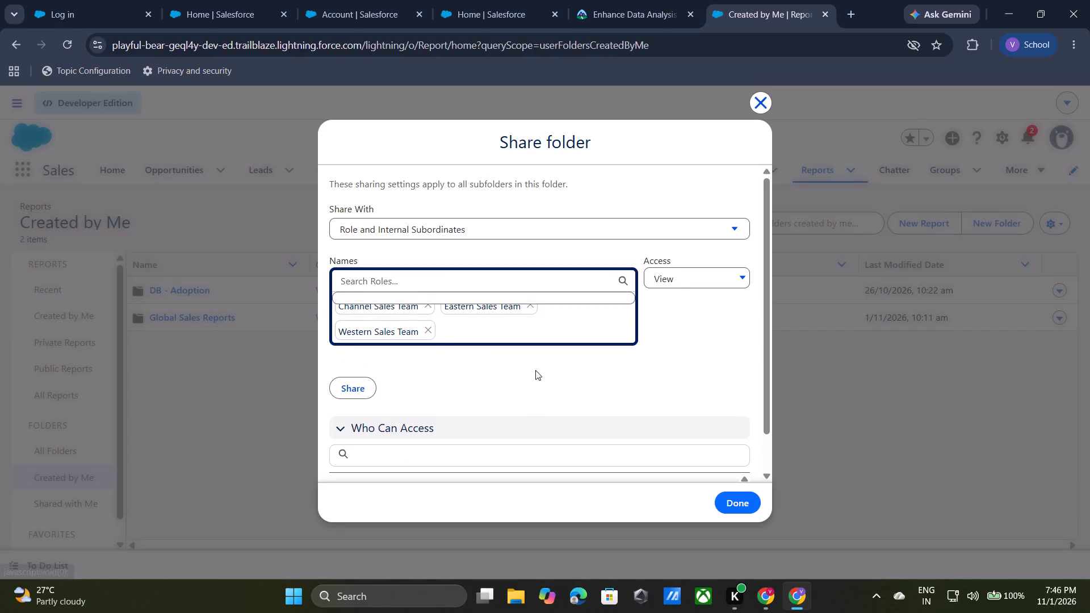
left_click(554, 376)
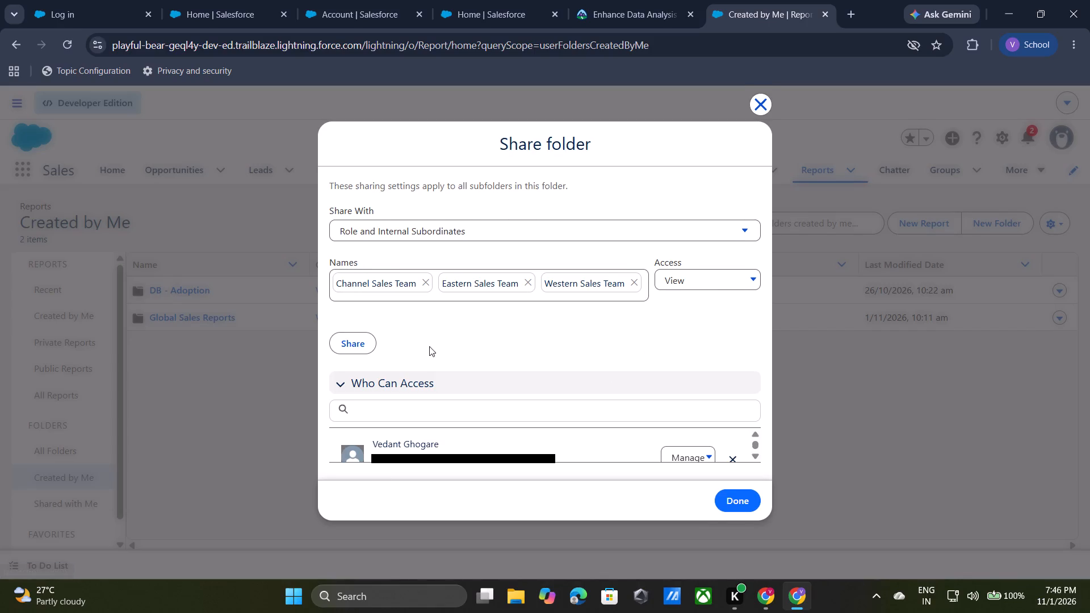
left_click(359, 342)
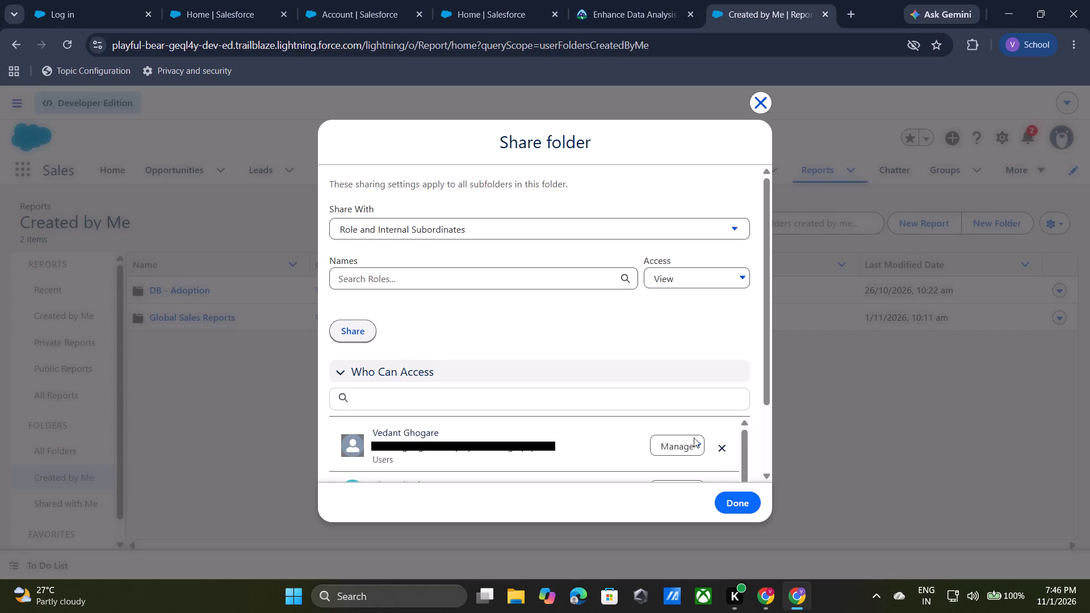
left_click(751, 507)
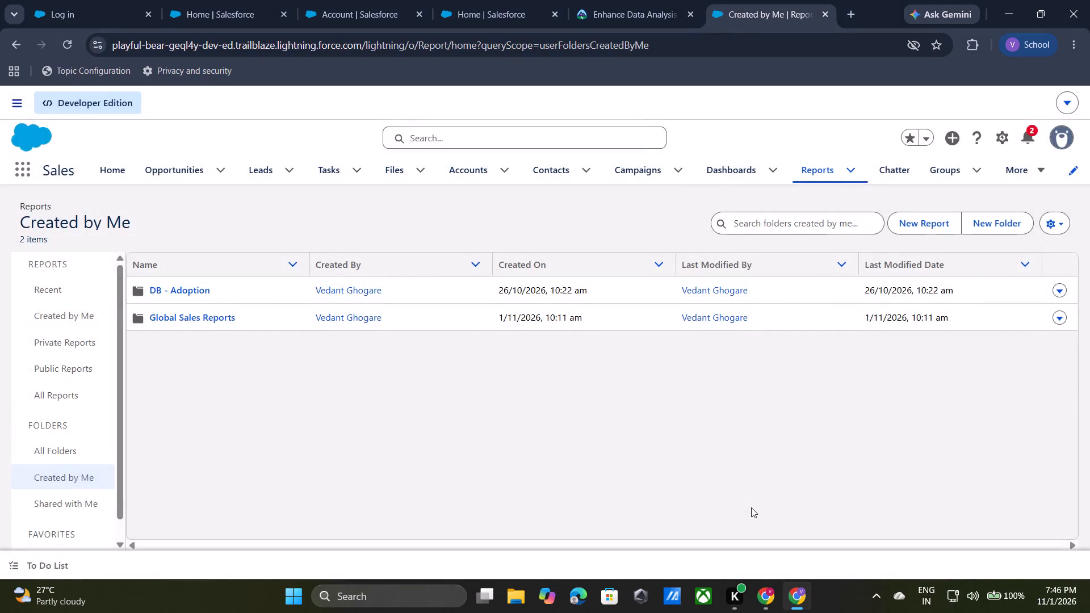
Return to the Trailhead instructions and verify the Create Report and Dashboard Folders step for 100 points.
left_click(665, 0)
left_click(437, 459)
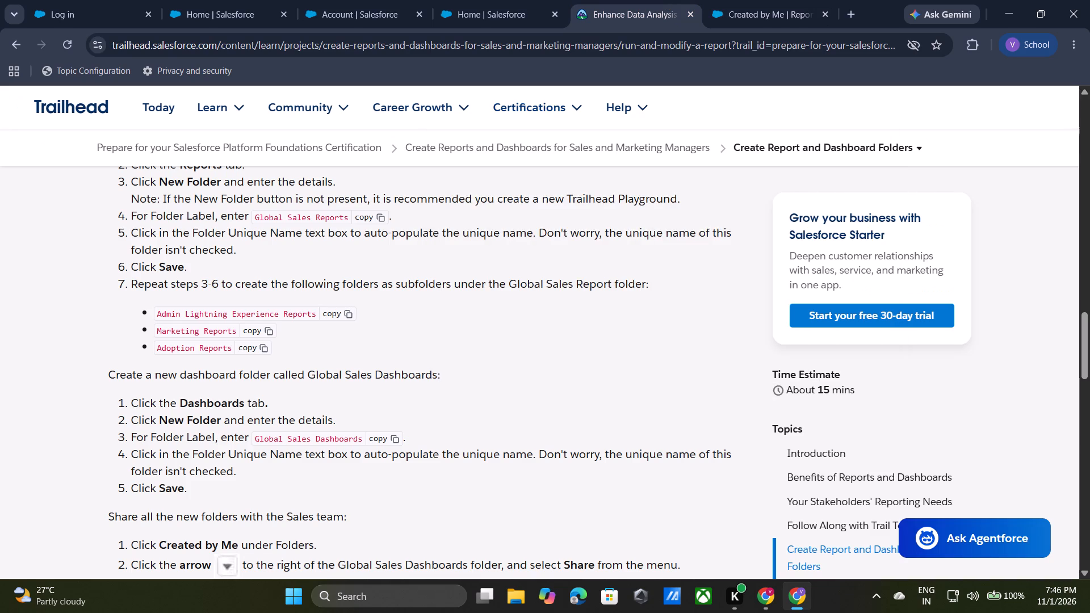
scroll(437, 459, "down", 11)
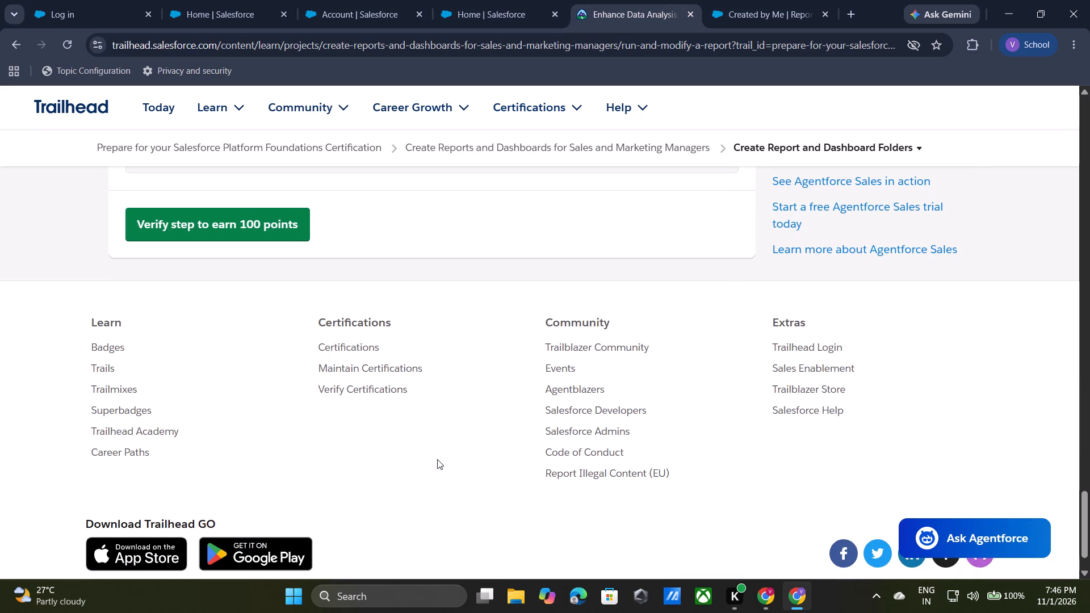
left_click(269, 209)
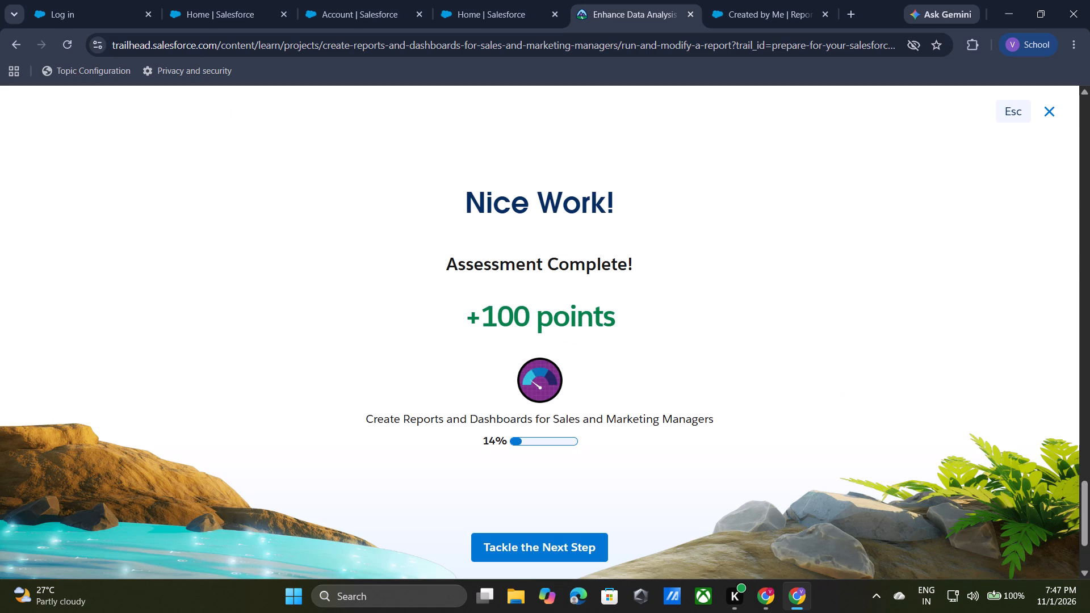
Proceed to the next project step, Create a Simple Custom Report.
left_click(576, 539)
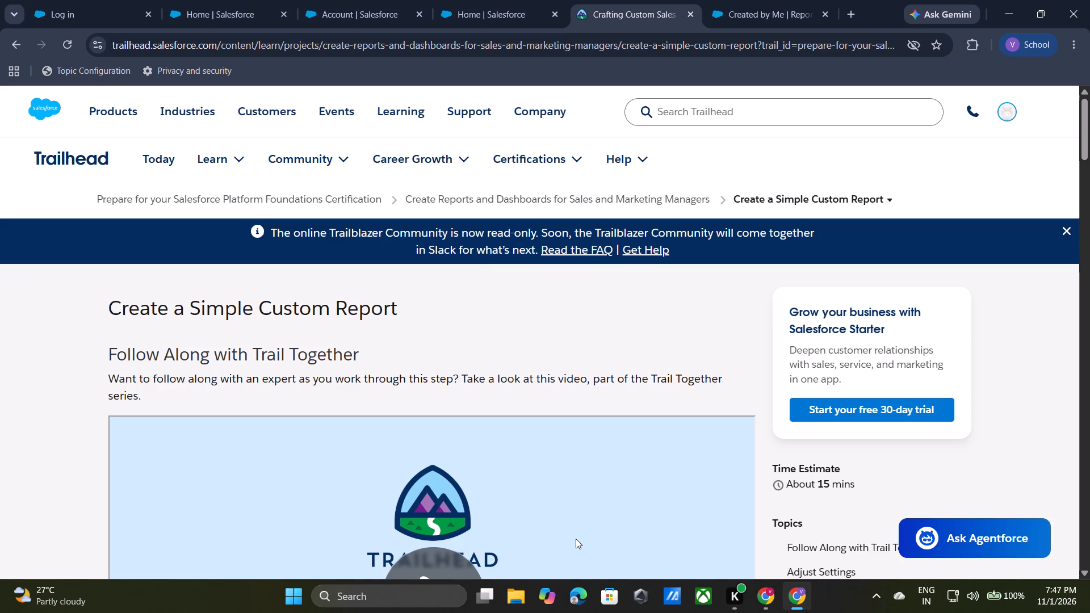
Review the Create a Simple Custom Report instructions, from adjusting settings through the summary report to the verification section.
scroll(586, 498, "down", 5)
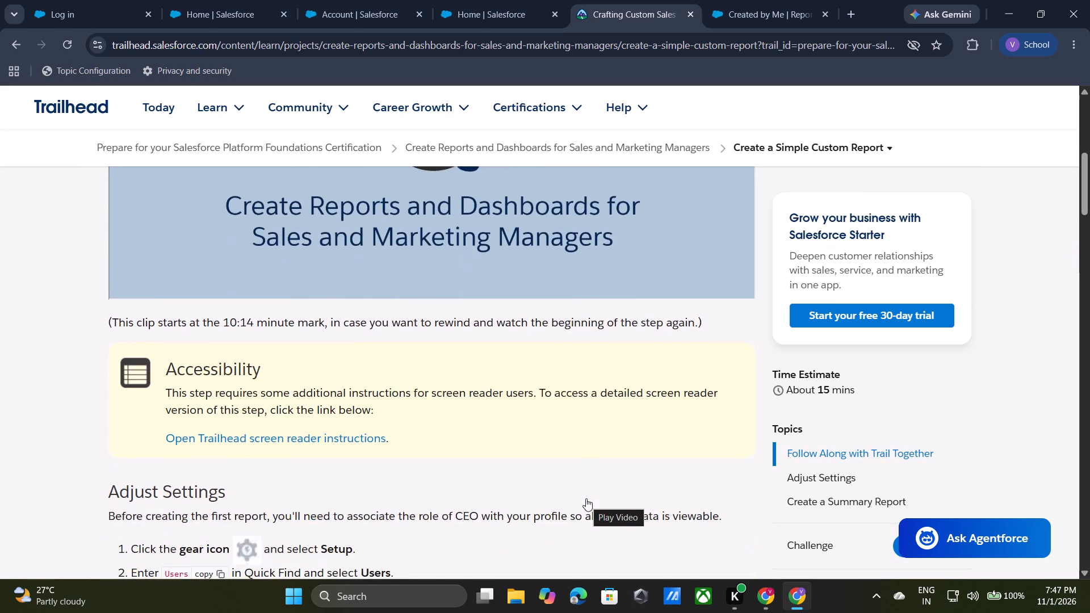
scroll(586, 498, "down", 4)
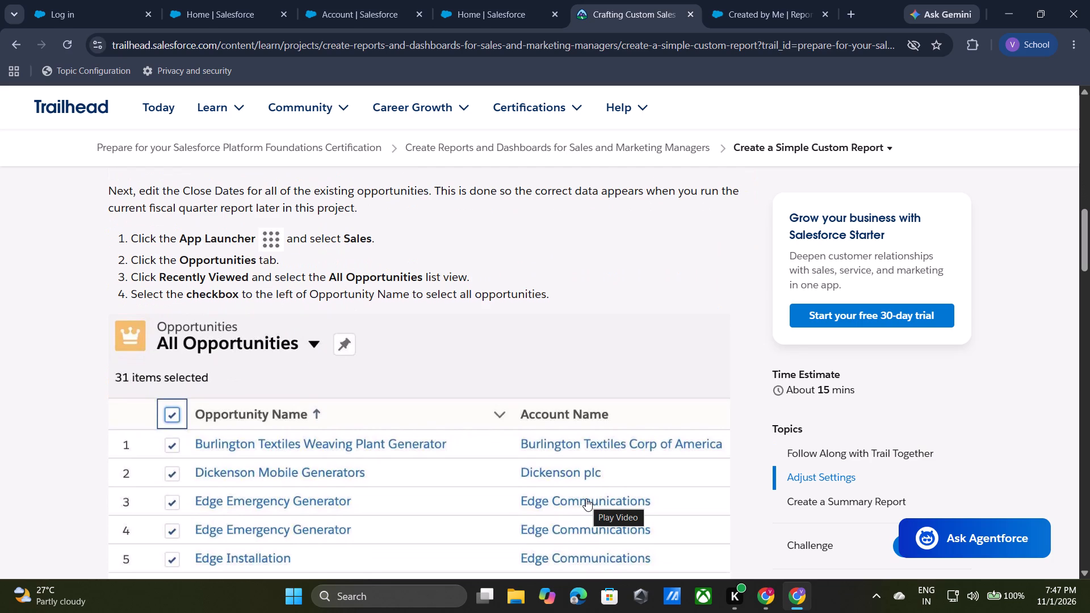
scroll(586, 498, "down", 7)
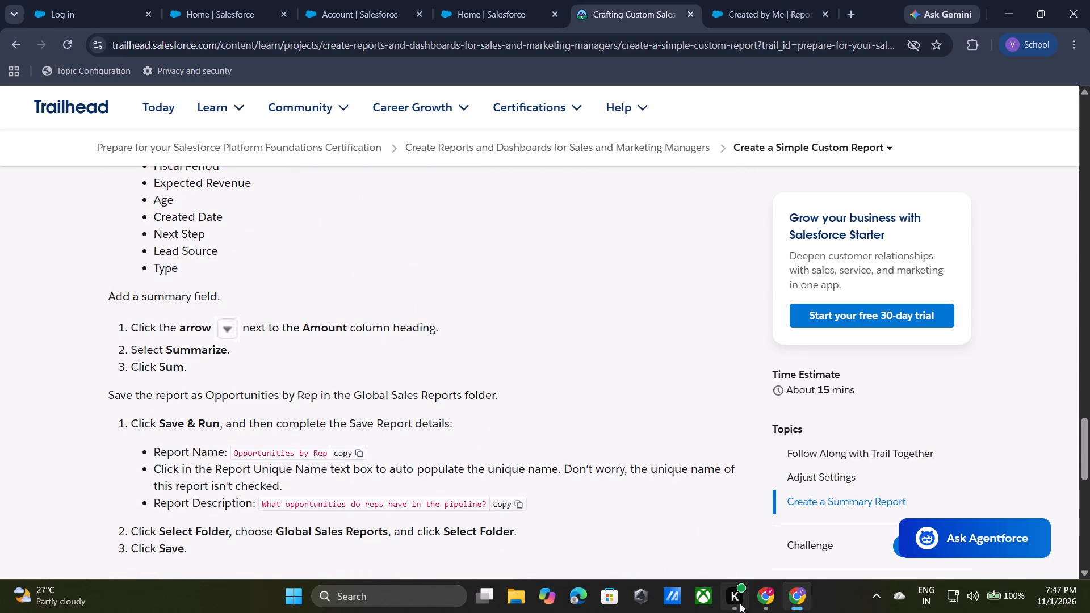
left_click(525, 368)
scroll(525, 368, "down", 3)
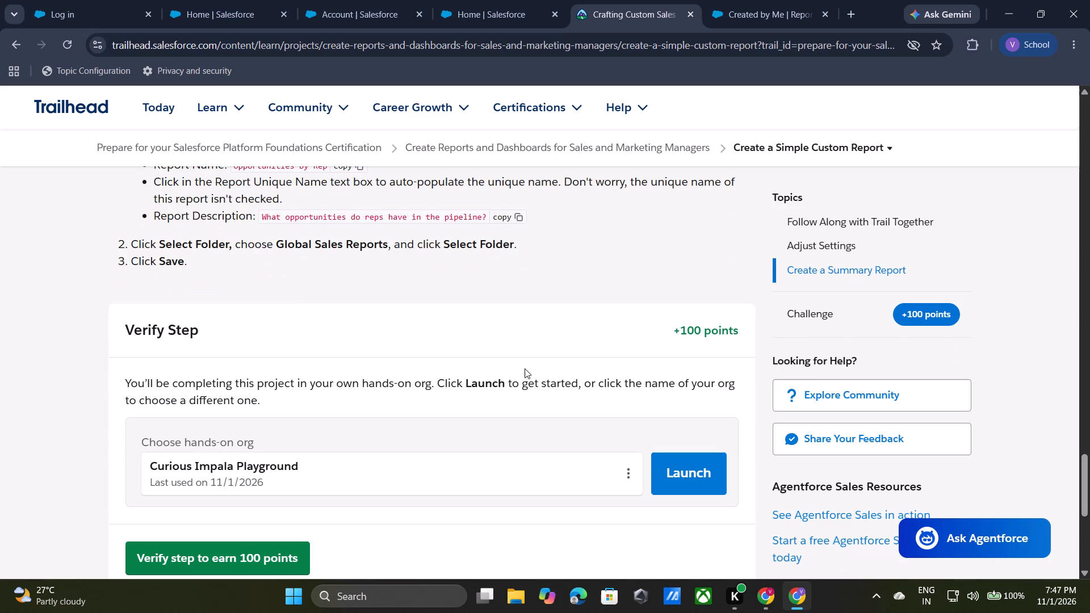
scroll(525, 368, "down", 1)
scroll(525, 368, "up", 1)
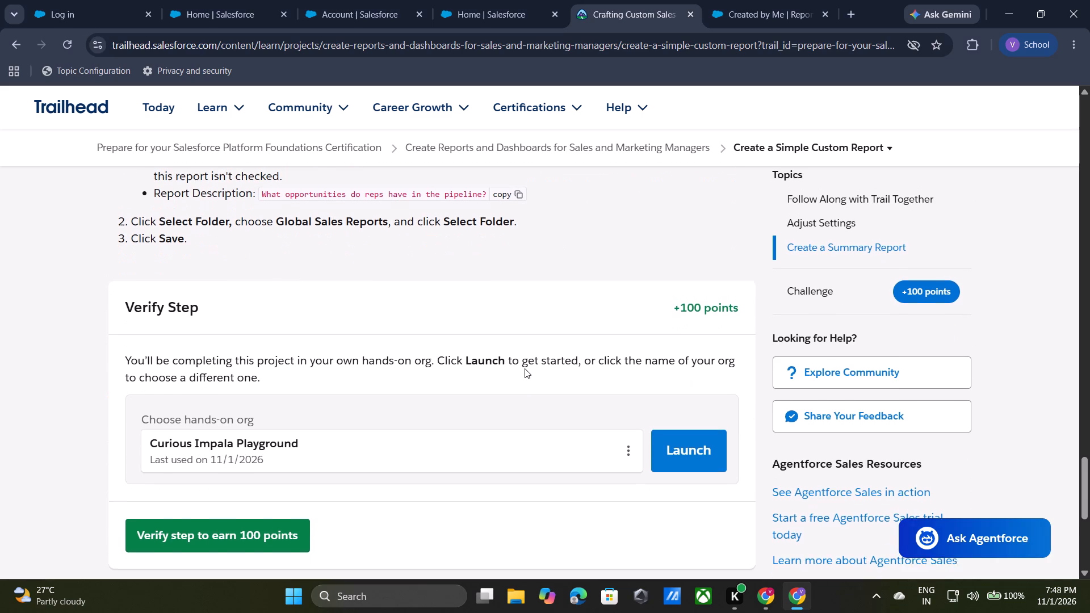
scroll(525, 368, "up", 1)
left_click(525, 368)
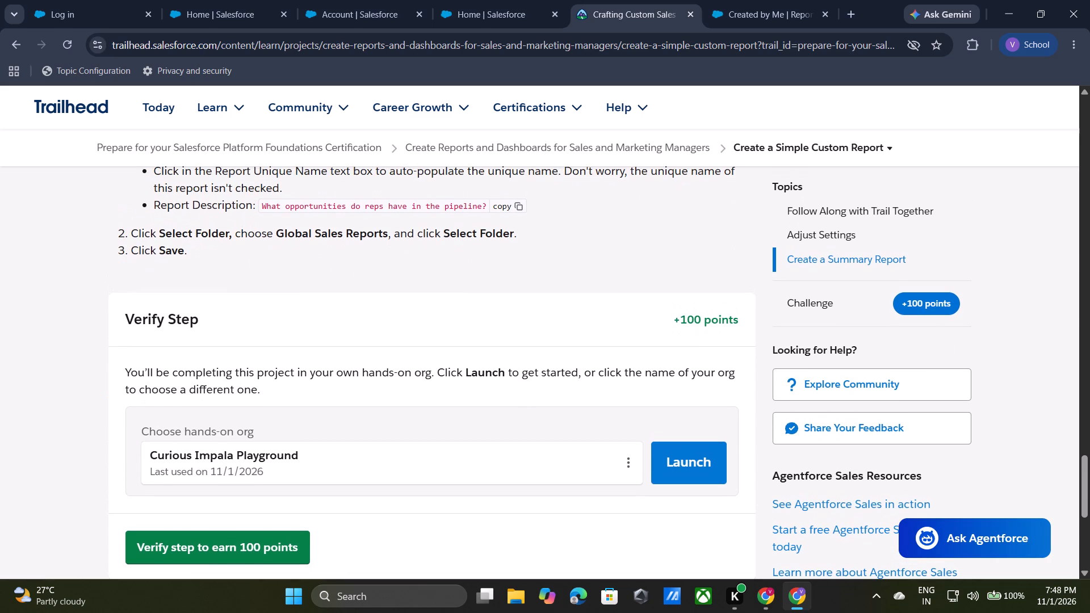
scroll(647, 244, "up", 3)
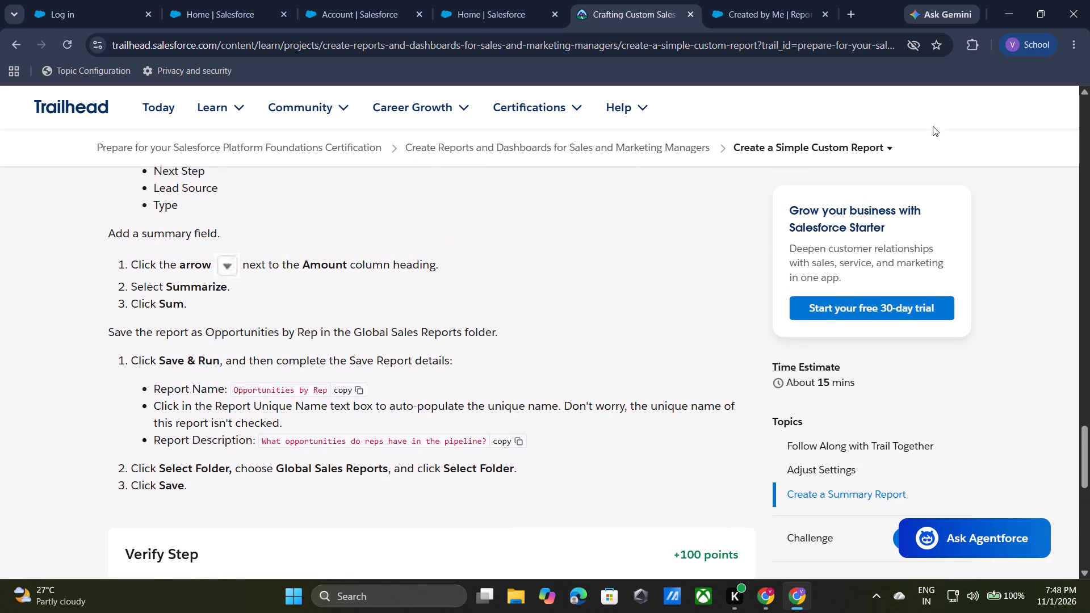
scroll(629, 252, "up", 15)
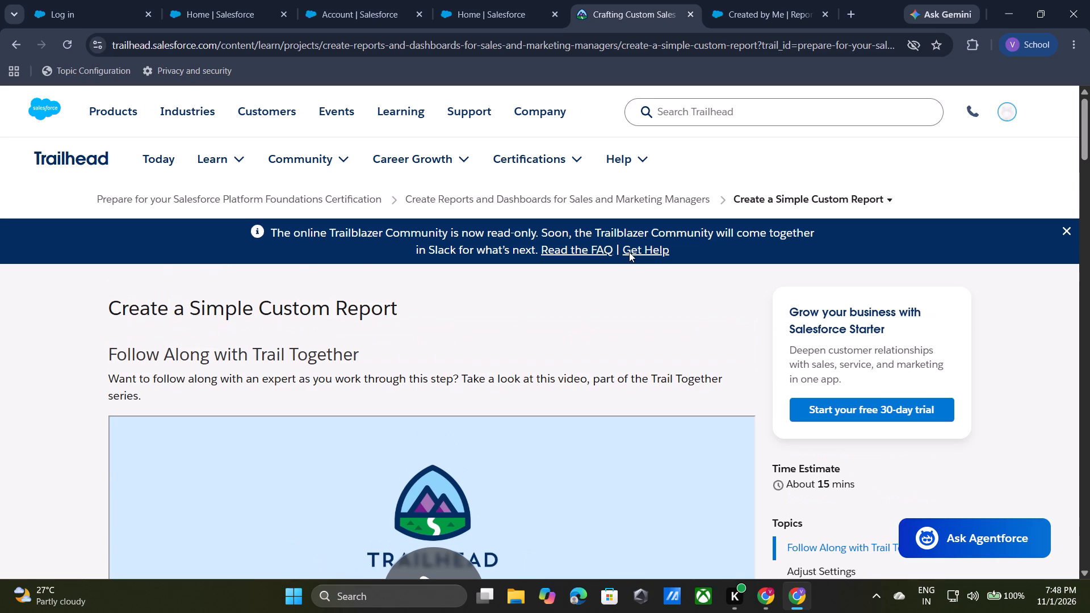